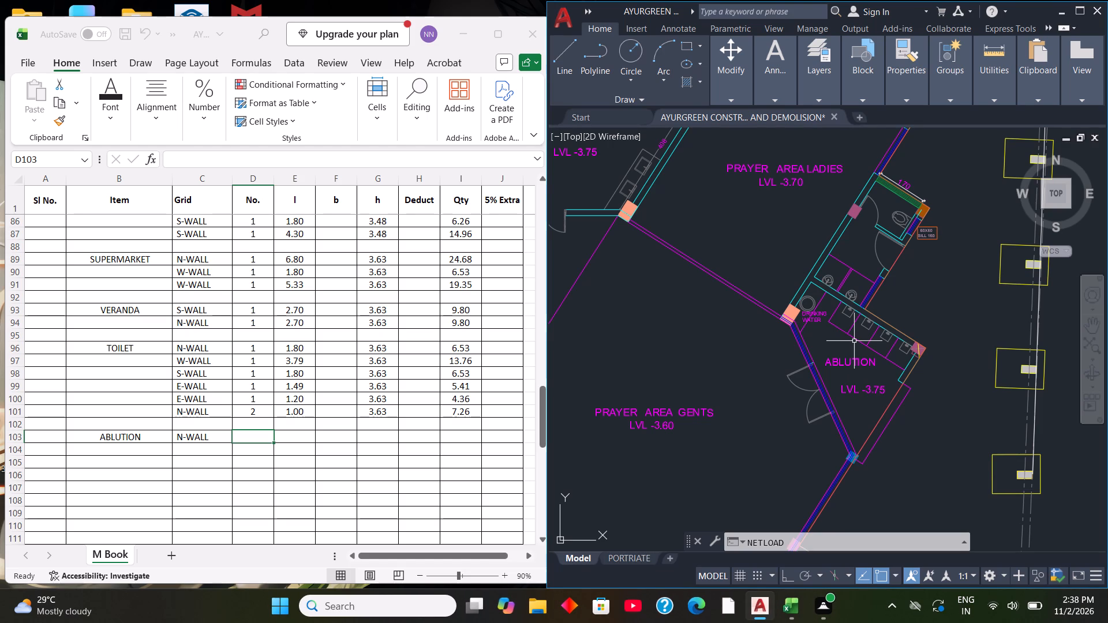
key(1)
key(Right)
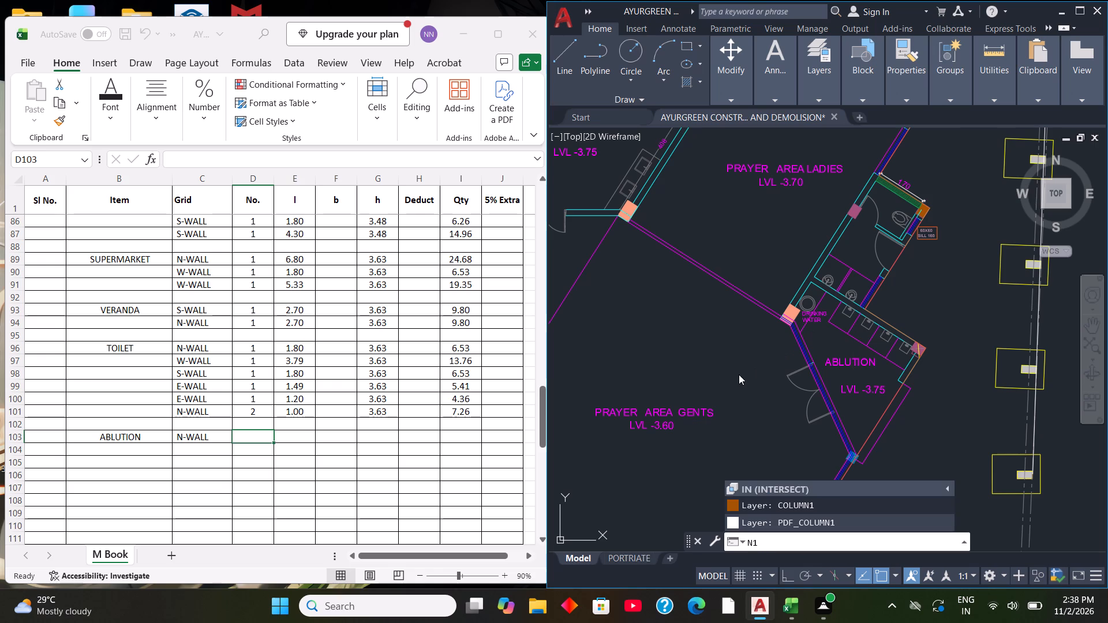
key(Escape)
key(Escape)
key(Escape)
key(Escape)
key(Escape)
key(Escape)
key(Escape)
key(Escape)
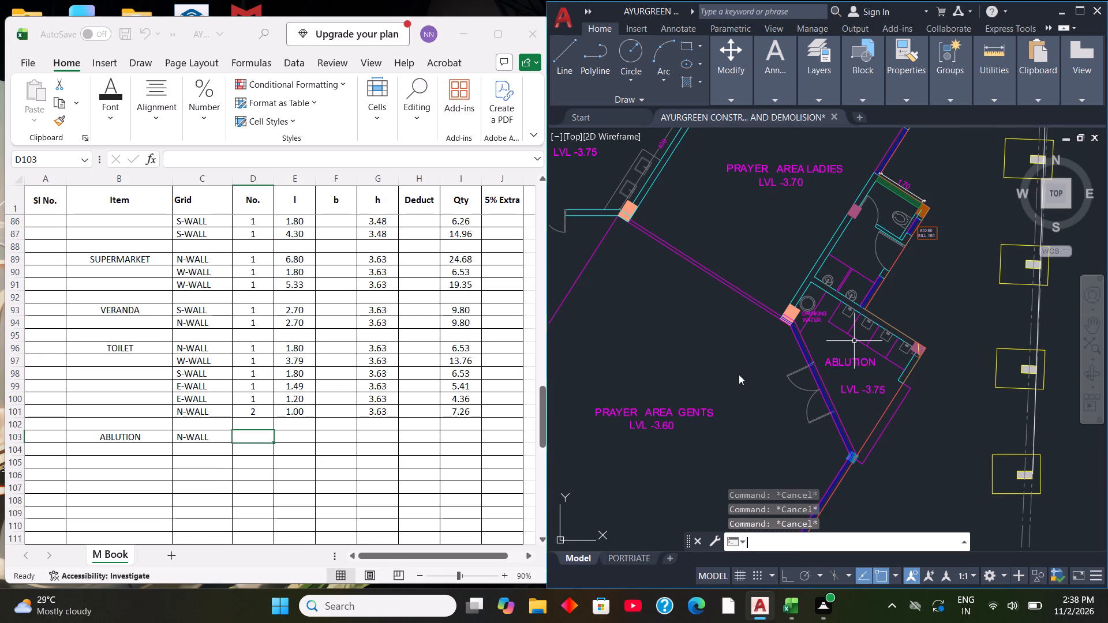
In the Excel M Book sheet, complete the ABLUTION N-WALL row with No. 1, length 4.2 and height 3.63.
click(241, 440)
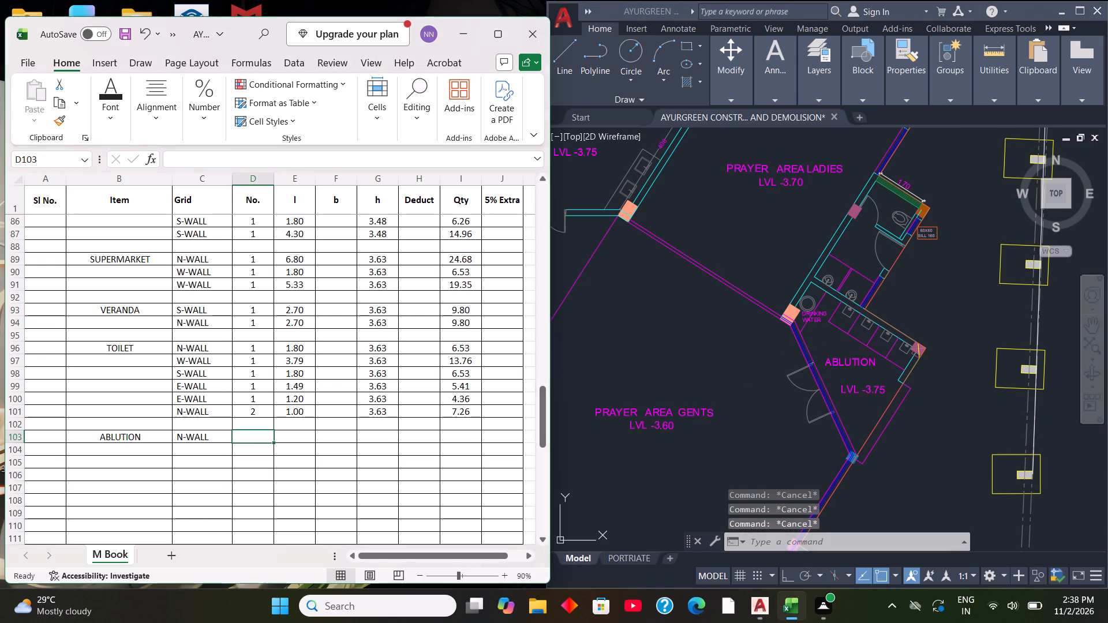
key(1)
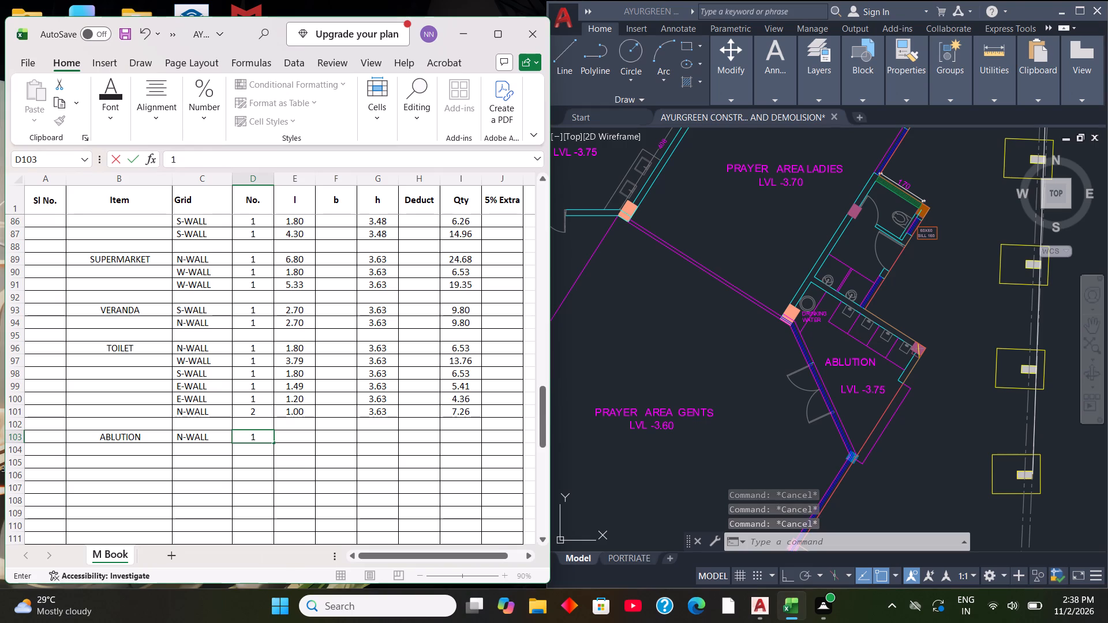
key(Right)
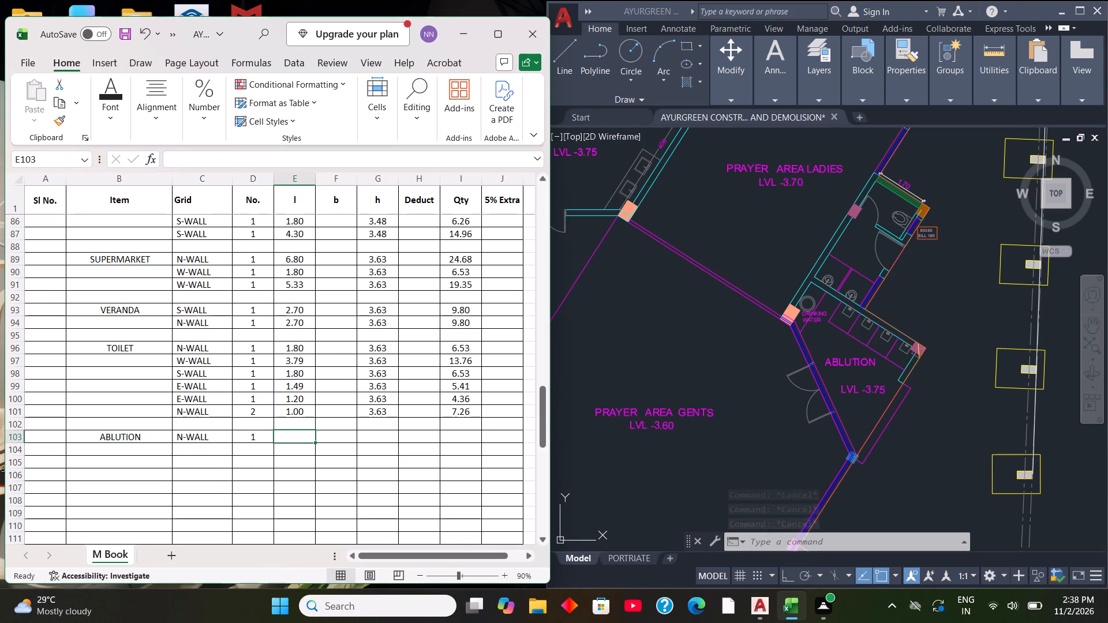
text(4.2)
key(Right)
key(Right)
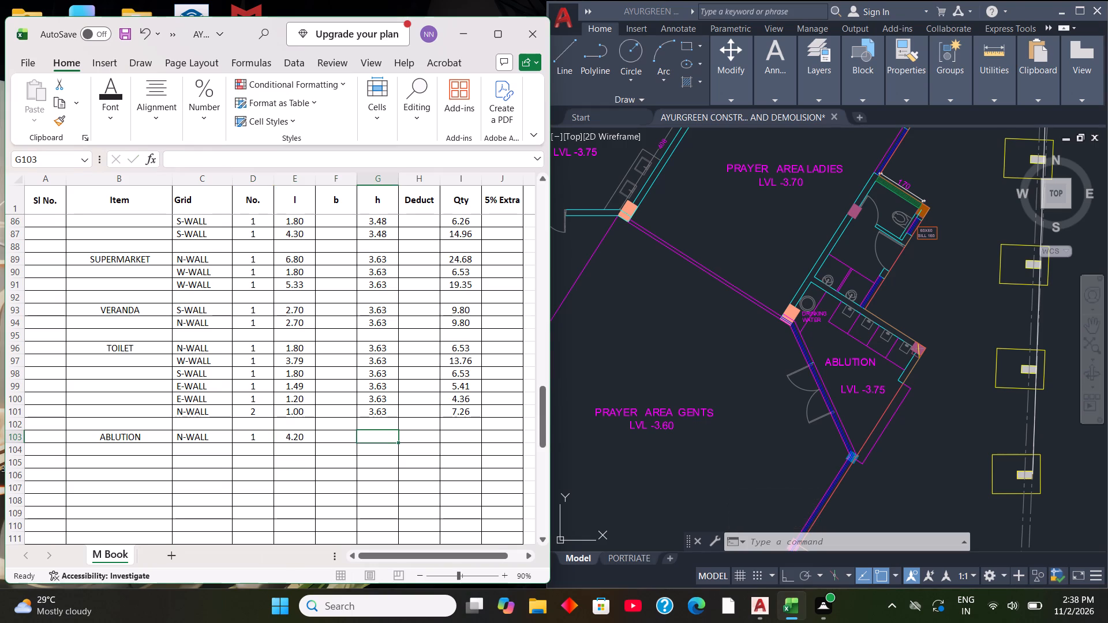
text(3.63)
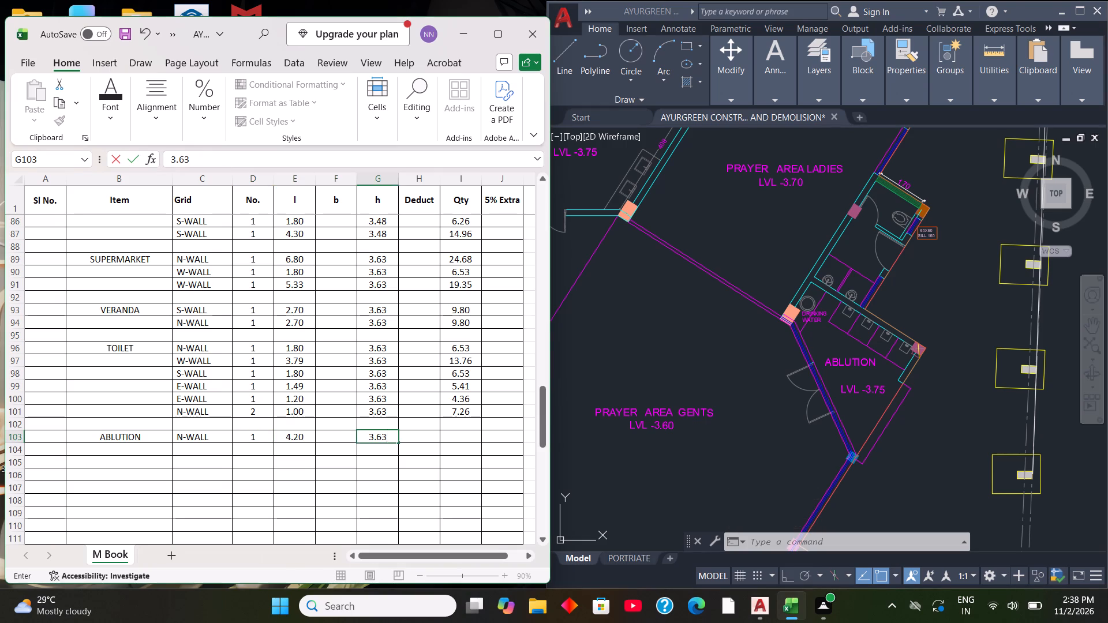
key(Down)
Add a W-WALL row under ABLUTION with No. 1, length 1.39 and height 3.63.
key(Left)
key(Left)
key(Left)
key(Left)
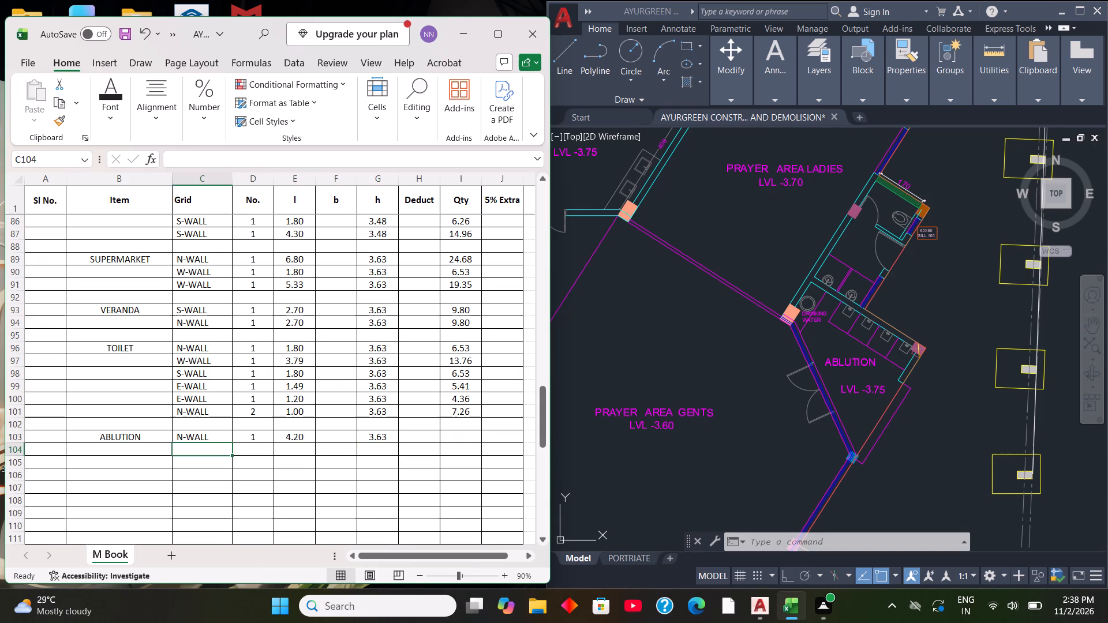
key(w)
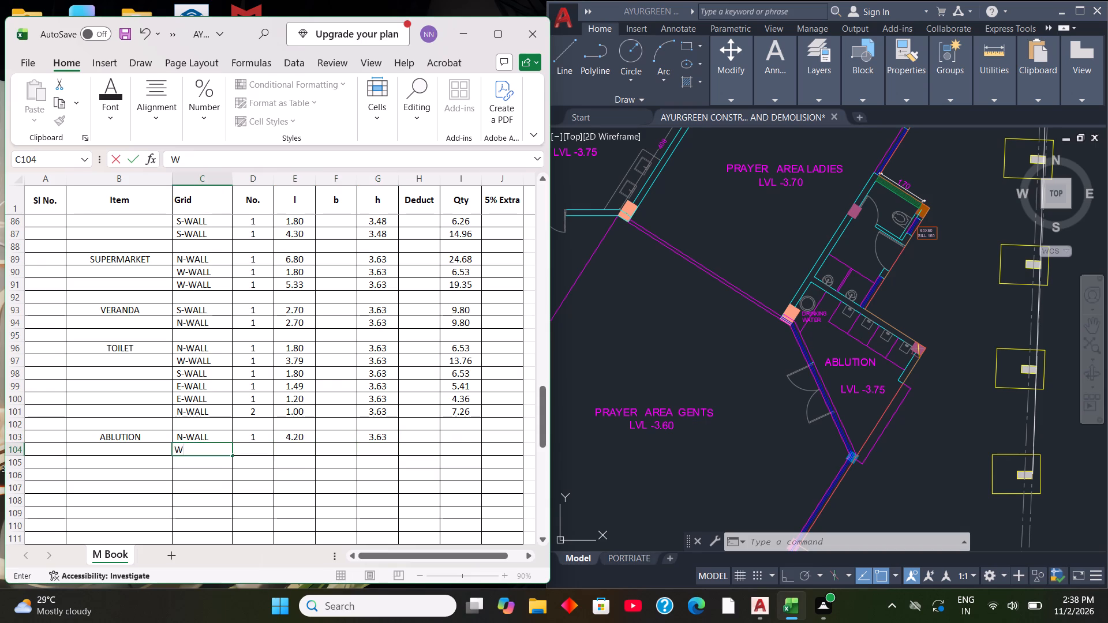
key(minus)
text(WALL)
key(Right)
key(1)
key(Right)
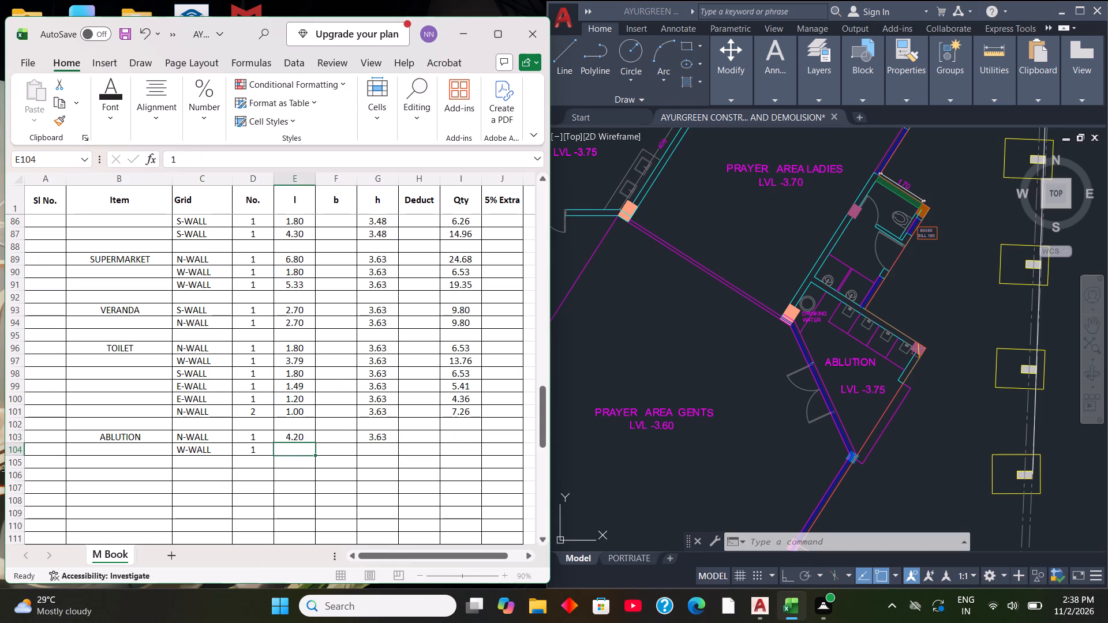
text(1.39)
key(Right)
key(Right)
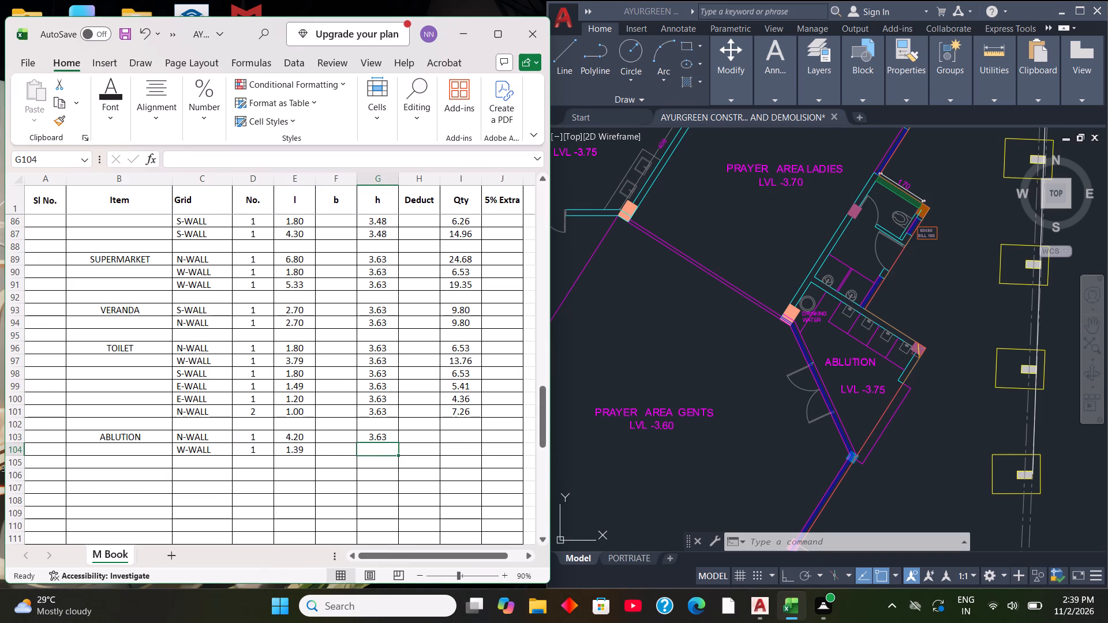
text(3.63)
key(Down)
Add an E-WALL row under ABLUTION with No. 1, length 4.12 and height 3.63.
key(Left)
key(Left)
key(Left)
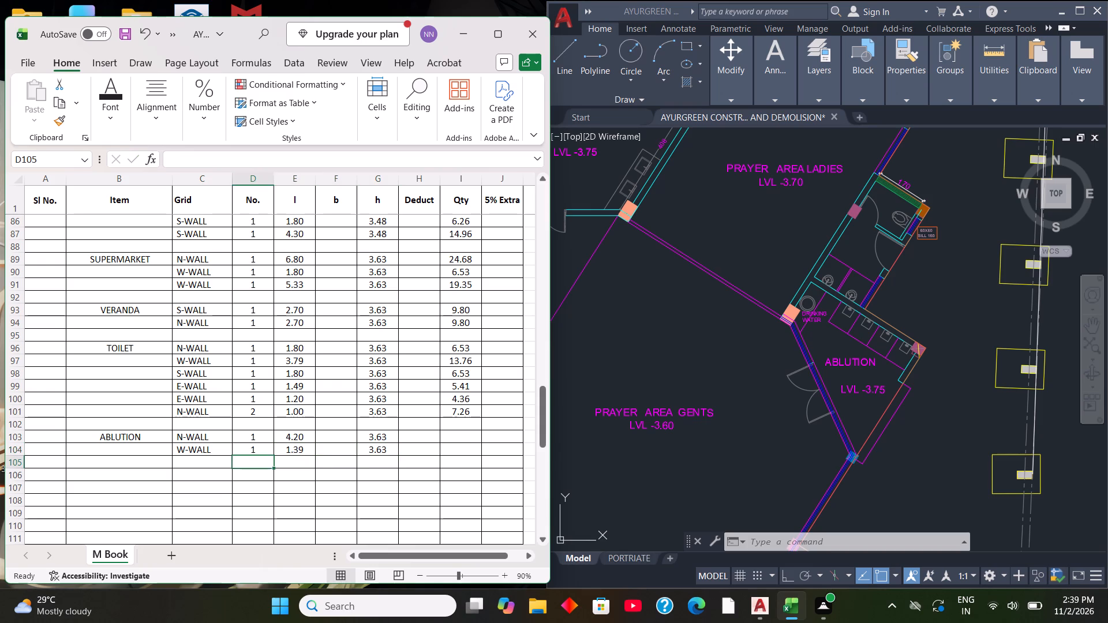
key(Left)
text(E-WA)
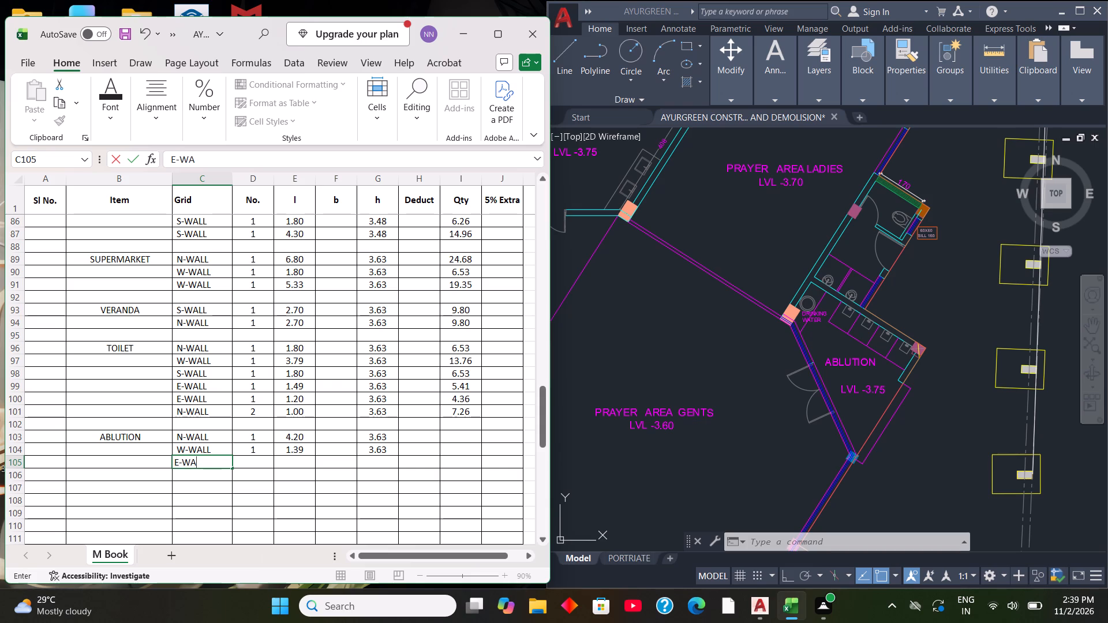
text(LL)
key(Right)
key(1)
key(Right)
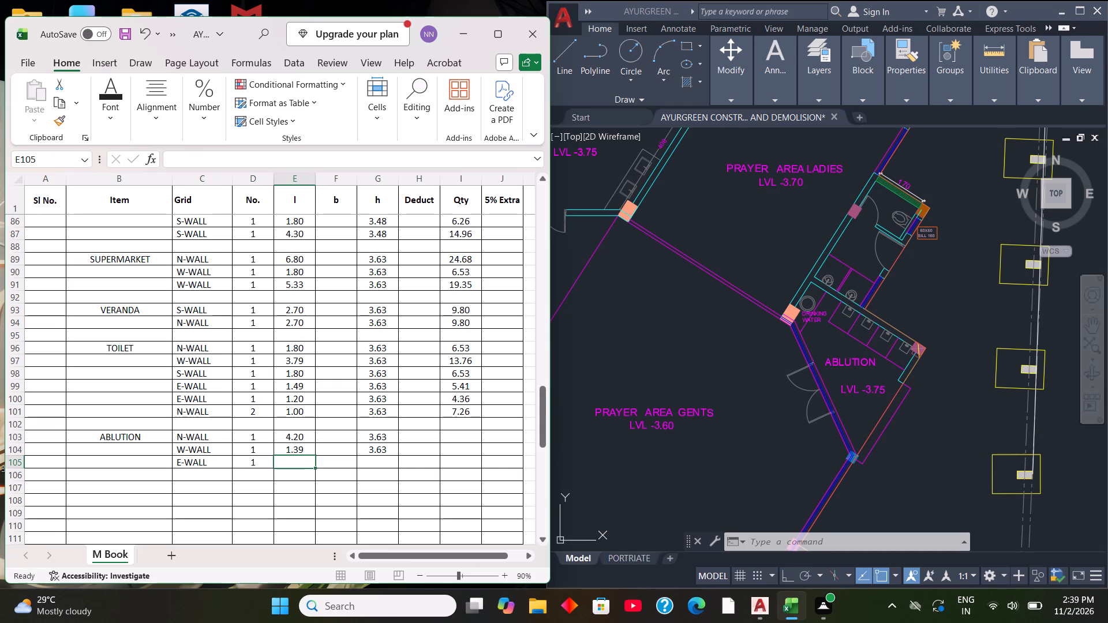
text(4.12)
key(Right)
key(Right)
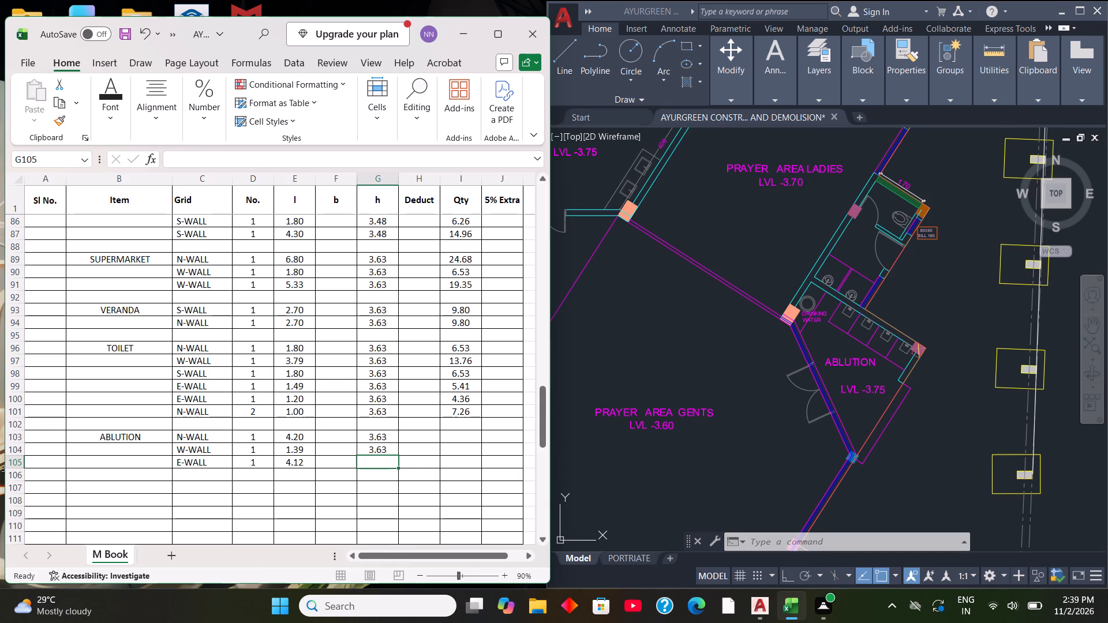
text(3.63)
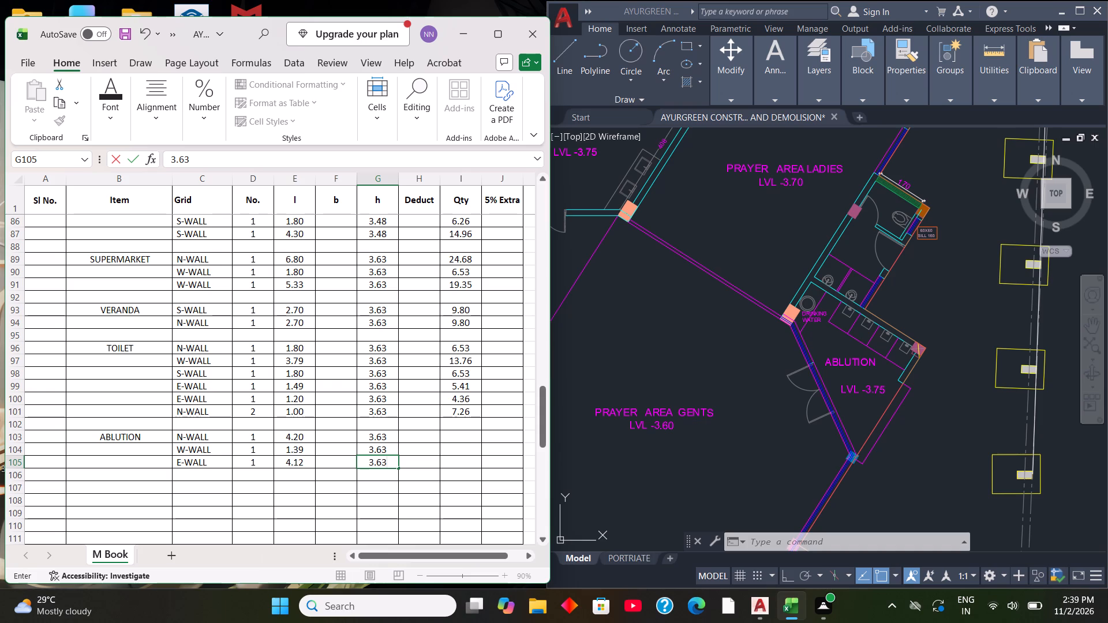
Fill the Qty formula from the last TOILET row down through the ABLUTION rows and clear it from blank row 102.
click(477, 411)
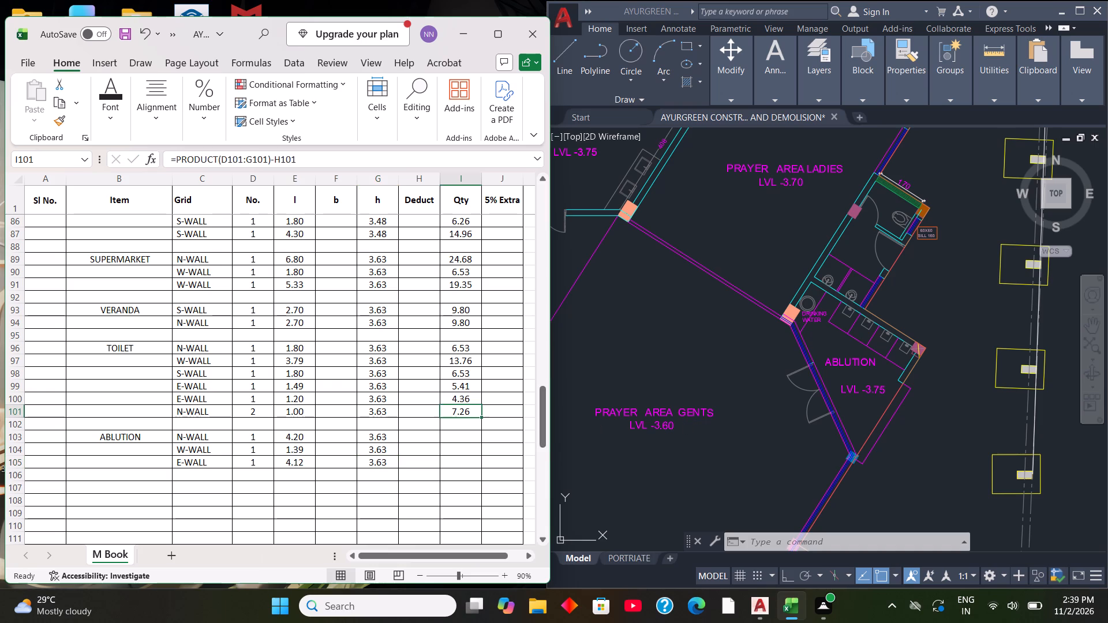
drag(481, 419, 482, 458)
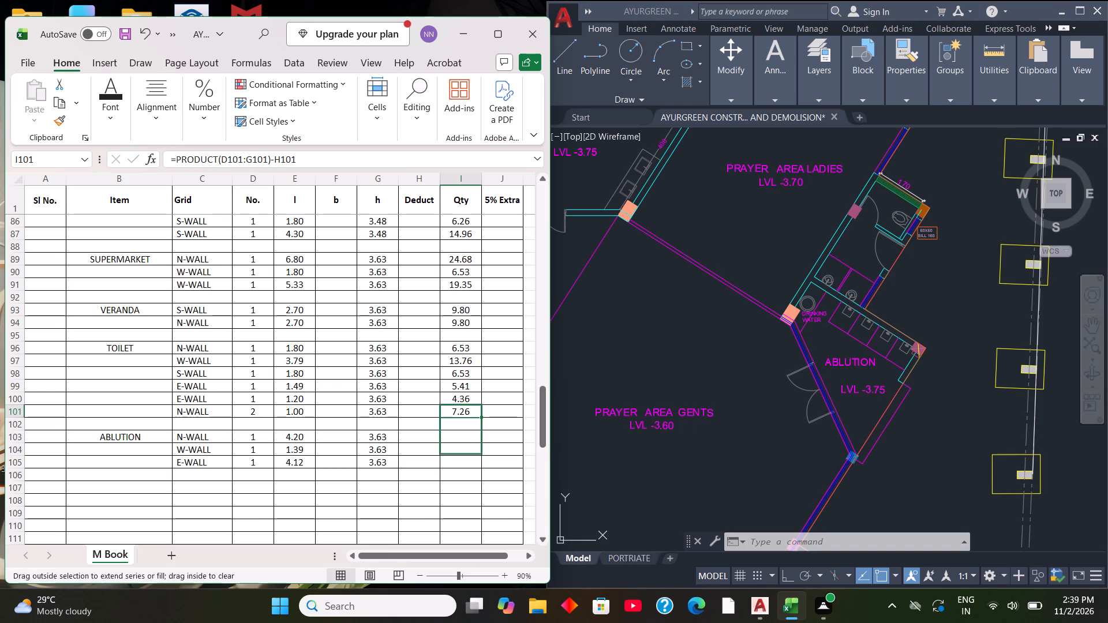
drag(482, 458, 482, 470)
click(471, 430)
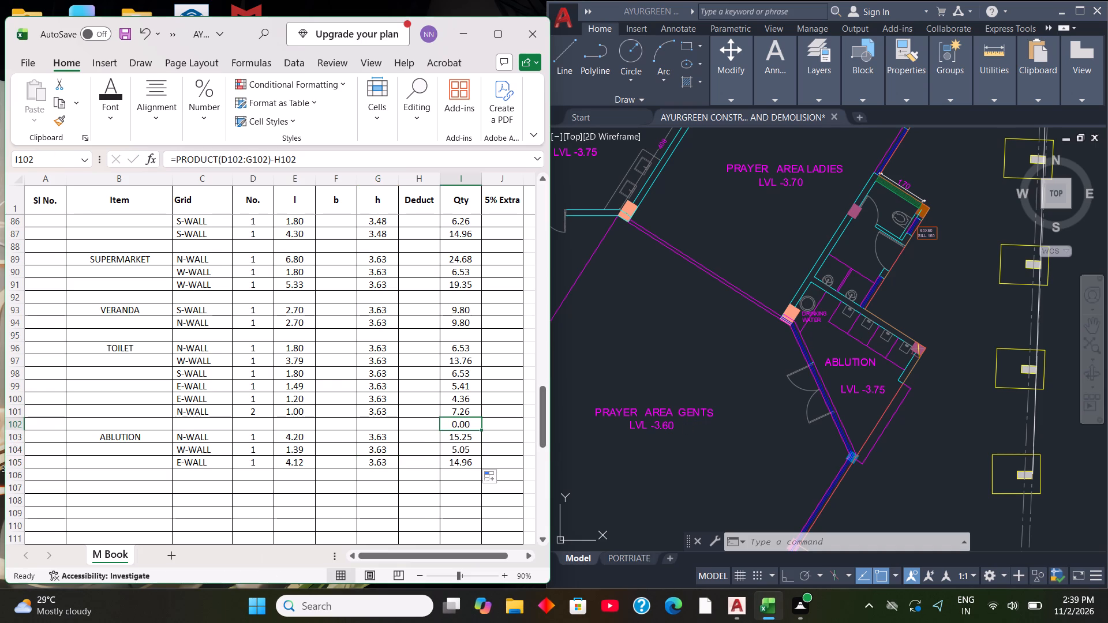
key(Delete)
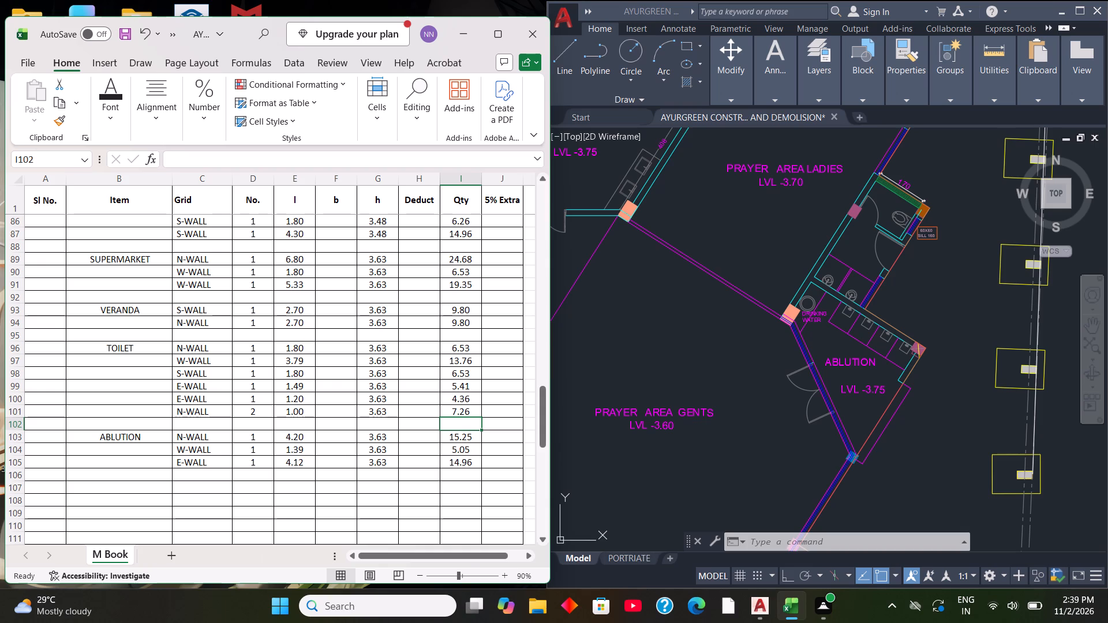
Examine the toilet and ablution walls with their dimensions beside the ladies' prayer area in the AutoCAD floor plan.
scroll(575, 322, down, 4)
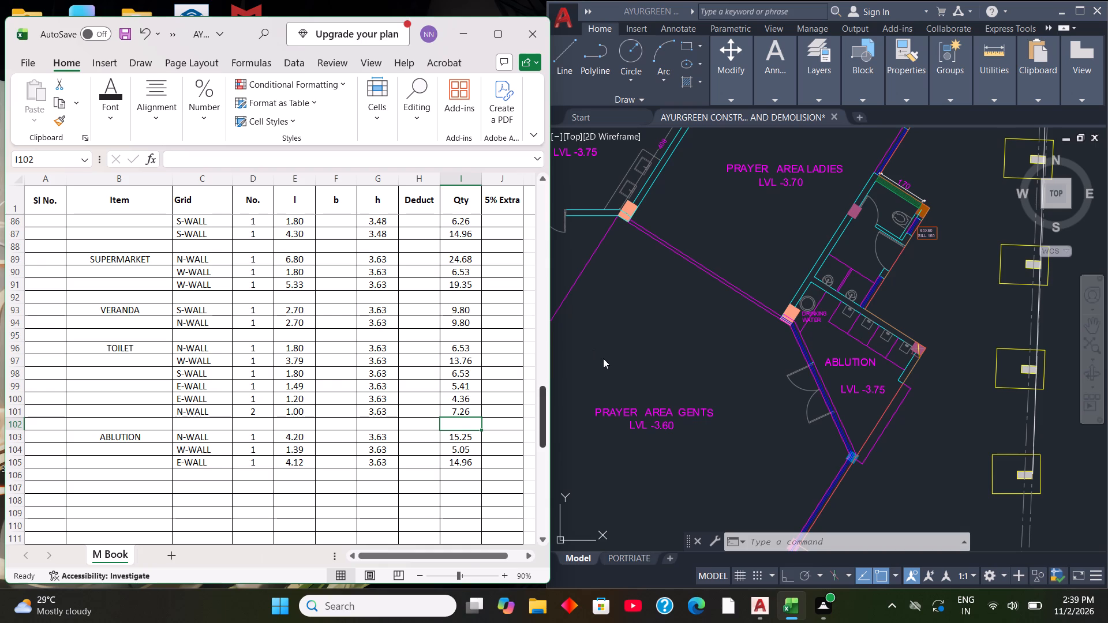
scroll(616, 356, down, 3)
scroll(660, 237, up, 2)
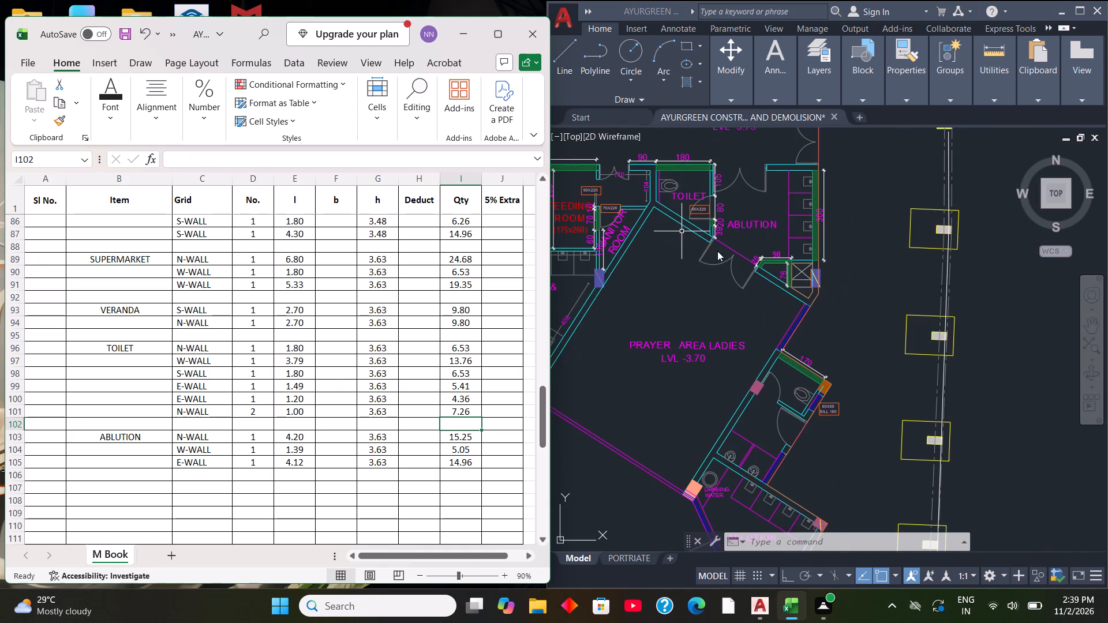
scroll(754, 323, down, 1)
scroll(749, 207, up, 3)
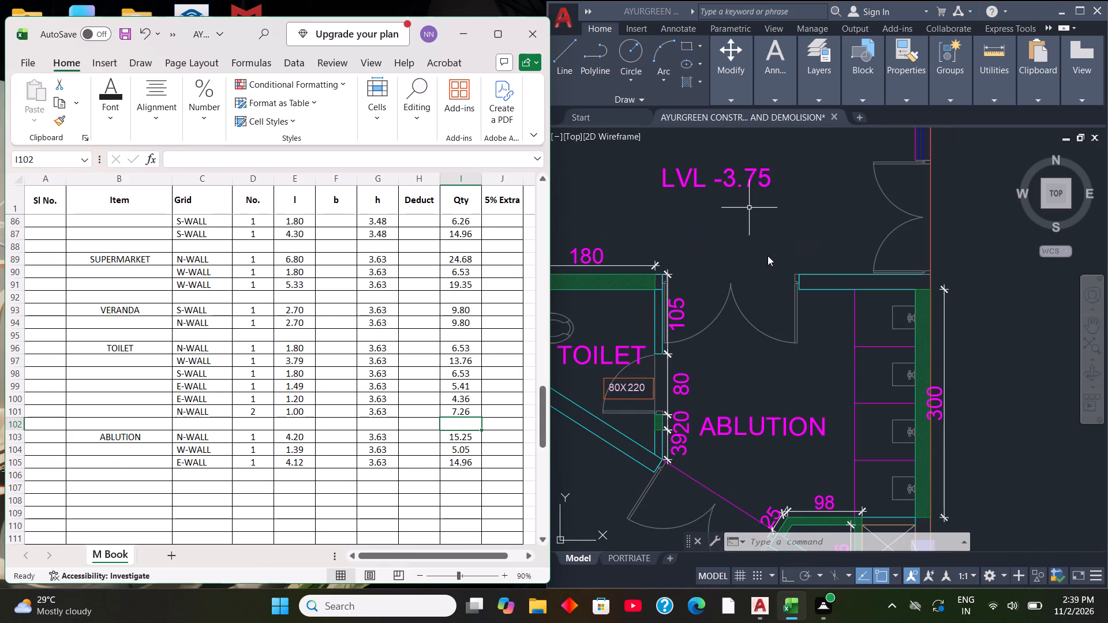
scroll(751, 258, down, 2)
scroll(700, 302, up, 3)
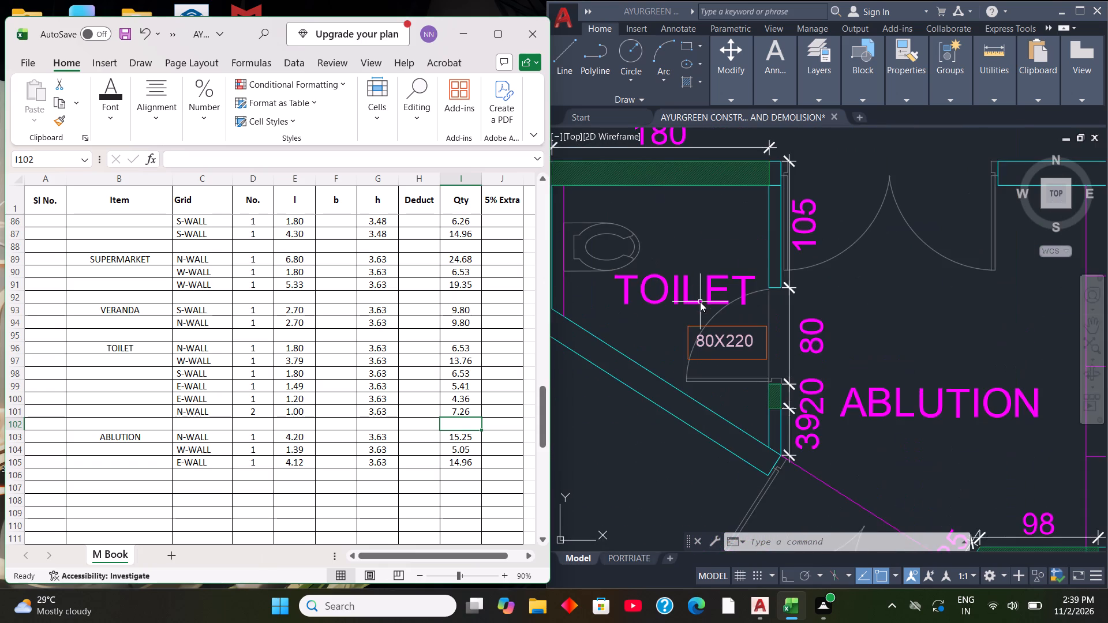
scroll(702, 304, down, 1)
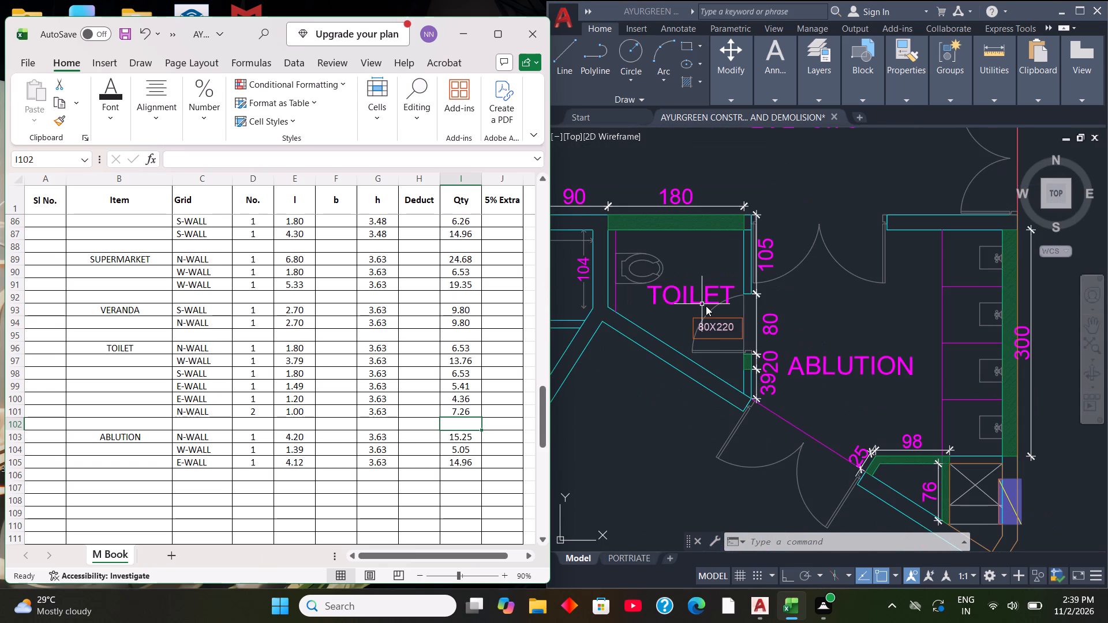
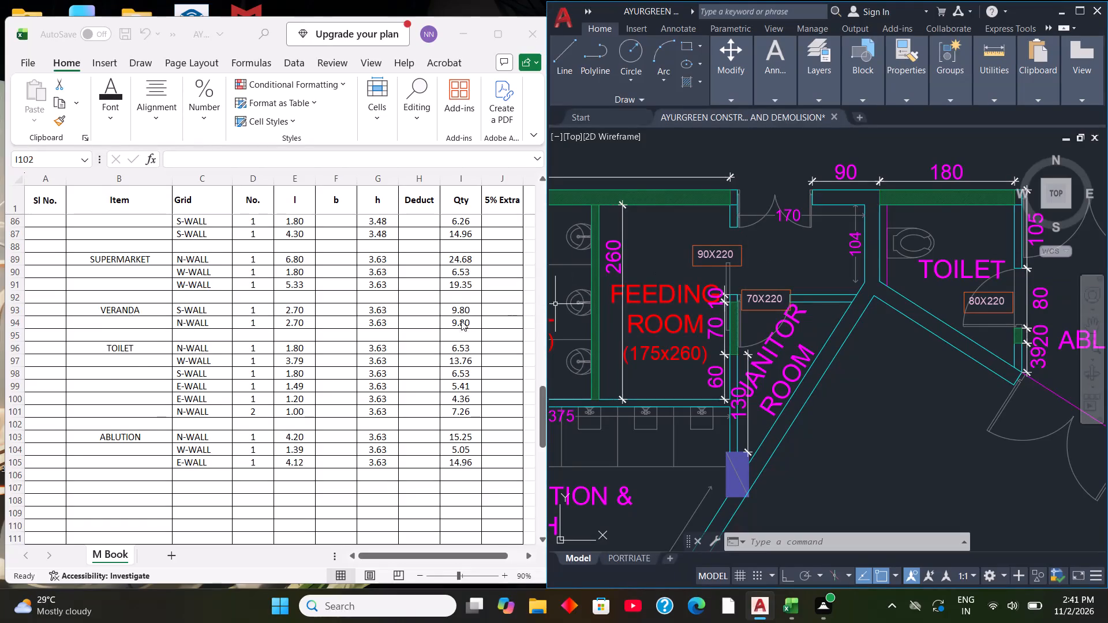
Review the earlier wall entries in the measurement book, back to the JANITOR ROOM, FEEDING ROOM, URINAL and first TOILET blocks.
scroll(132, 353, up, 9)
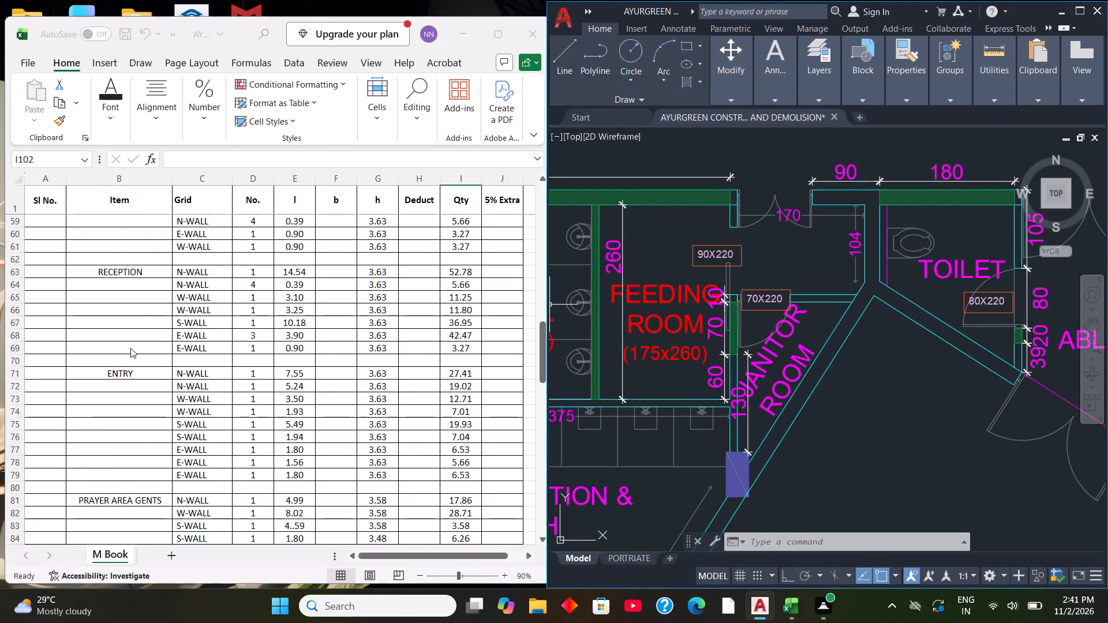
scroll(130, 348, up, 14)
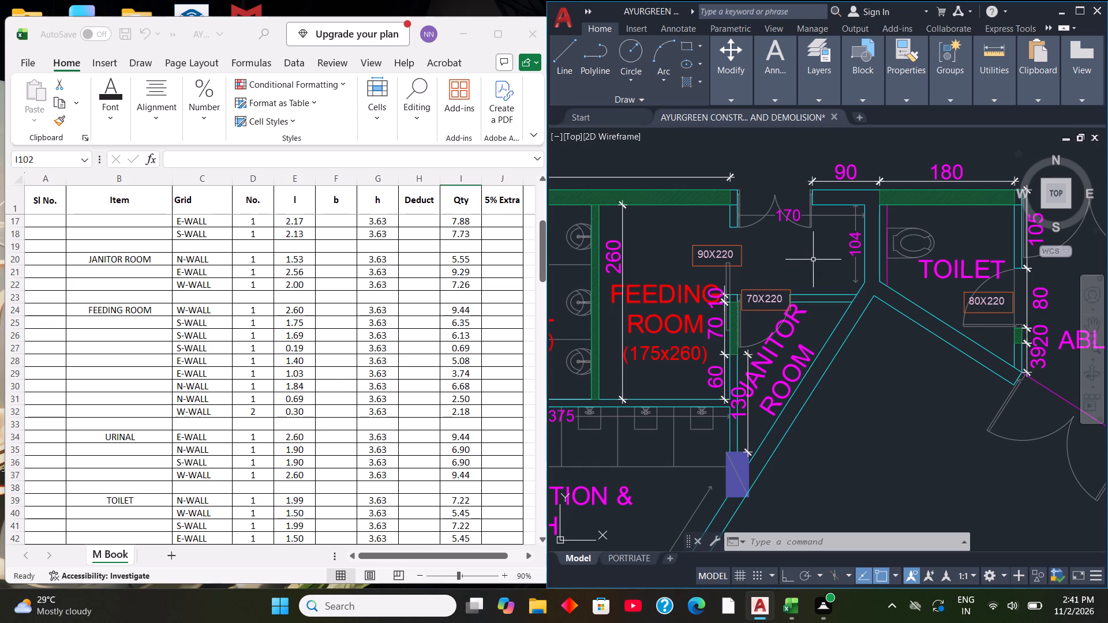
scroll(1103, 108, up, 1)
Measure the short north wall between the double door and the inner corner of the passage above the janitor room.
click(994, 96)
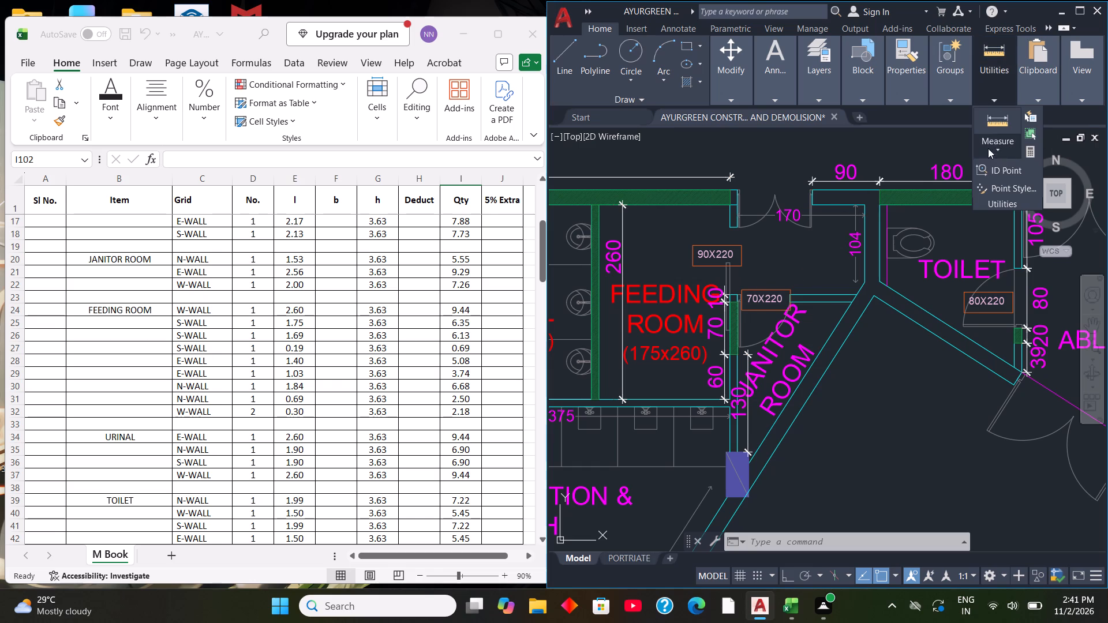
click(988, 137)
click(1007, 202)
scroll(840, 193, up, 2)
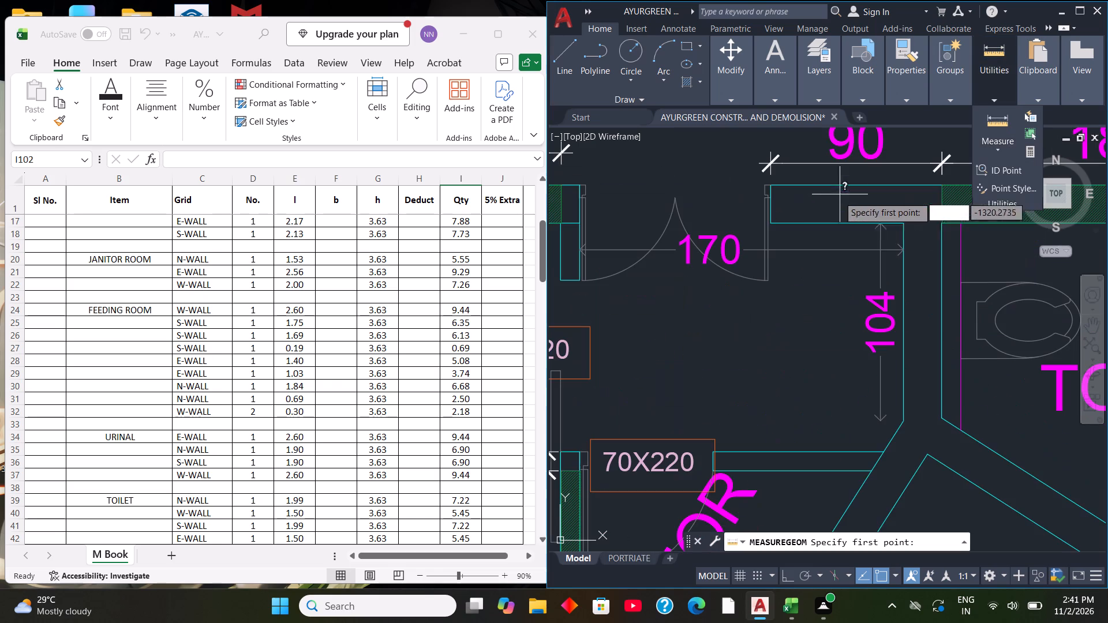
click(777, 222)
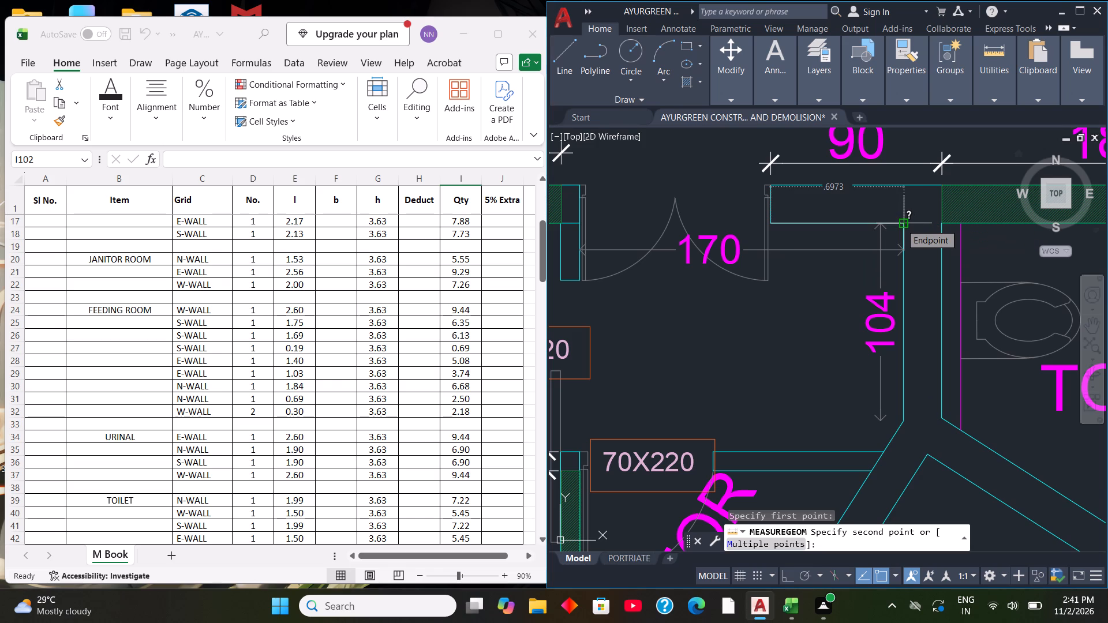
scroll(901, 224, down, 2)
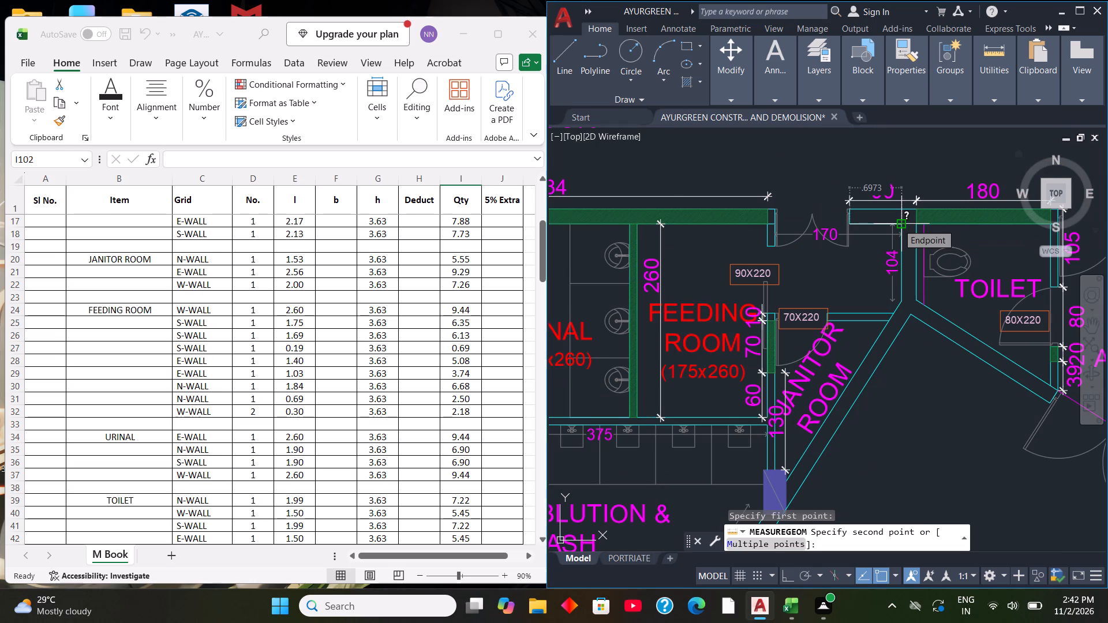
key(Escape)
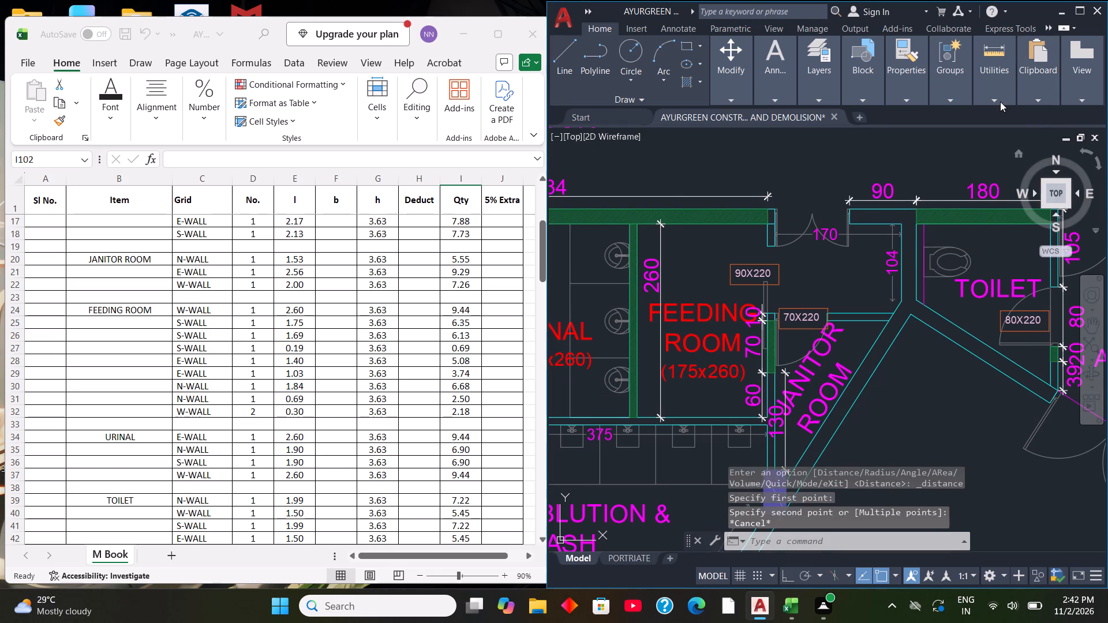
Measure the short slanted wall from the bottom of the passage's east wall to the janitor room's north wall.
click(1000, 102)
click(996, 147)
click(997, 201)
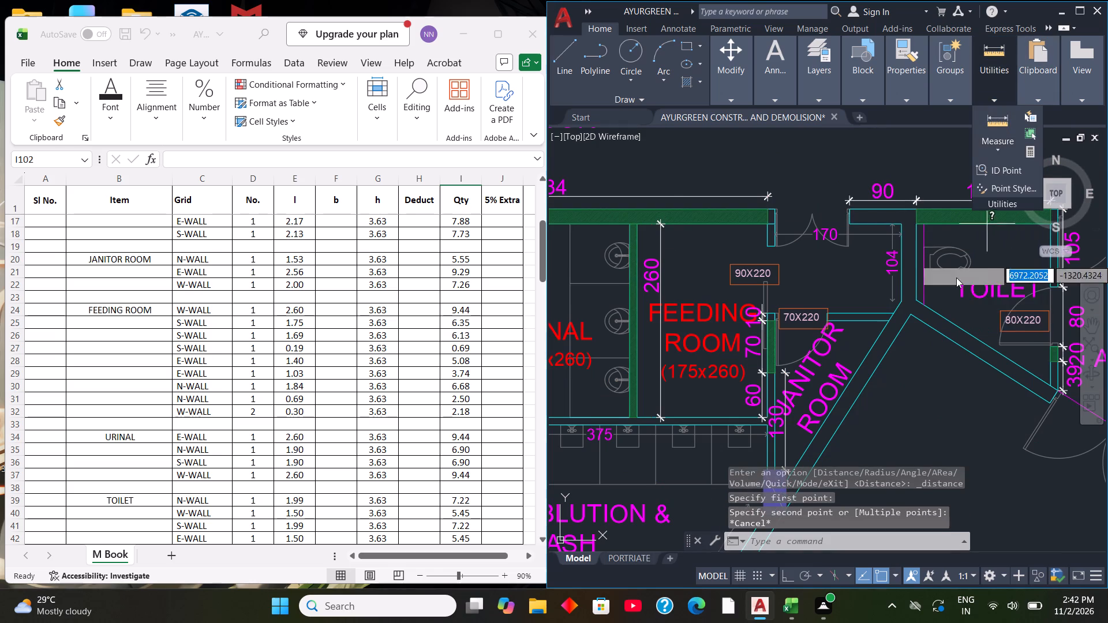
scroll(916, 300, up, 2)
click(880, 298)
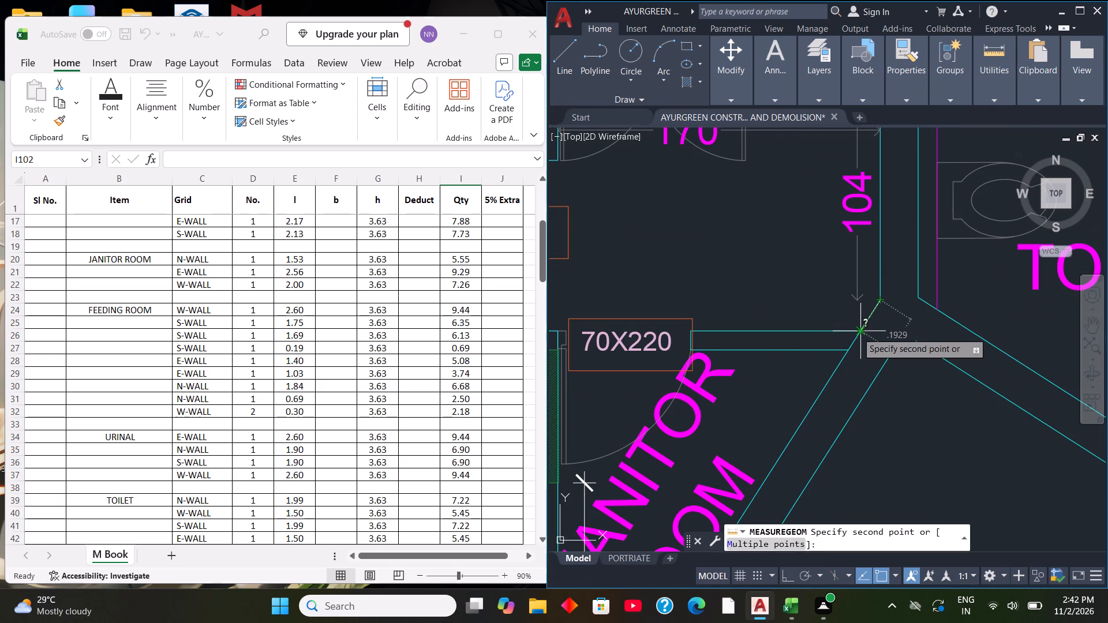
key(Escape)
scroll(912, 301, down, 1)
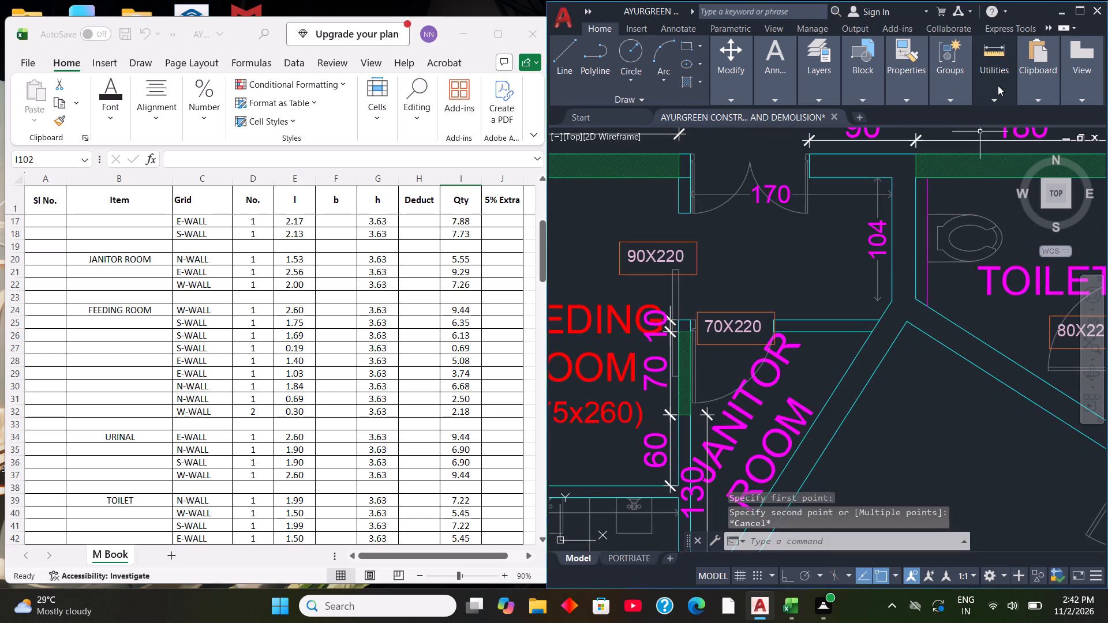
Measure the janitor room's north wall line from the janitor-side face of the feeding room wall to the slanted wall.
click(998, 85)
click(997, 145)
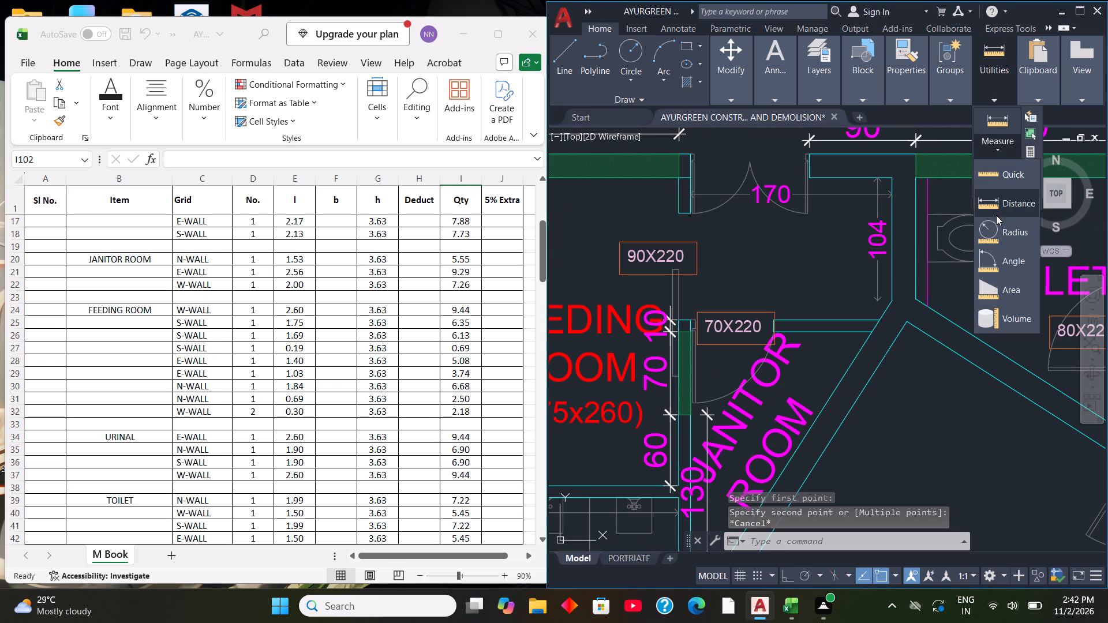
click(994, 207)
scroll(698, 316, up, 2)
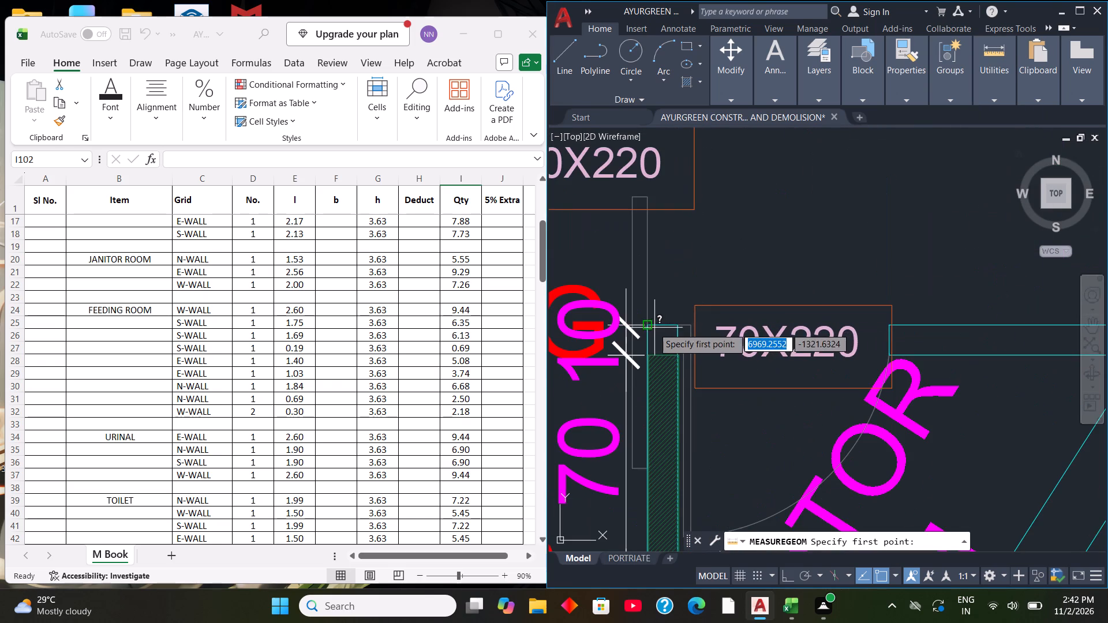
scroll(653, 328, down, 1)
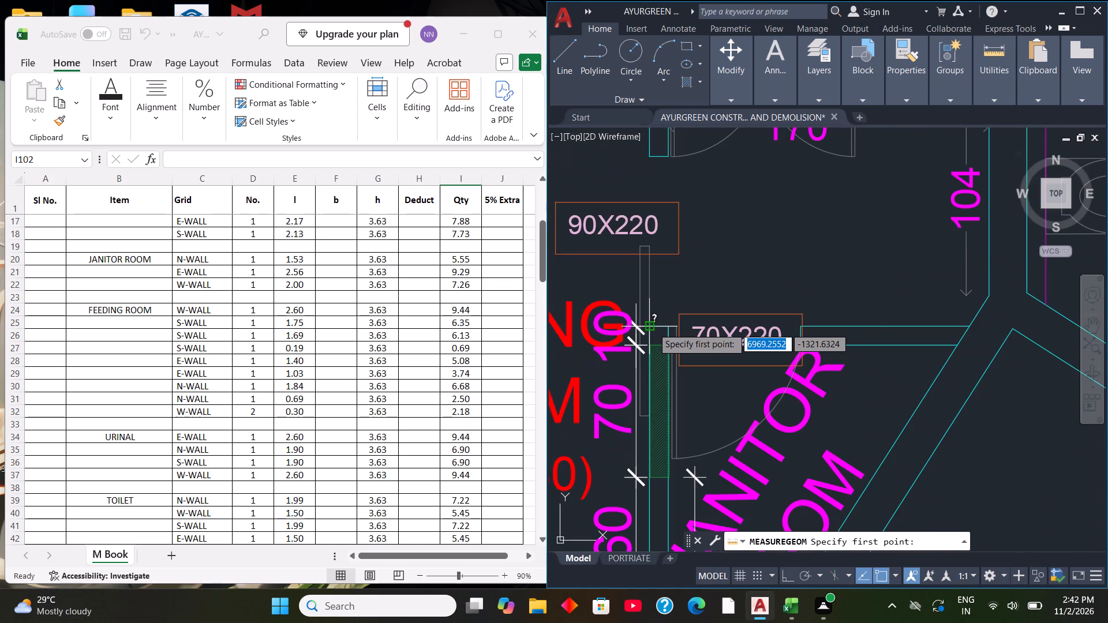
scroll(670, 320, up, 1)
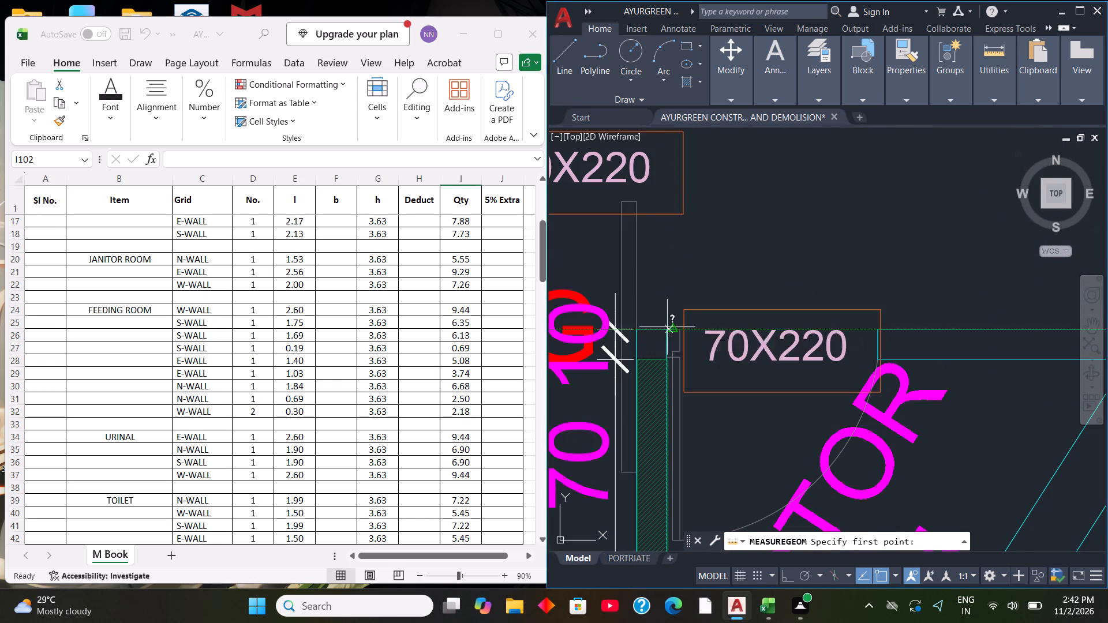
click(667, 329)
scroll(667, 329, down, 2)
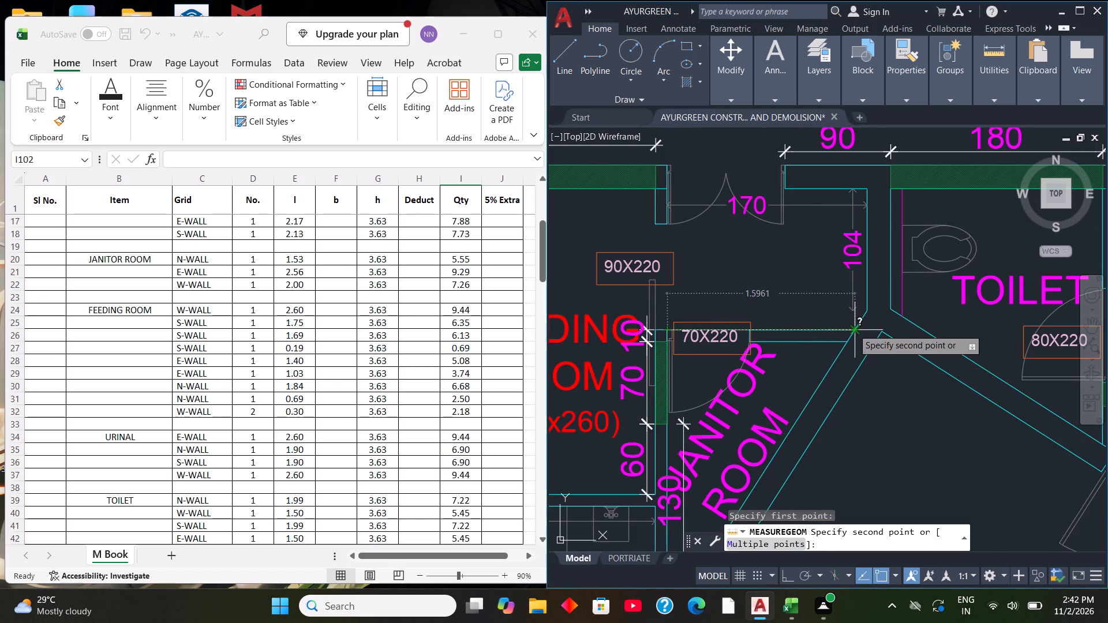
key(Escape)
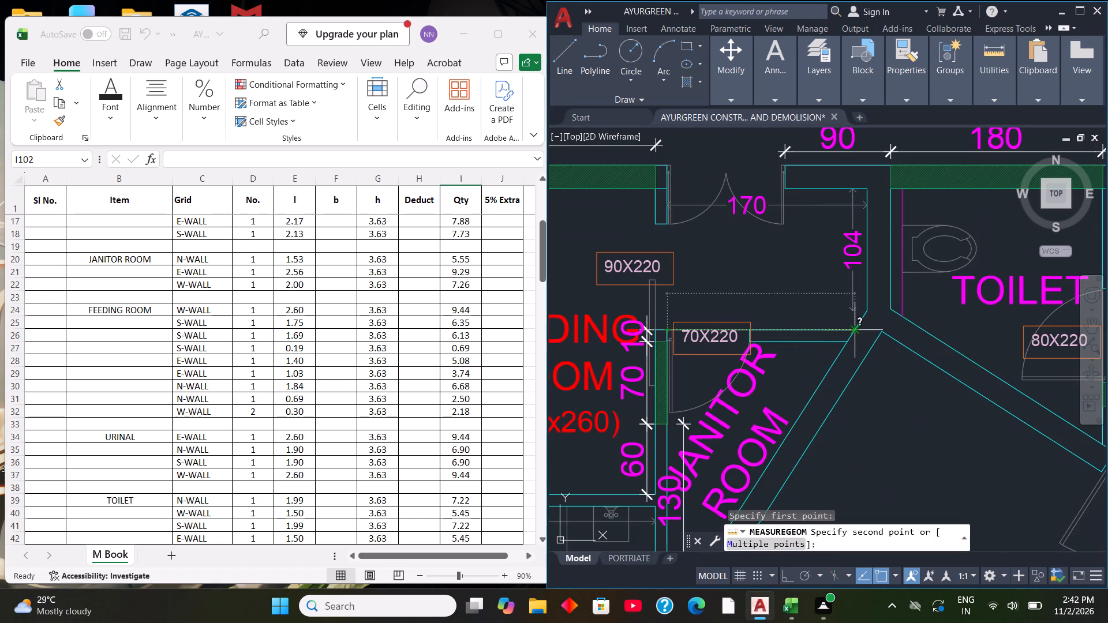
Measure the same north wall line again, starting from the feeding-room-side corner of the wall end and reaching the slanted wall.
click(990, 84)
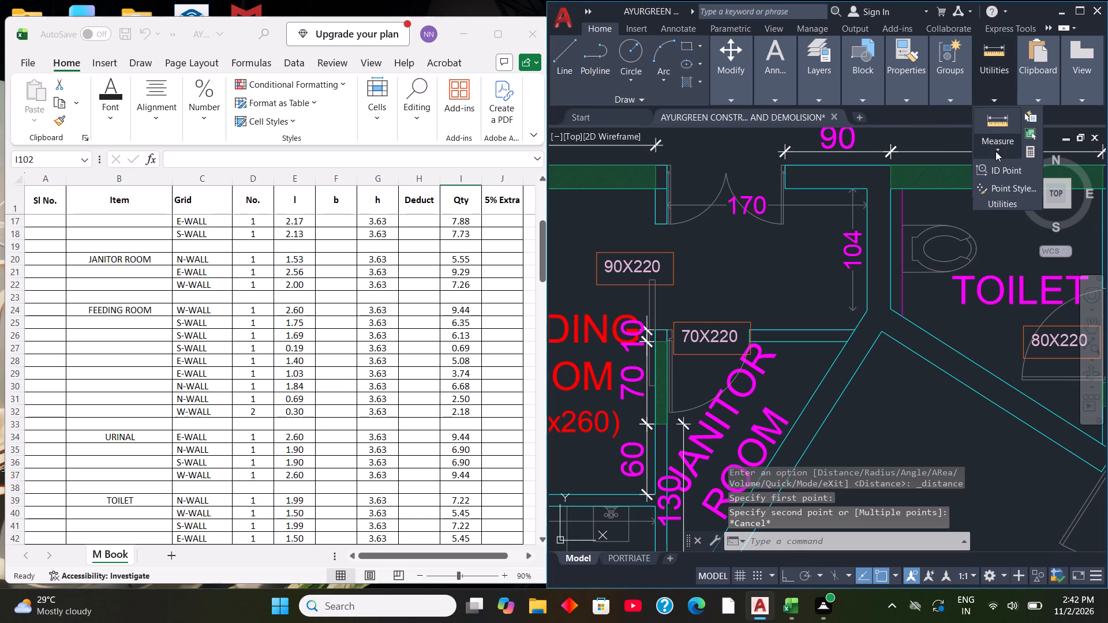
click(997, 147)
click(995, 208)
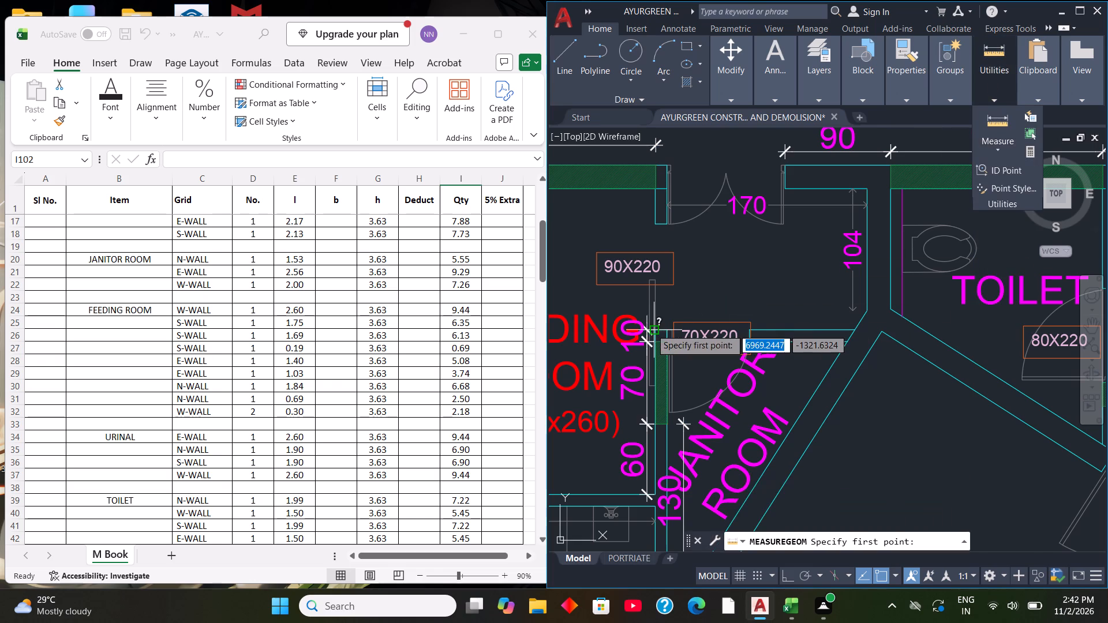
scroll(651, 329, up, 4)
click(663, 326)
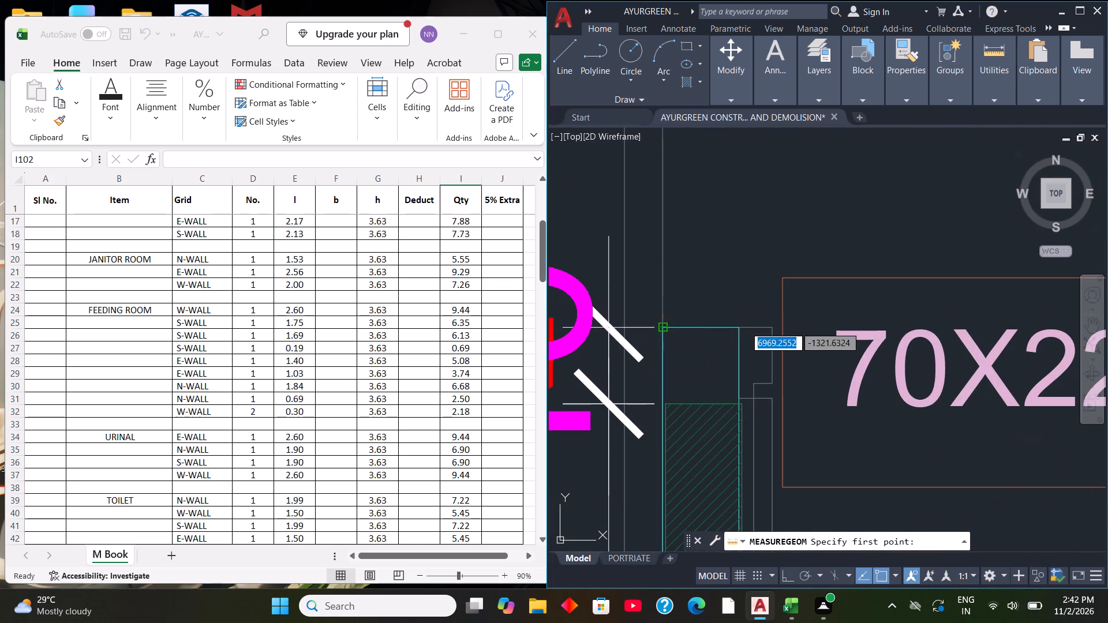
scroll(660, 331, down, 3)
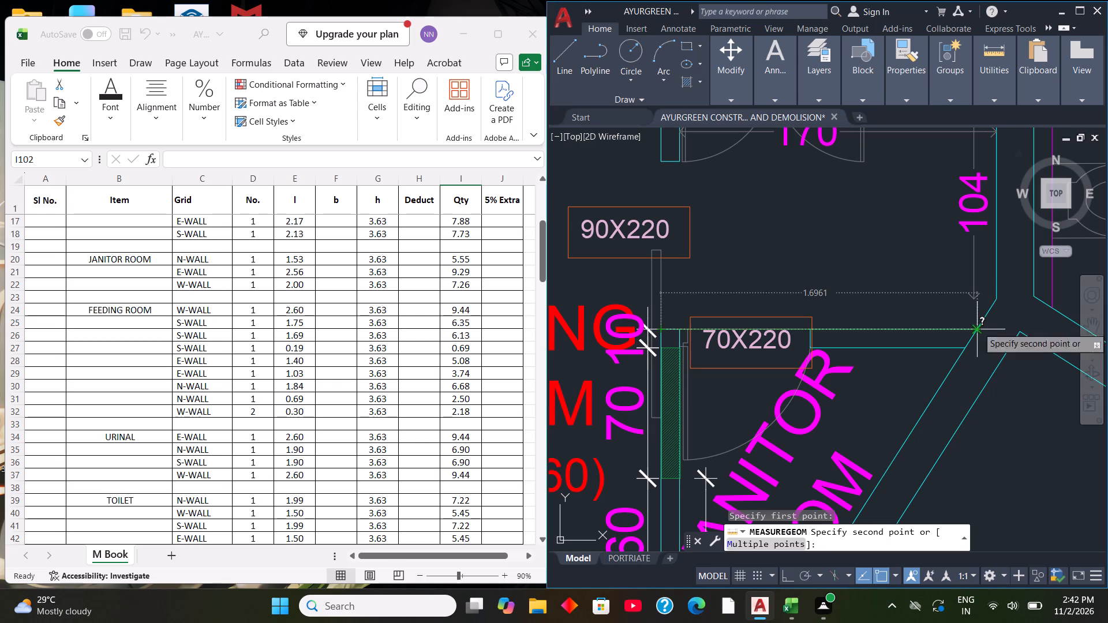
key(Escape)
scroll(936, 318, down, 3)
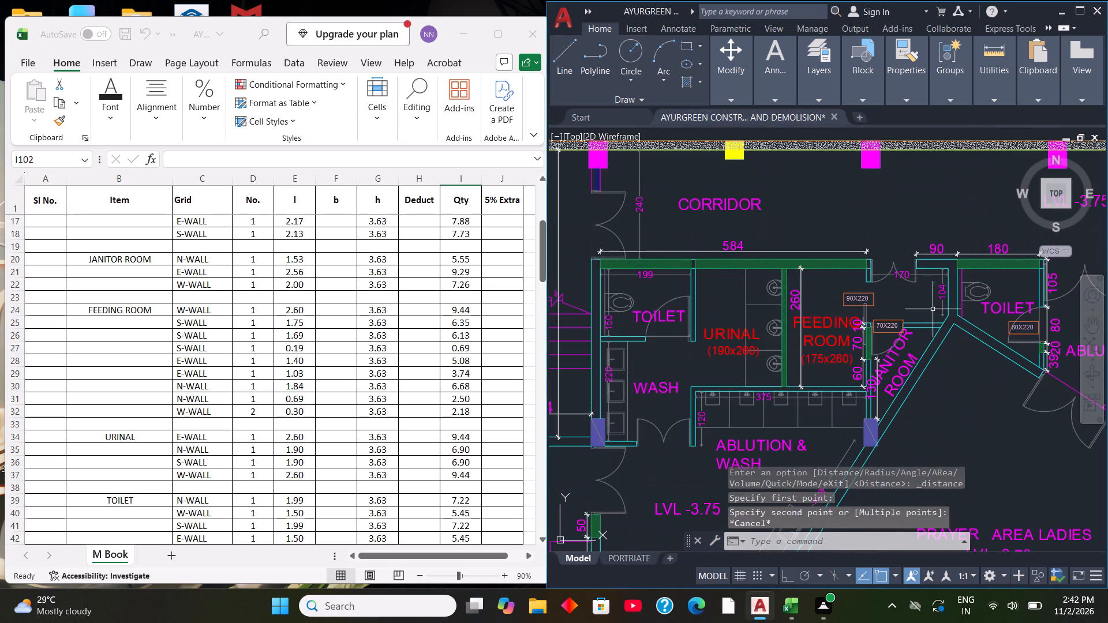
Measure the passage's full north side from the double door's west jamb to its east wall corner.
scroll(968, 270, up, 5)
scroll(964, 252, down, 1)
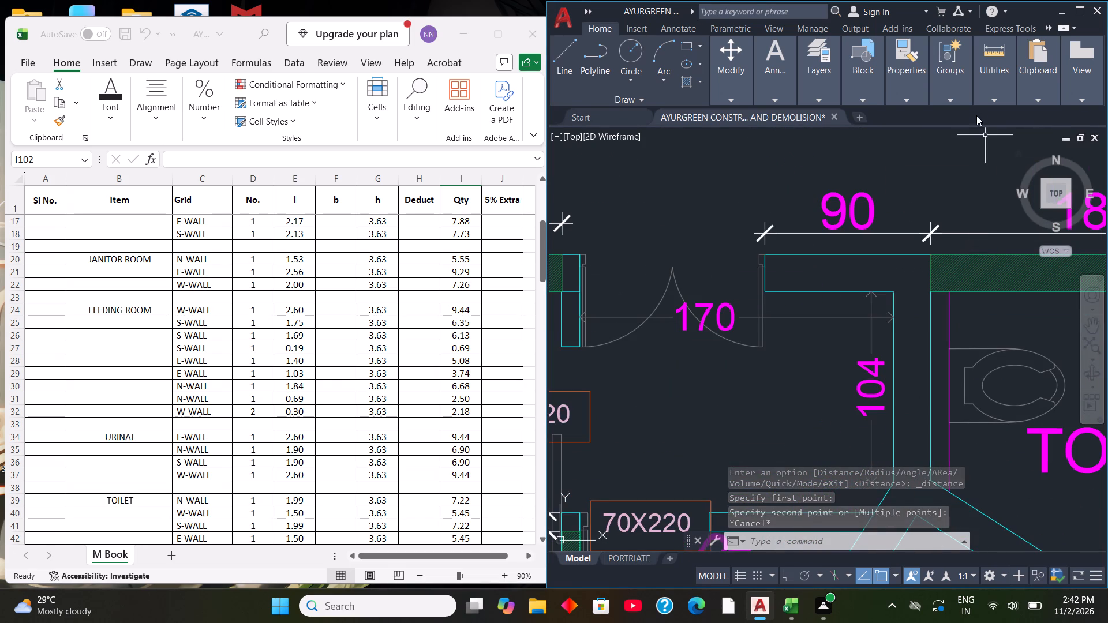
click(998, 78)
click(993, 144)
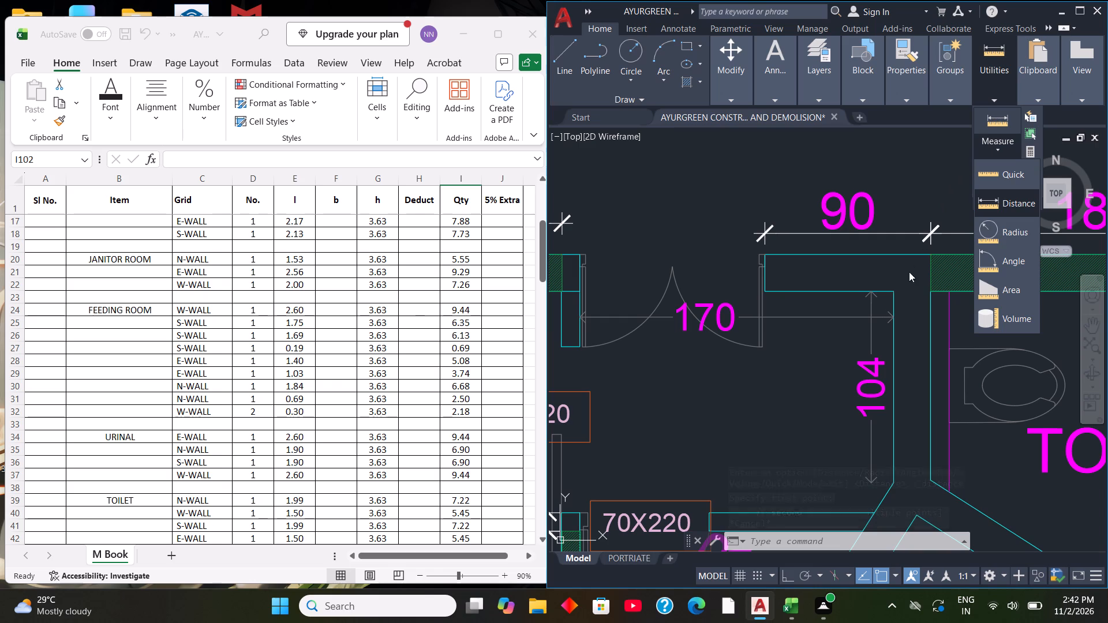
click(991, 201)
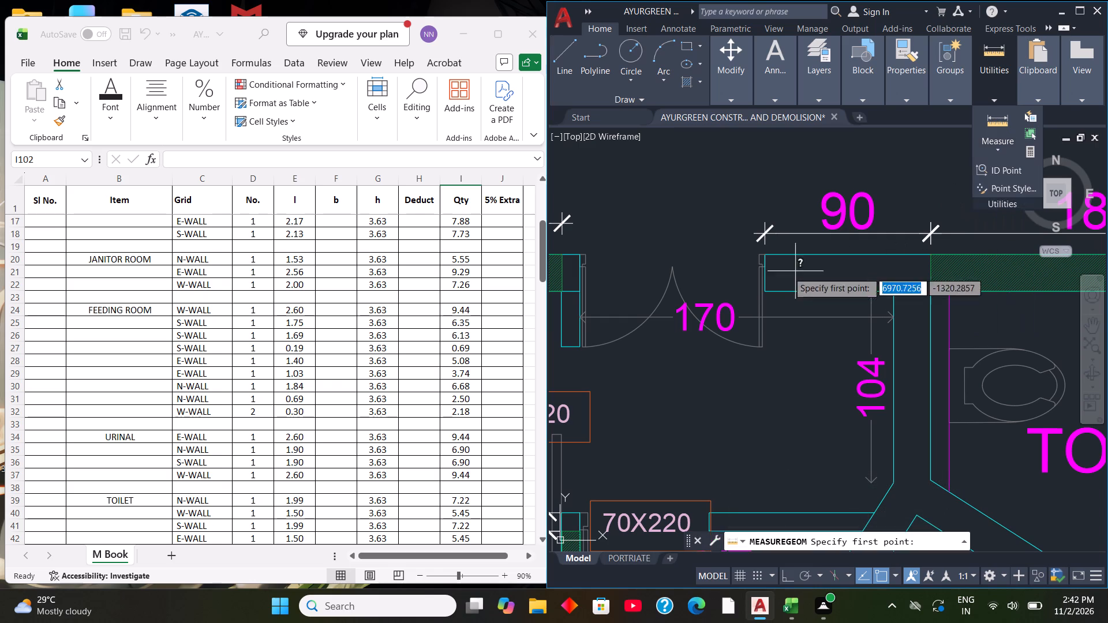
click(583, 294)
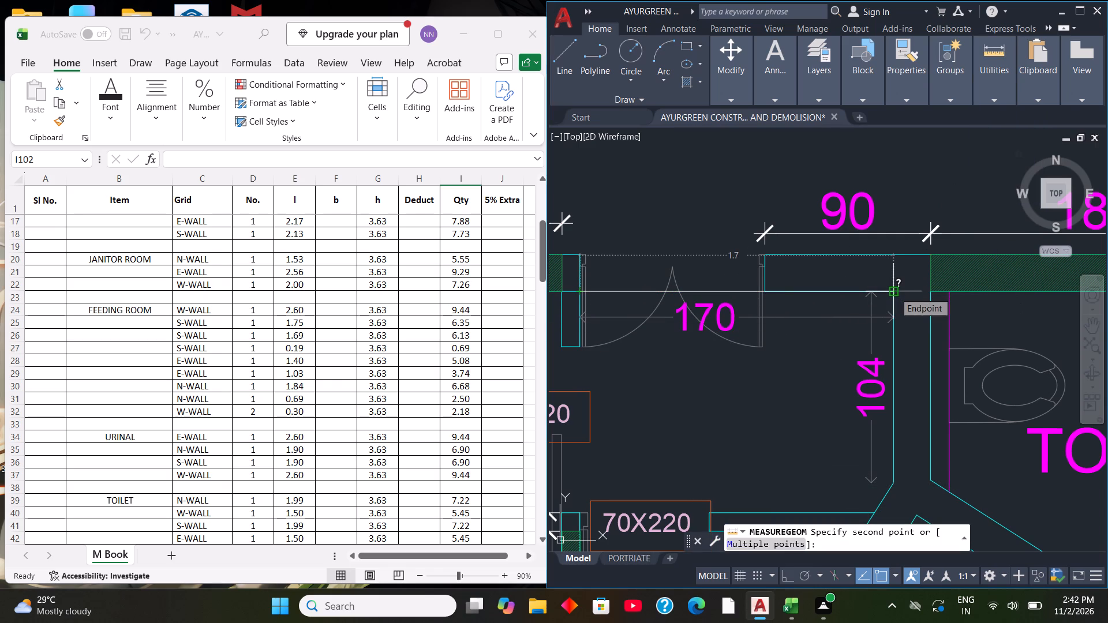
scroll(905, 291, down, 2)
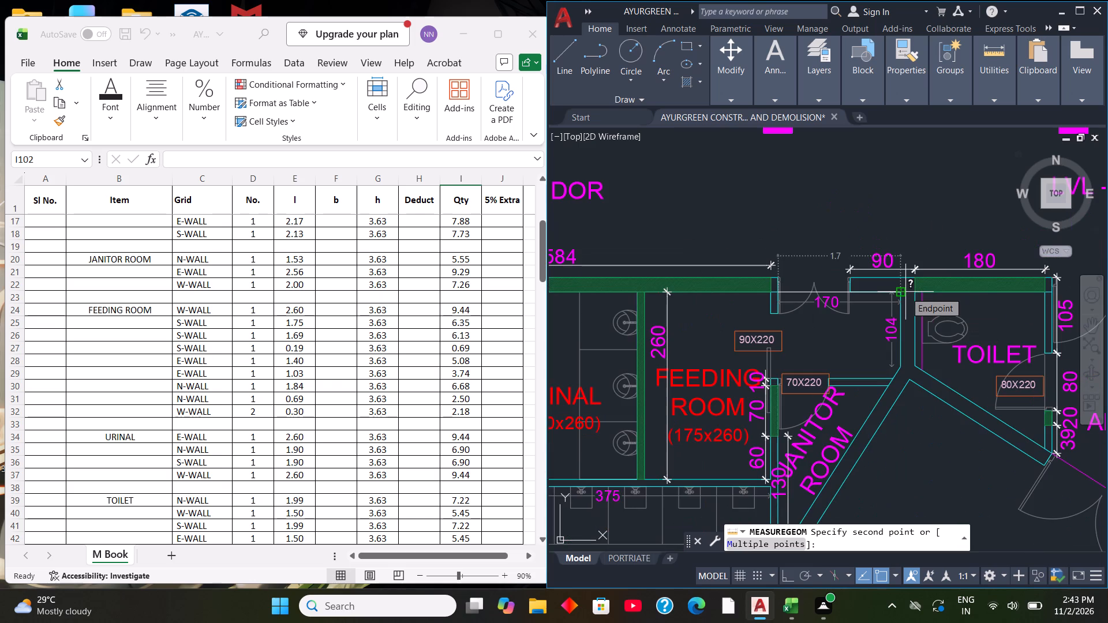
key(Escape)
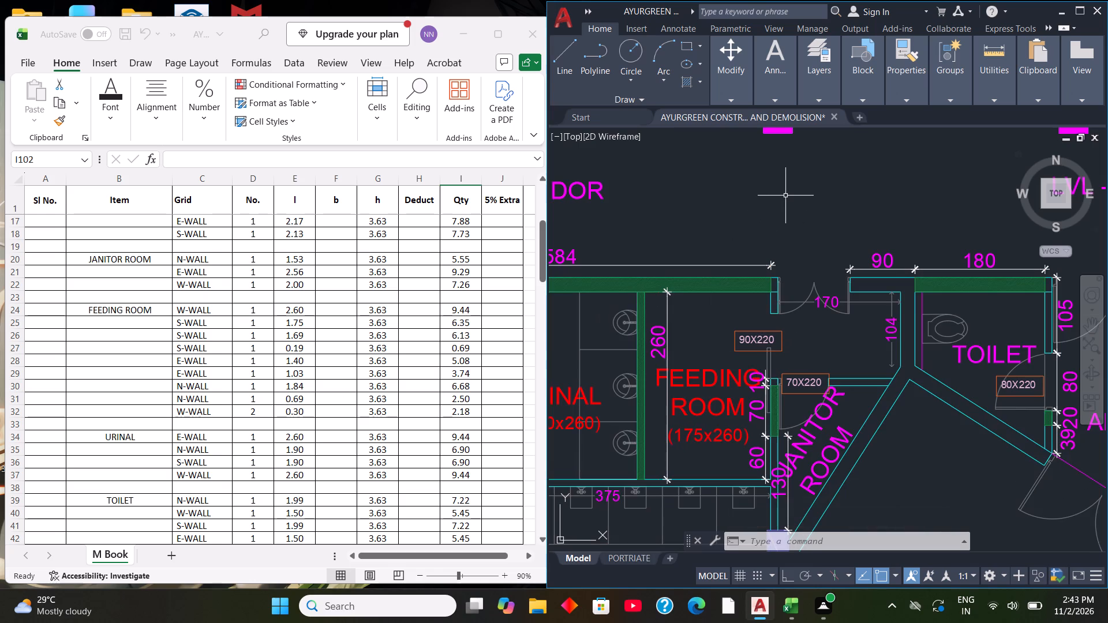
key(Escape)
key(Escape)
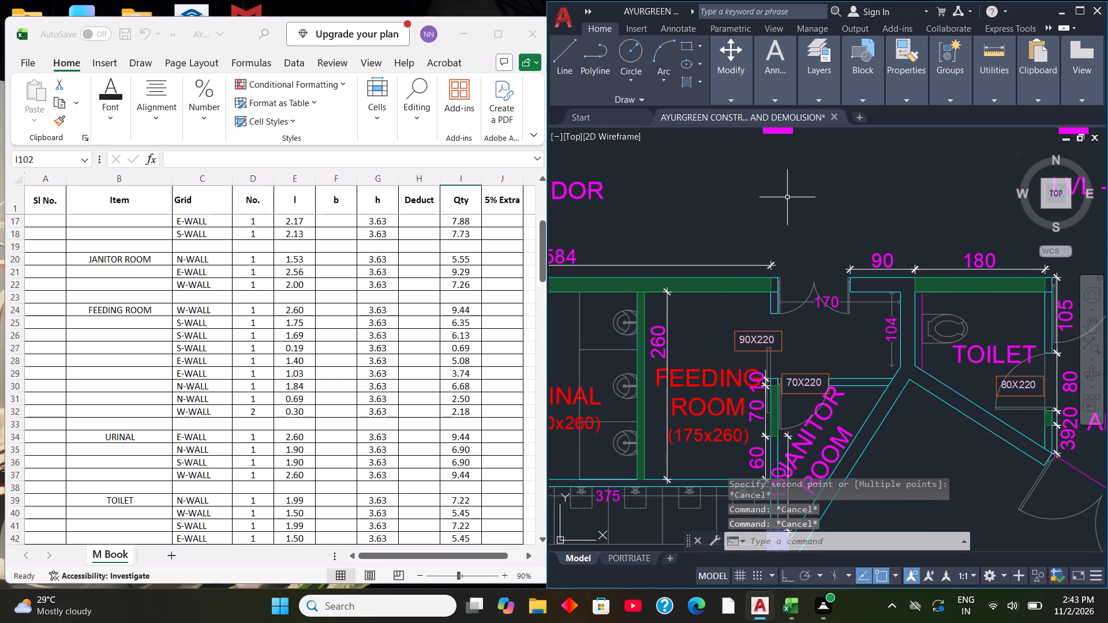
key(Escape)
key(Escape)
key(Escape)
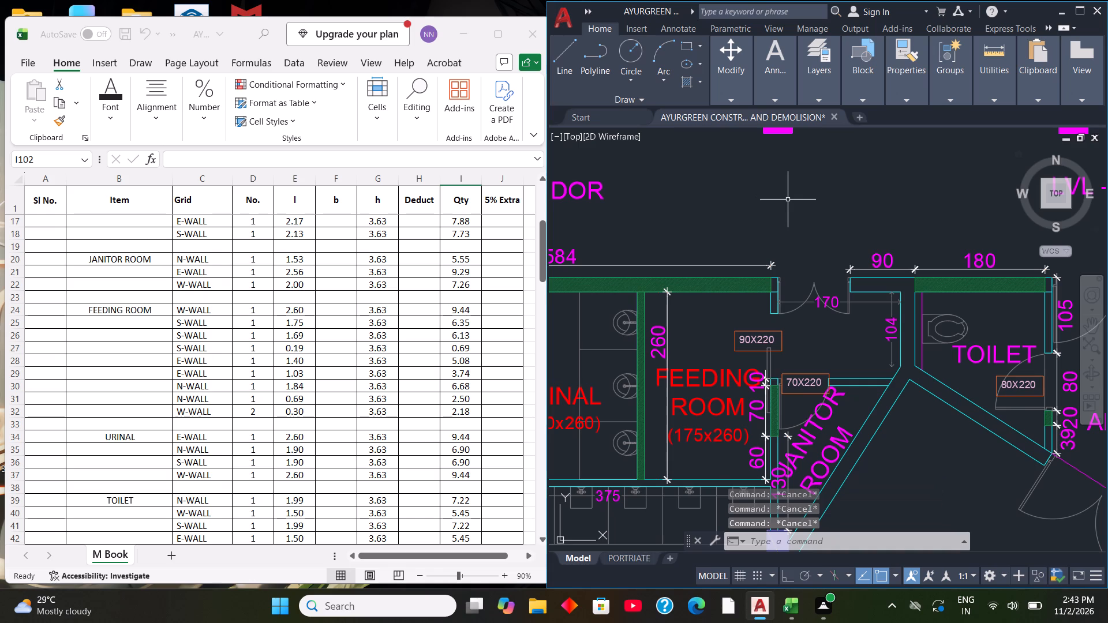
Examine the floor plan from the toilet, urinal and ablution rooms across to the lobby, phlebotomy and entry walls with their dimensions.
scroll(825, 227, down, 2)
scroll(770, 262, down, 1)
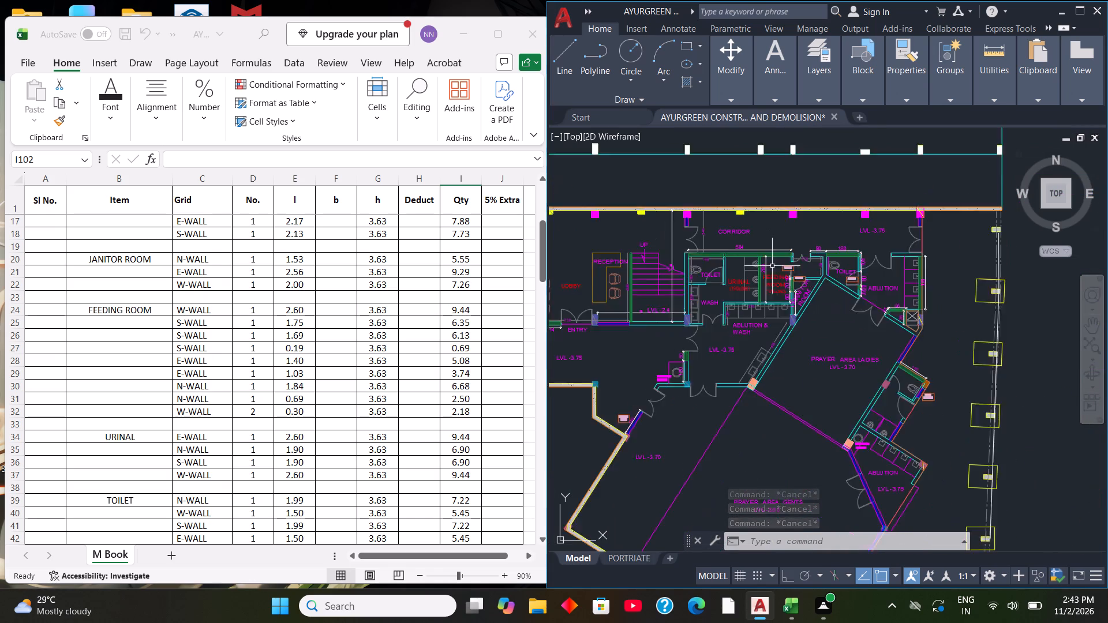
scroll(773, 268, down, 1)
scroll(742, 250, up, 2)
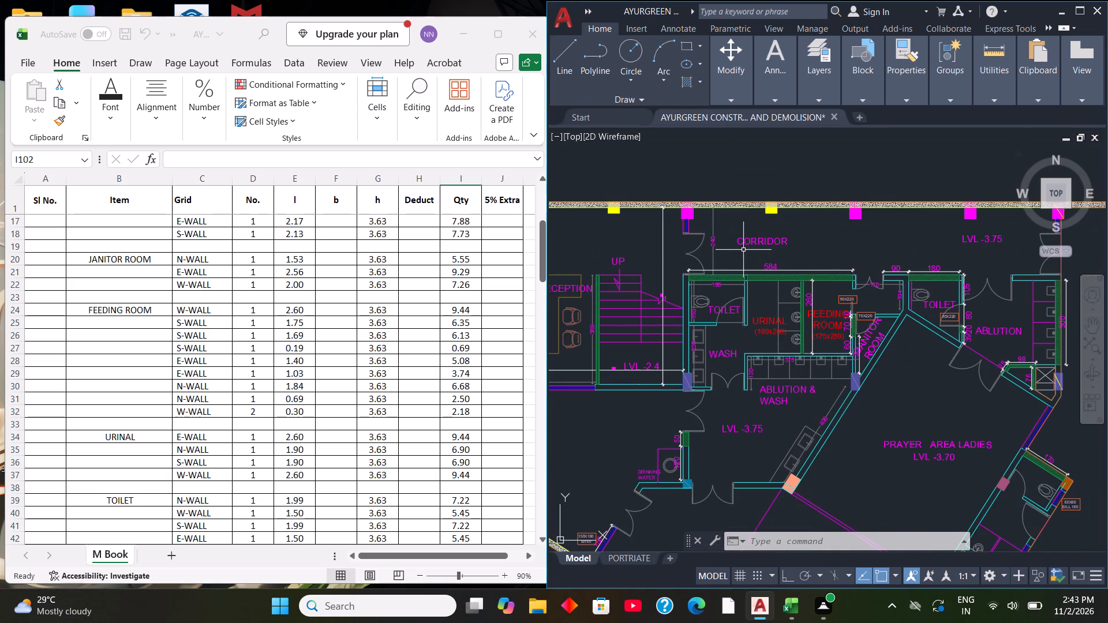
scroll(750, 252, down, 1)
scroll(744, 305, up, 2)
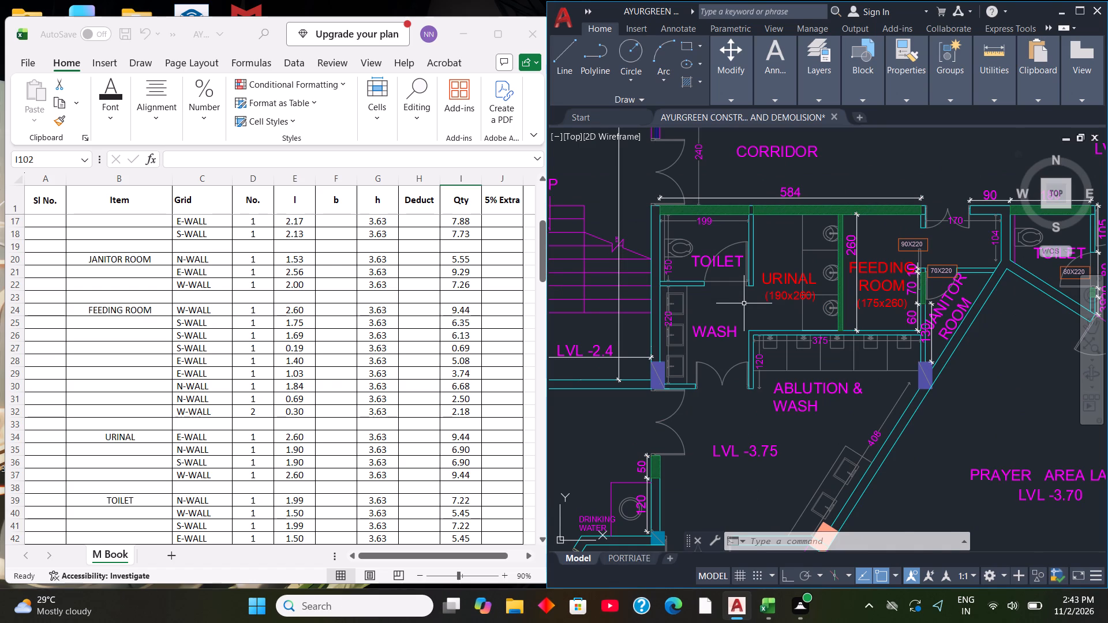
scroll(744, 303, down, 3)
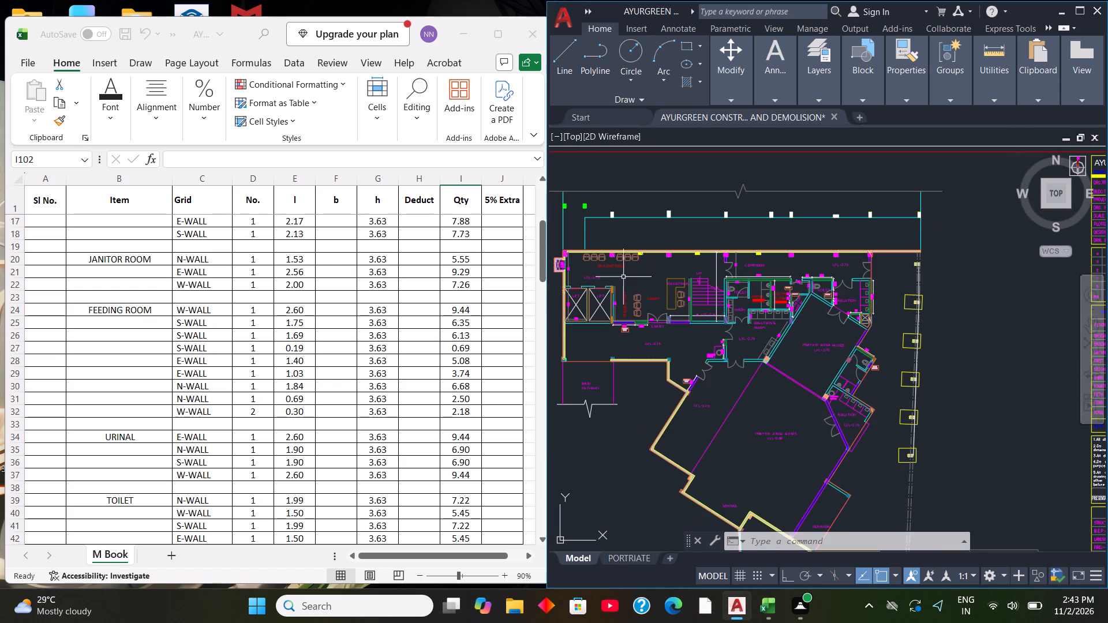
scroll(548, 313, up, 3)
scroll(729, 350, up, 2)
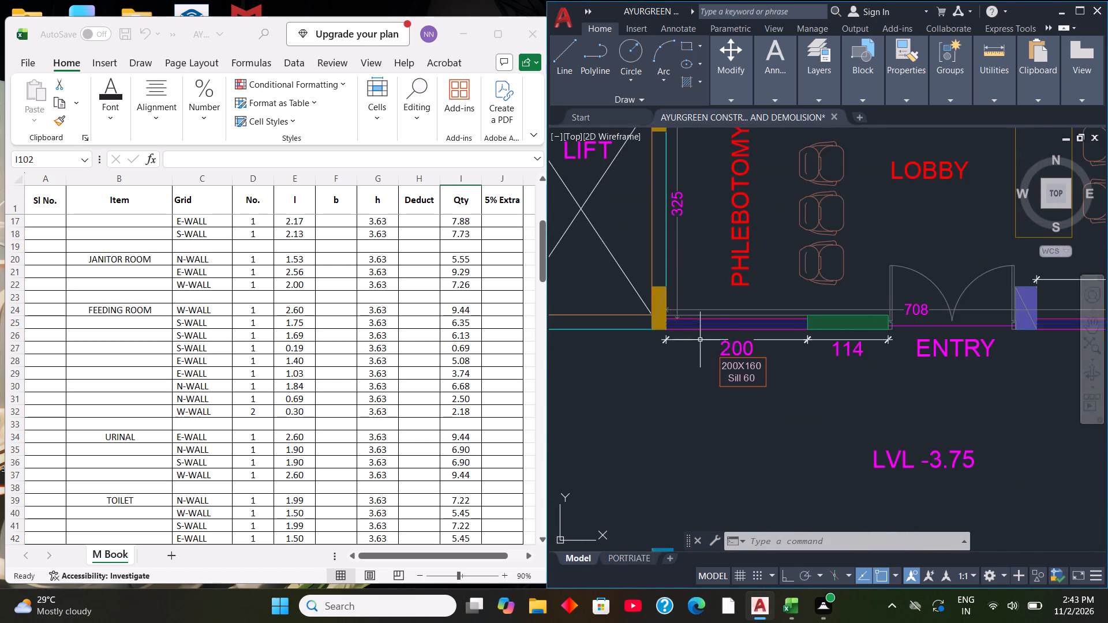
scroll(689, 338, down, 2)
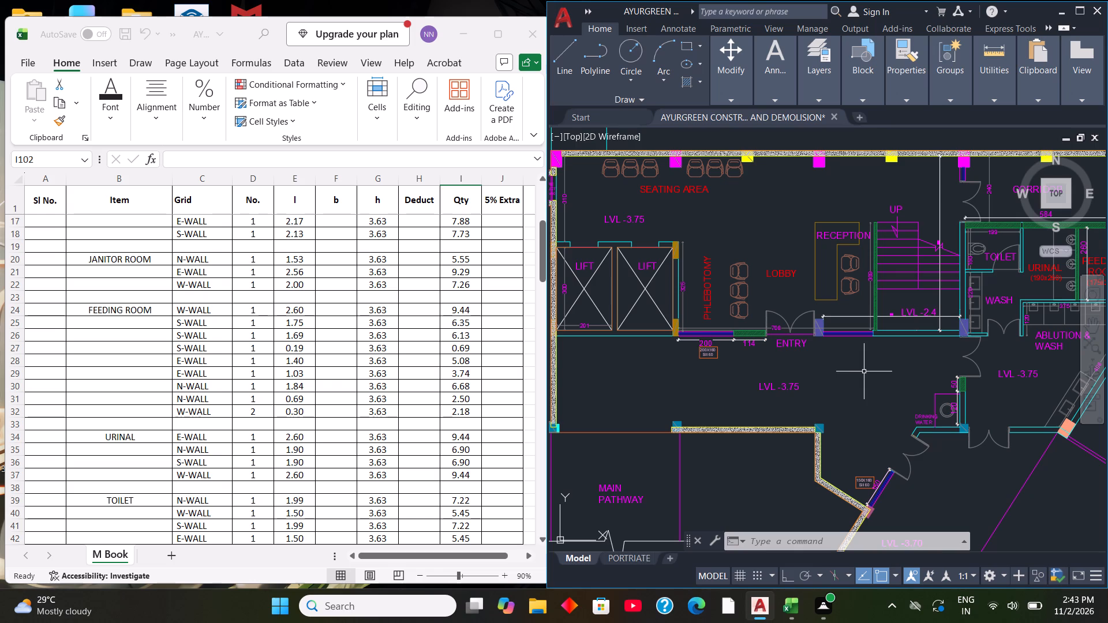
Examine the construction plan's lobby and entry area, including the window size tags by the phlebotomy area and the slanted entry wall.
scroll(783, 217, down, 2)
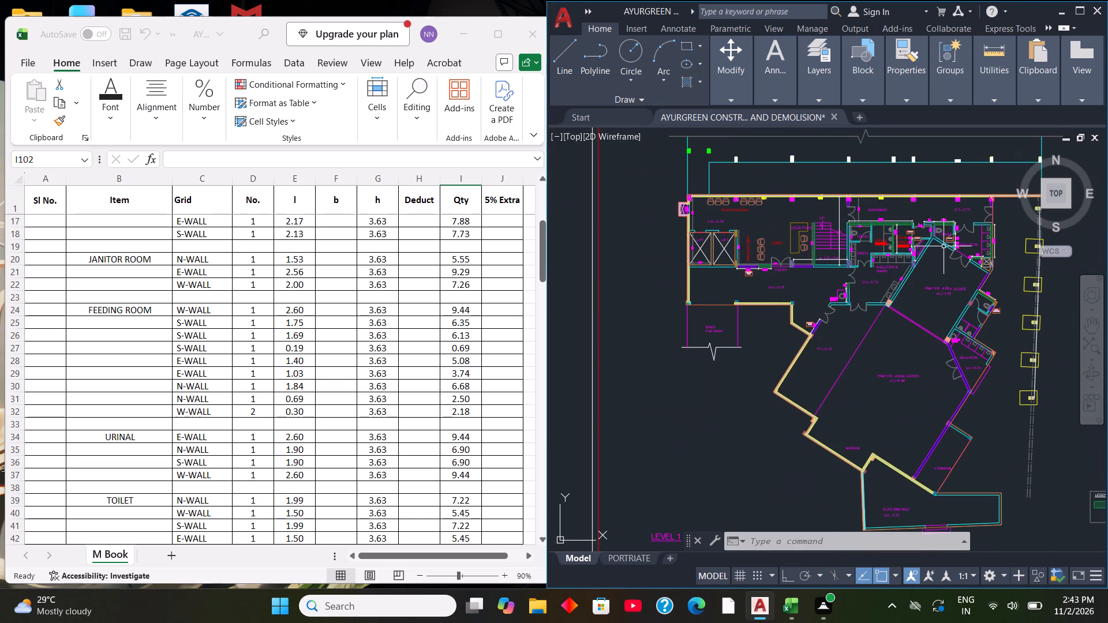
scroll(998, 292, up, 2)
scroll(995, 272, down, 1)
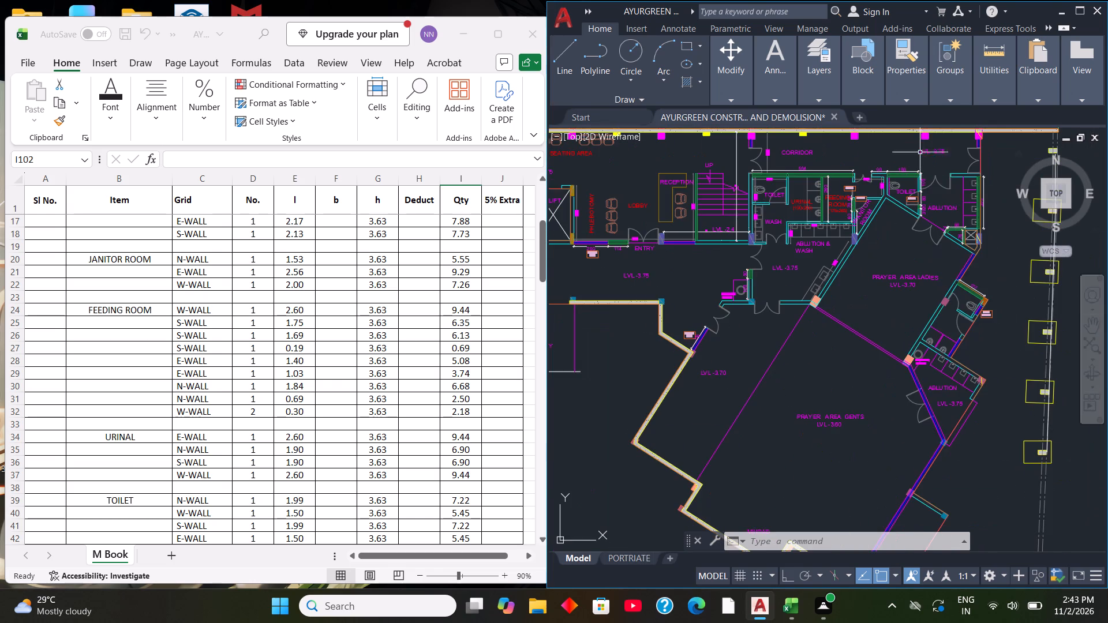
scroll(918, 146, up, 1)
scroll(763, 183, up, 2)
scroll(829, 200, down, 4)
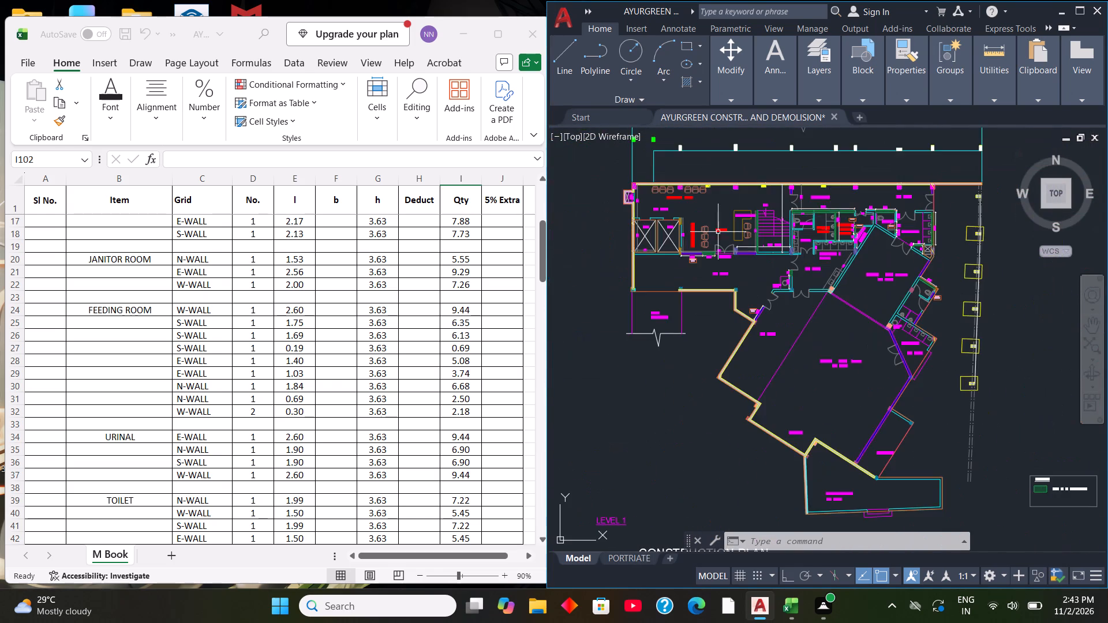
scroll(685, 231, up, 4)
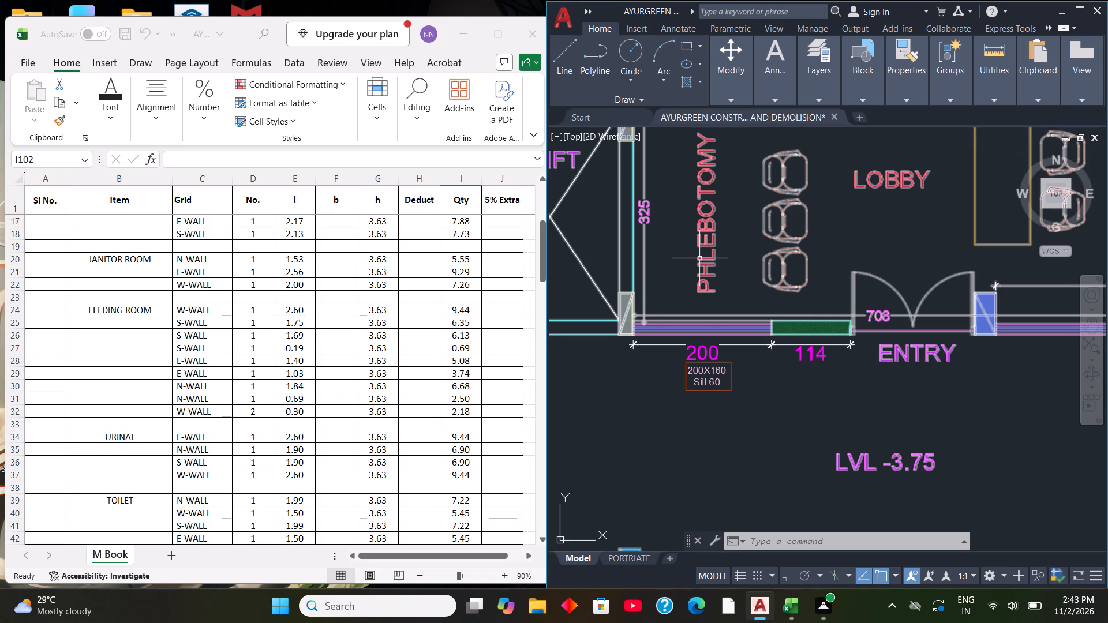
scroll(791, 62, up, 1)
scroll(721, 292, down, 4)
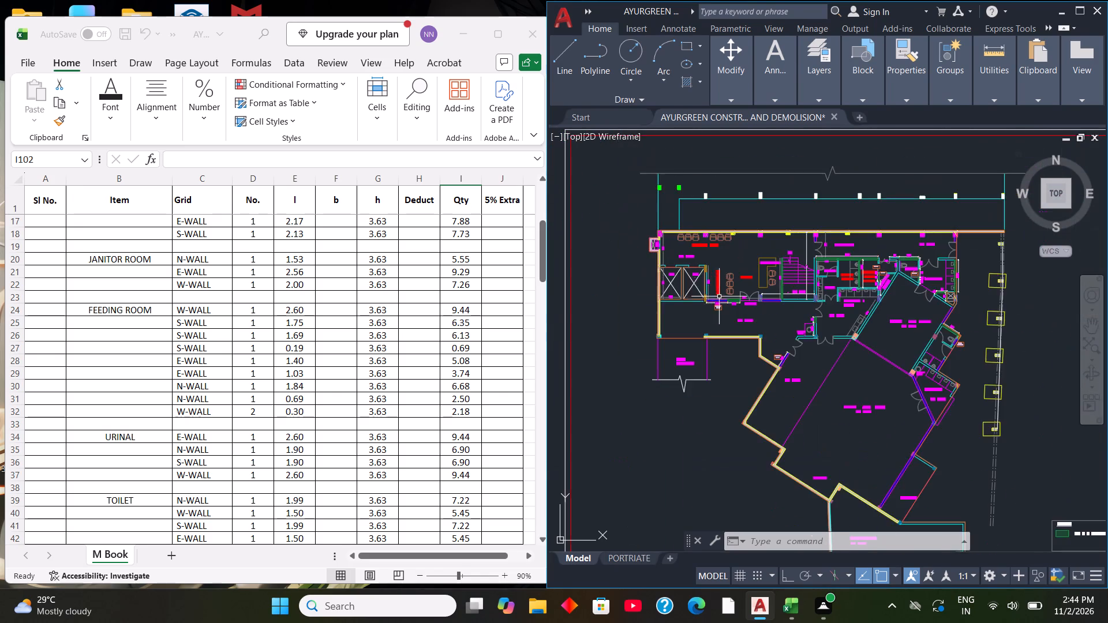
scroll(685, 292, down, 2)
scroll(759, 310, up, 3)
scroll(695, 316, down, 3)
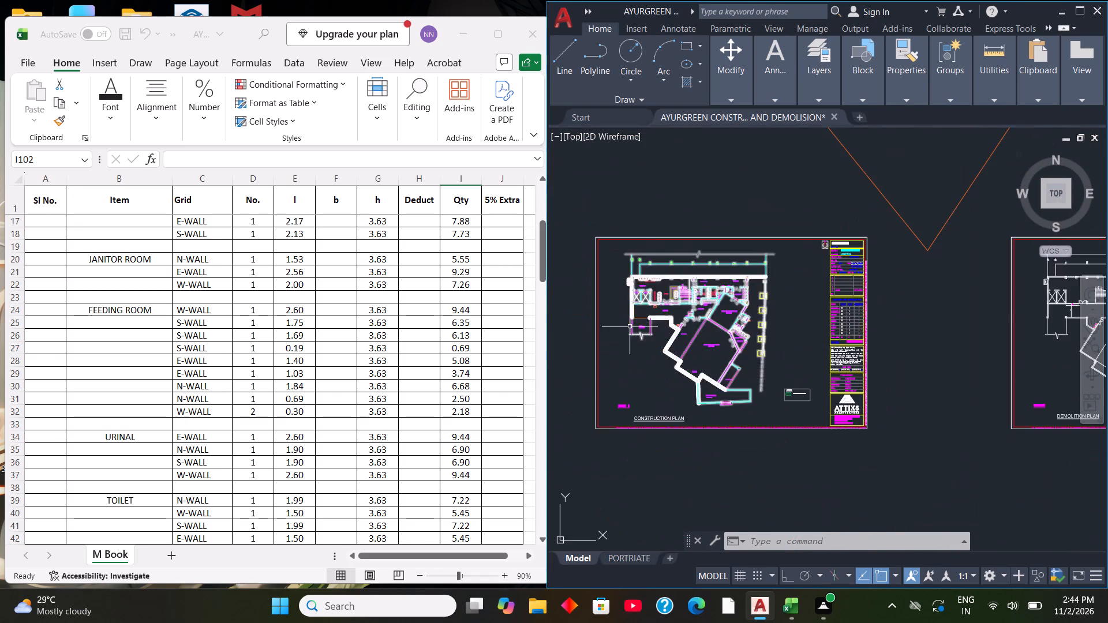
scroll(656, 316, up, 5)
scroll(793, 320, up, 2)
scroll(793, 320, down, 3)
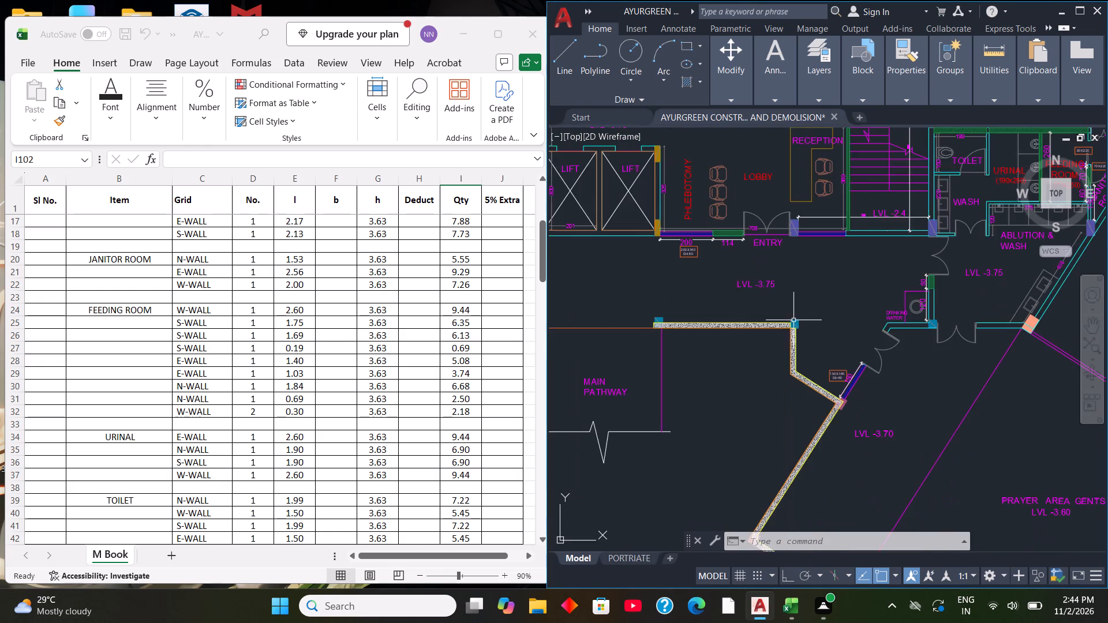
scroll(842, 372, up, 2)
scroll(854, 396, down, 1)
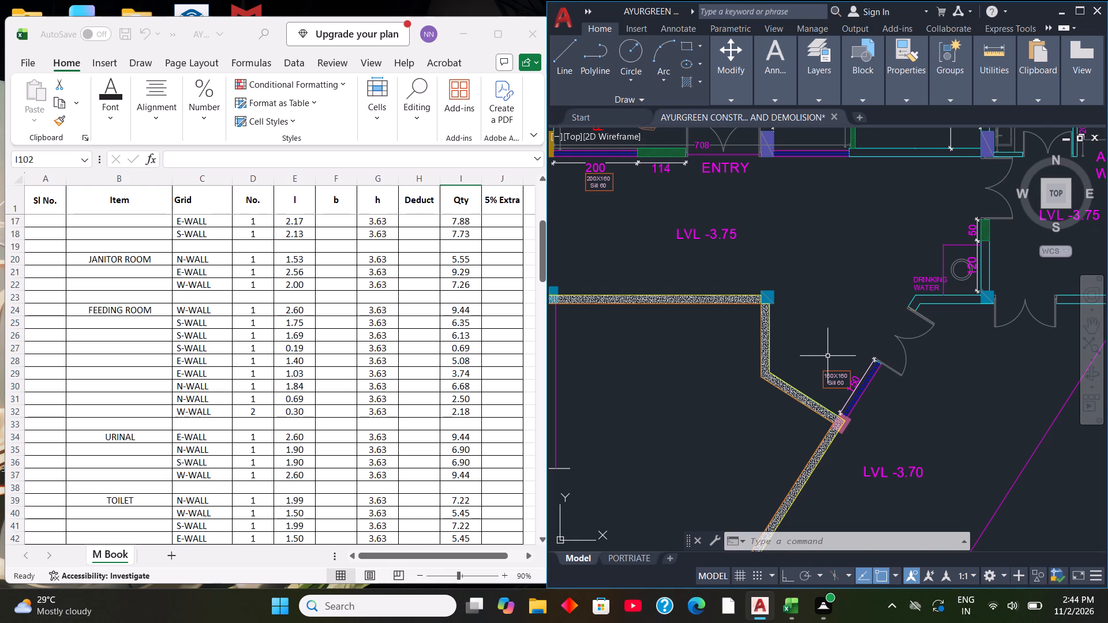
scroll(861, 385, up, 3)
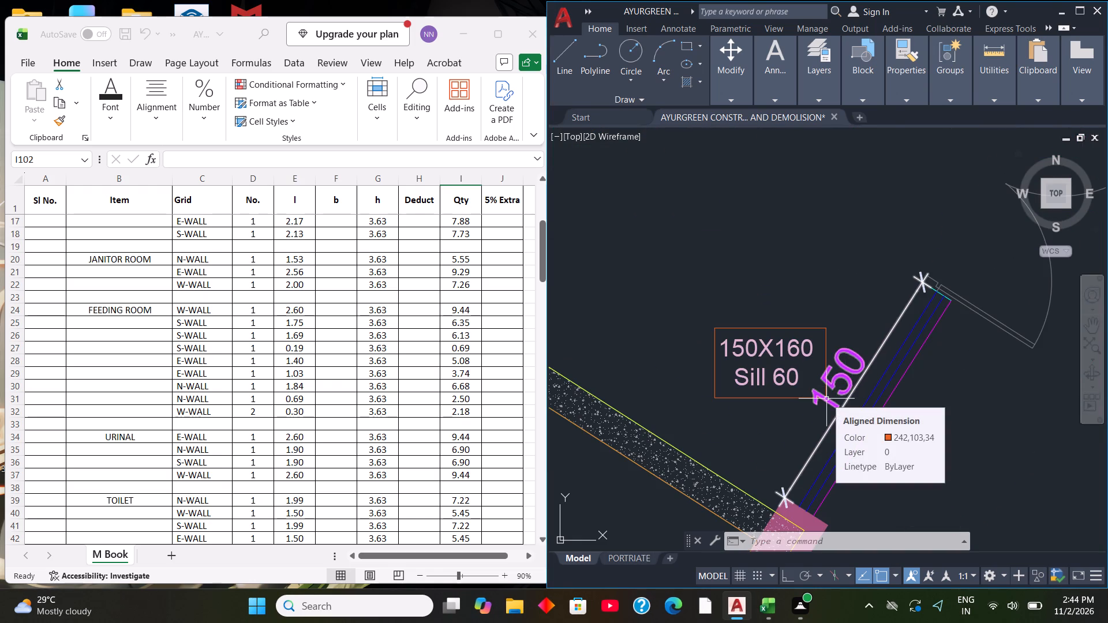
key(Escape)
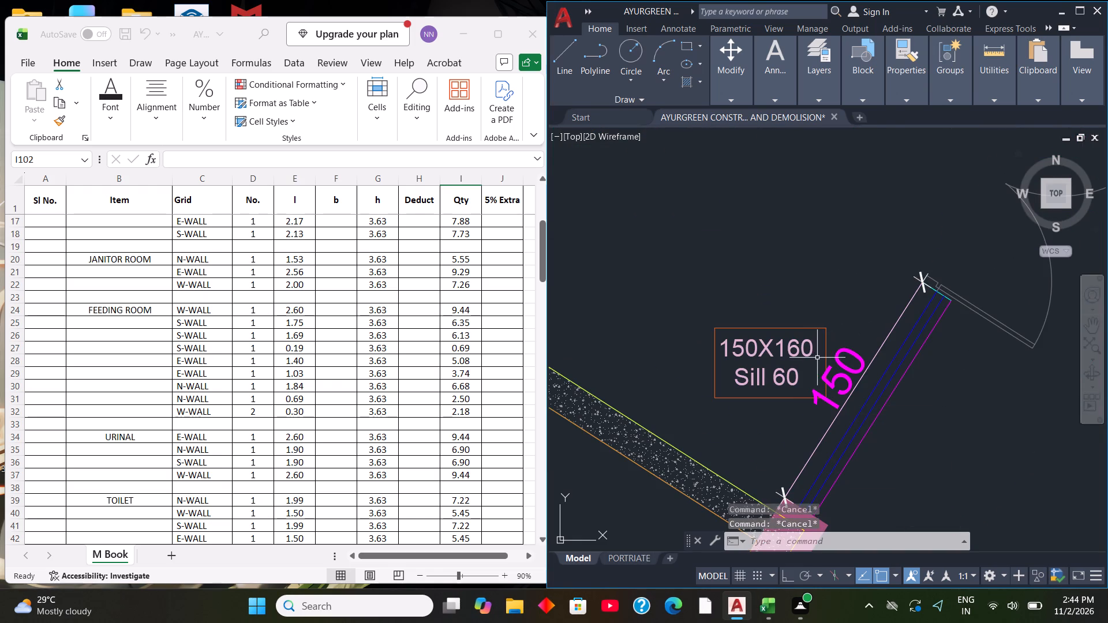
Examine the ladies' prayer area and its adjoining toilet and ablution on the construction plan, including the toilet's window size and sill tag.
scroll(756, 362, down, 6)
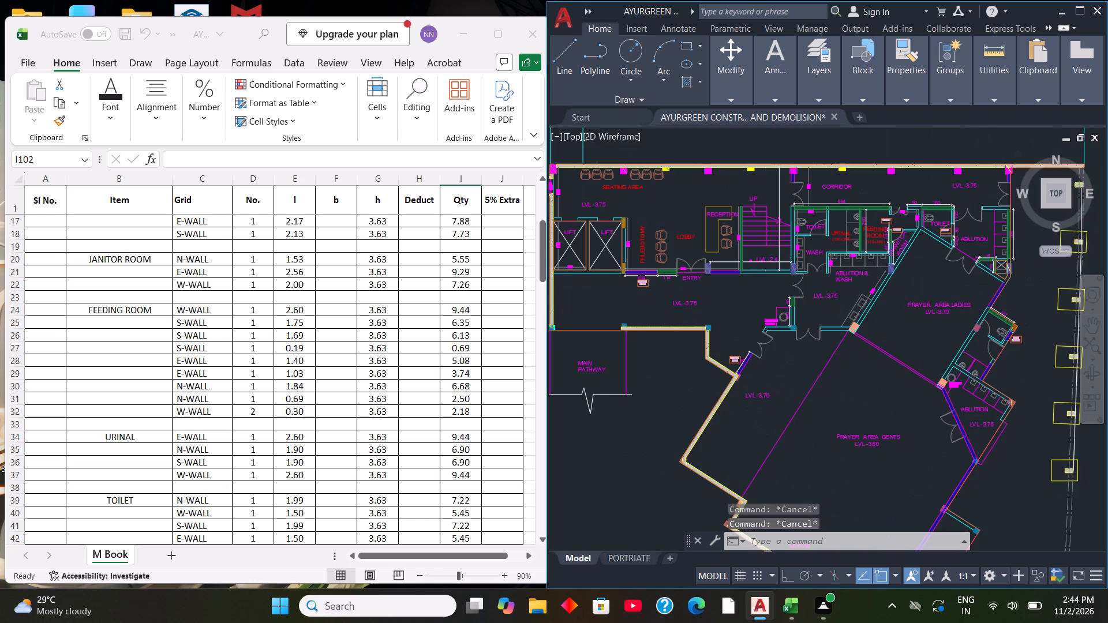
scroll(675, 344, up, 2)
scroll(667, 342, down, 2)
scroll(847, 308, up, 3)
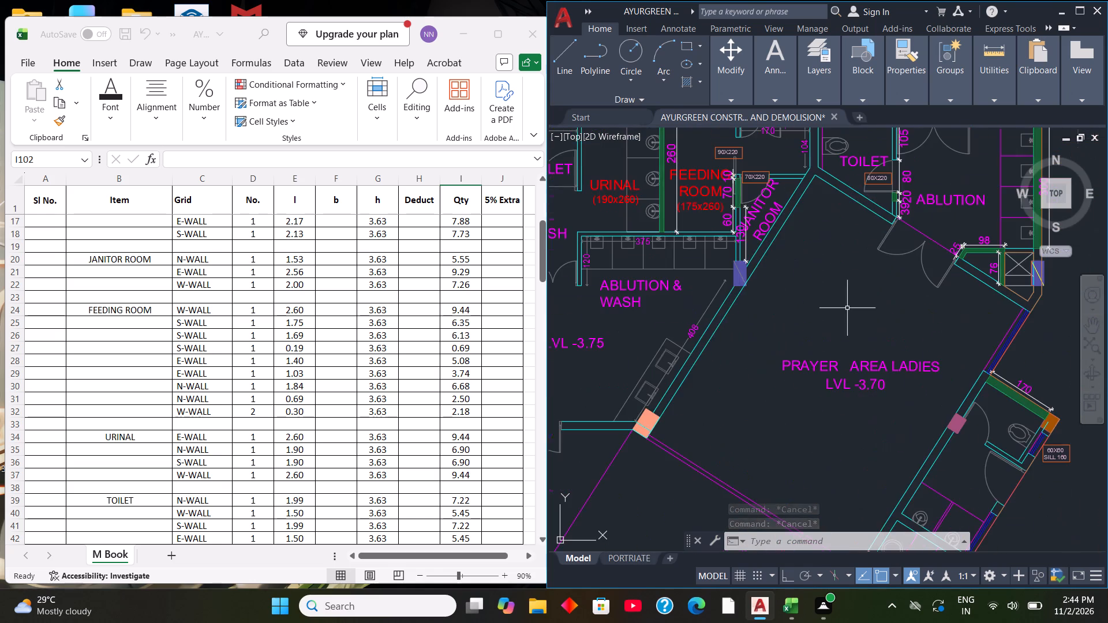
scroll(812, 301, down, 1)
scroll(757, 250, up, 1)
scroll(757, 260, down, 2)
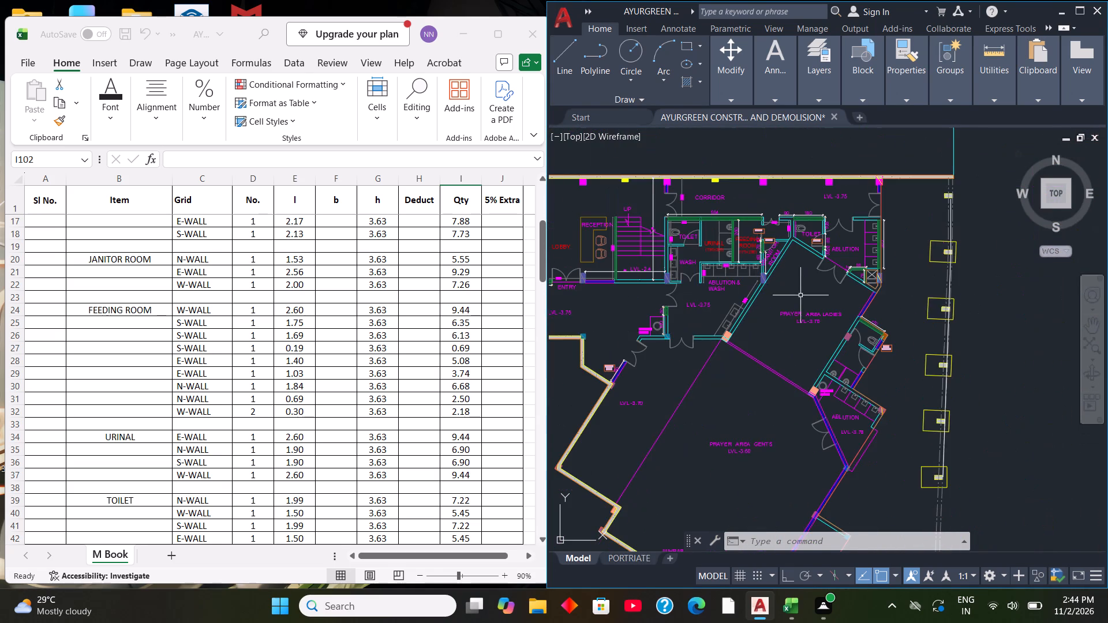
scroll(797, 298, down, 1)
scroll(885, 343, up, 2)
scroll(802, 290, up, 3)
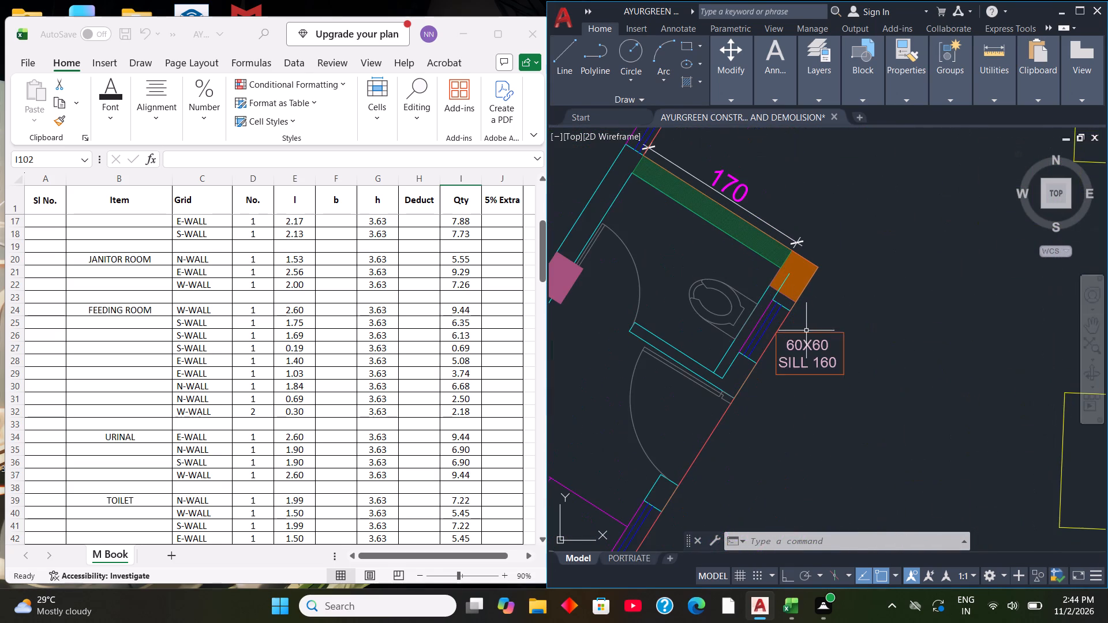
scroll(806, 333, down, 2)
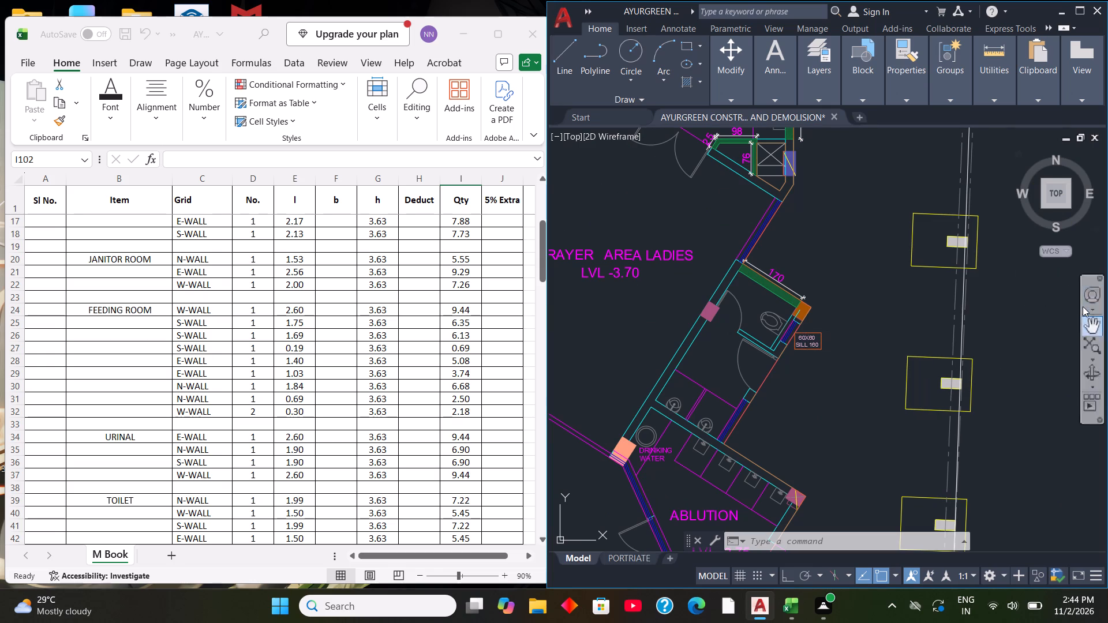
scroll(840, 353, up, 2)
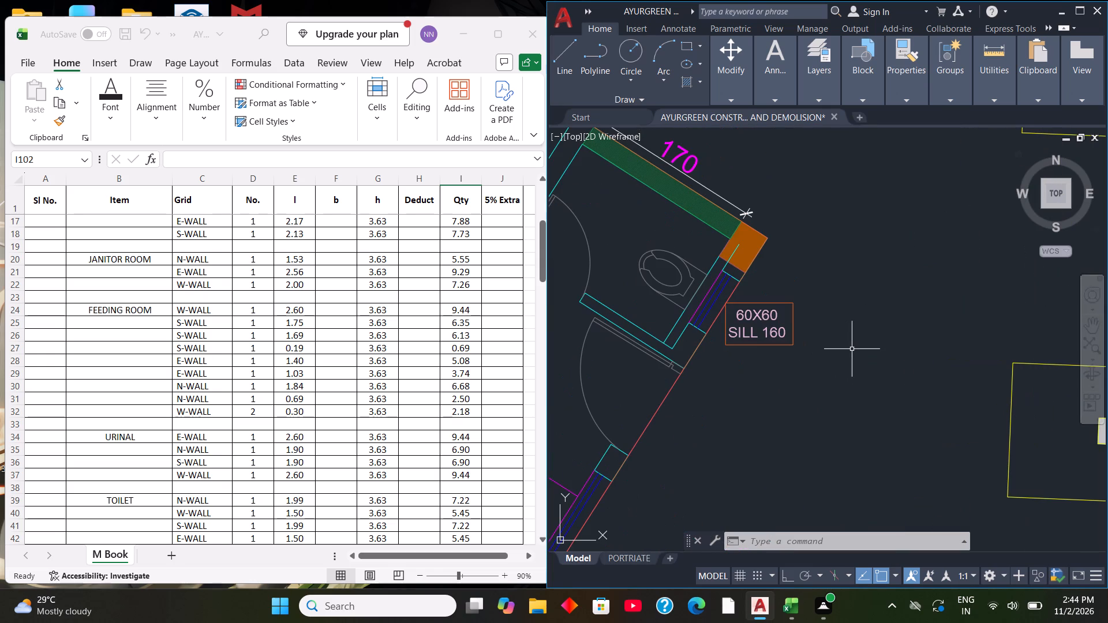
scroll(811, 103, up, 1)
scroll(698, 282, down, 3)
scroll(755, 324, down, 2)
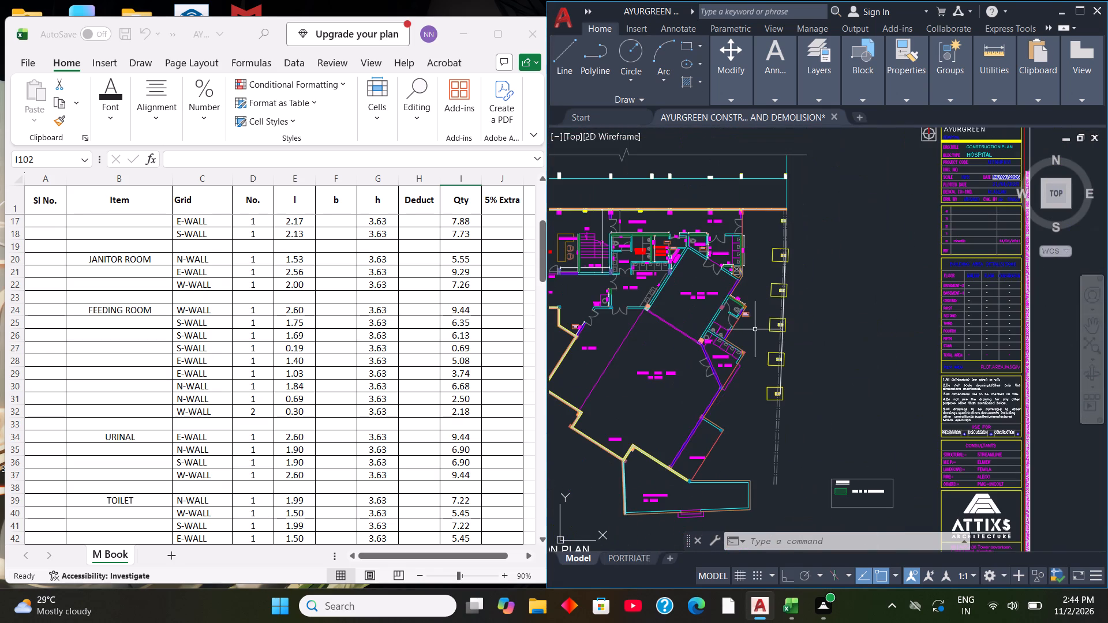
scroll(691, 376, up, 2)
scroll(787, 287, up, 1)
scroll(803, 304, down, 4)
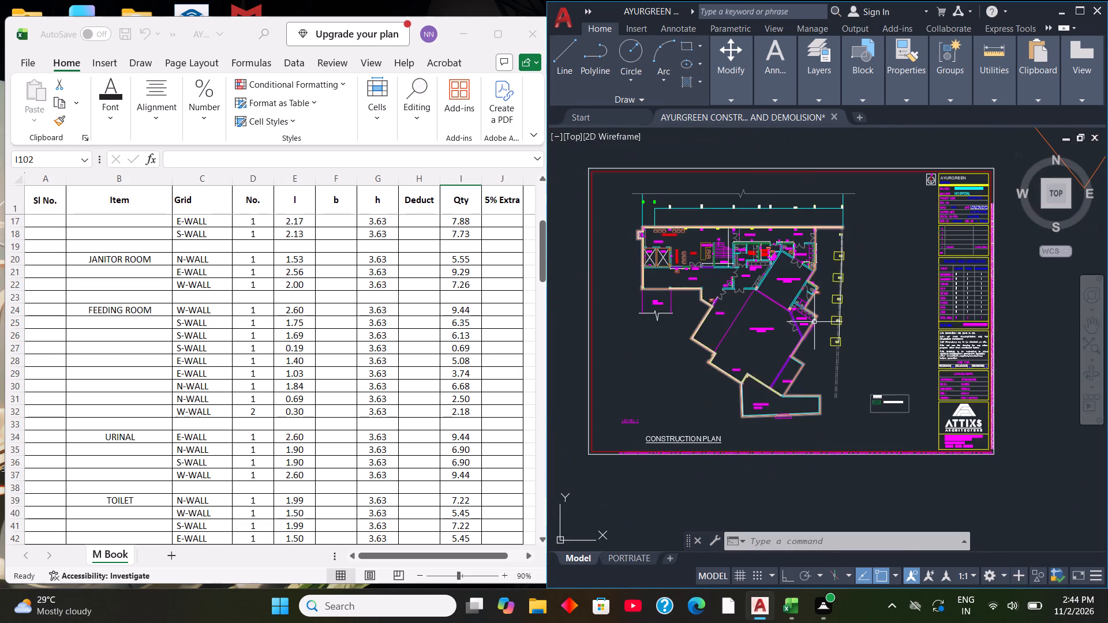
scroll(786, 418, up, 2)
scroll(785, 410, down, 3)
scroll(735, 277, up, 1)
scroll(766, 333, up, 1)
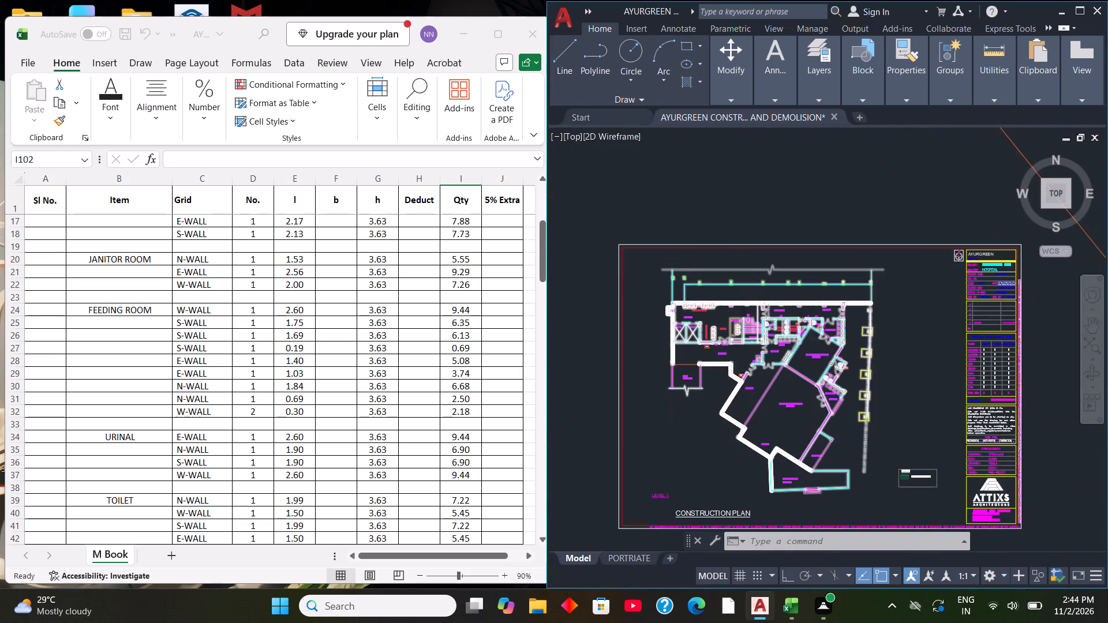
scroll(766, 333, up, 1)
scroll(649, 297, down, 1)
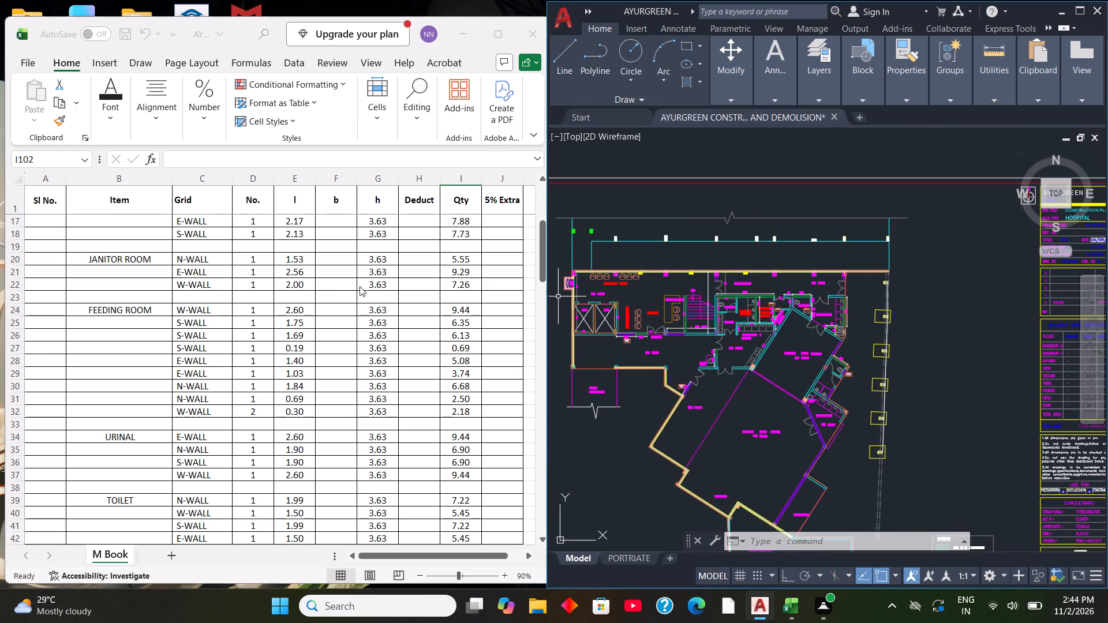
Look through the measurement book down to the last TOILET and ABLUTION entries and view the matching rooms on the plan.
scroll(350, 294, down, 19)
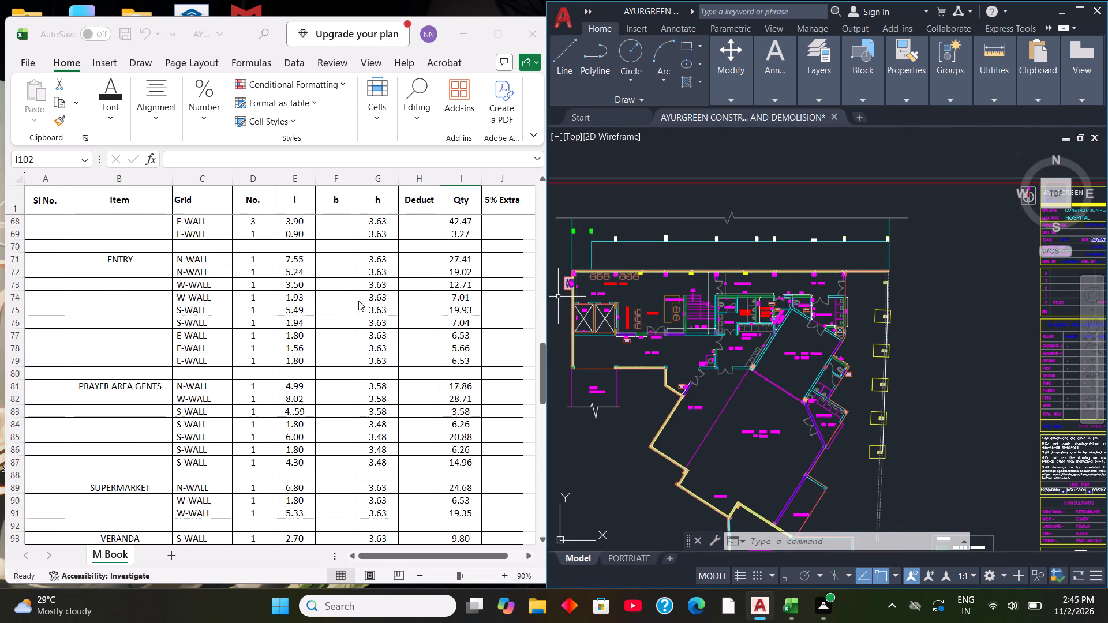
scroll(358, 301, down, 6)
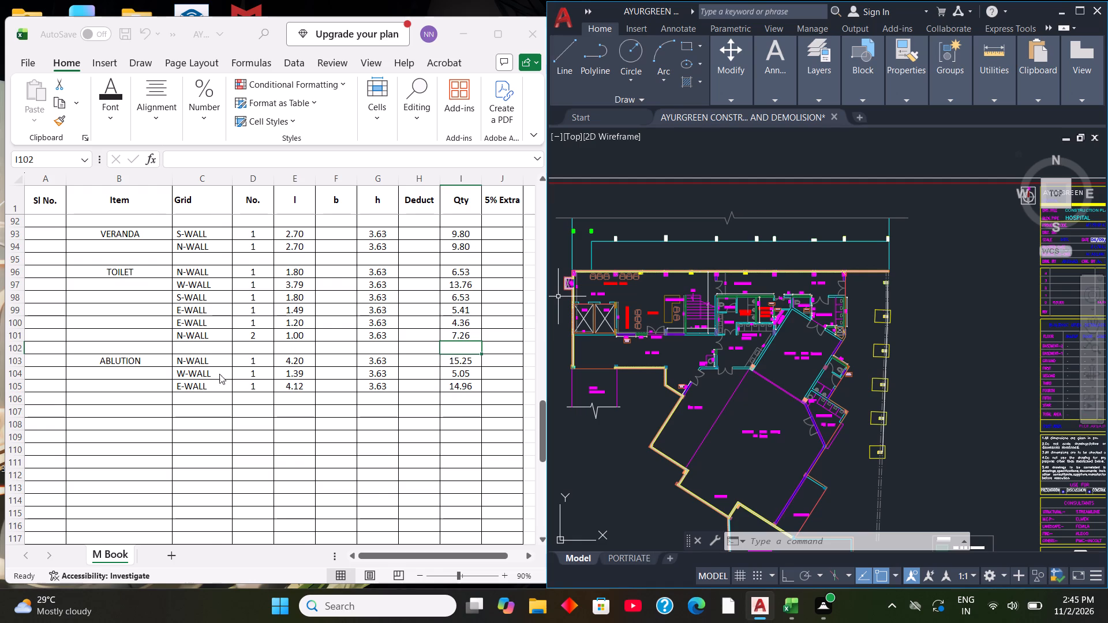
scroll(658, 257, up, 1)
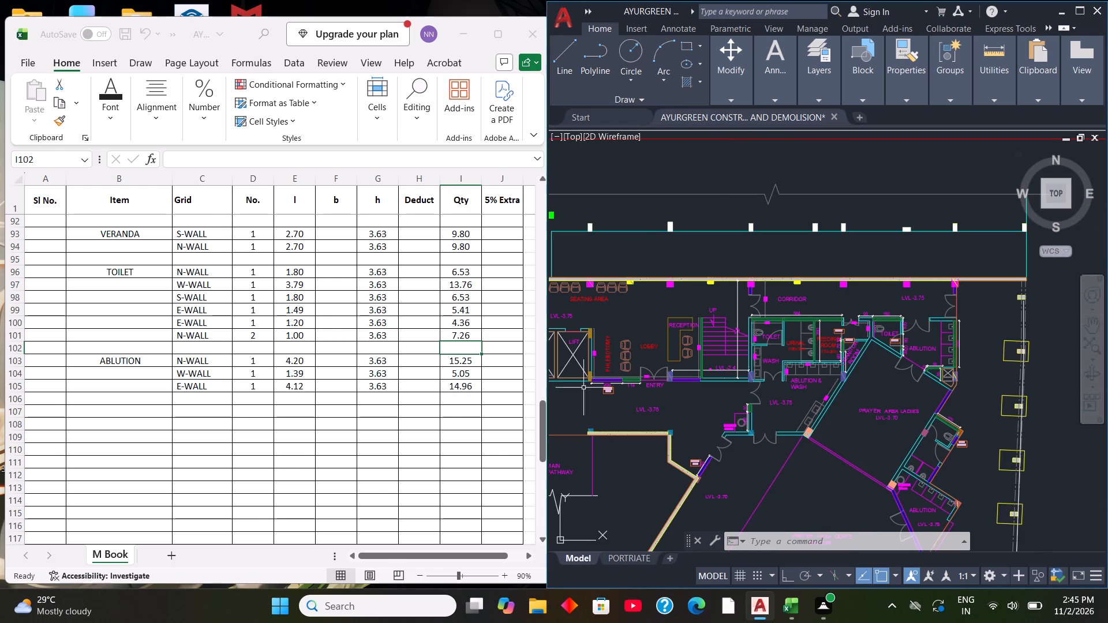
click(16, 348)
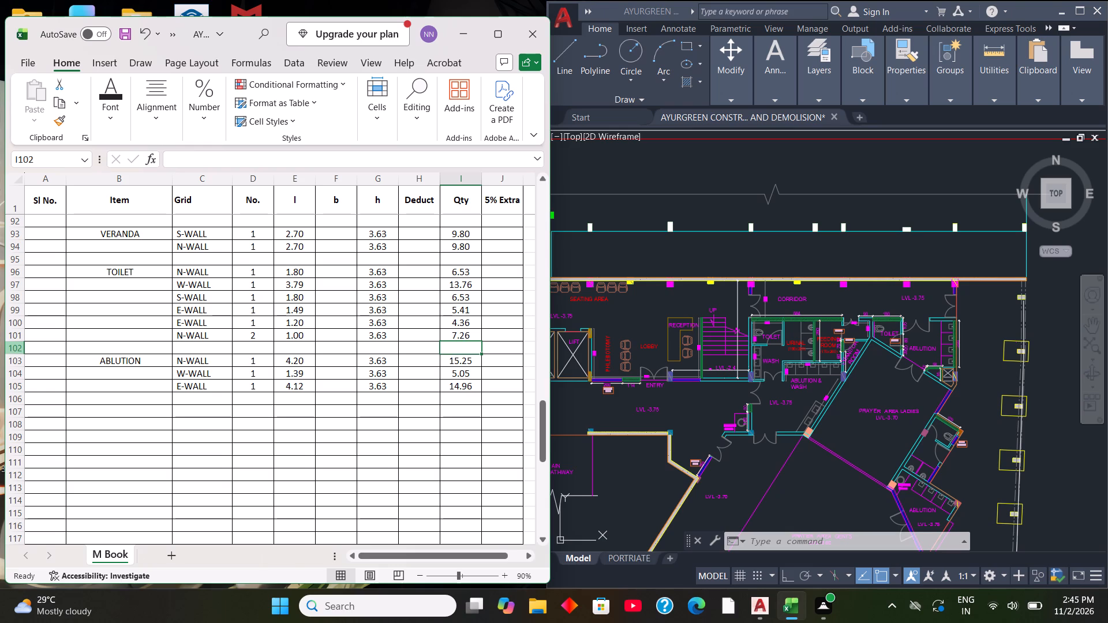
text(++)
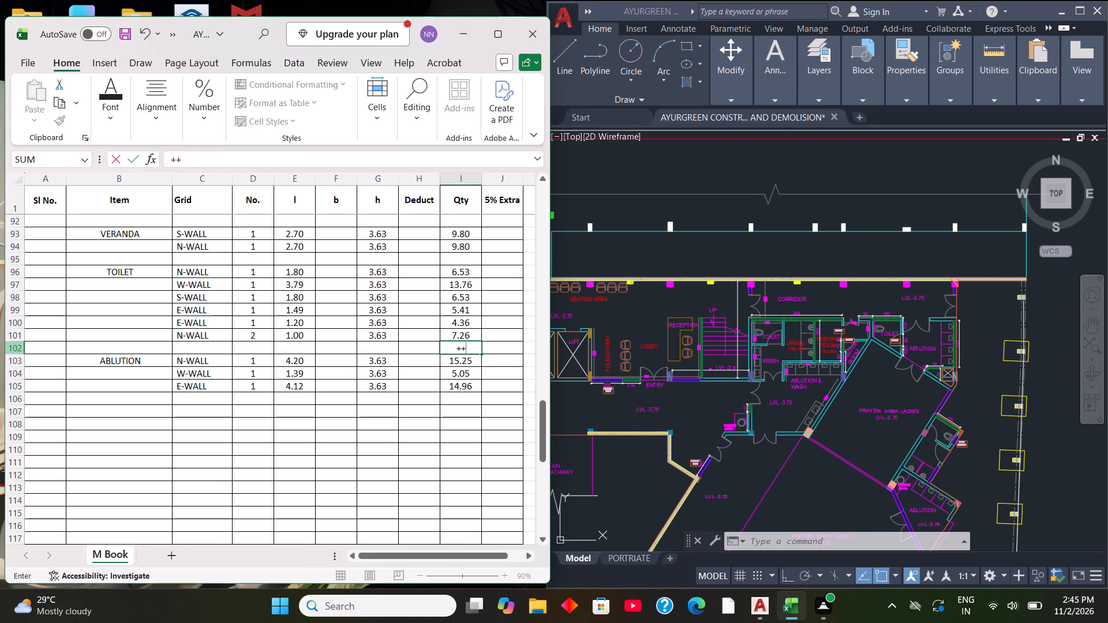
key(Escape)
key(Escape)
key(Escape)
Insert three blank rows at row 102, between the last TOILET block and the ABLUTION block.
click(16, 347)
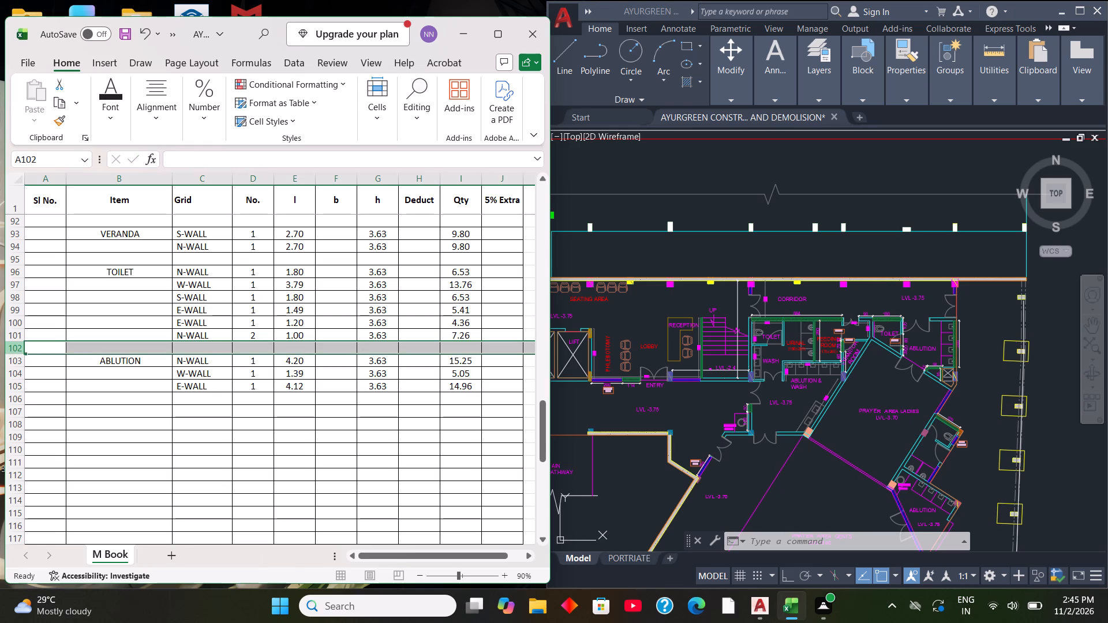
key(ctrl+plus)
key(ctrl+plus)
key(ctrl+plus)
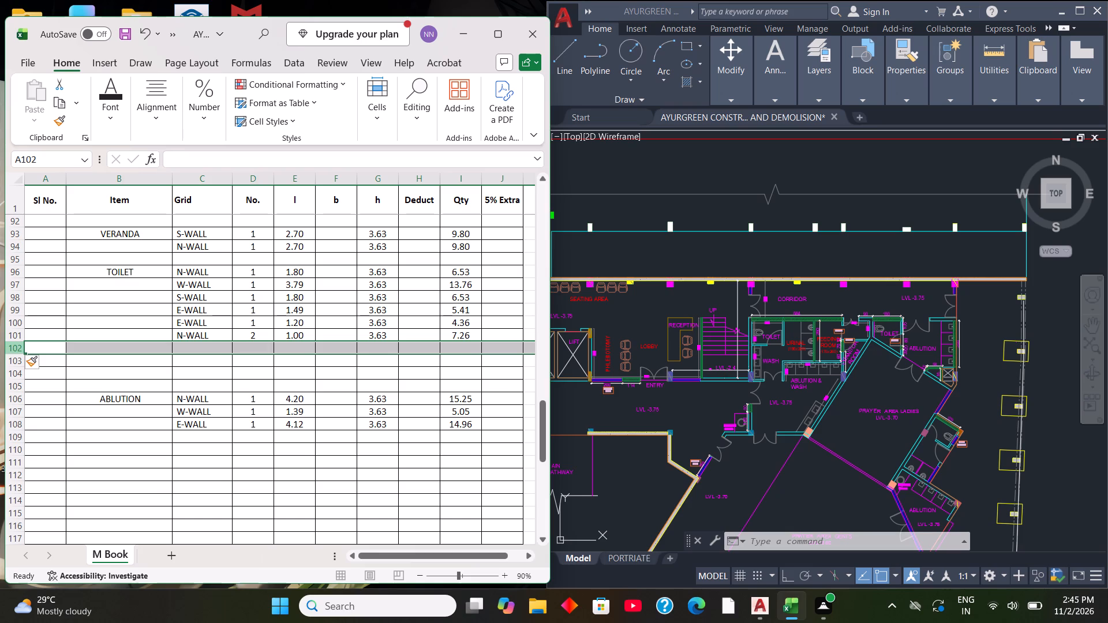
Total the TOILET wall quantities in cell I102 with a SUM of I96:I101.
click(451, 347)
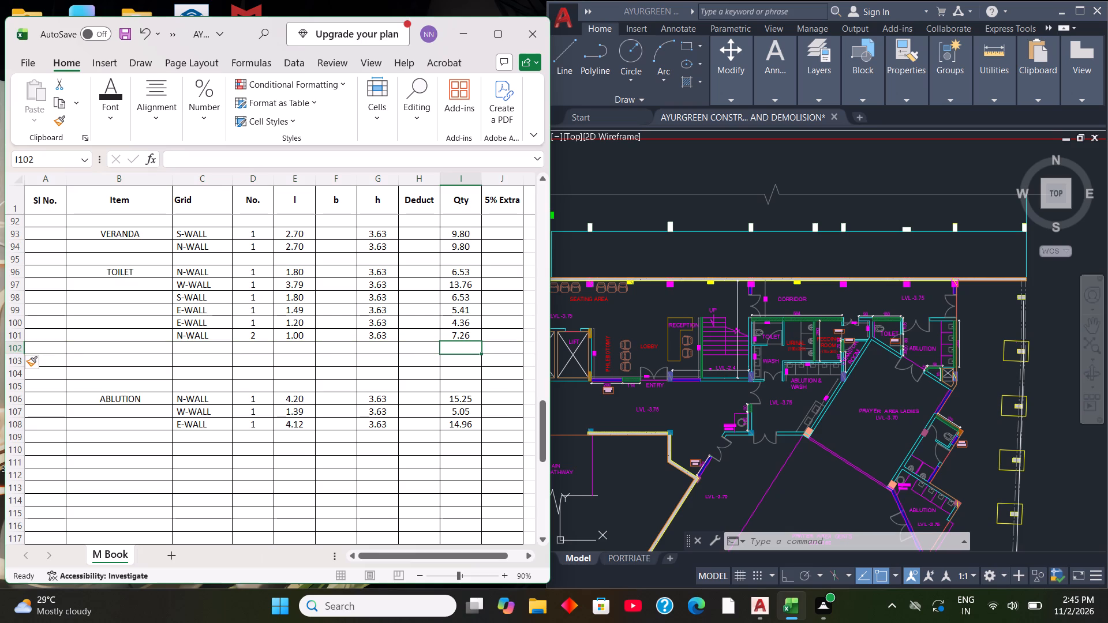
key(equal)
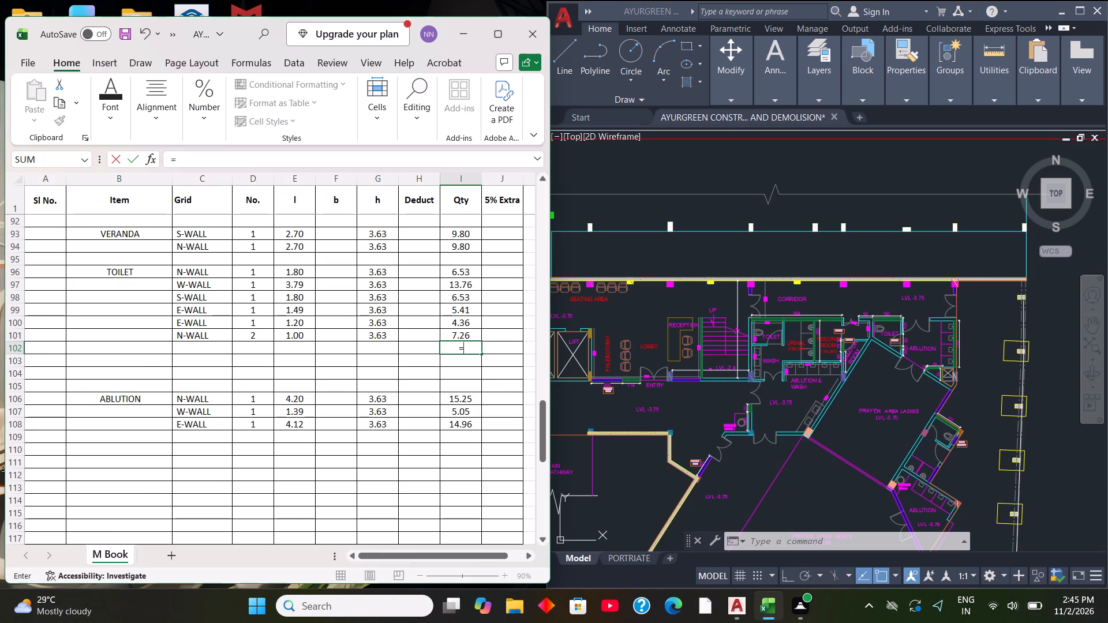
text(SUM)
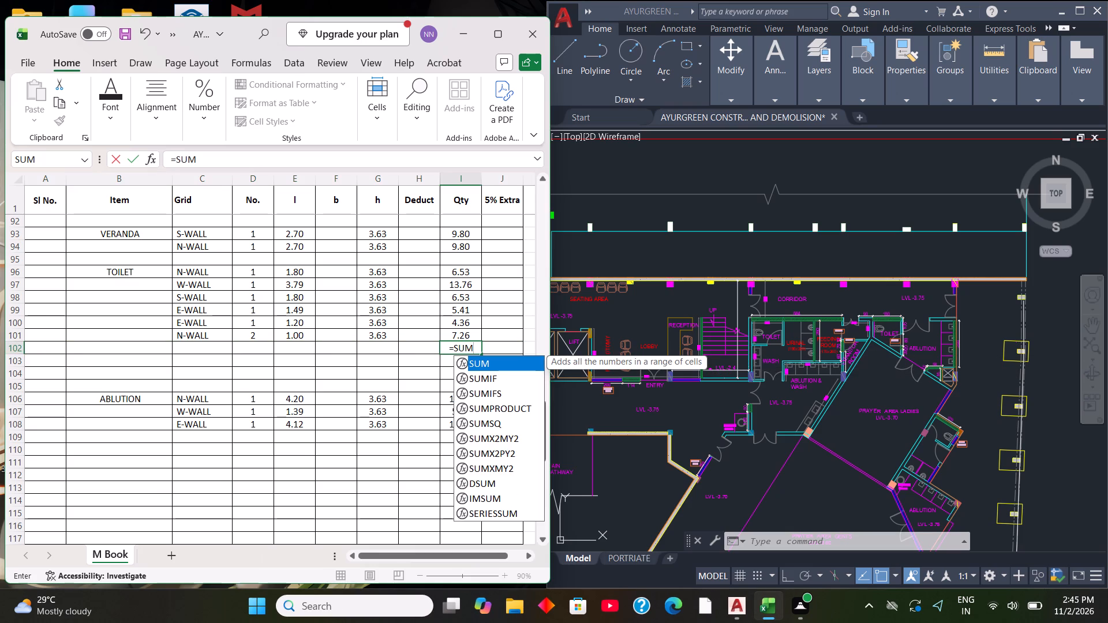
key(shift+parenleft)
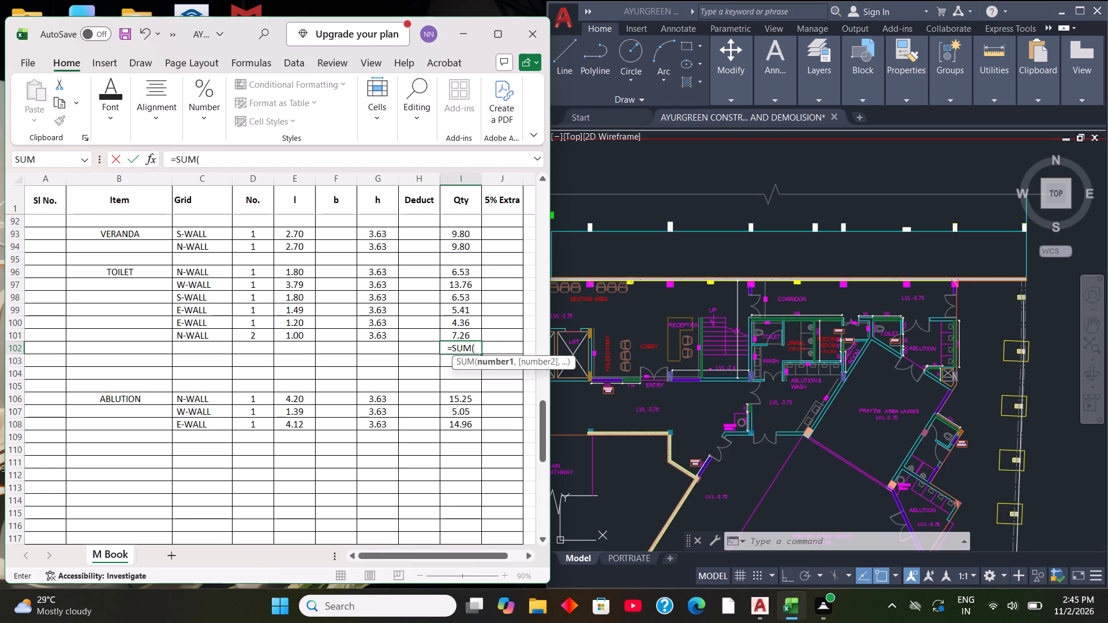
click(455, 272)
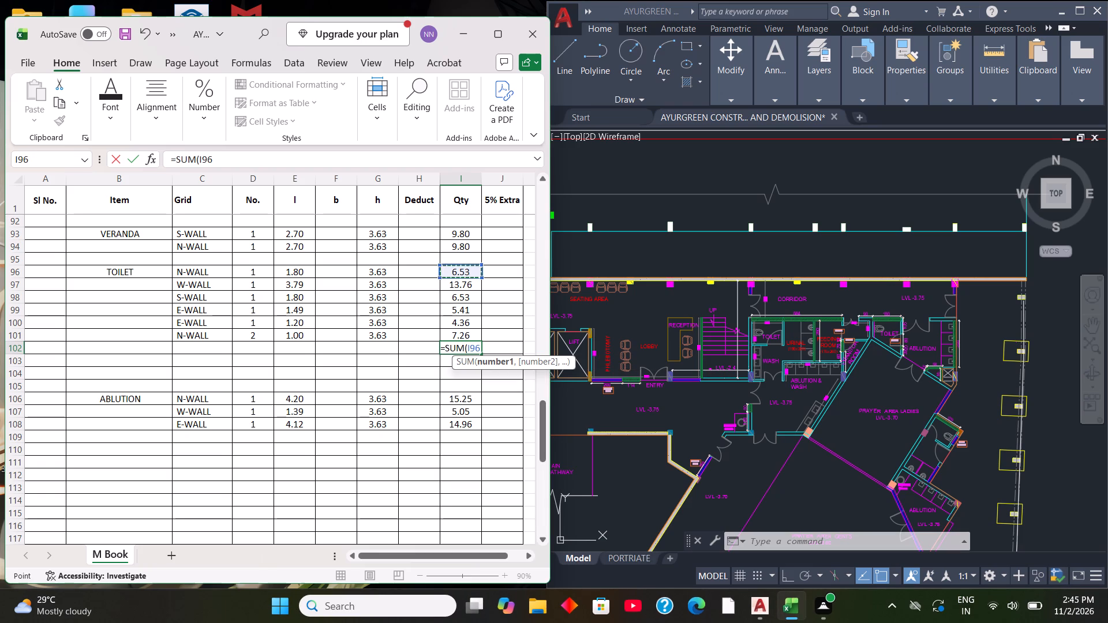
drag(480, 276, 483, 341)
key(shift+parenright)
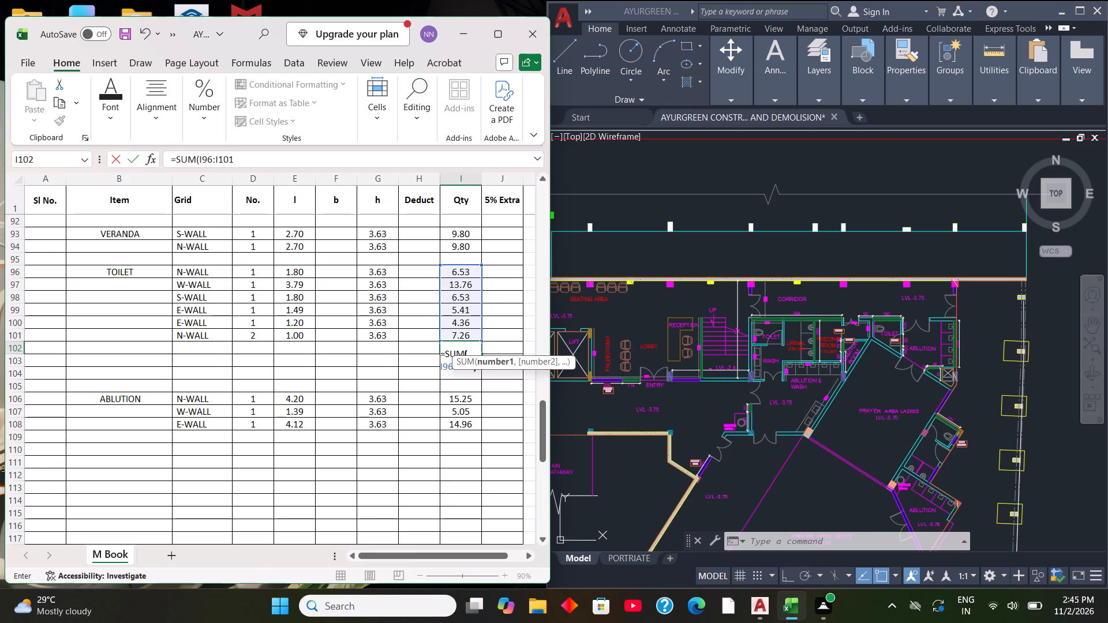
key(Return)
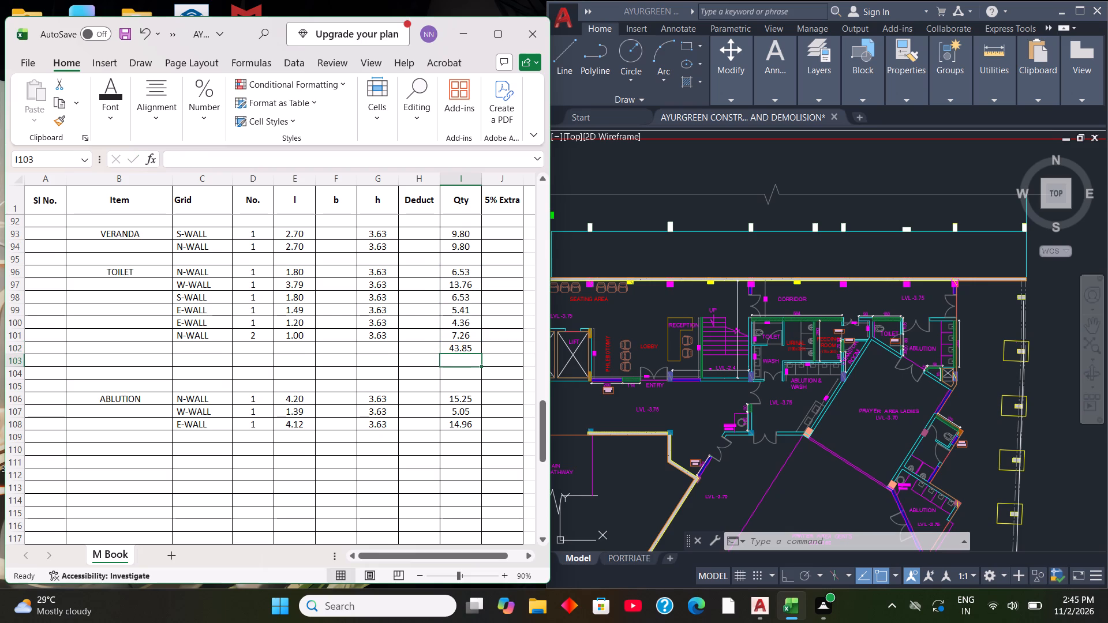
Enter DEDUCTION in cell B103 below the TOILET block and colour the text red.
click(128, 360)
text(DEDUCTION)
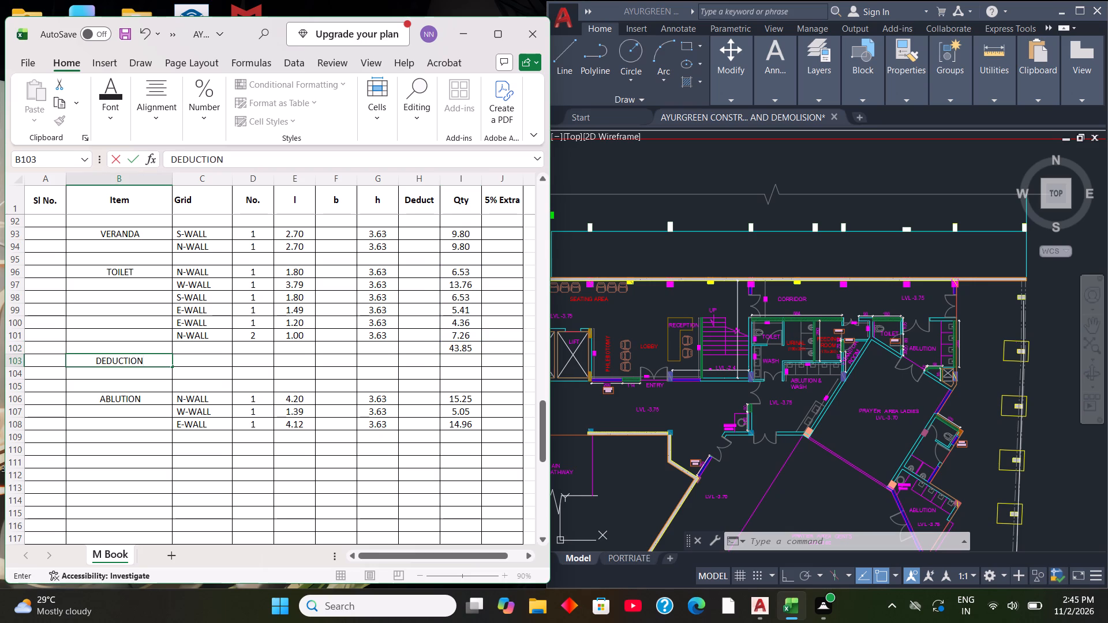
drag(143, 358, 82, 356)
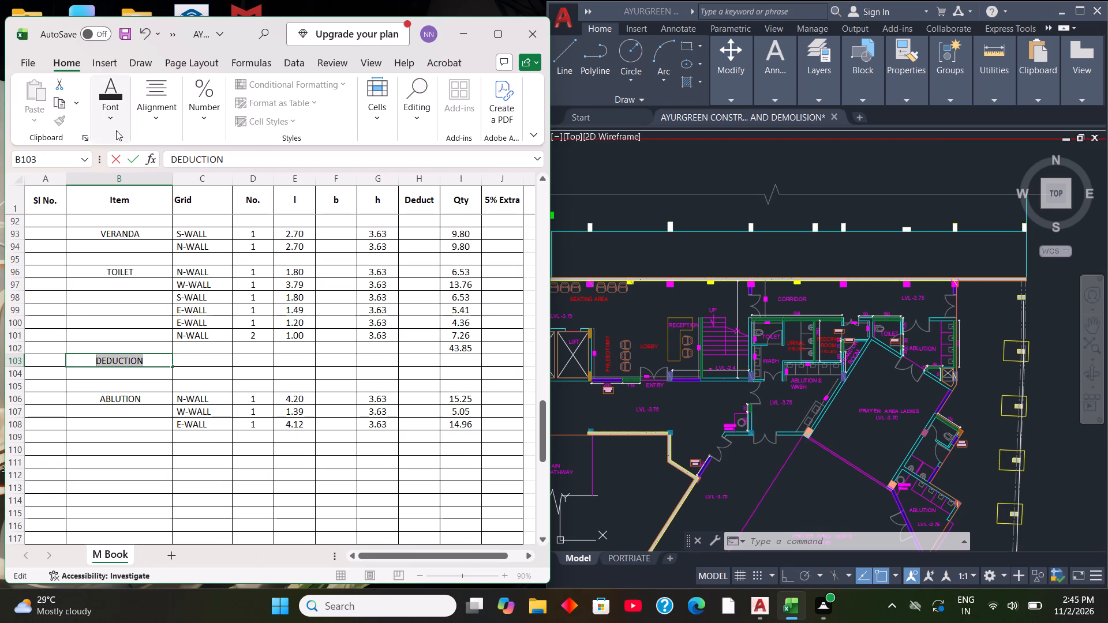
click(117, 122)
click(230, 179)
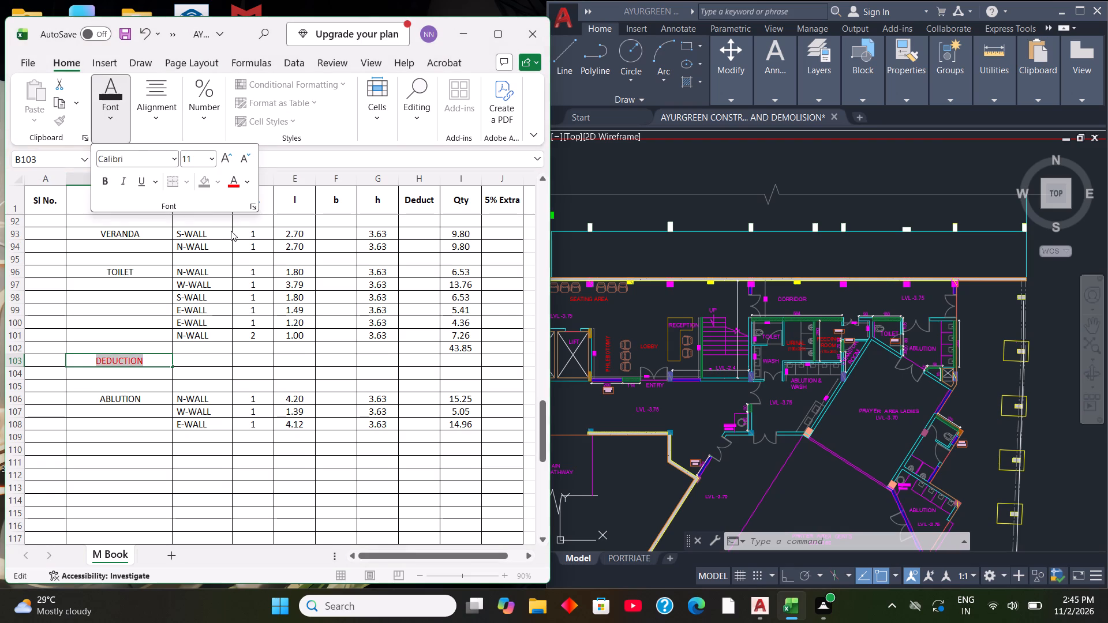
click(184, 370)
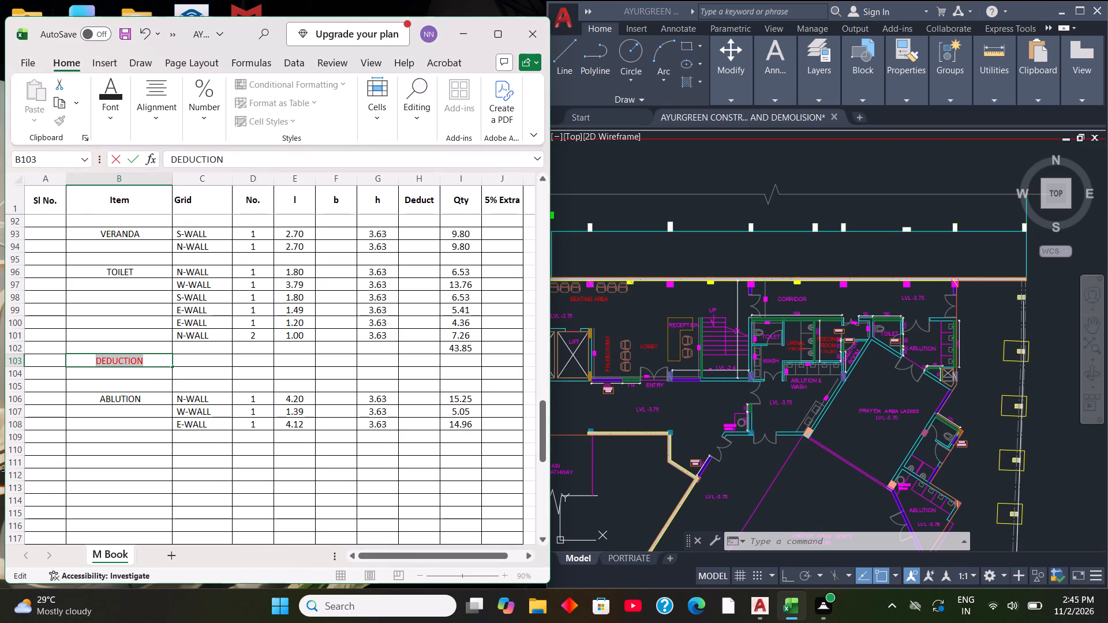
Enter VENTILATOR as the deduction's grid entry in C103 with a number of 1.
click(199, 363)
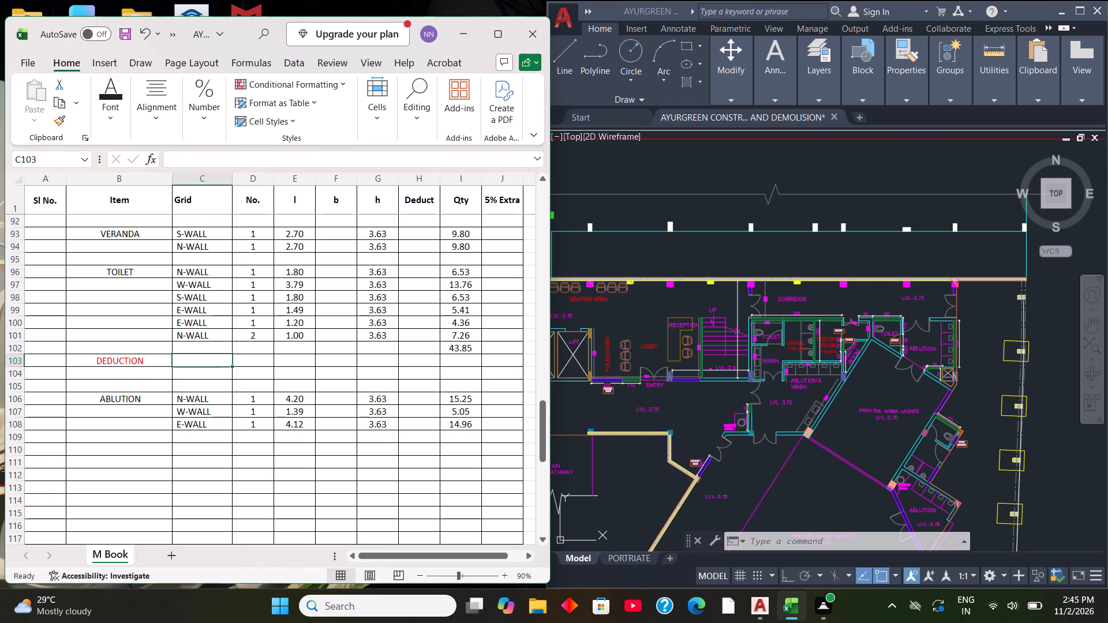
text(VE)
text(NT)
key(i)
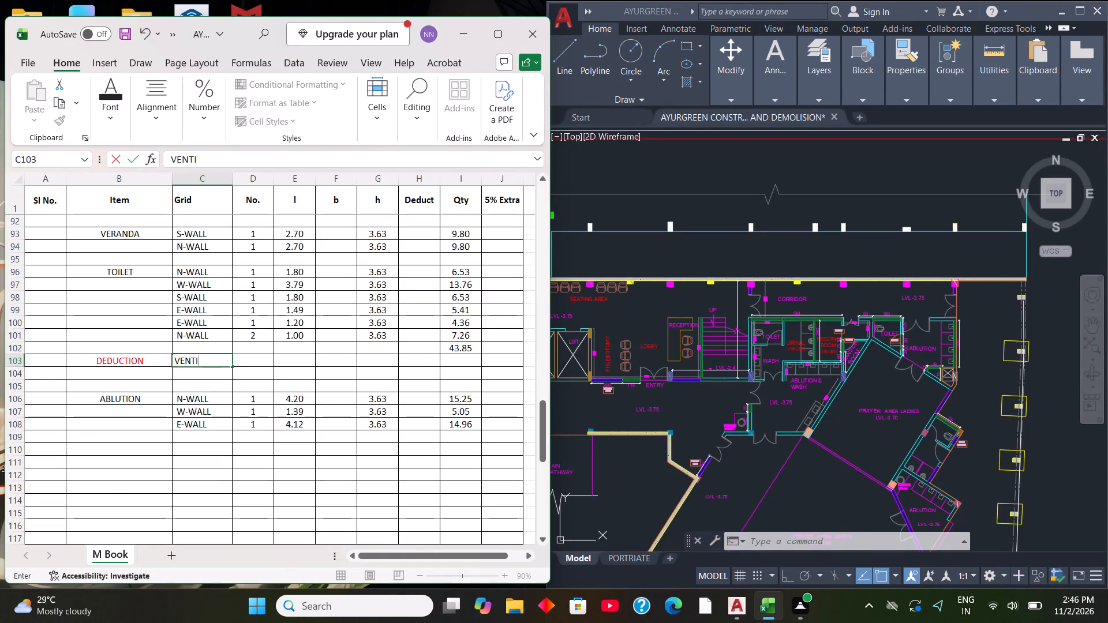
key(l)
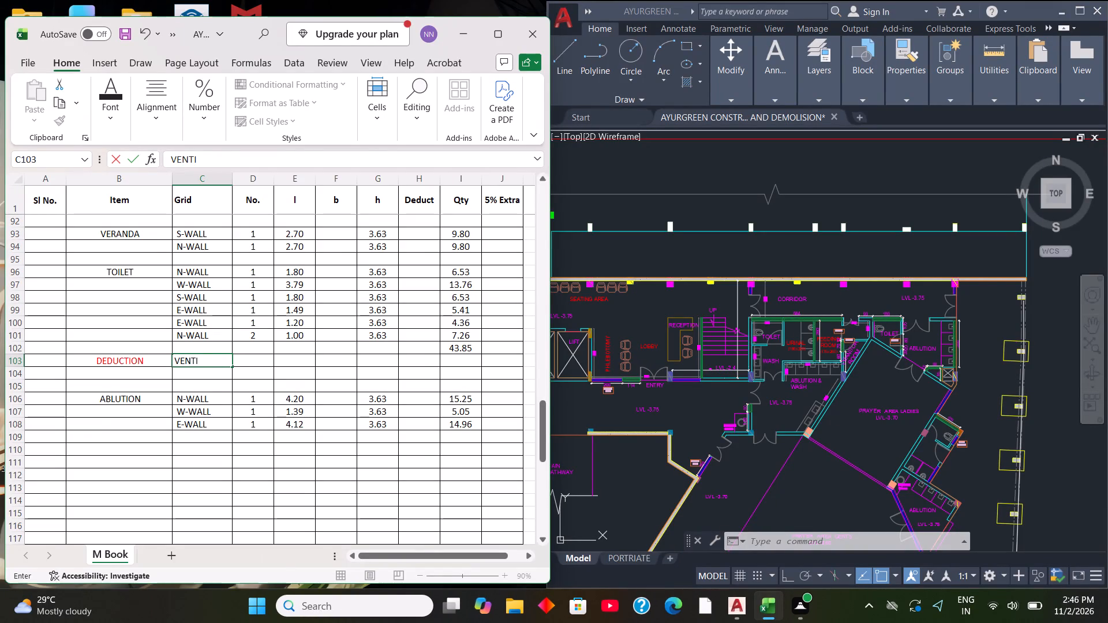
key(a)
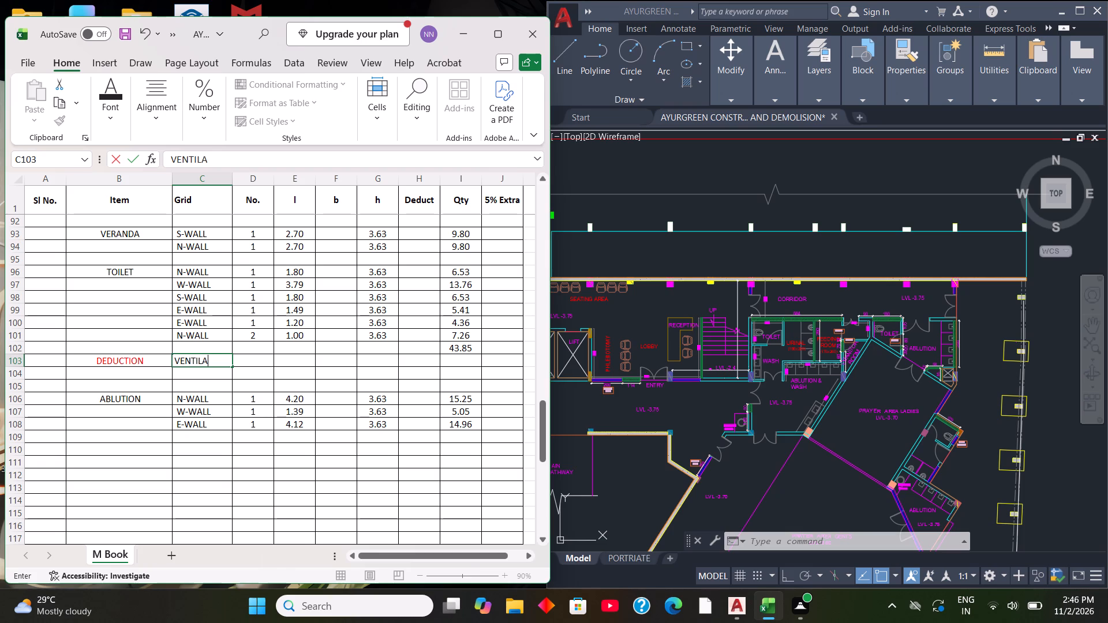
text(TOR)
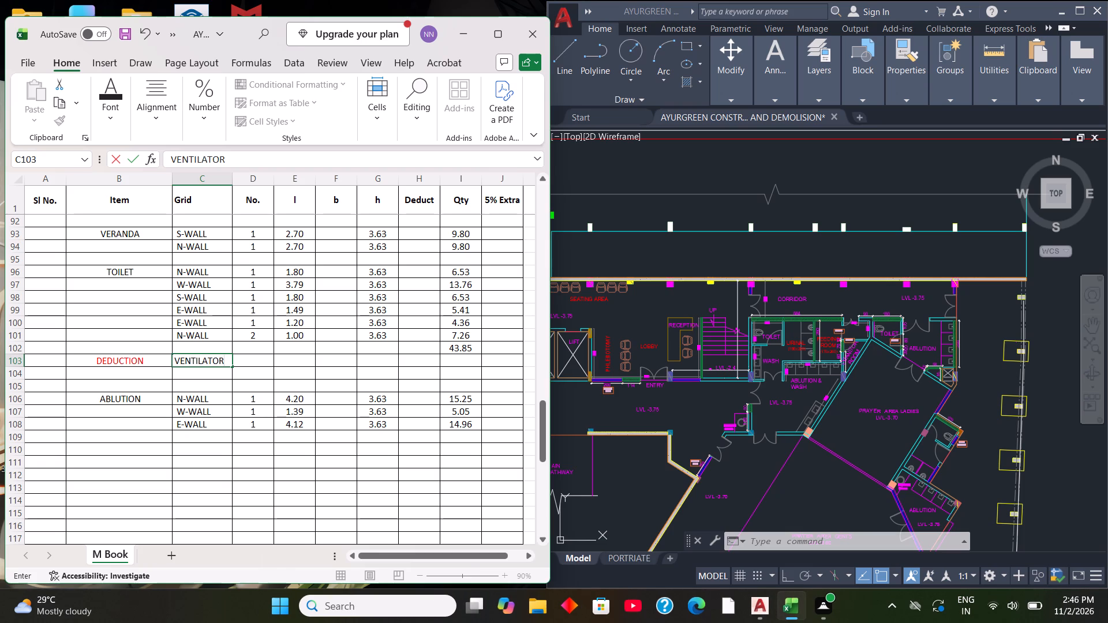
click(270, 360)
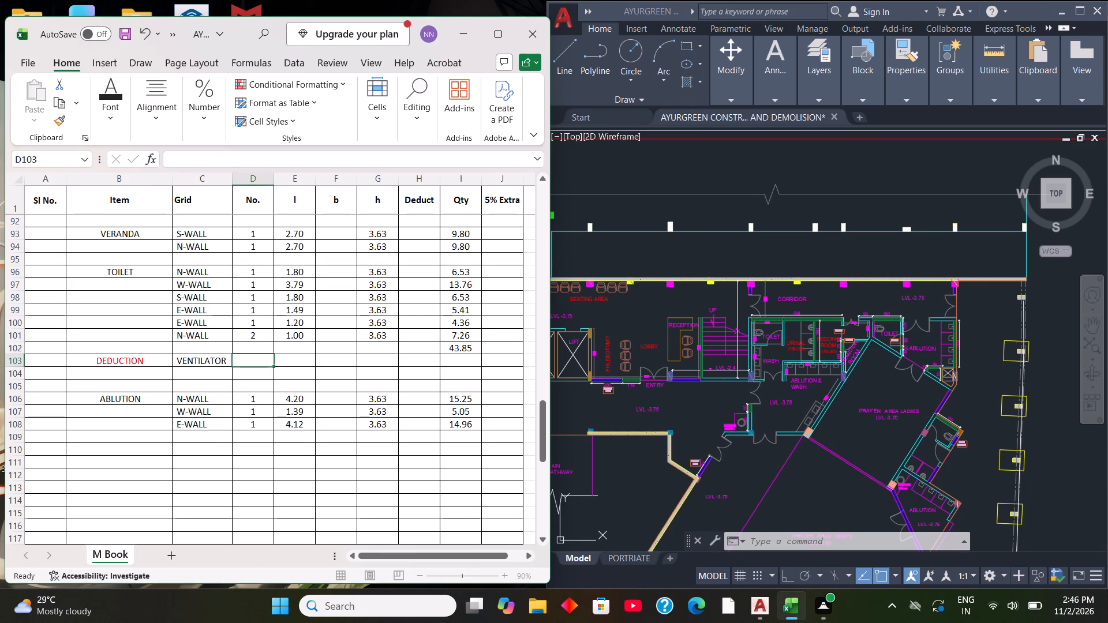
key(1)
key(Right)
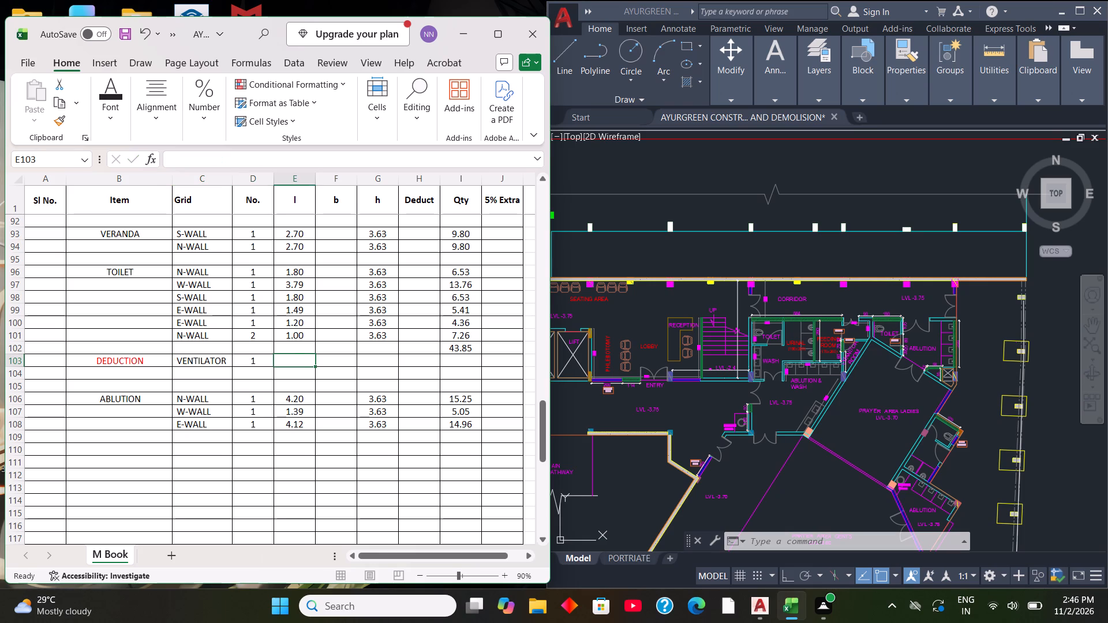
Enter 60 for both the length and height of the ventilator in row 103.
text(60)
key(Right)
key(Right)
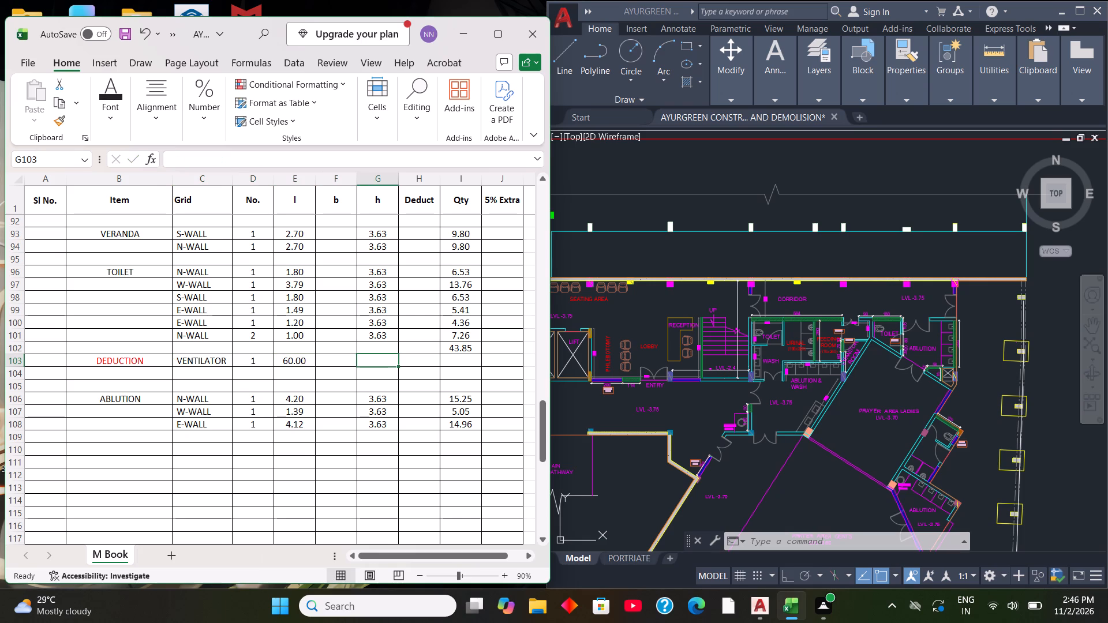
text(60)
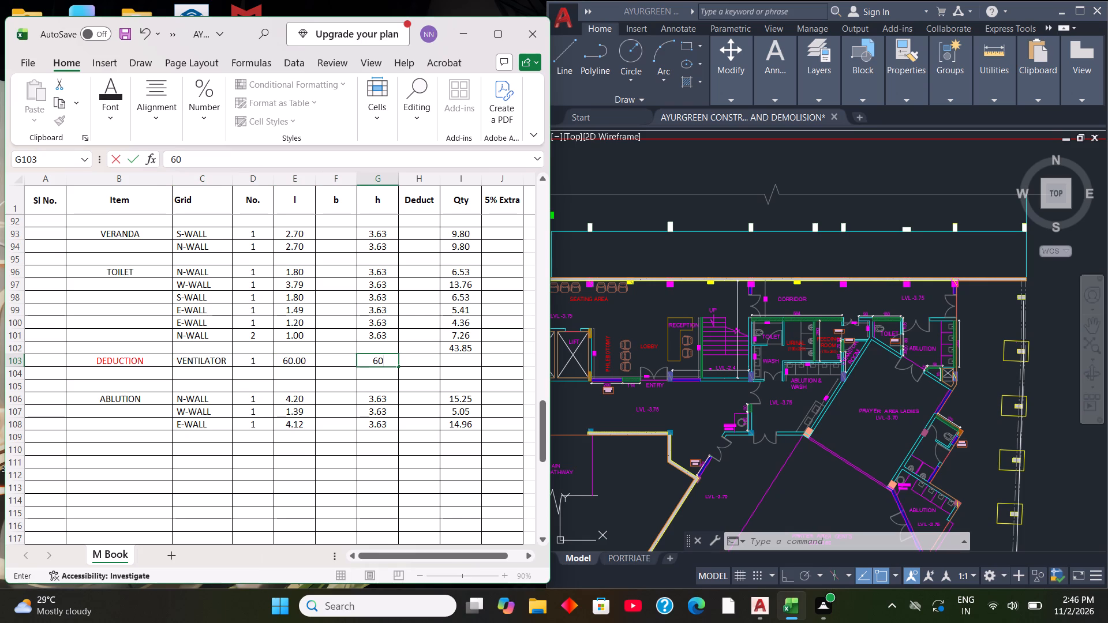
Calculate the ventilator's deduction quantity in I103 with a PRODUCT of D103:G103.
click(469, 362)
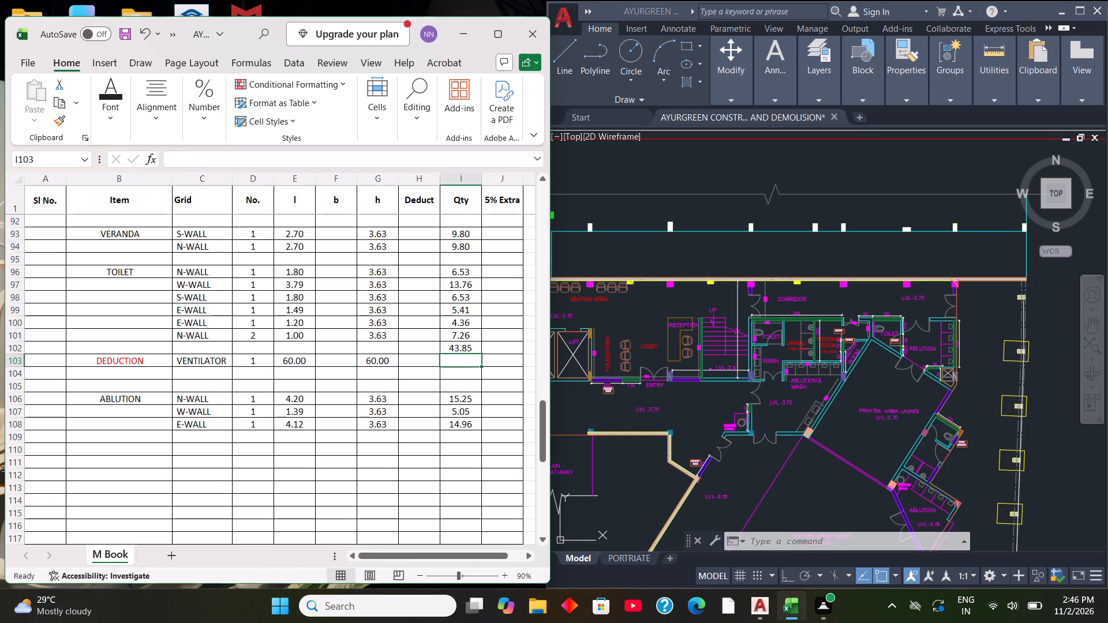
key(equal)
text(PRODUCT)
key(shift+parenleft)
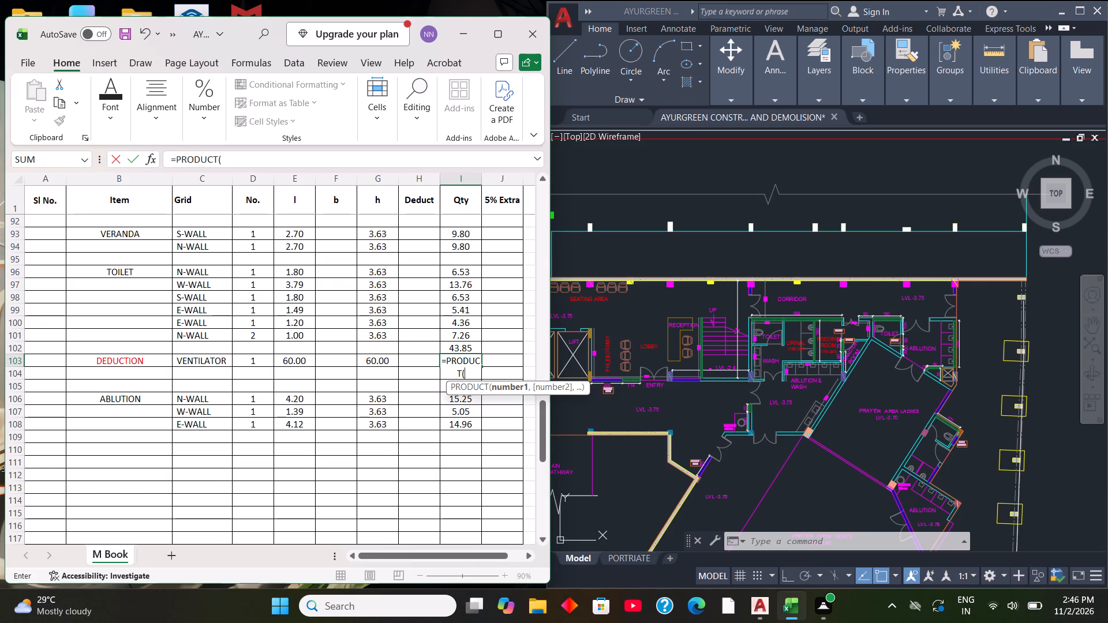
drag(254, 357, 388, 366)
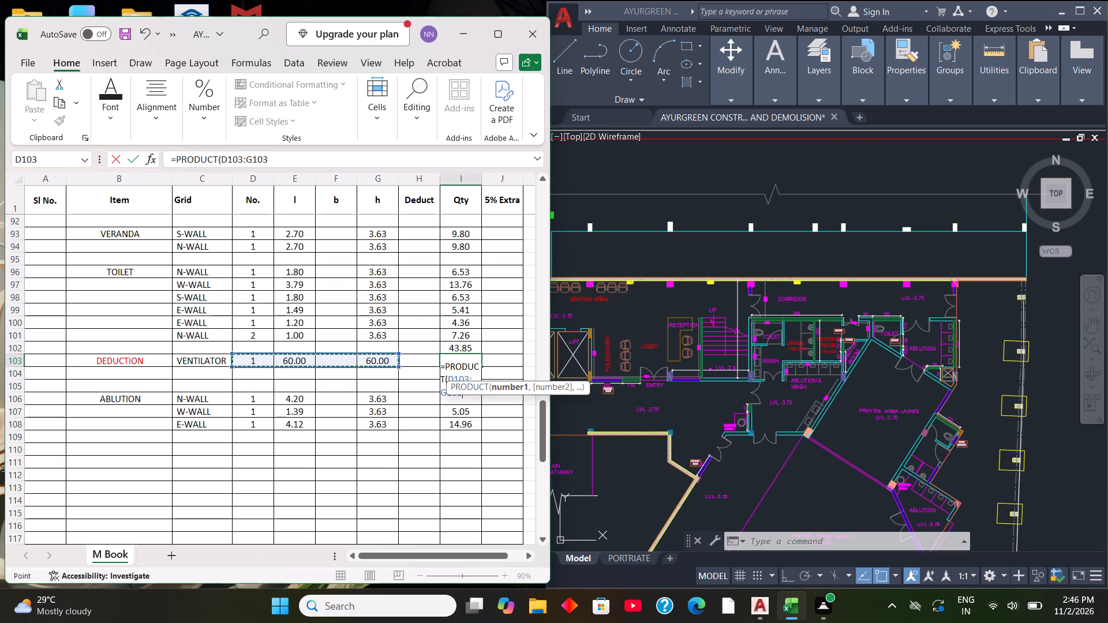
key(shift+parenright)
key(Return)
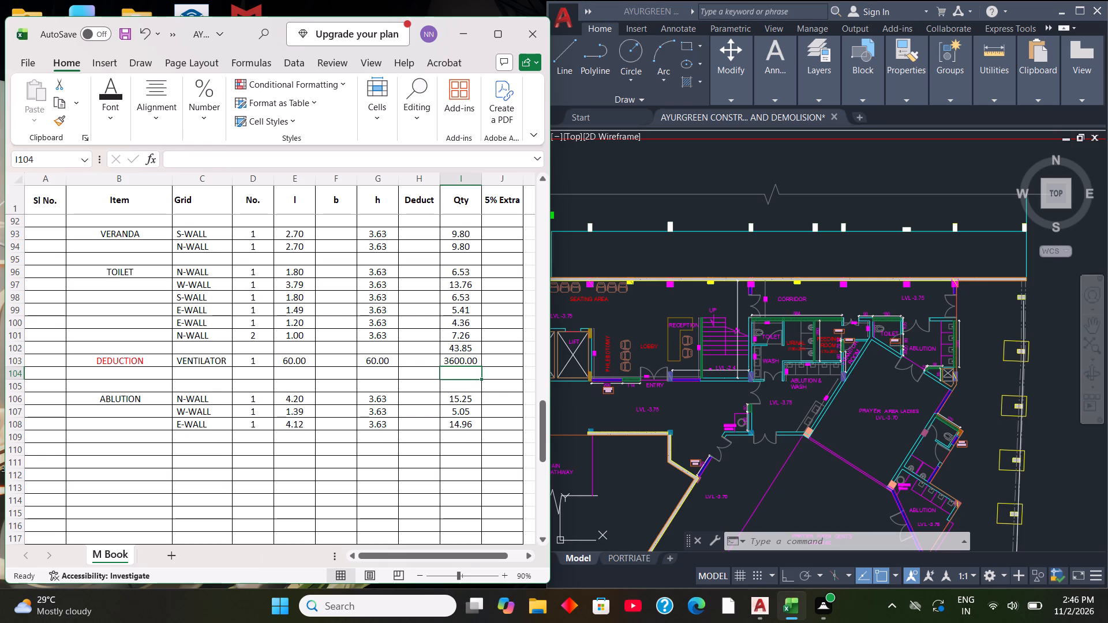
Set the ventilator's length in E103 and height in G103 to 0.6.
click(302, 358)
text(0.6)
click(384, 359)
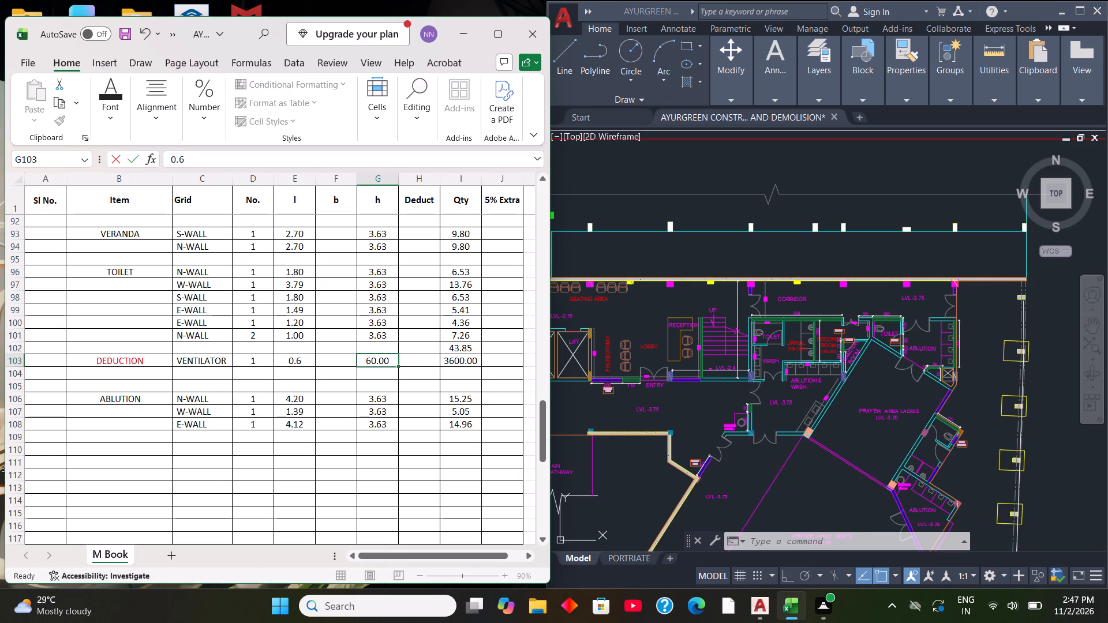
text(0.6)
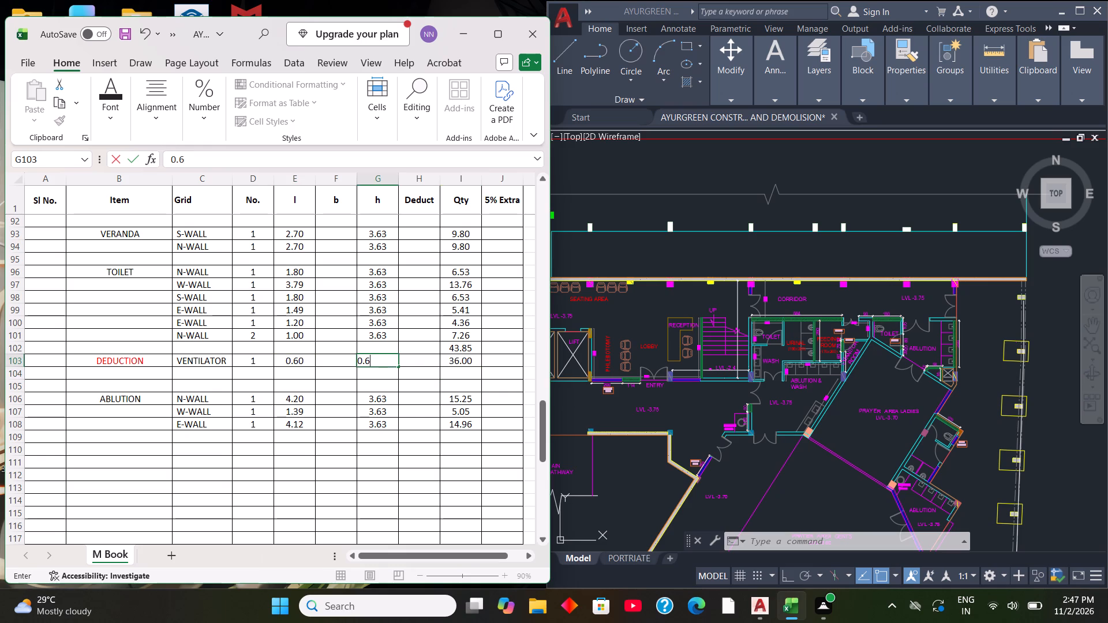
click(489, 384)
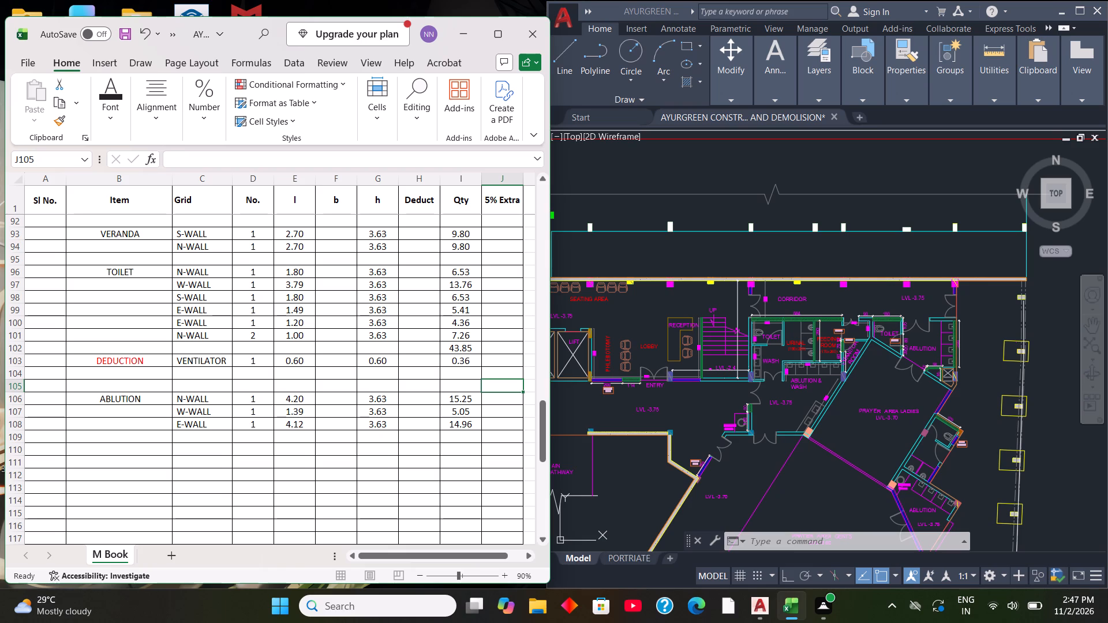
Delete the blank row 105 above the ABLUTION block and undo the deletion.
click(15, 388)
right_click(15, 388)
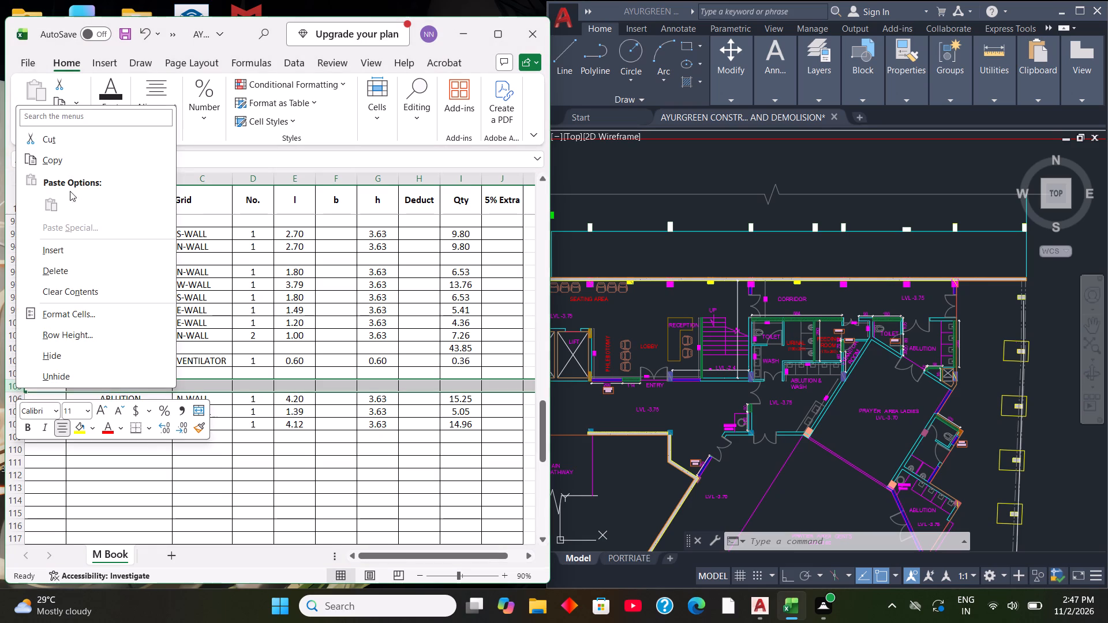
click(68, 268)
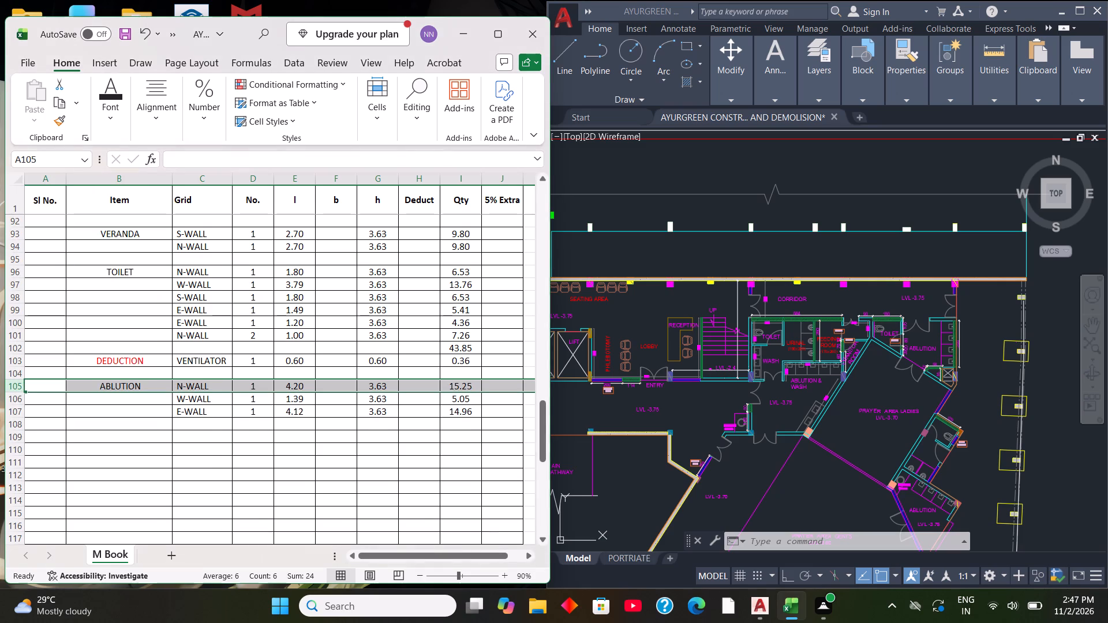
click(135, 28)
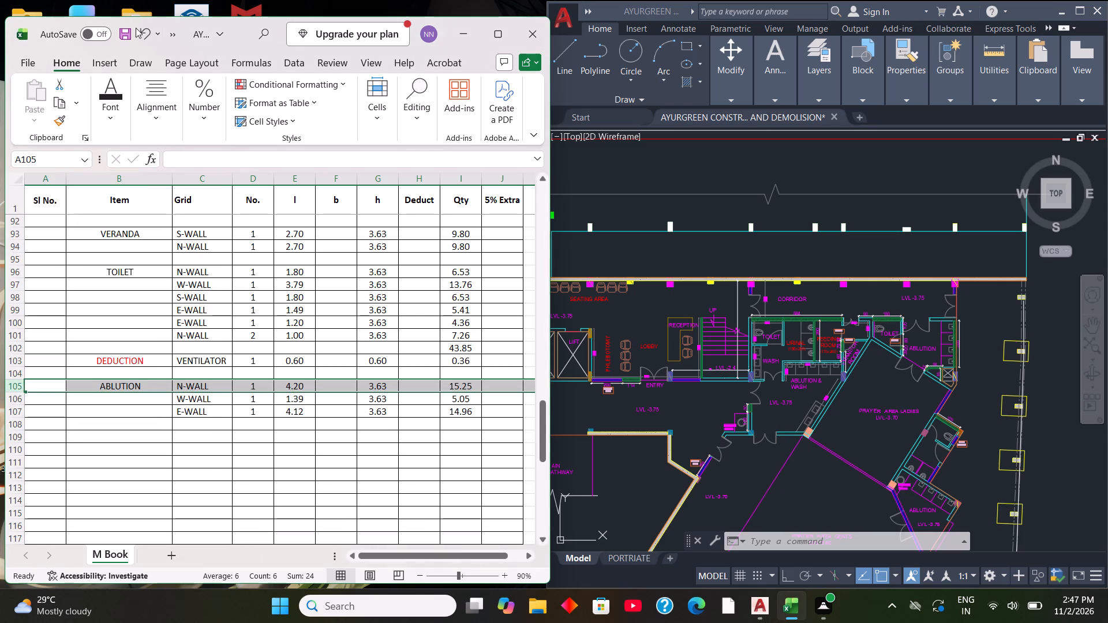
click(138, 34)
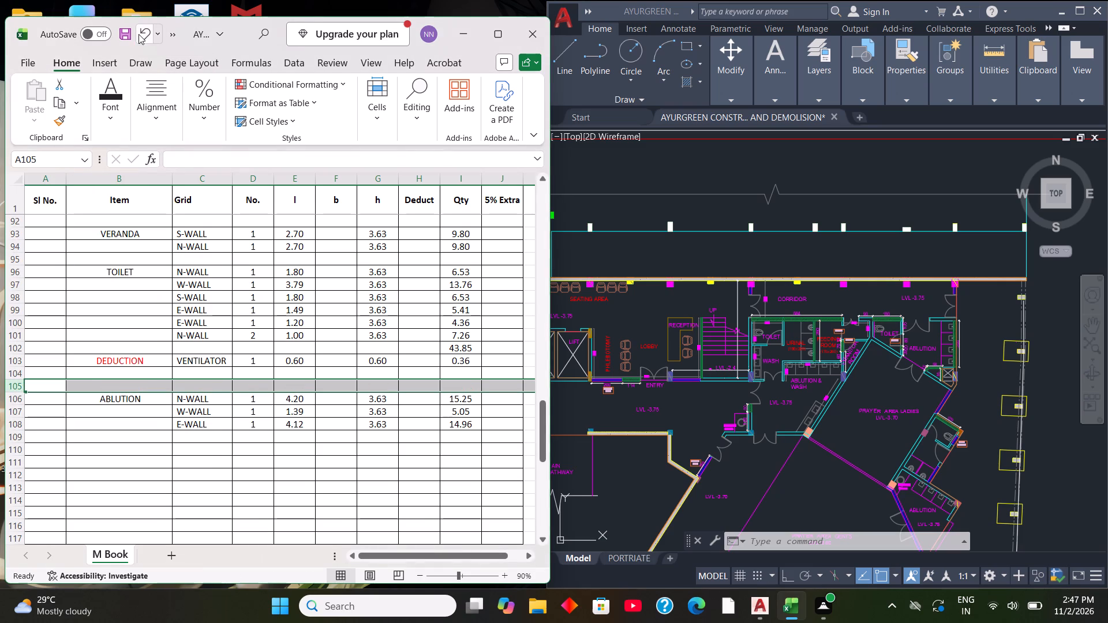
Calculate the net TOILET wall quantity in I104 with the formula =(I102-I103).
click(459, 376)
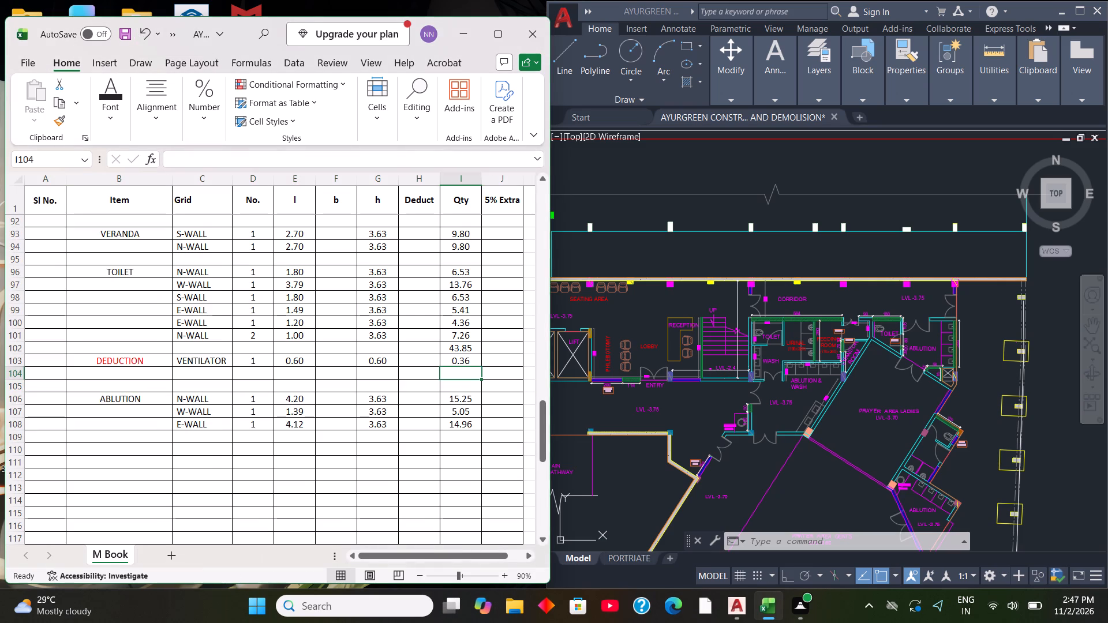
key(equal)
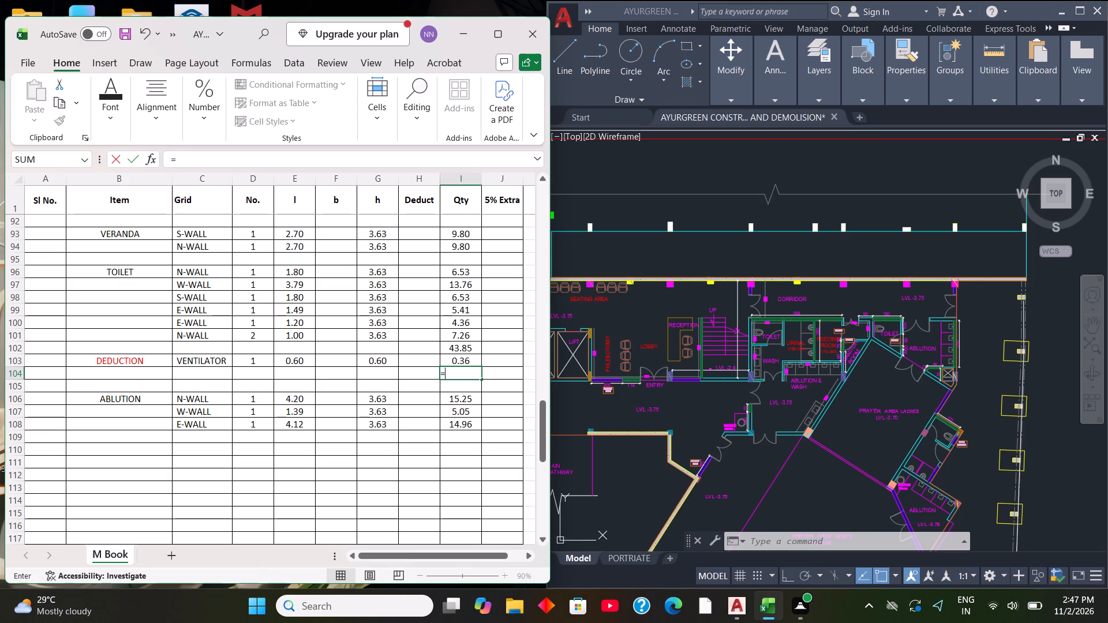
key(shift+parenleft)
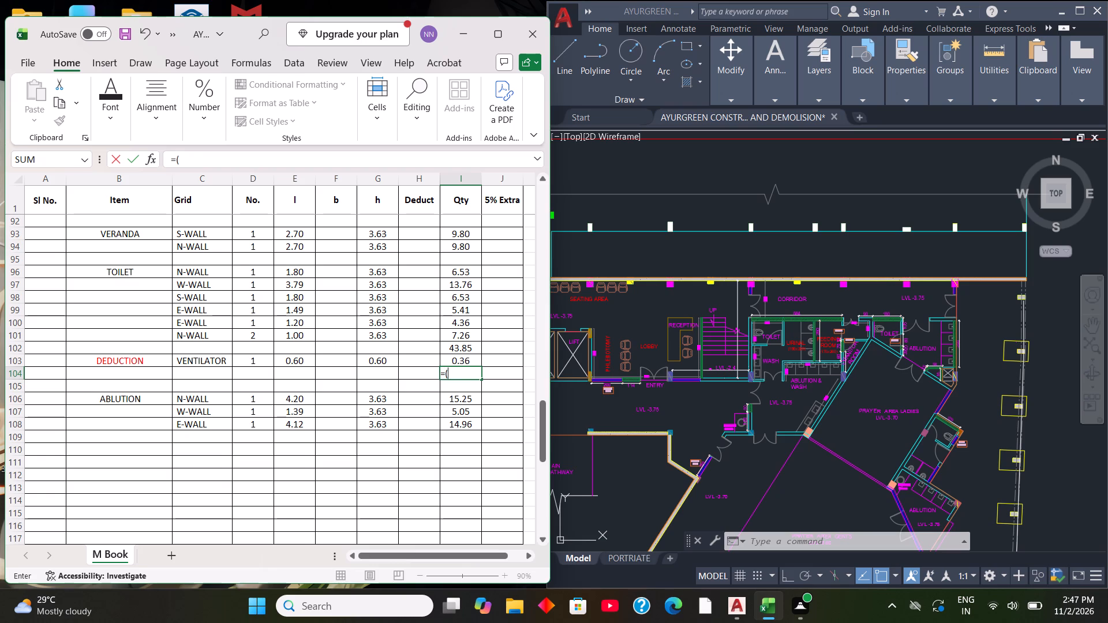
click(459, 350)
key(minus)
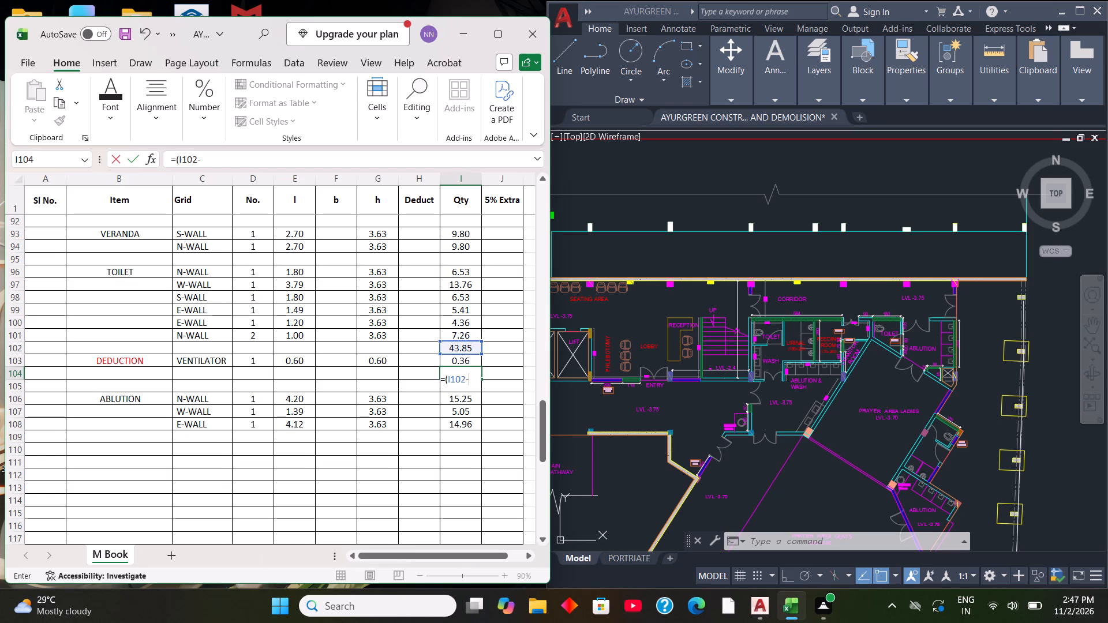
click(461, 362)
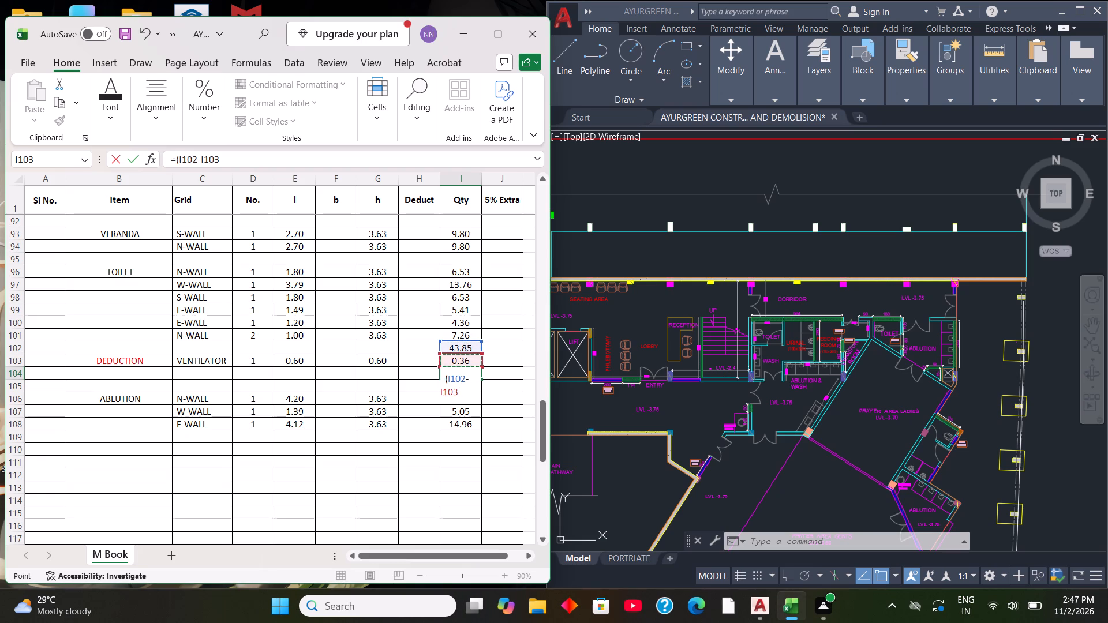
key(shift+parenright)
key(Return)
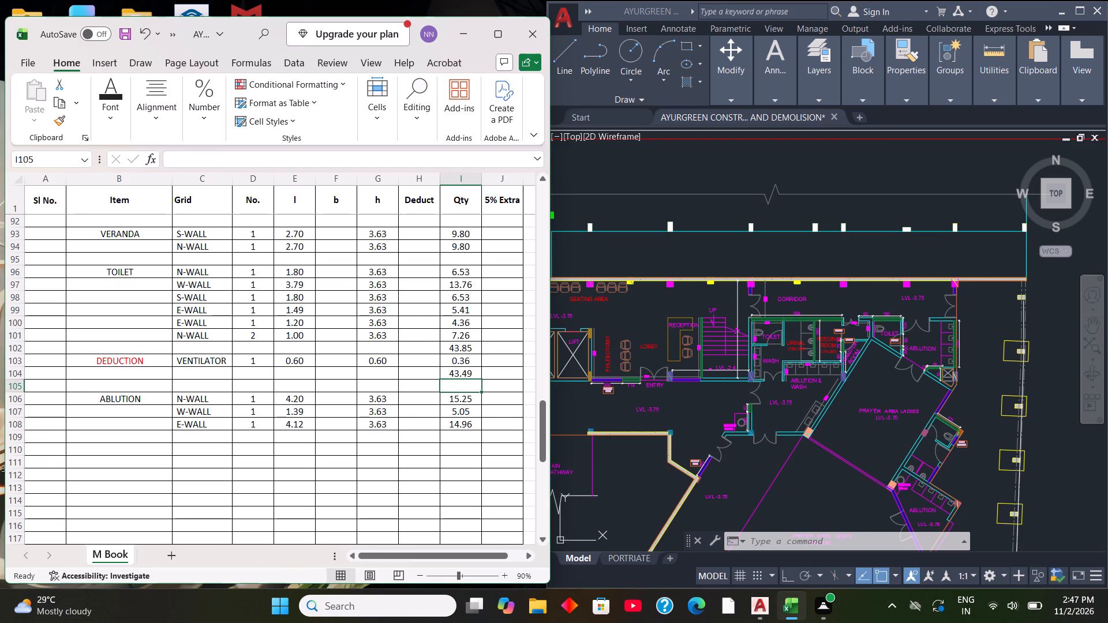
Colour the text of the deduction and net quantity rows, B103:I104, red.
drag(80, 360, 406, 369)
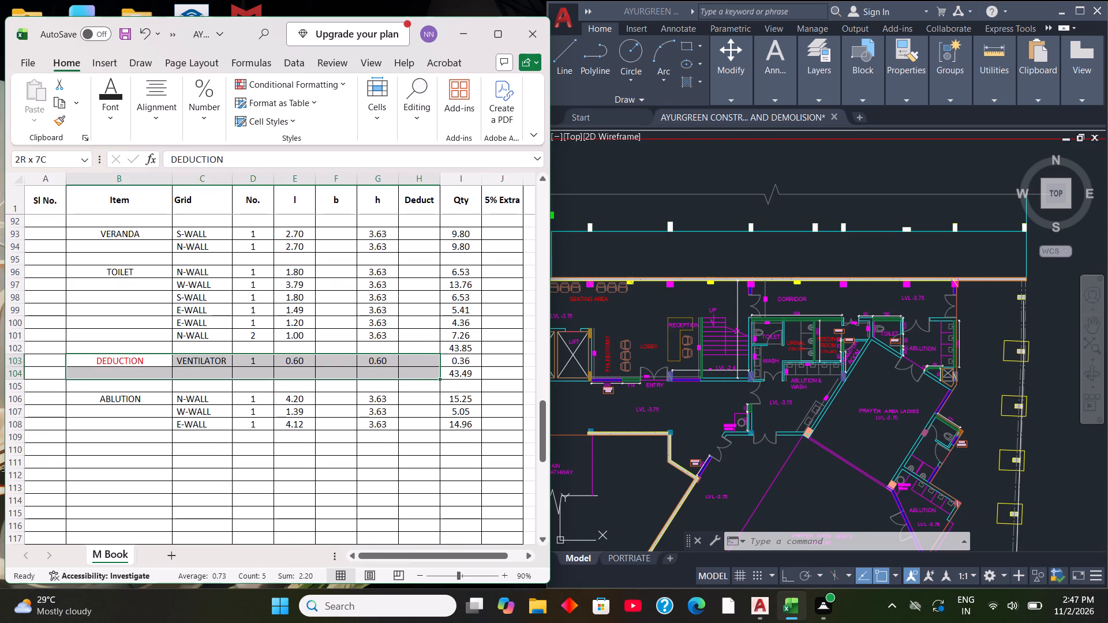
drag(406, 369, 461, 367)
click(106, 122)
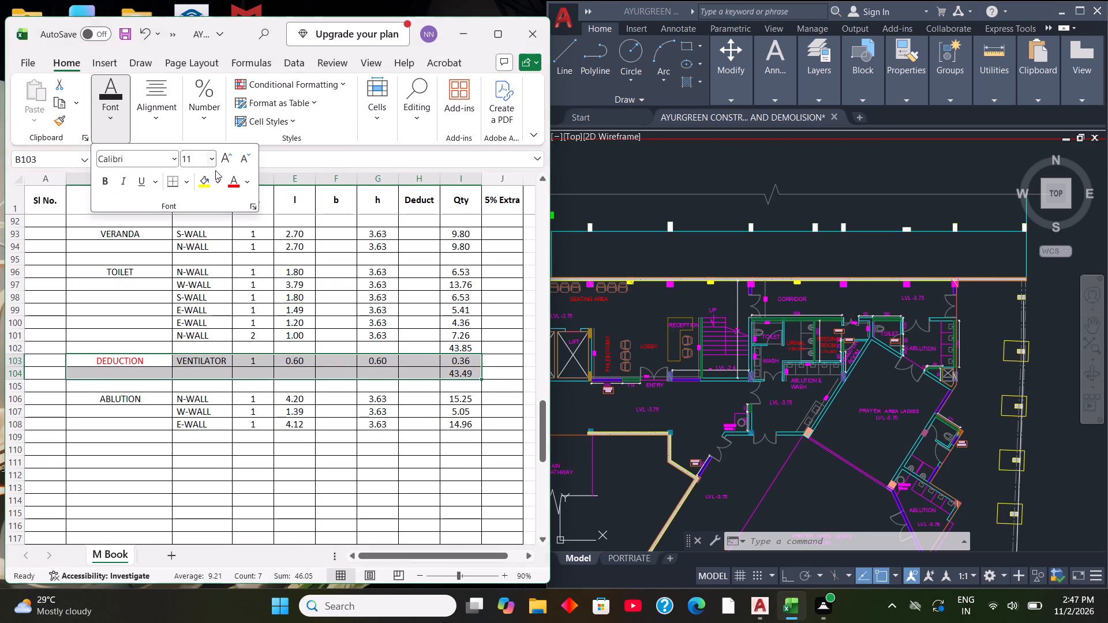
click(235, 185)
click(461, 348)
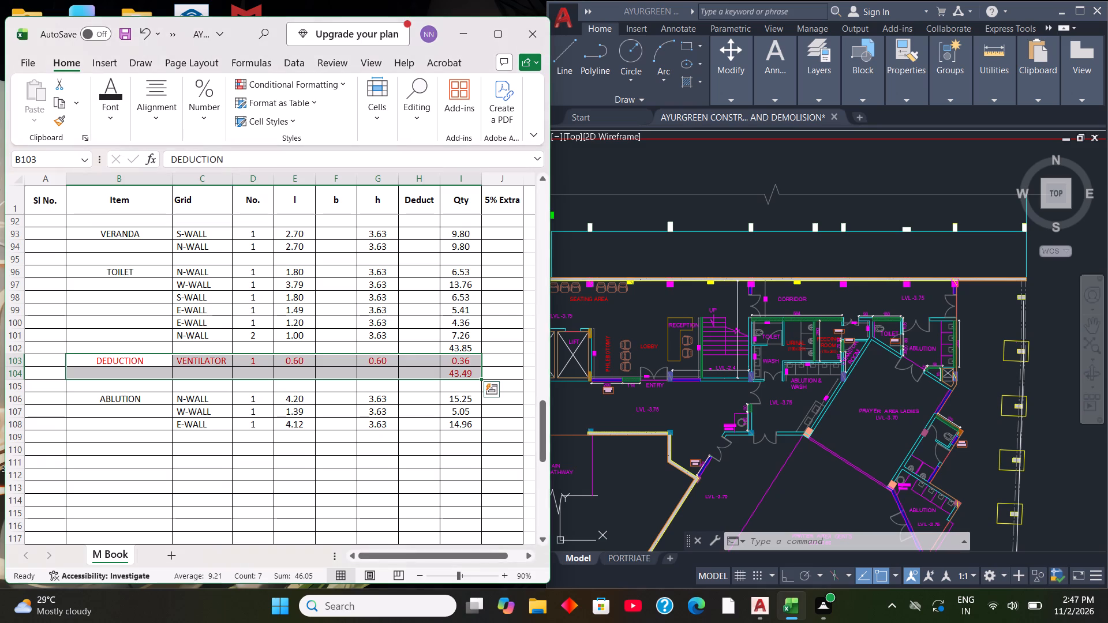
Make the TOILET total in I102 and the net quantity in I104 bold.
click(462, 347)
click(110, 122)
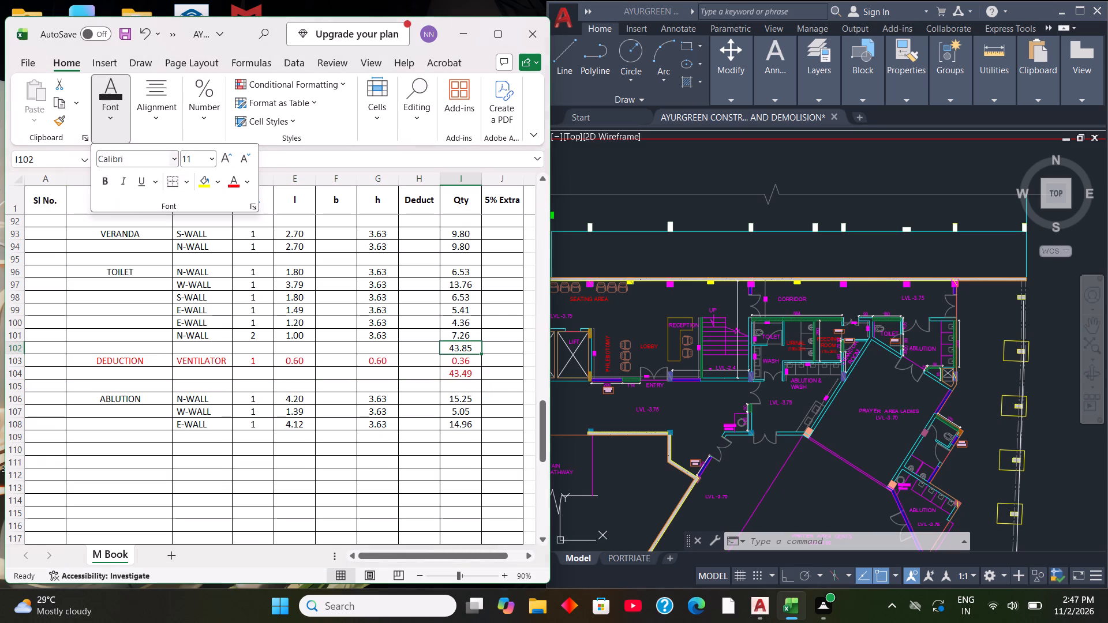
click(106, 184)
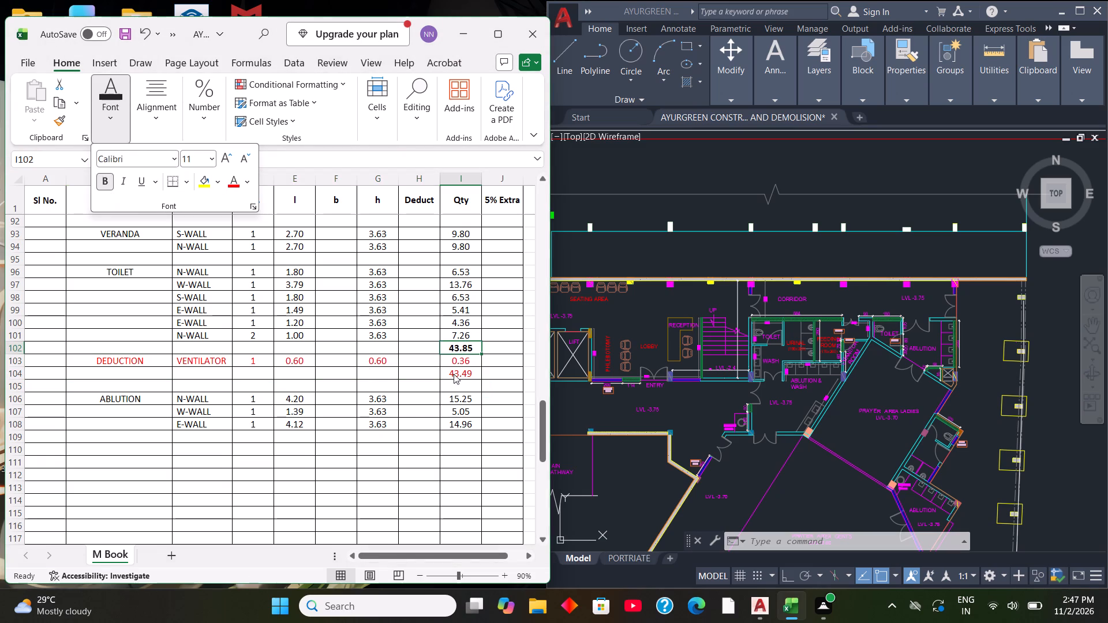
double_click(452, 373)
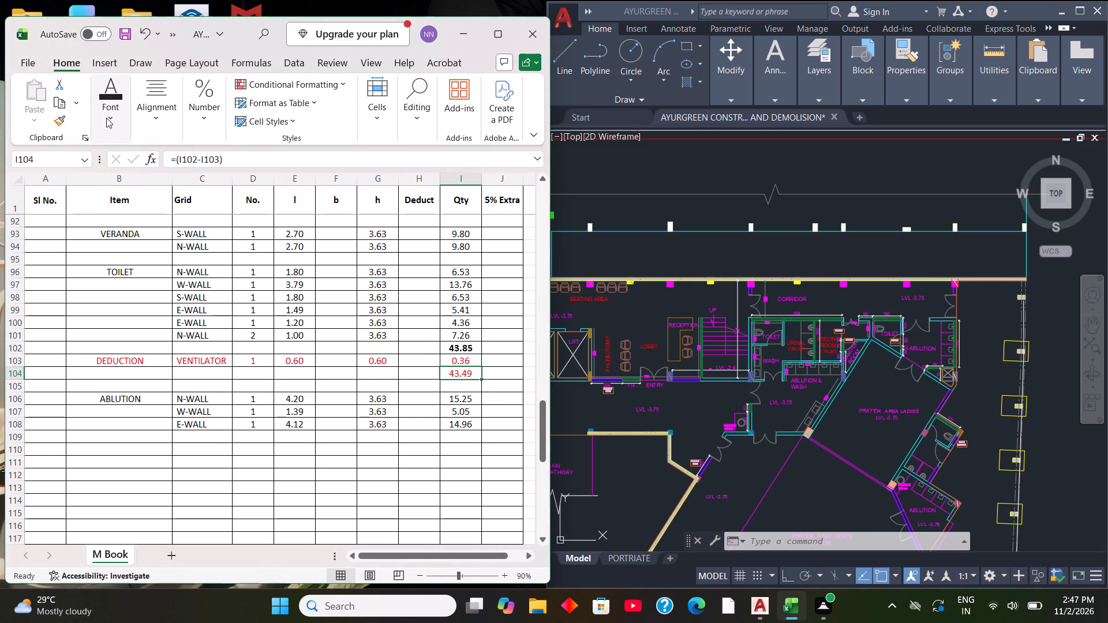
click(106, 118)
click(105, 183)
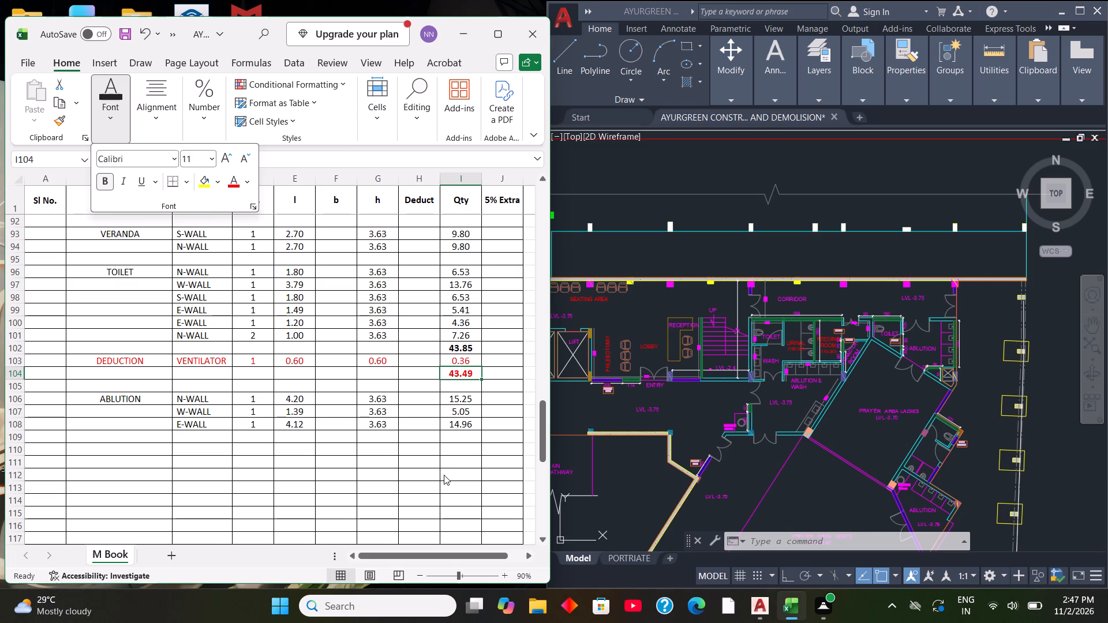
click(444, 475)
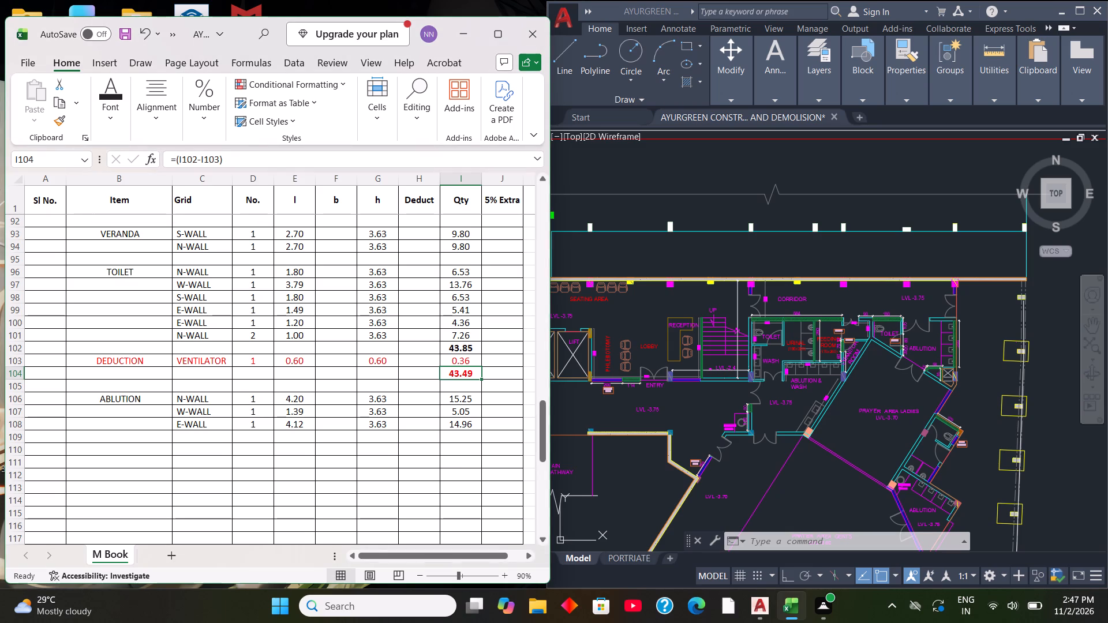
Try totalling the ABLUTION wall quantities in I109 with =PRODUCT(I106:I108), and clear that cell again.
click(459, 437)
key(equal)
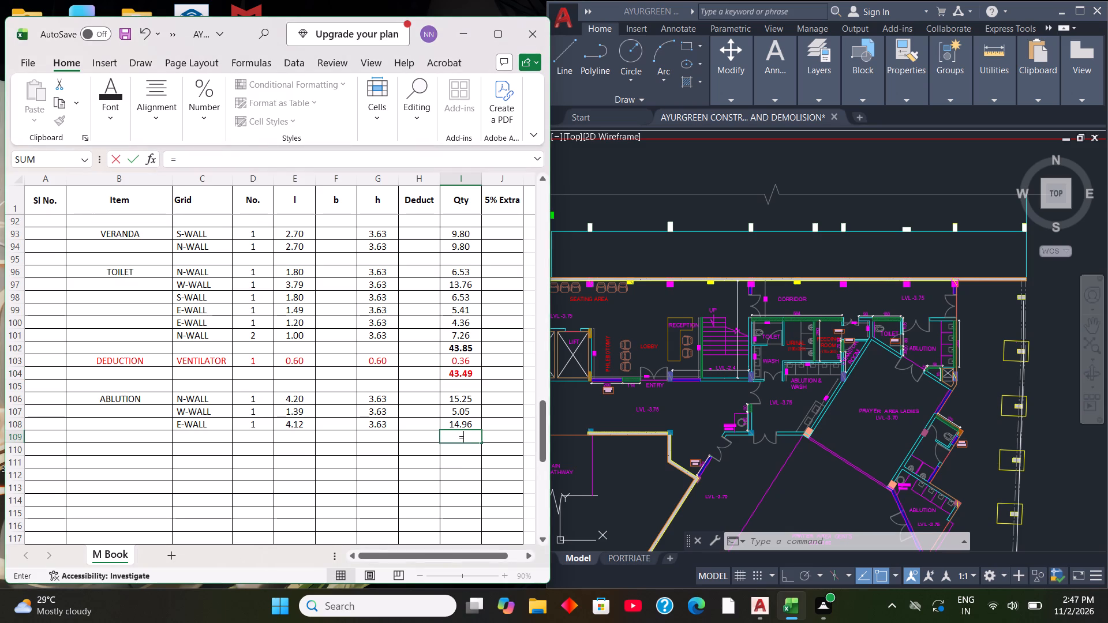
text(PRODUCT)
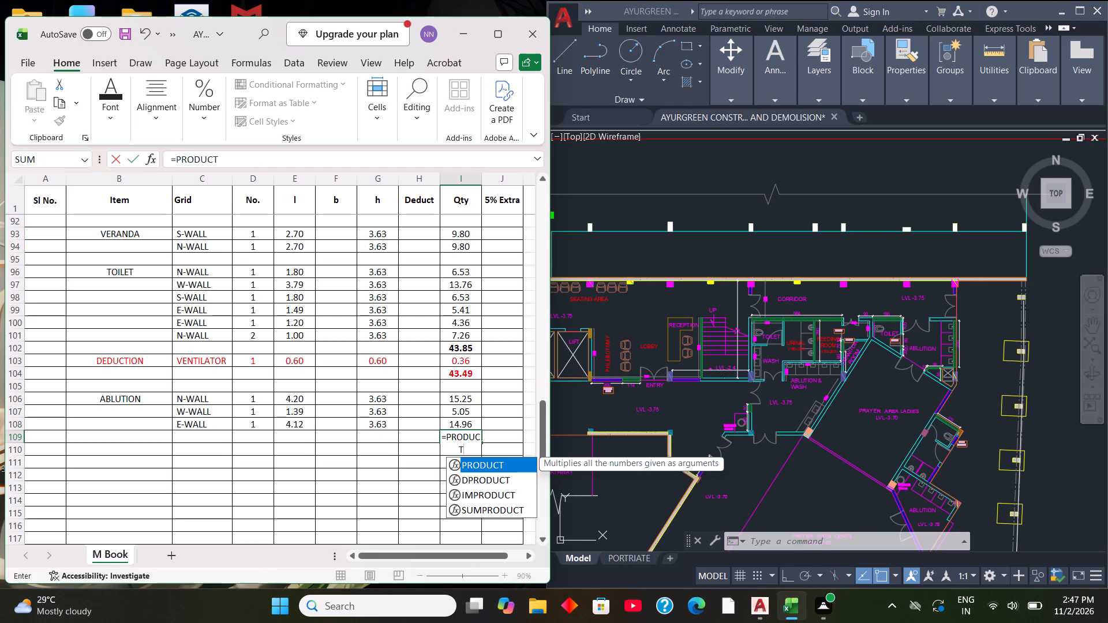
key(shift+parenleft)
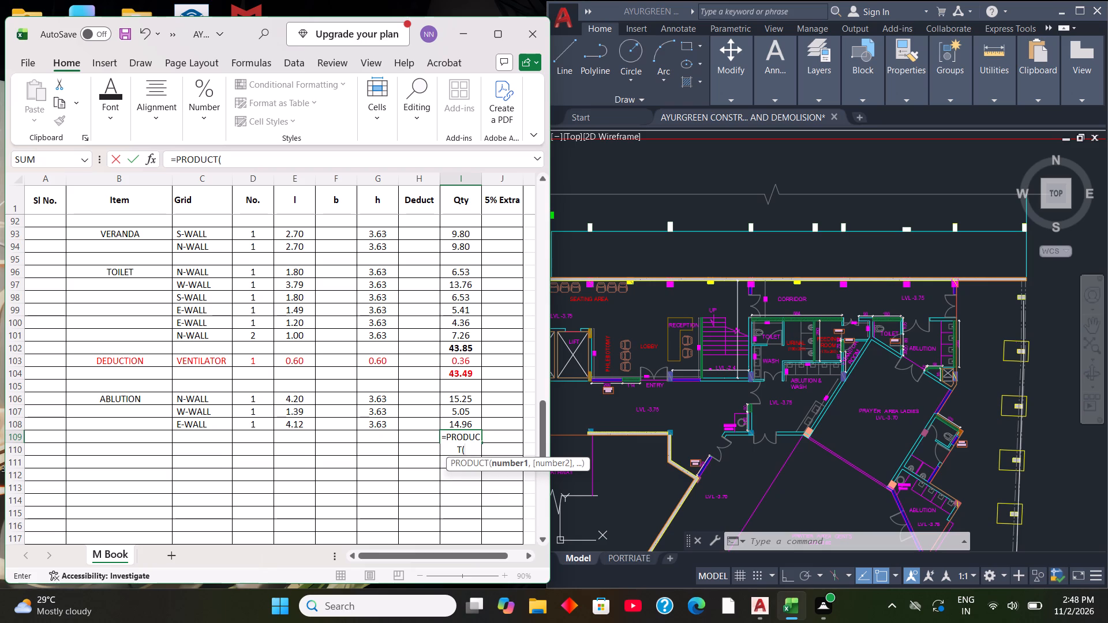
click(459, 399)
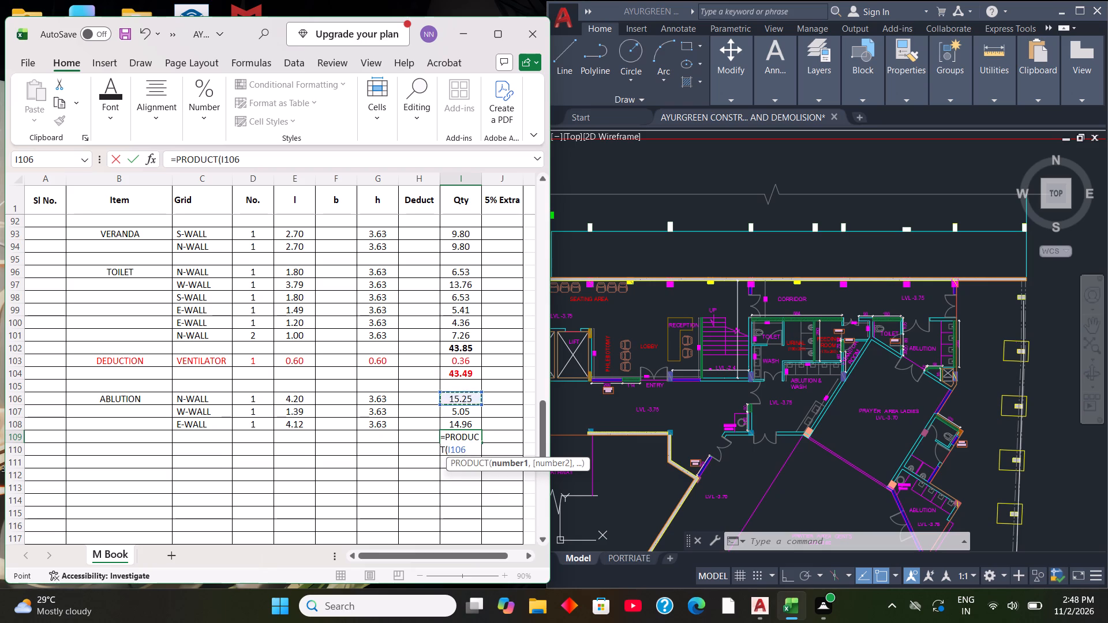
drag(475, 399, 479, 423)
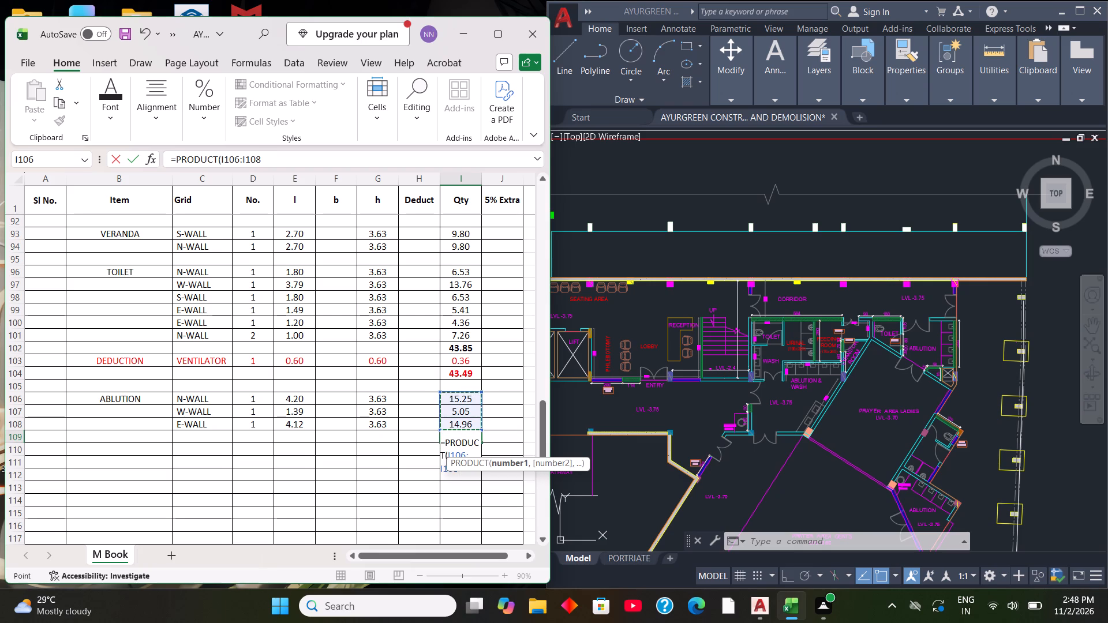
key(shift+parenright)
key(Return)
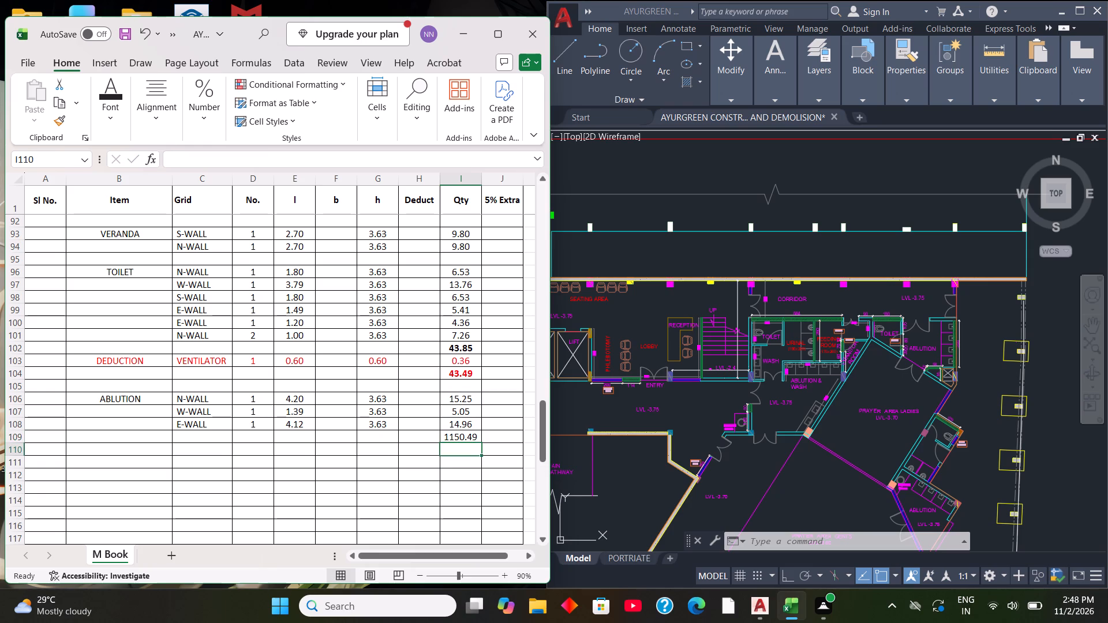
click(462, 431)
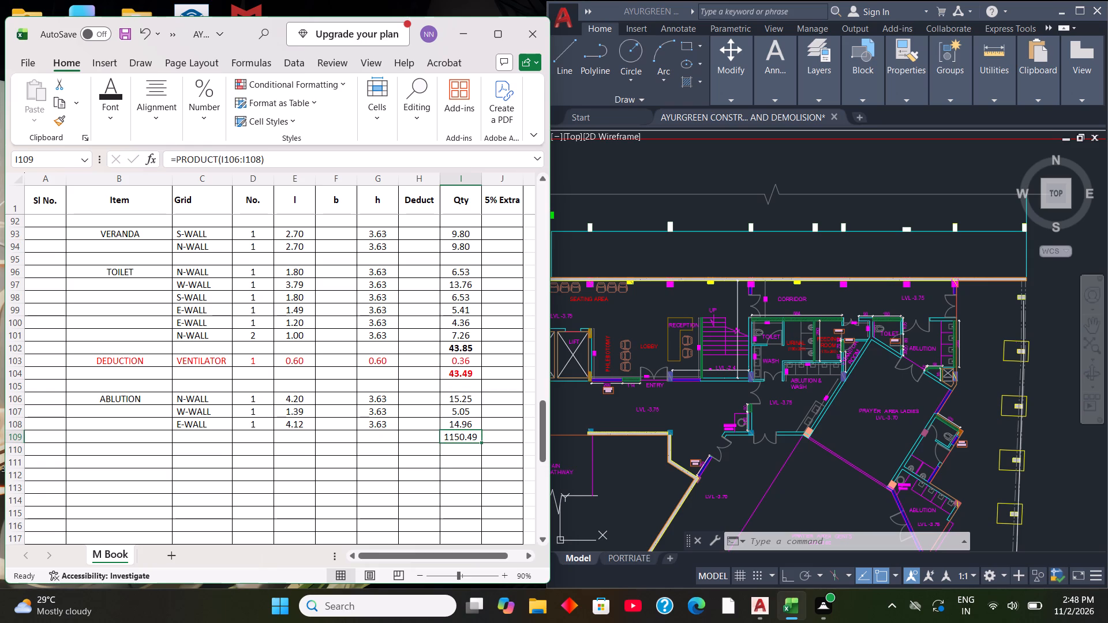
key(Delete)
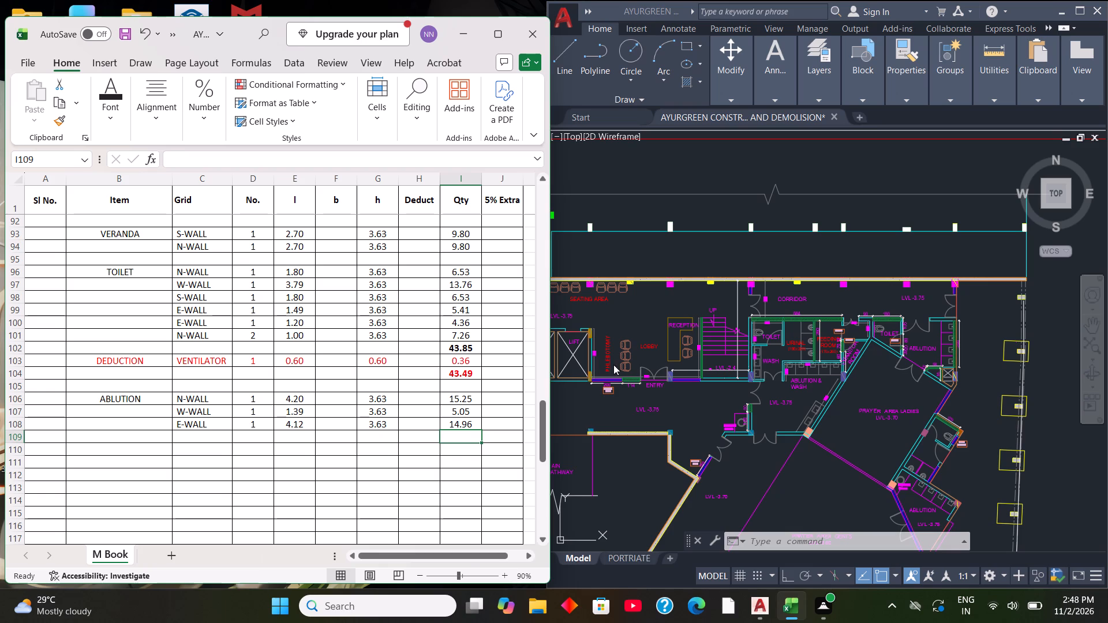
Examine the plan's opening tags around the lobby entry and prayer area against the wall blocks in the measurement sheet.
scroll(725, 370, down, 2)
scroll(687, 382, up, 2)
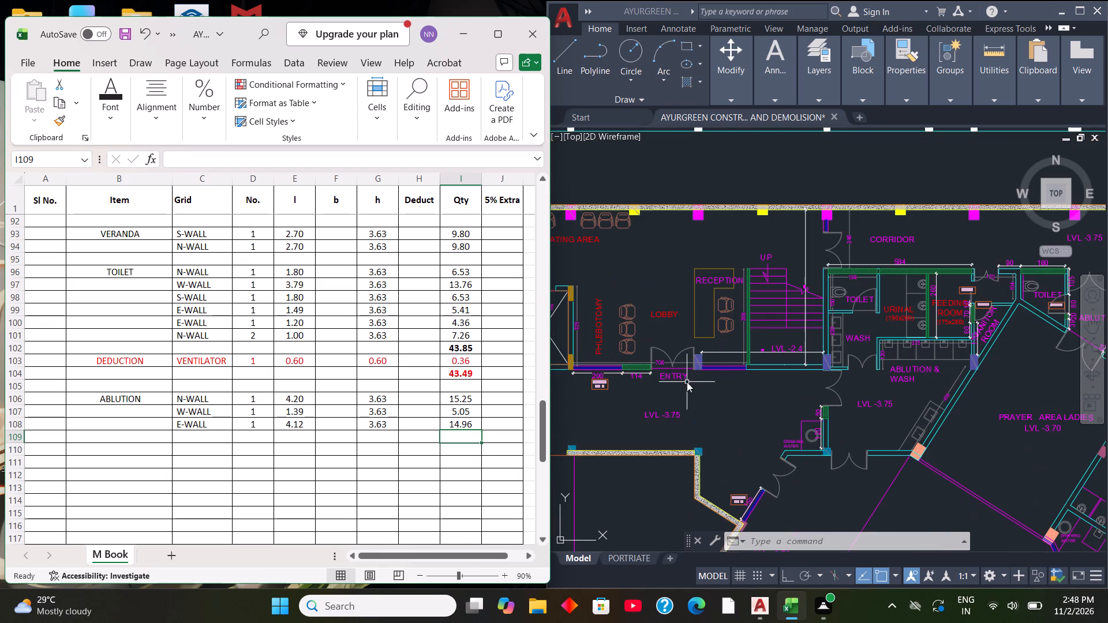
scroll(612, 391, up, 2)
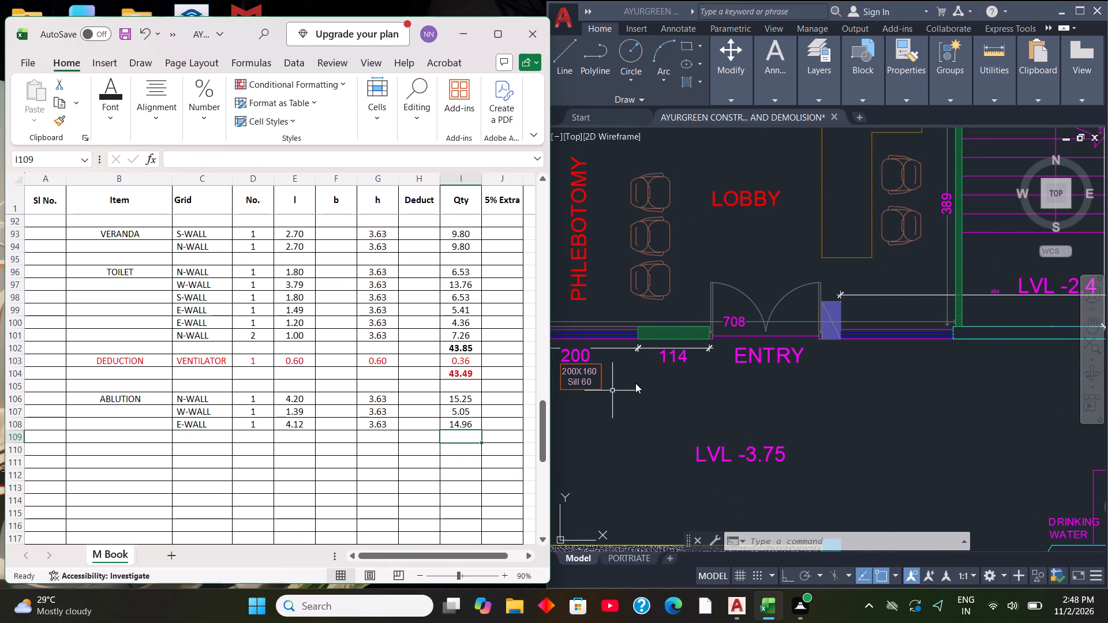
scroll(635, 383, down, 1)
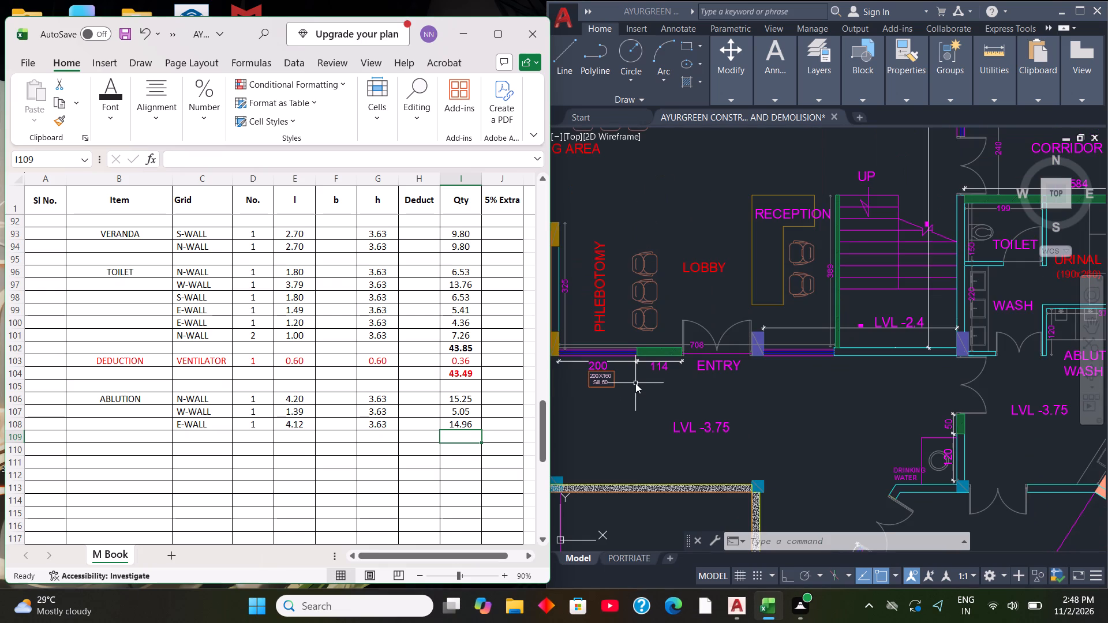
scroll(635, 383, down, 2)
scroll(635, 383, up, 1)
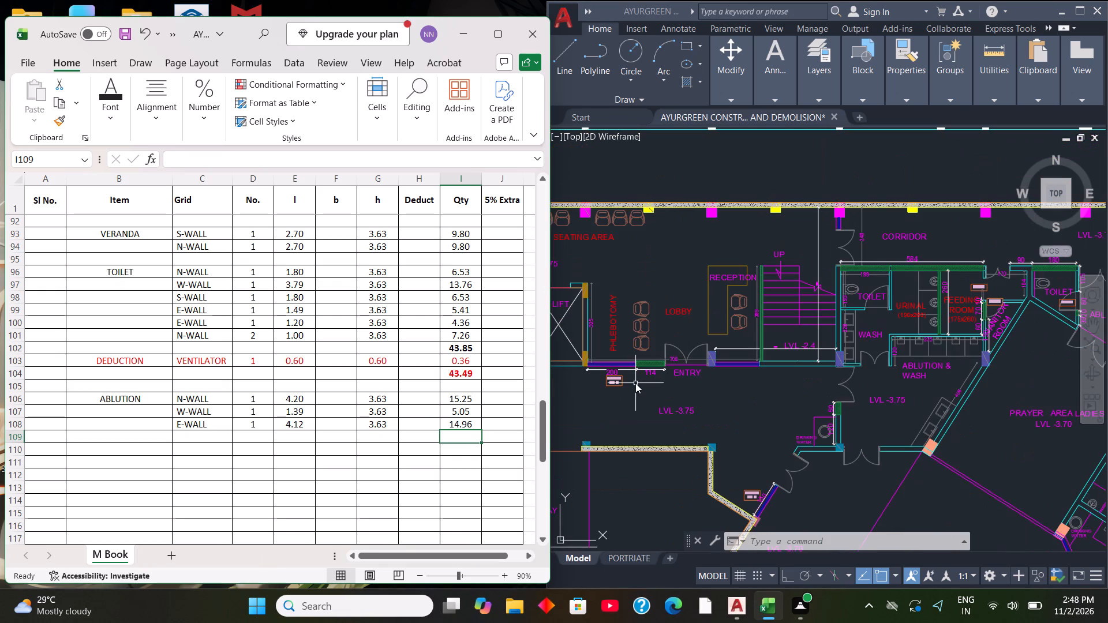
scroll(612, 360, up, 2)
scroll(612, 360, down, 3)
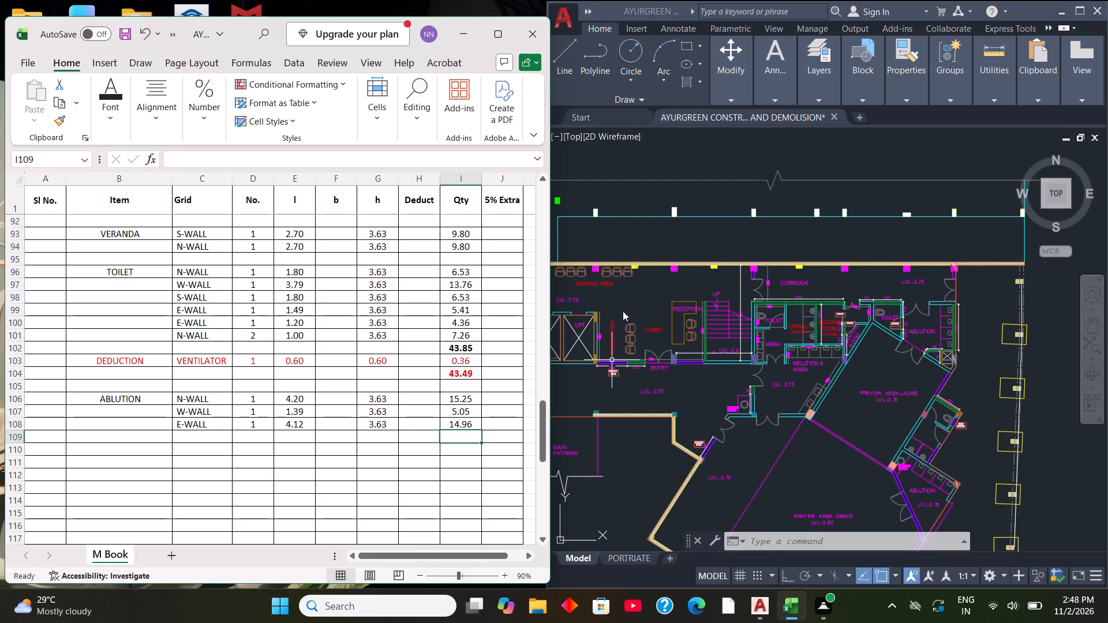
scroll(185, 325, up, 1)
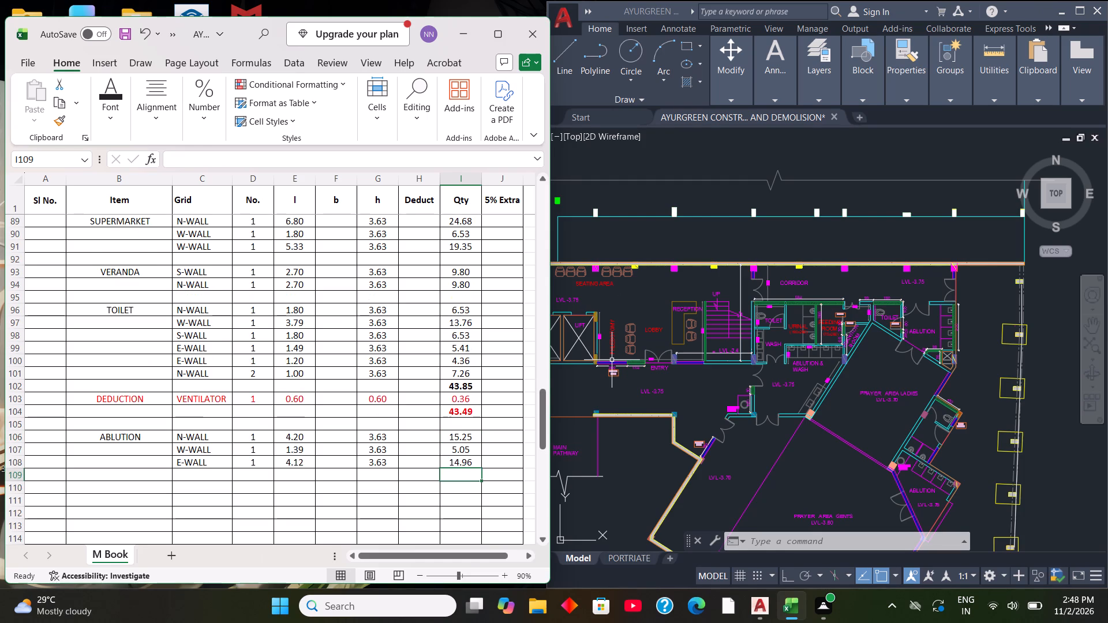
scroll(186, 322, up, 1)
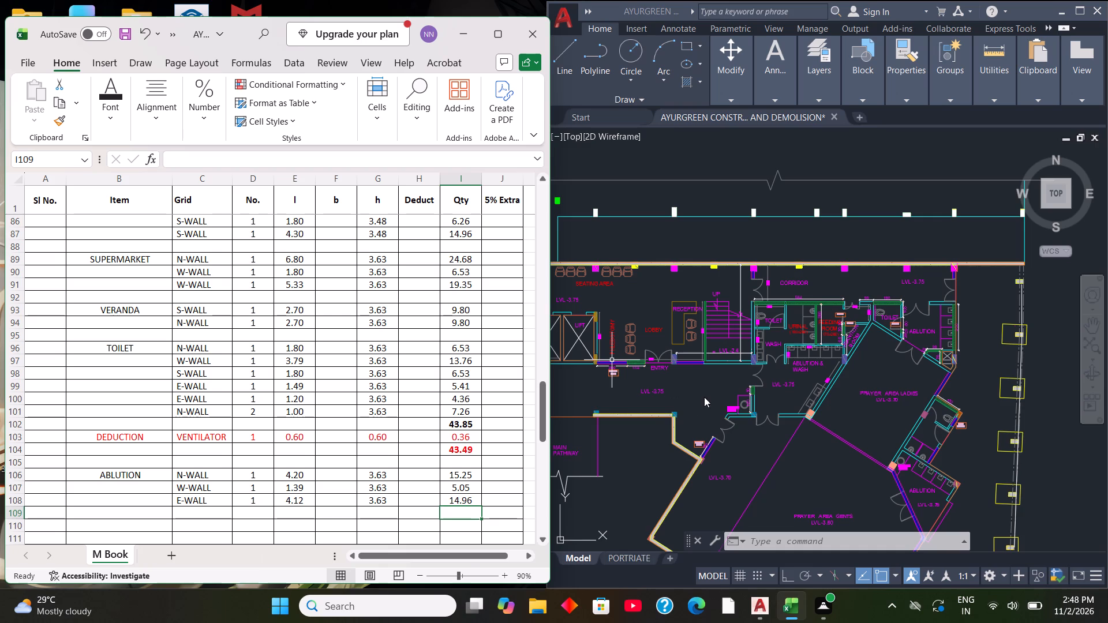
scroll(727, 478, down, 1)
scroll(727, 479, up, 3)
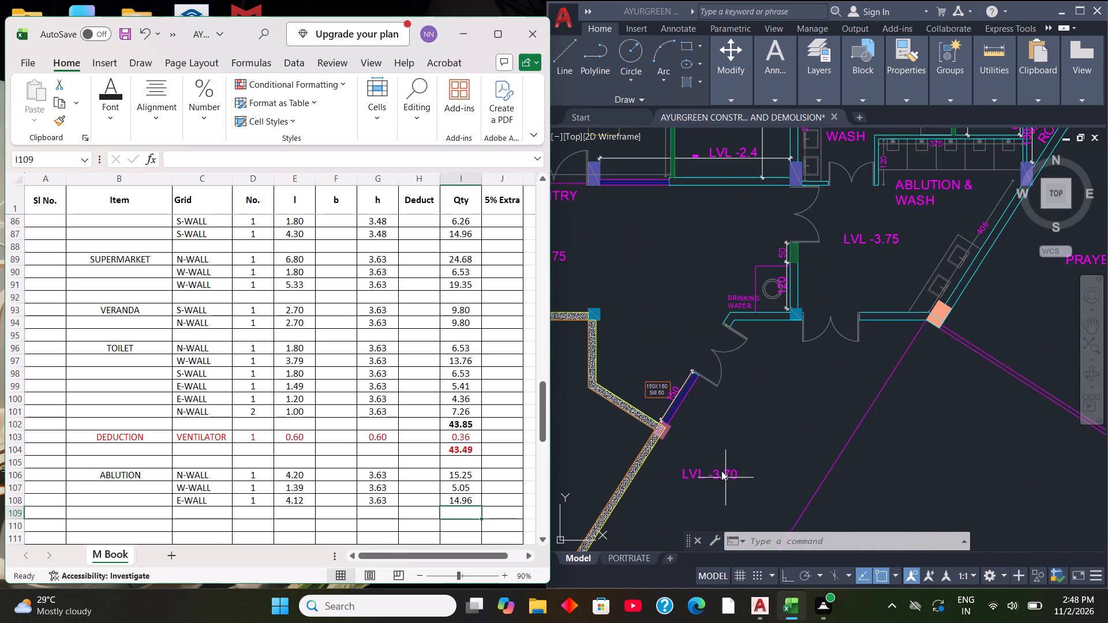
scroll(721, 471, down, 2)
Insert two blank rows at row 88, between the PRAYER AREA GENTS and SUPERMARKET blocks.
scroll(284, 376, up, 3)
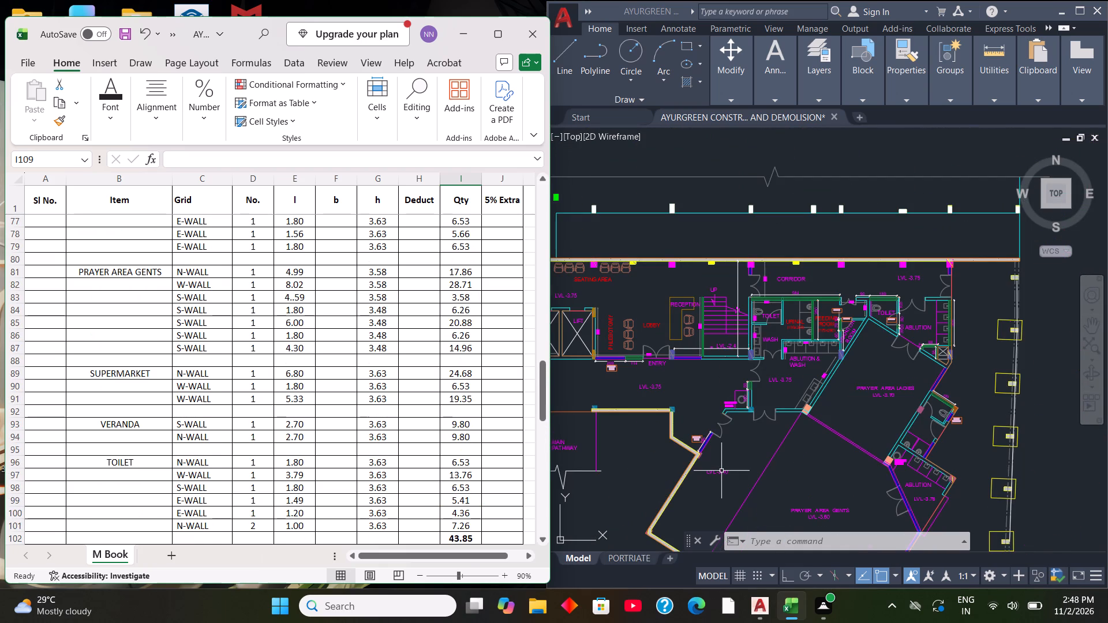
click(18, 359)
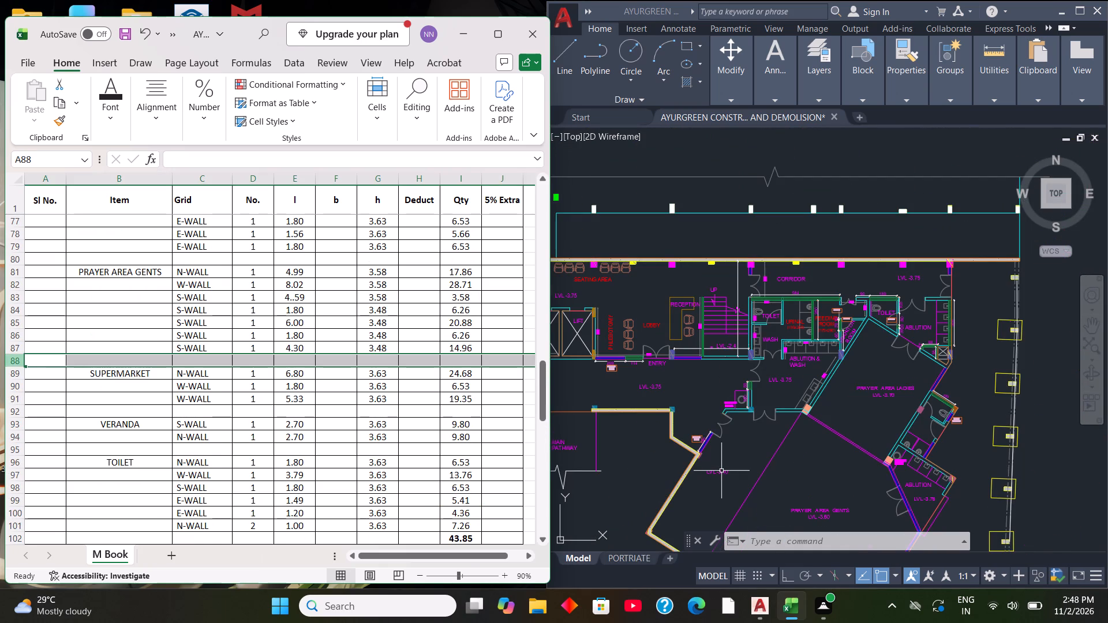
key(ctrl+plus)
key(ctrl+plus)
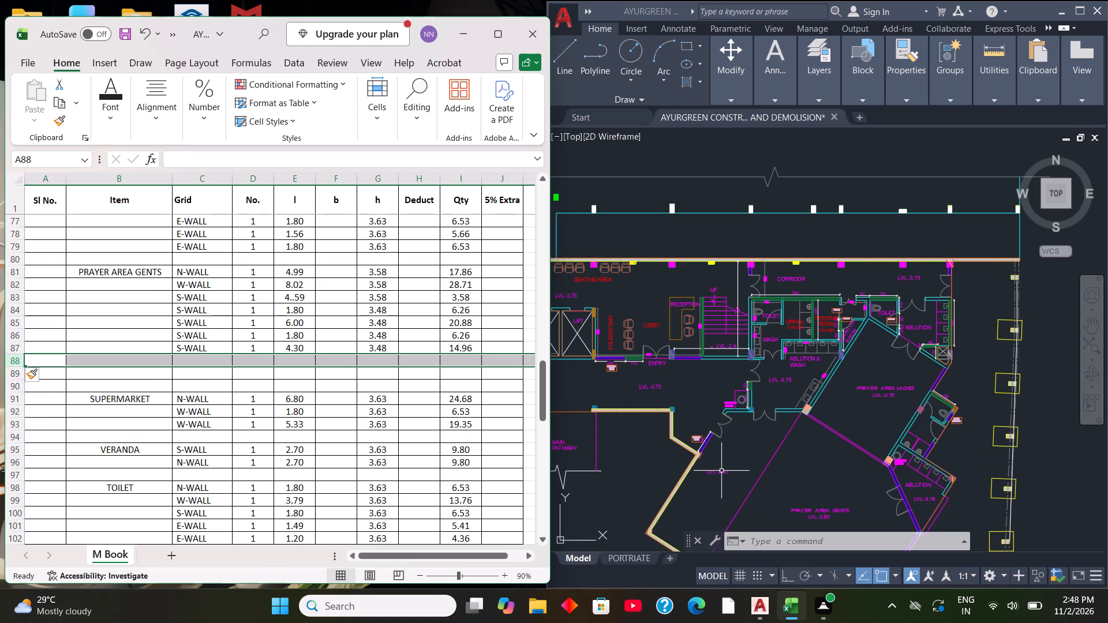
Copy the TOILET deduction and net quantity rows B105:I106 to B88 beneath the PRAYER AREA GENTS walls.
scroll(91, 358, down, 1)
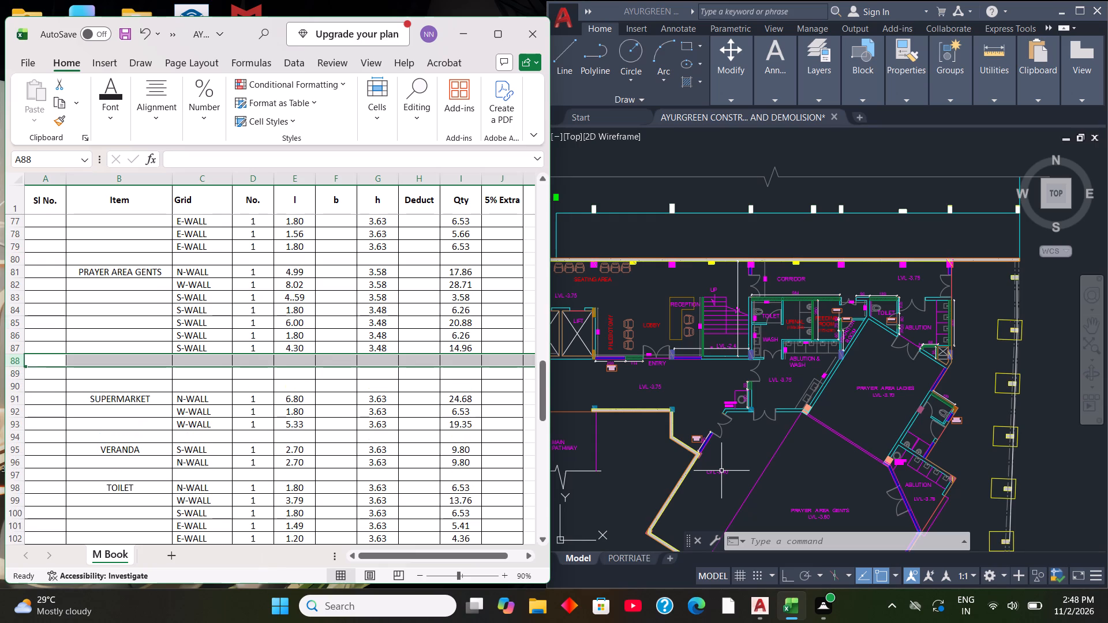
scroll(93, 357, down, 4)
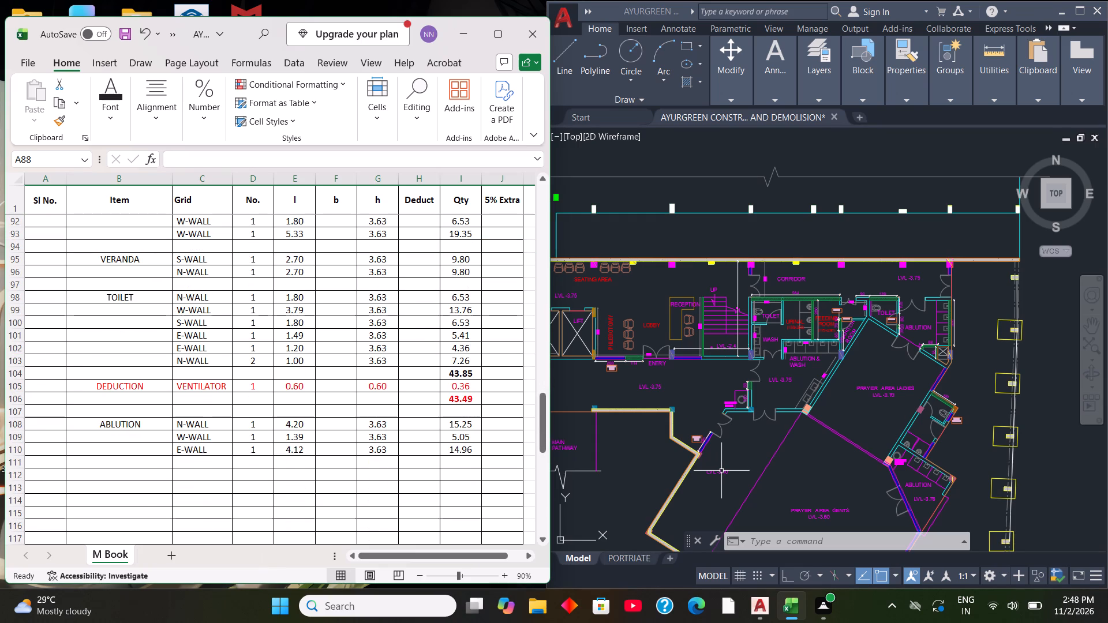
drag(71, 384, 468, 394)
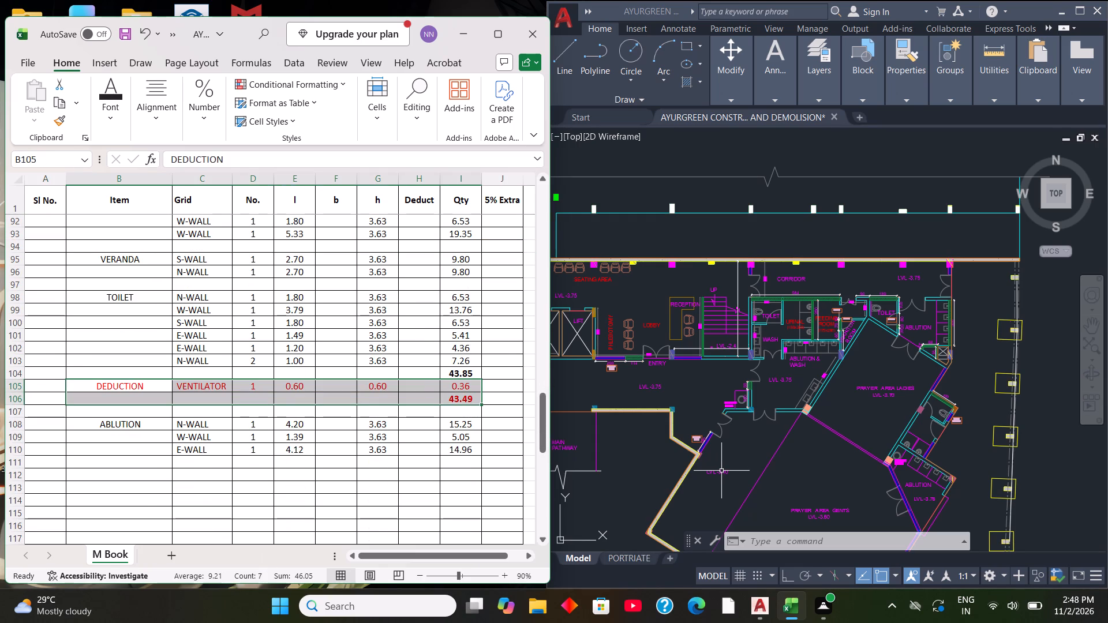
right_click(467, 392)
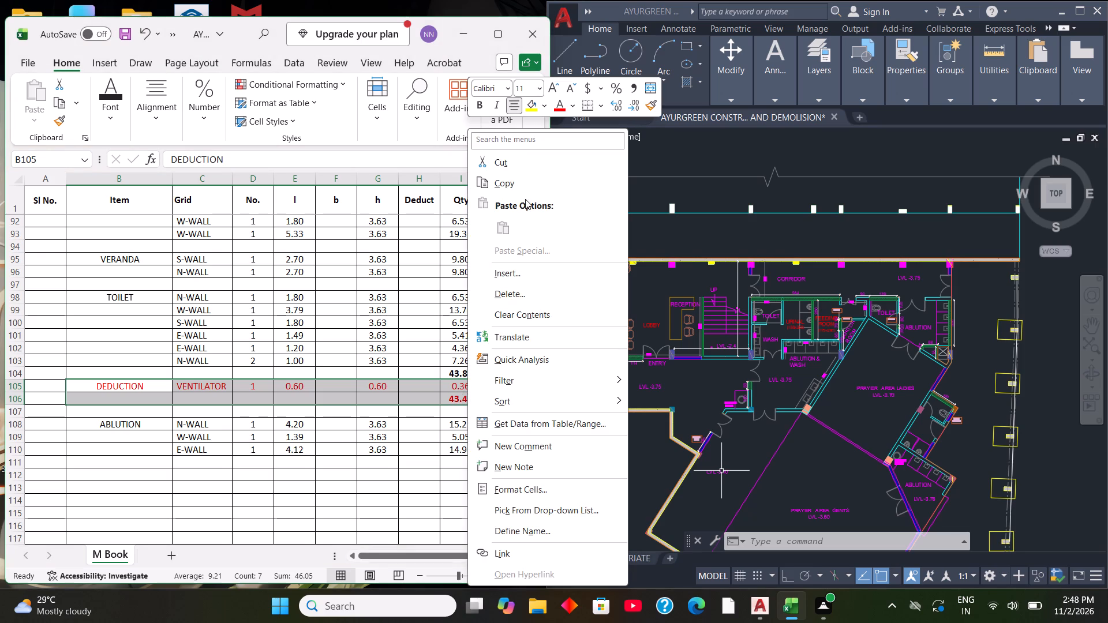
click(525, 189)
scroll(373, 333, down, 1)
scroll(373, 350, up, 4)
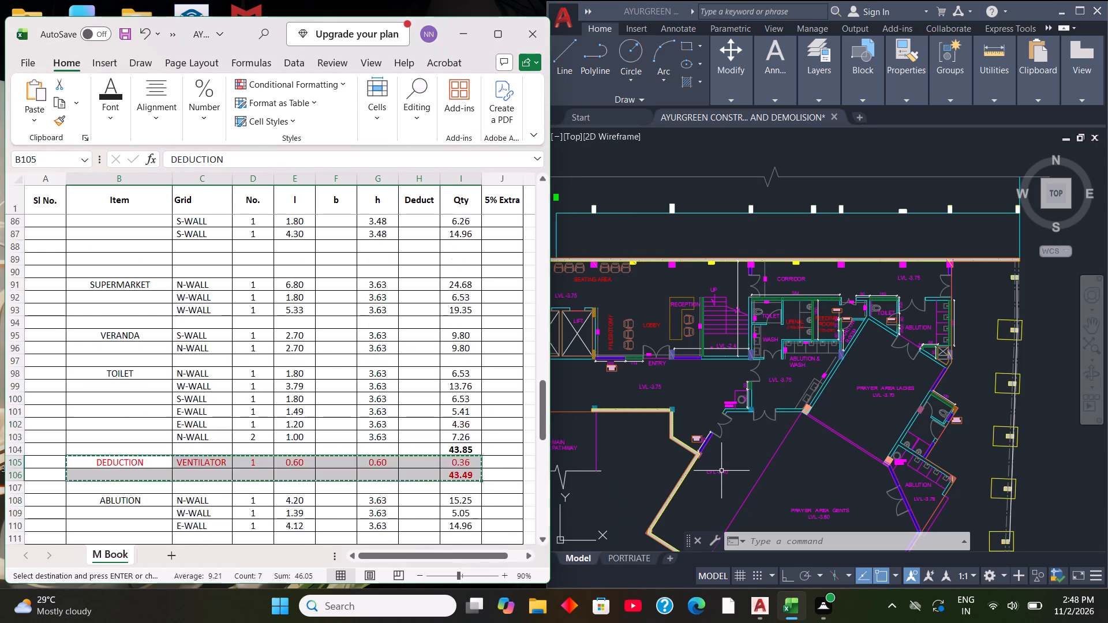
click(130, 287)
right_click(129, 287)
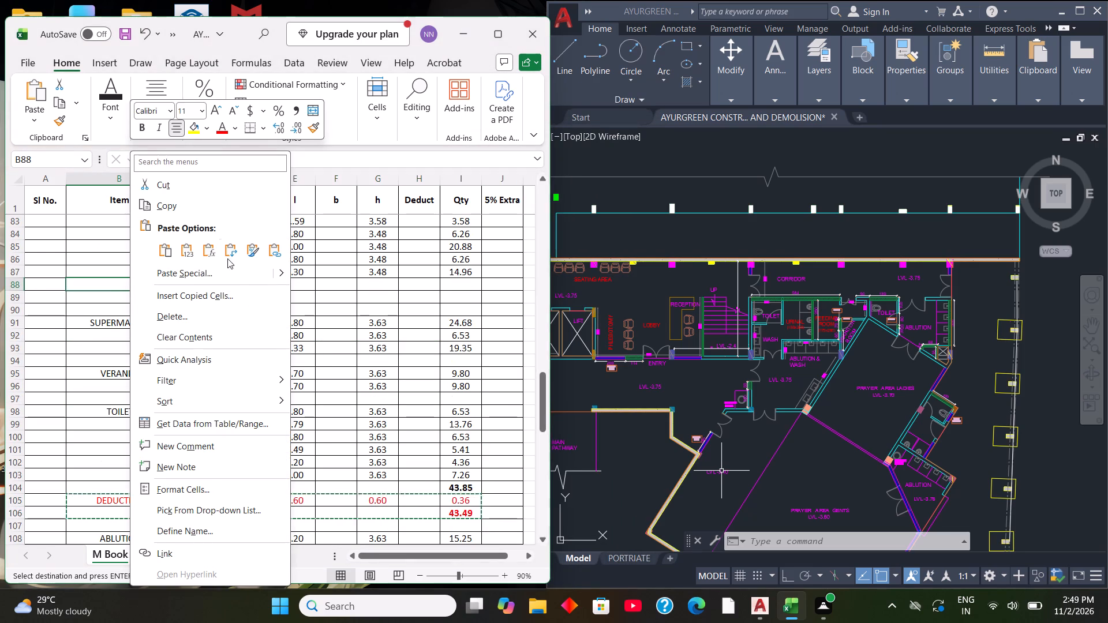
click(167, 253)
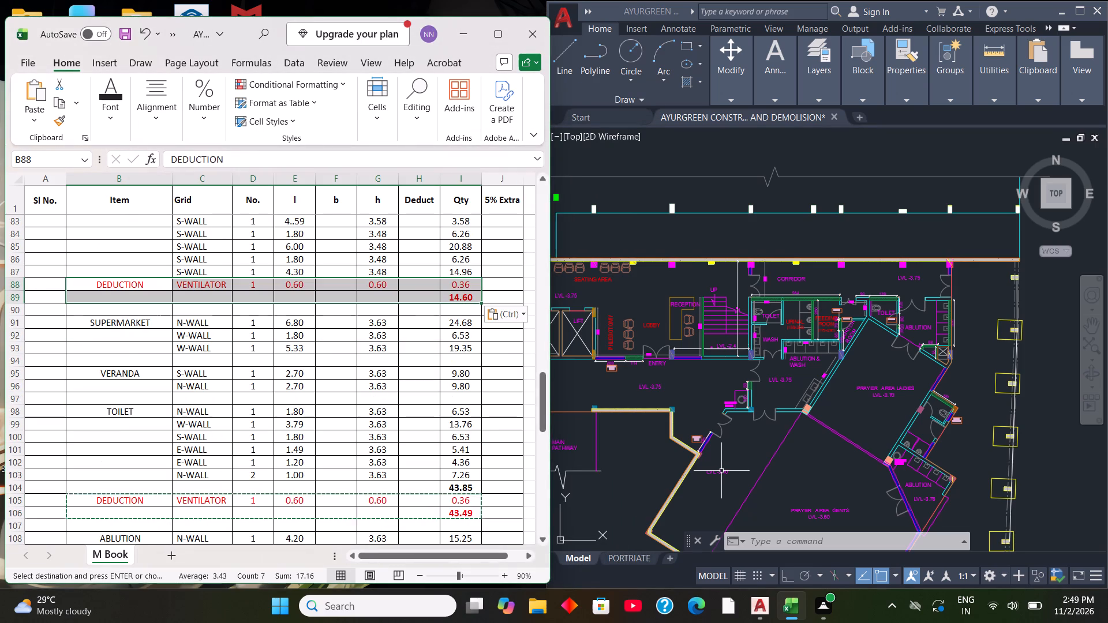
Insert one blank row at row 88 above the copied DEDUCTION row.
double_click(204, 288)
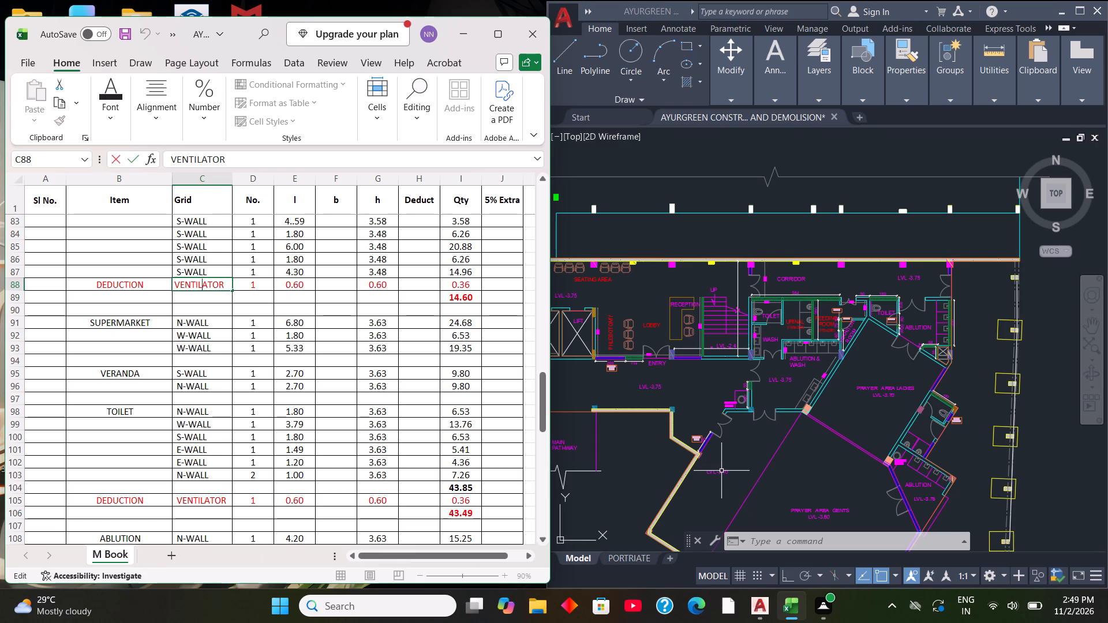
click(18, 283)
key(ctrl+plus)
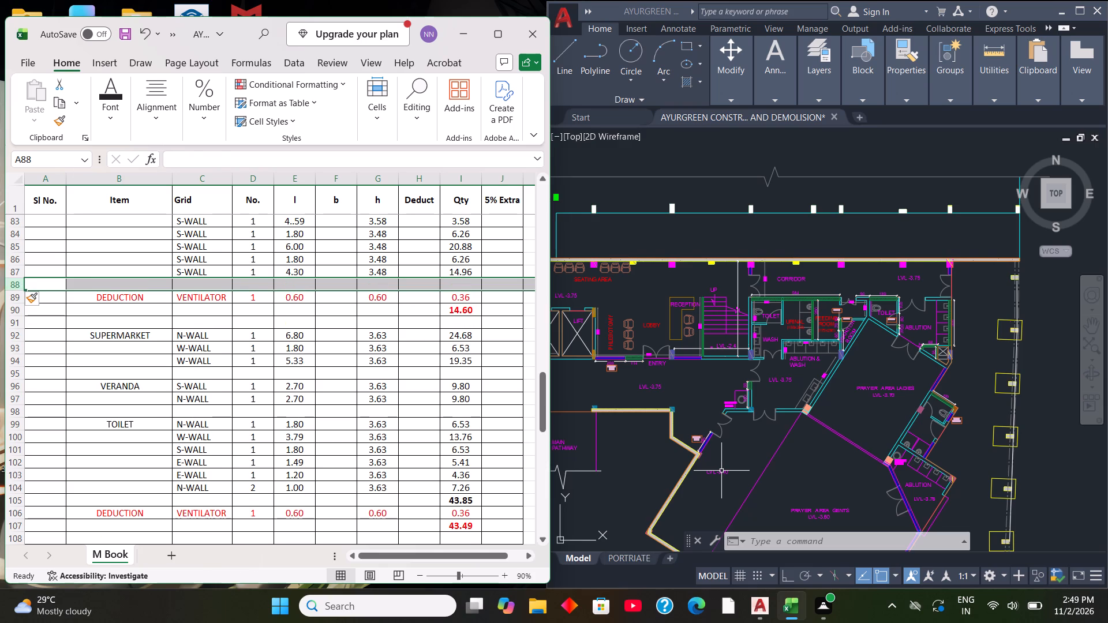
Change the PRAYER AREA GENTS deduction in row 89 to WINDOW with length 1.5 and height 1.6.
click(201, 301)
key(BackSpace)
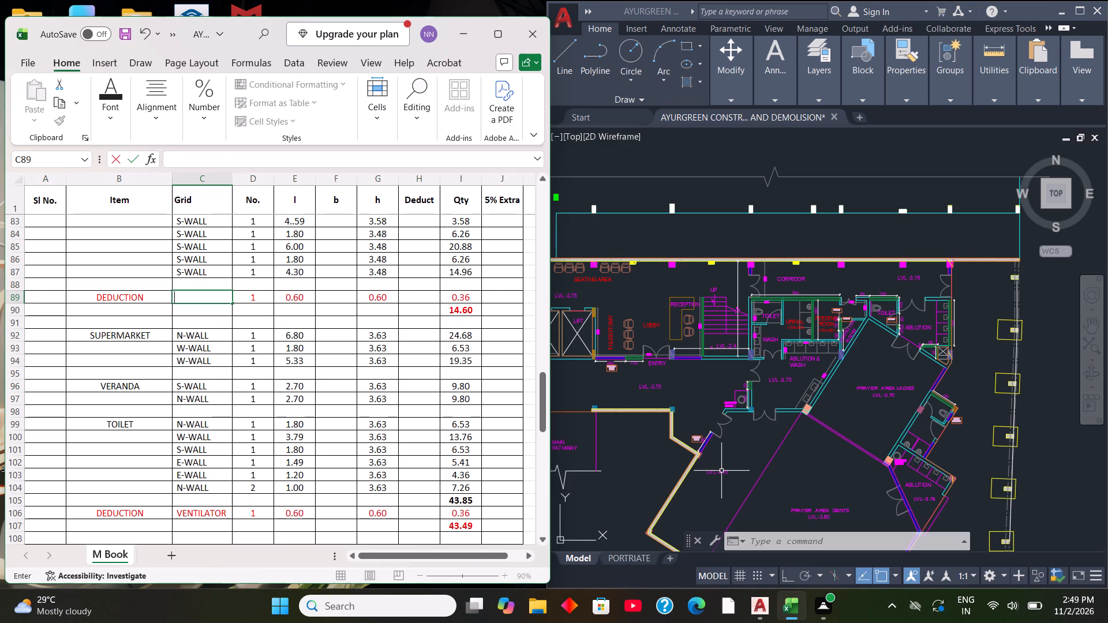
text(WINDOW)
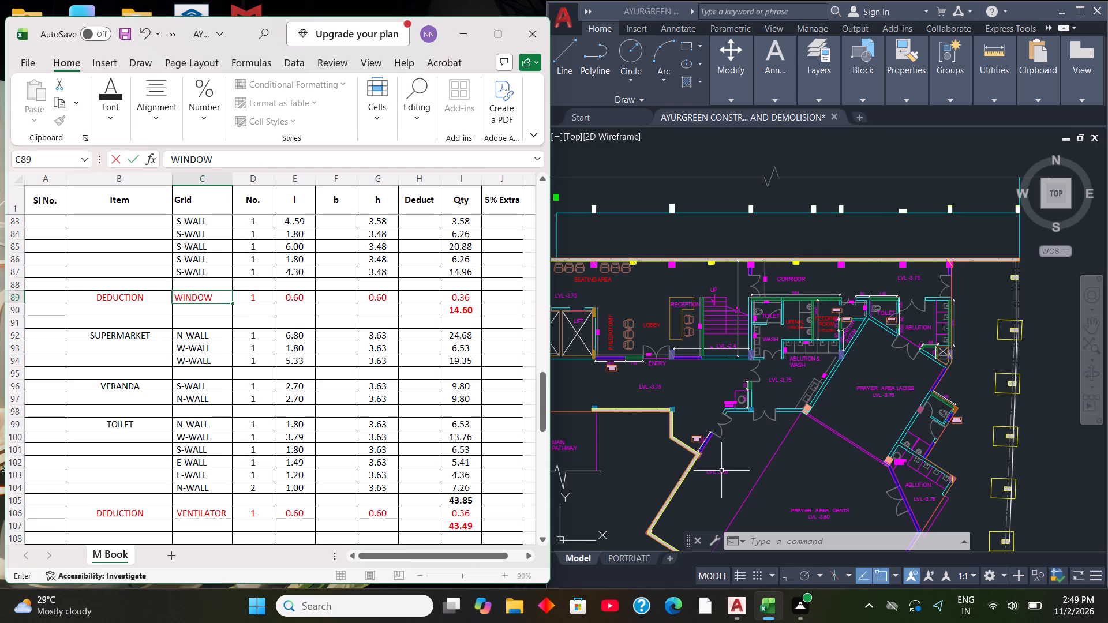
click(285, 298)
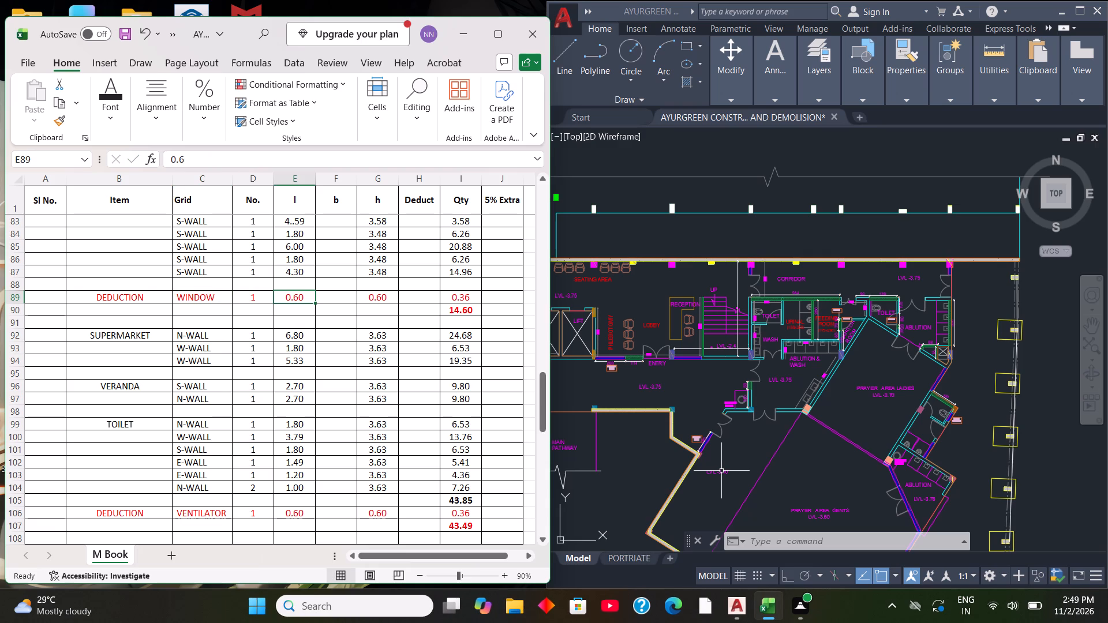
key(BackSpace)
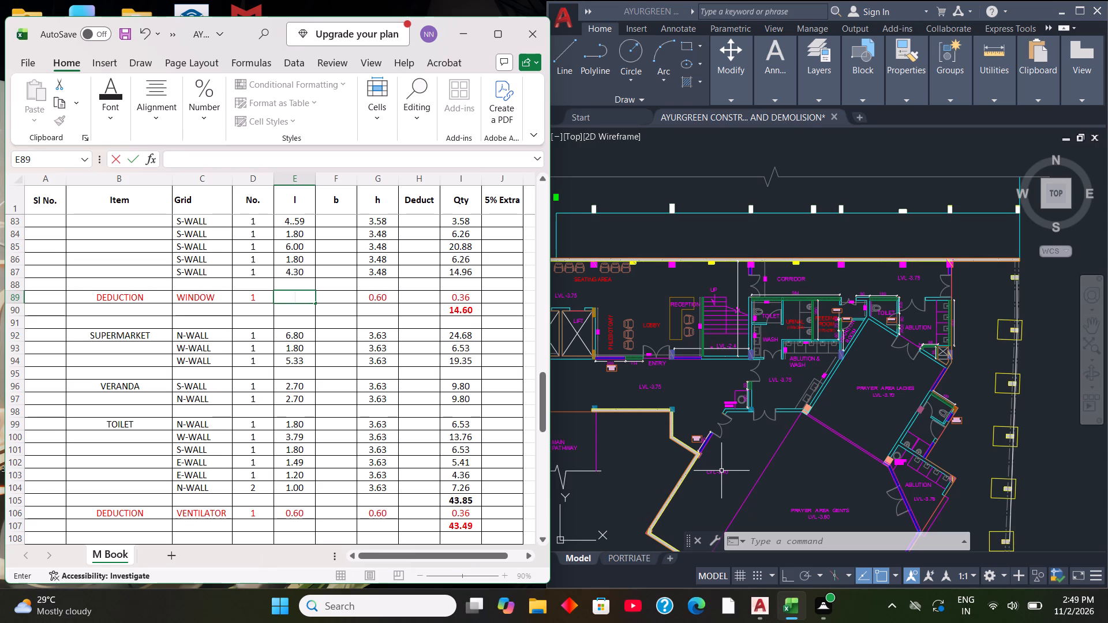
text(150)
key(BackSpace)
key(BackSpace)
text(.5)
click(388, 294)
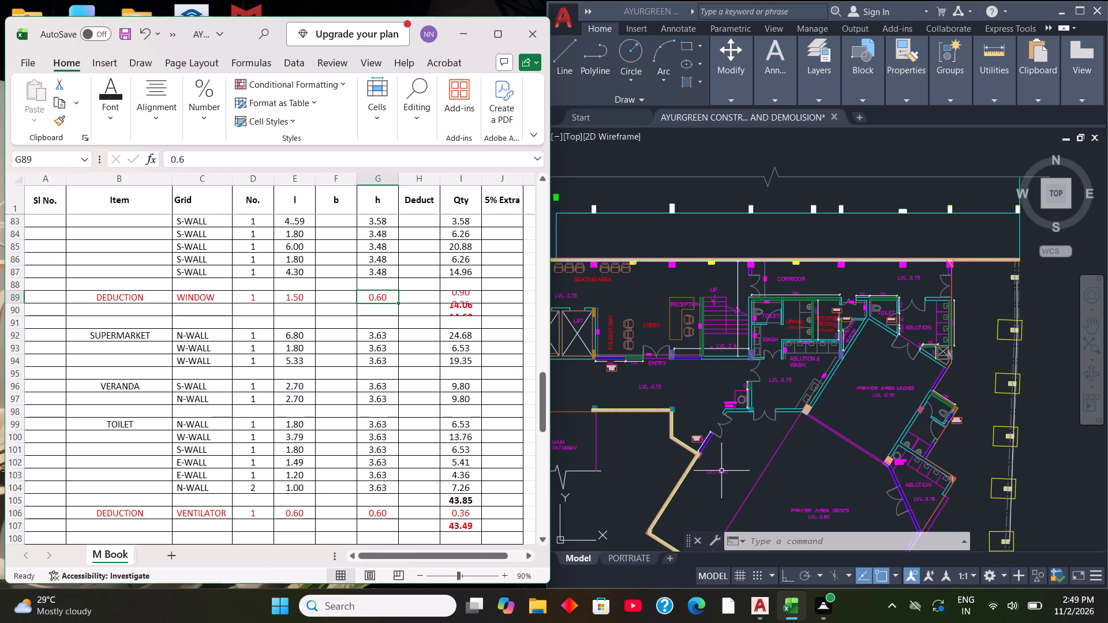
text(1.0)
key(BackSpace)
key(6)
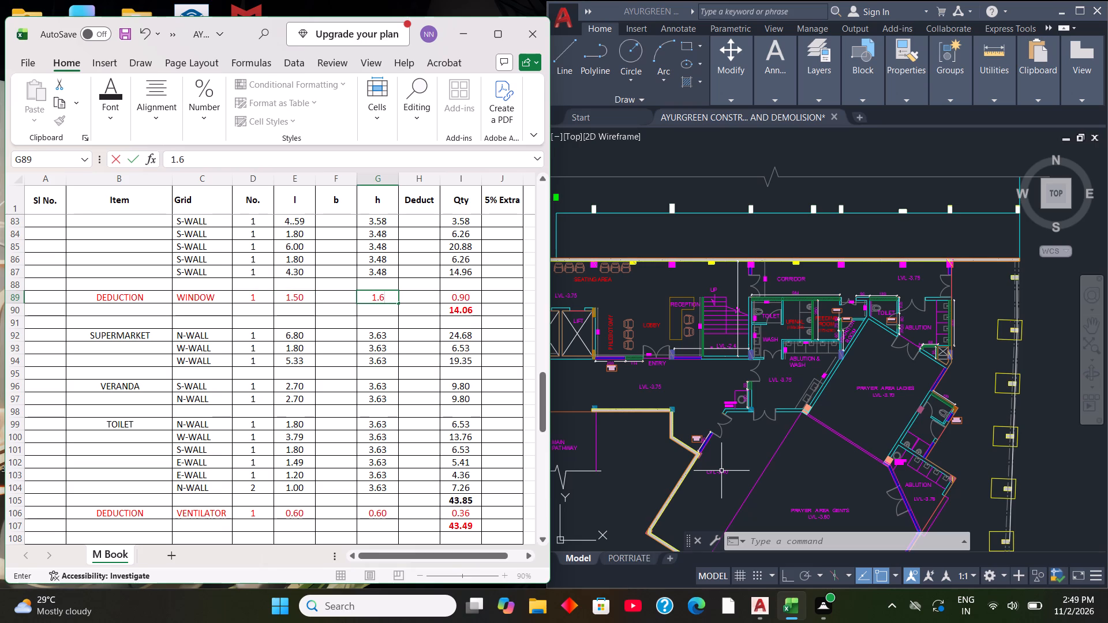
click(471, 294)
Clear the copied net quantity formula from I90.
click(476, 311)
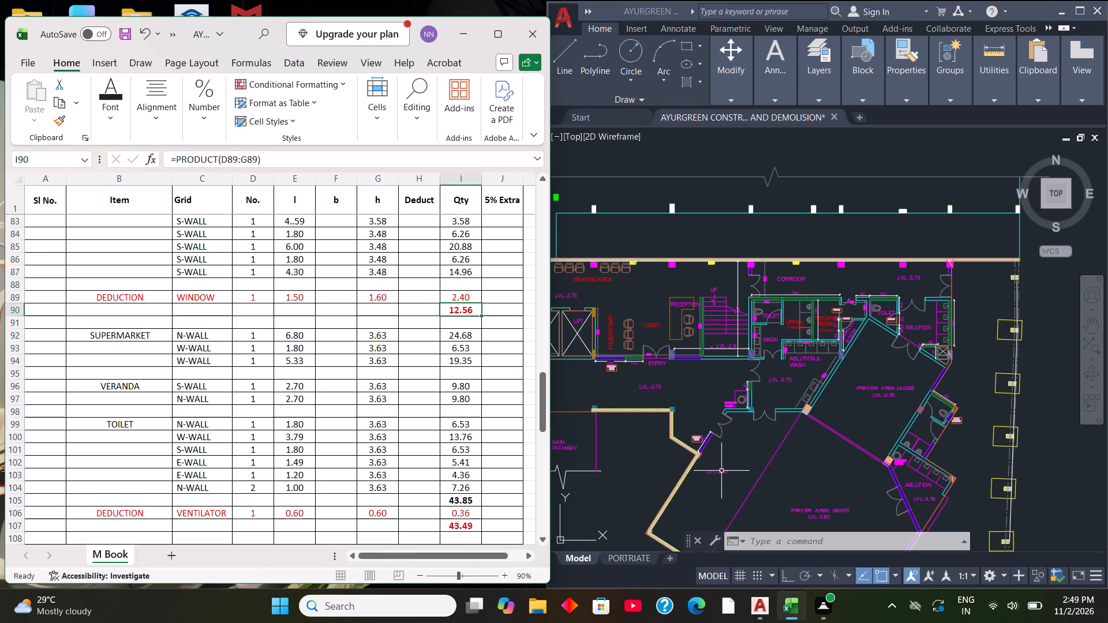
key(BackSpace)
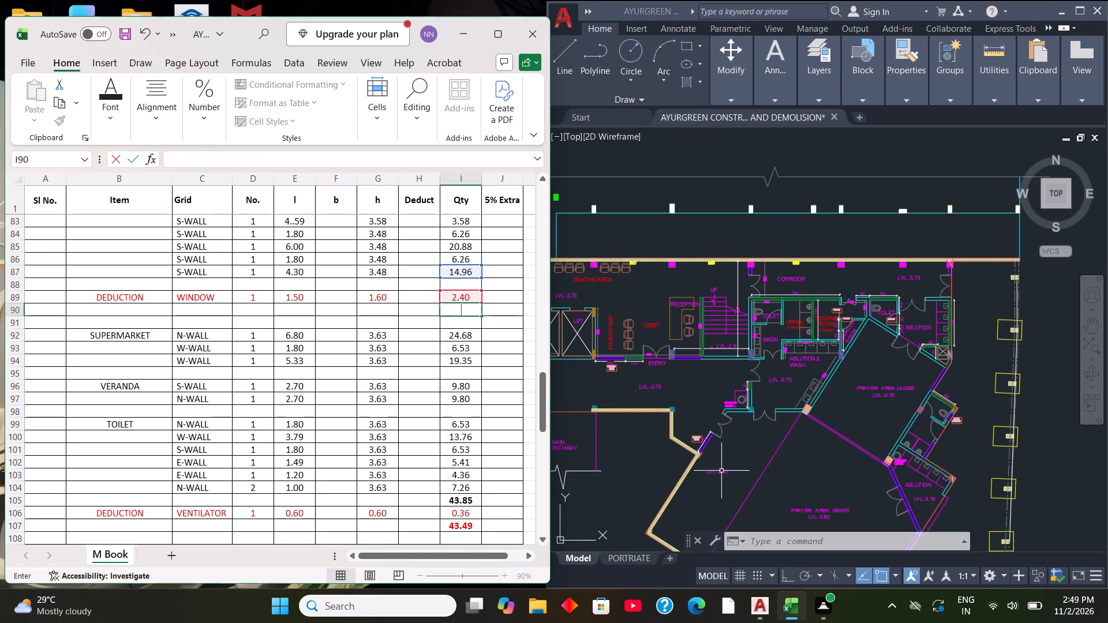
Total the PRAYER AREA GENTS wall quantities I81:I87 with SUM in I88 and make the total bold.
click(473, 286)
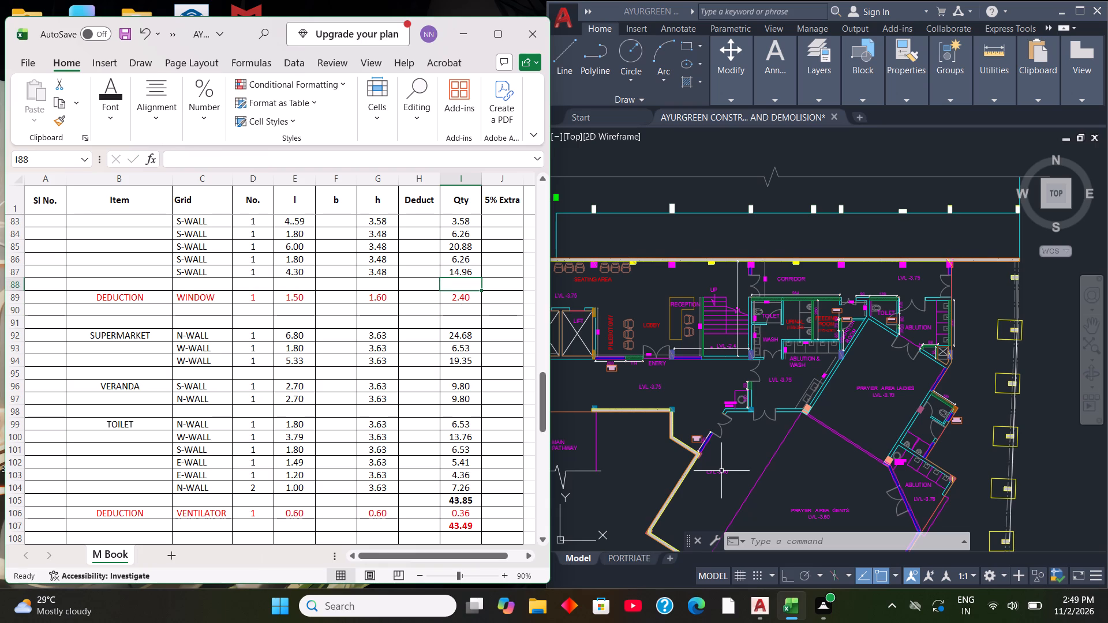
key(equal)
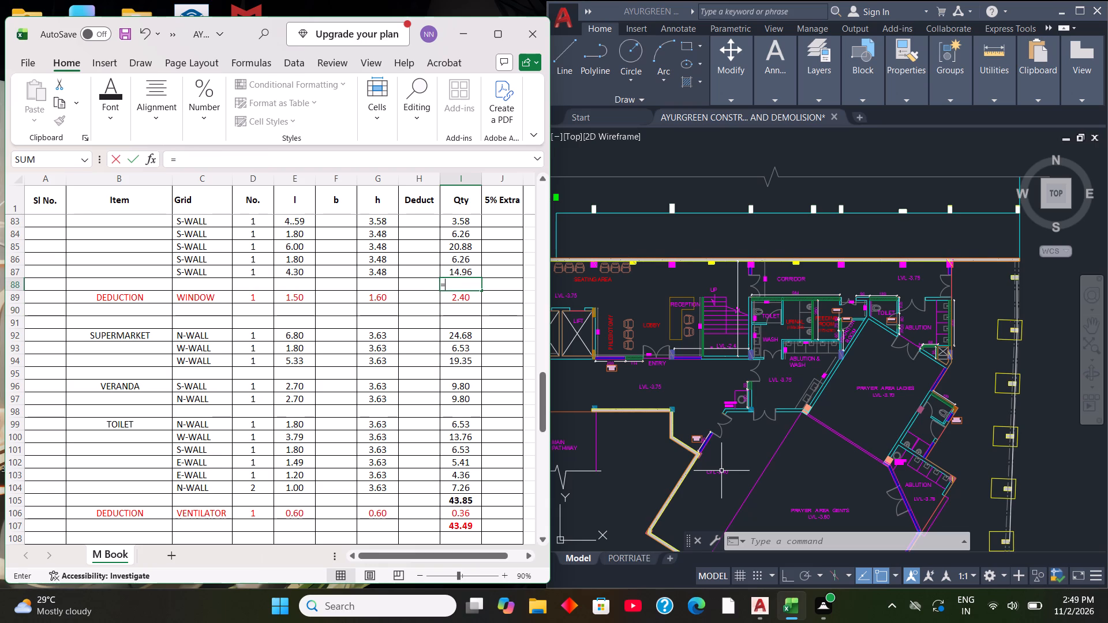
text(SUM)
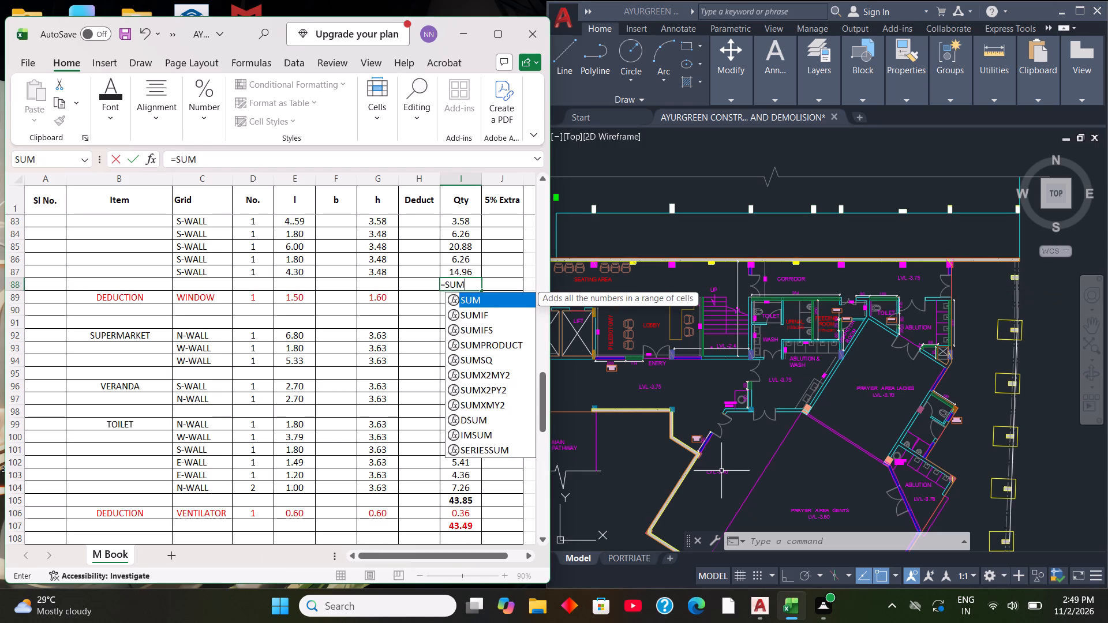
key(shift+parenleft)
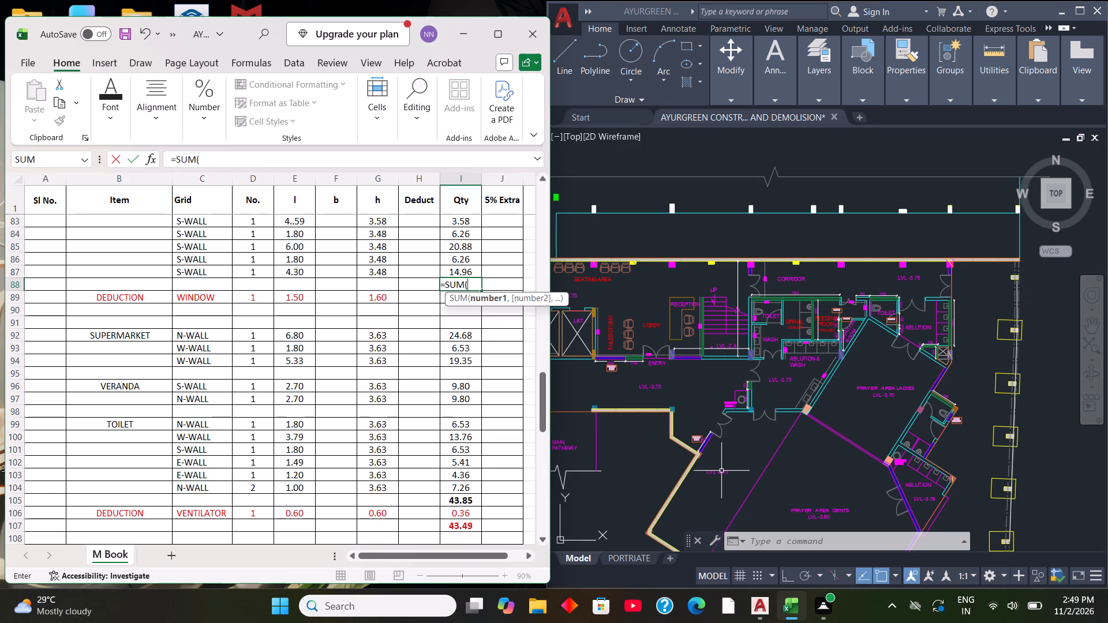
scroll(473, 286, up, 2)
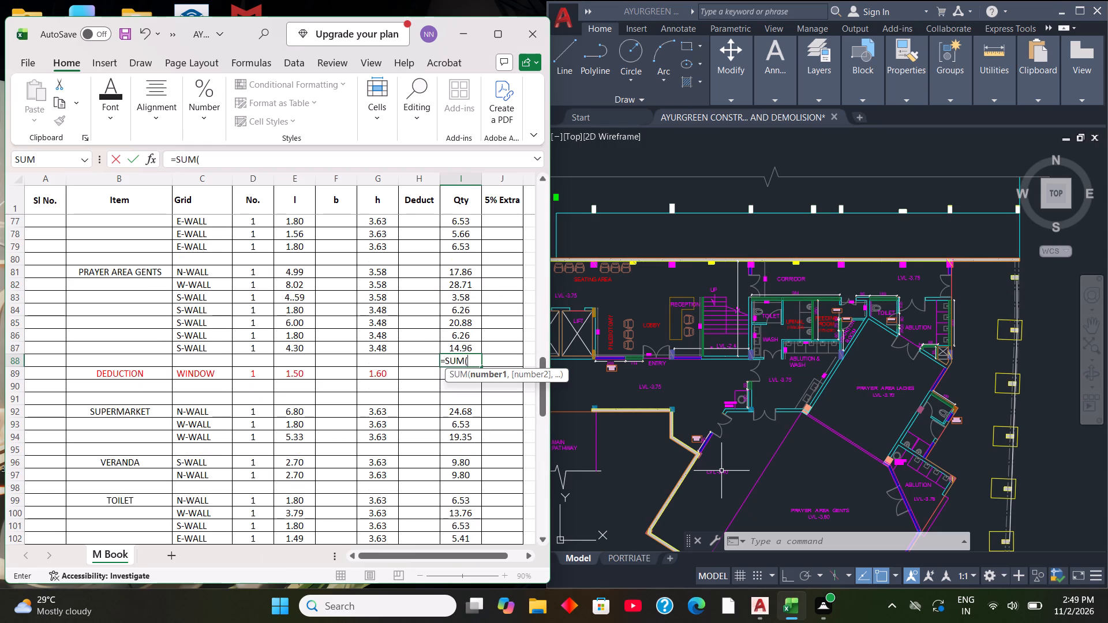
drag(446, 268, 449, 341)
key(shift+parenright)
key(Return)
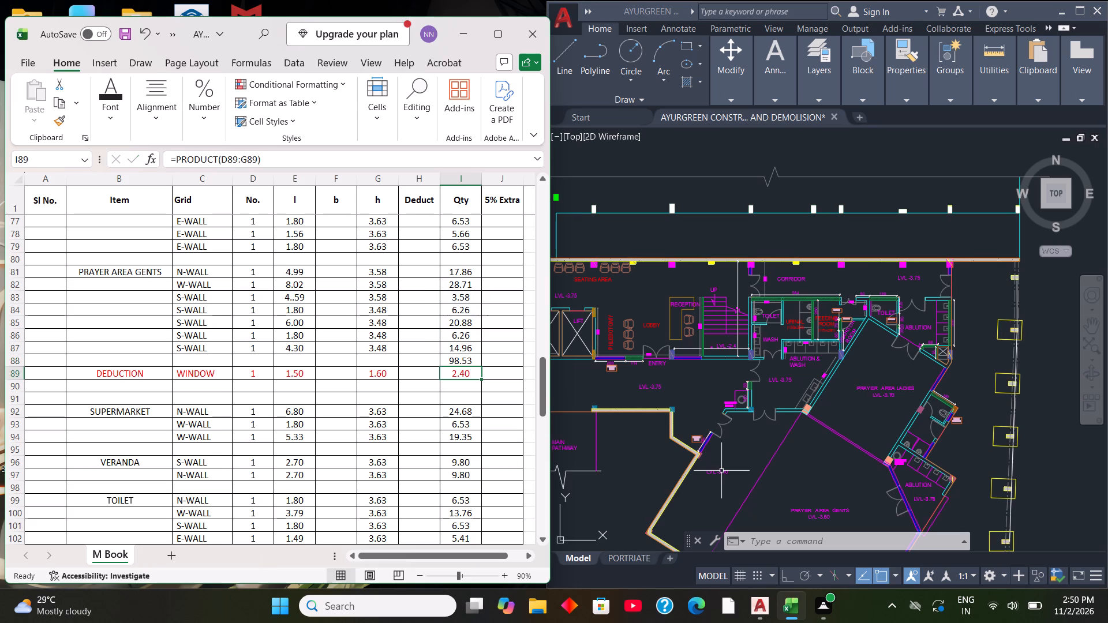
click(463, 355)
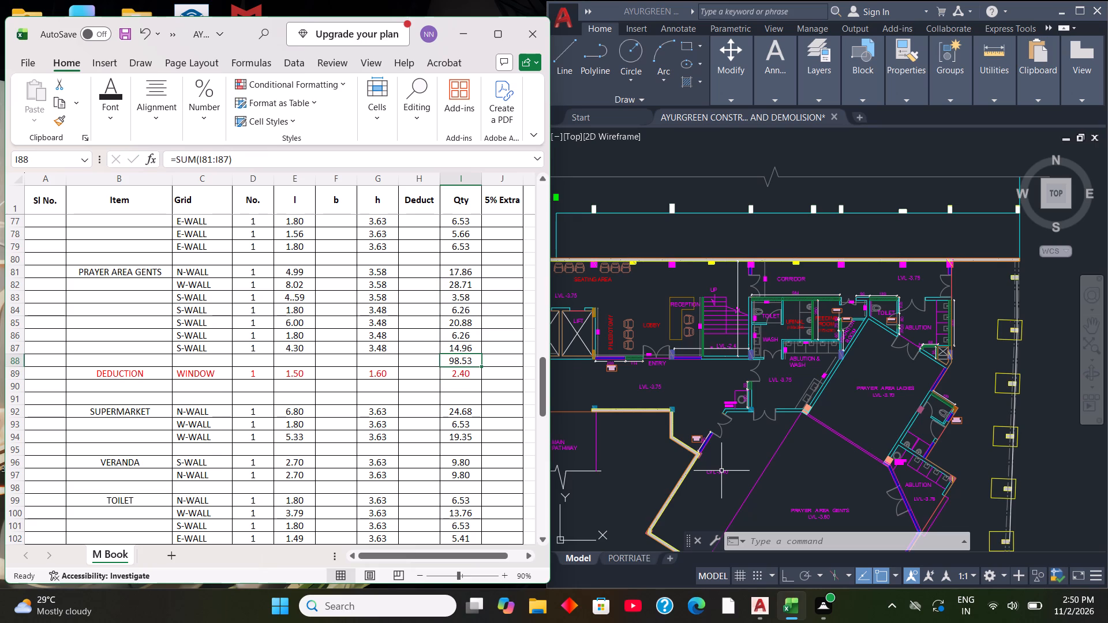
click(104, 118)
click(107, 187)
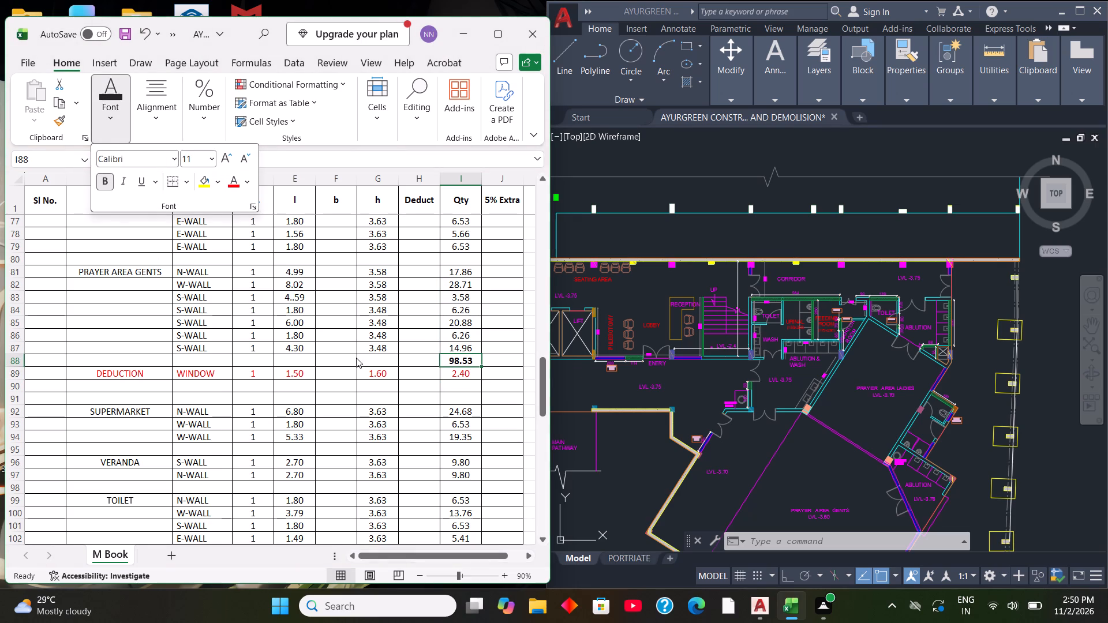
Enter the PRAYER AREA GENTS net quantity in I90 as the wall total I88 minus the window deduction I89.
click(454, 382)
click(458, 388)
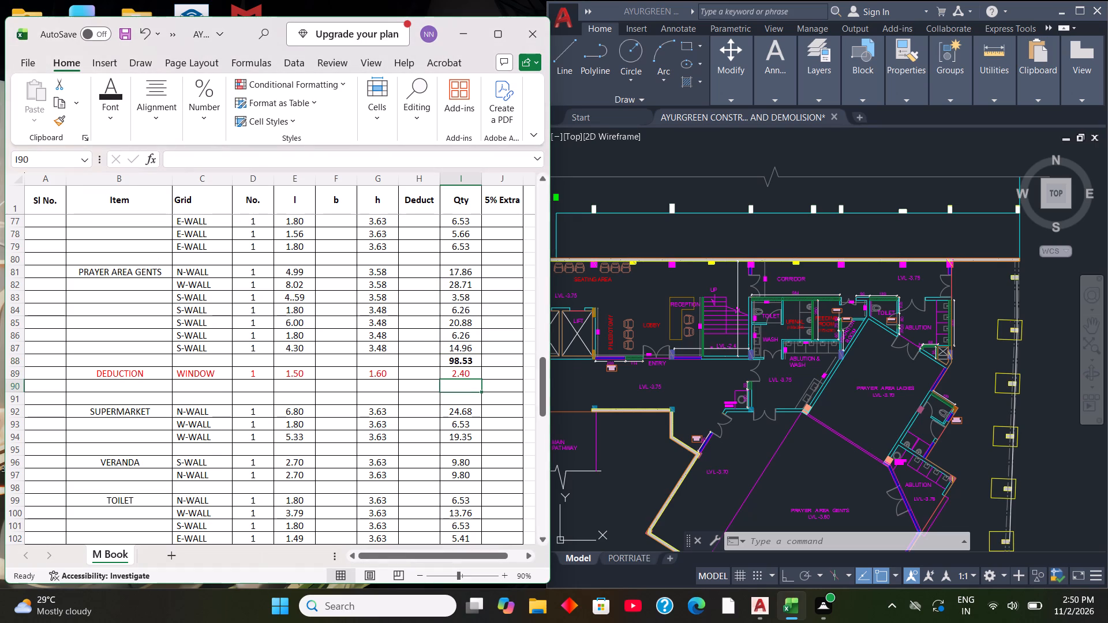
key(equal)
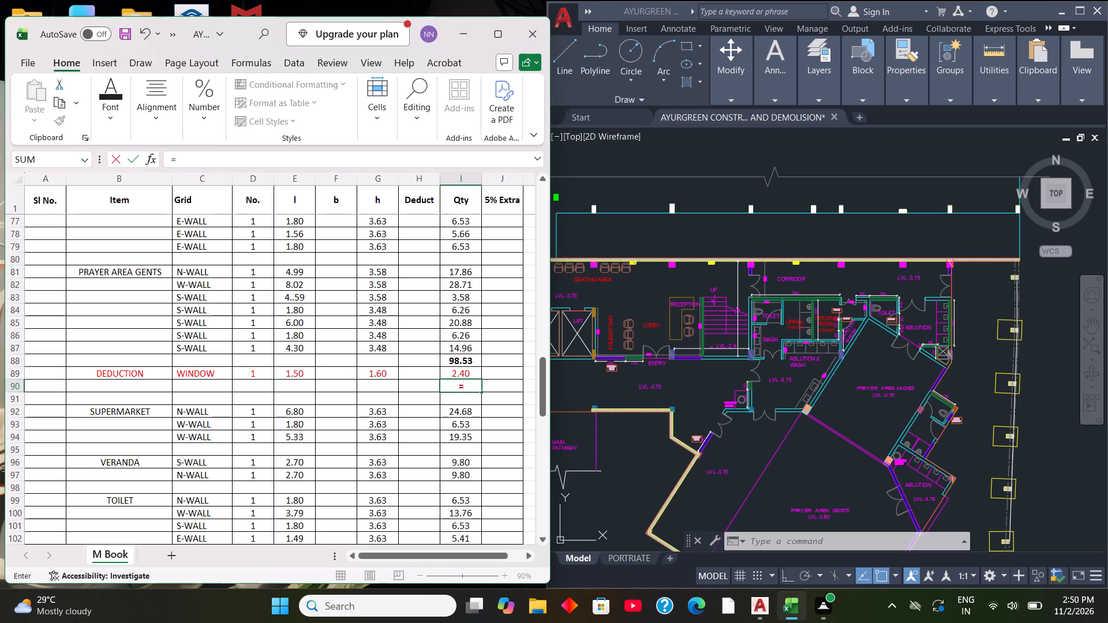
key(shift+parenleft)
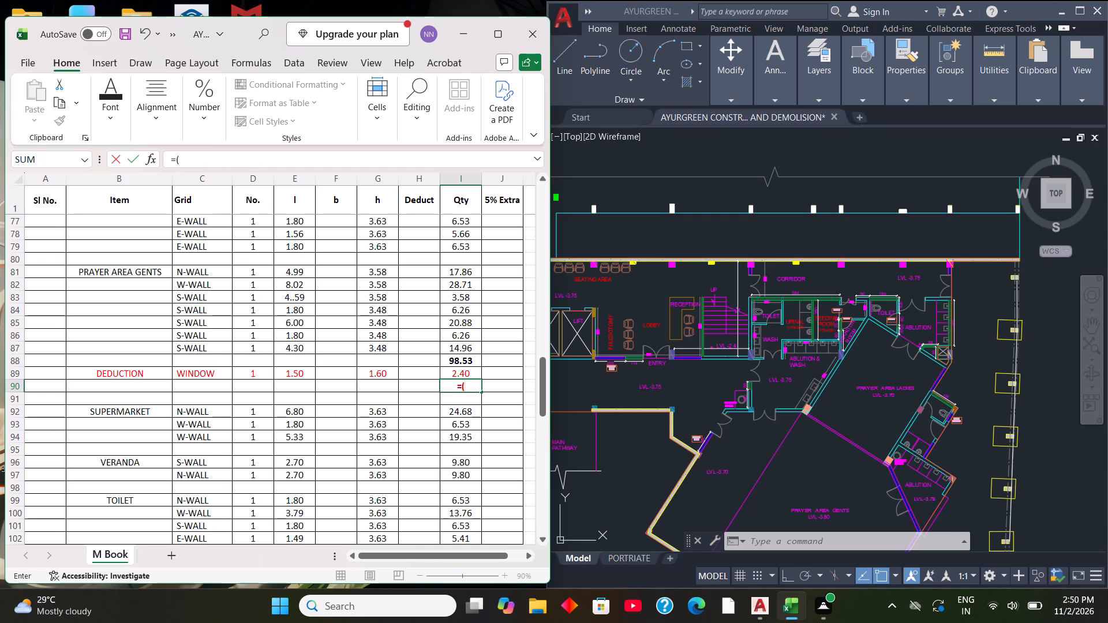
click(468, 357)
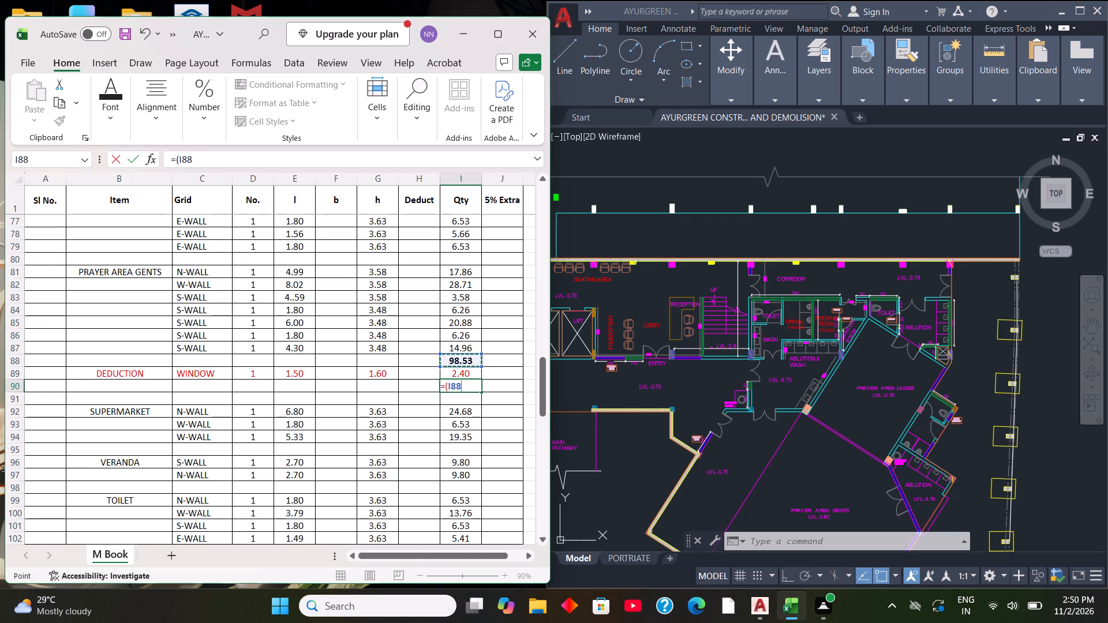
key(minus)
click(465, 374)
key(shift+parenright)
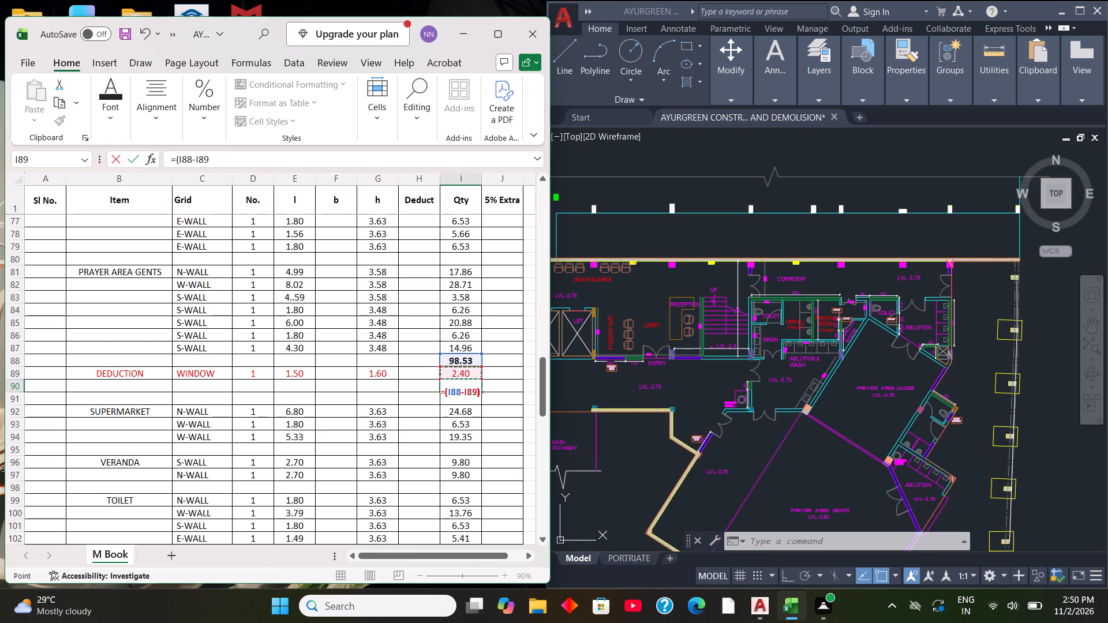
key(Return)
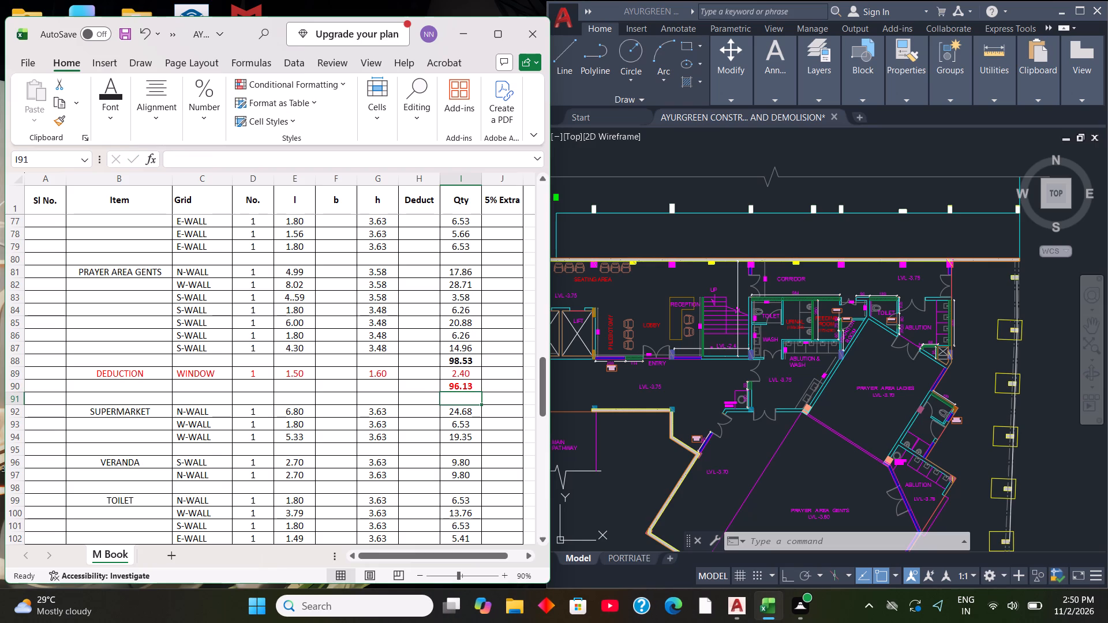
Copy the PRAYER AREA GENTS window deduction row, cells A89:I89.
scroll(186, 291, up, 4)
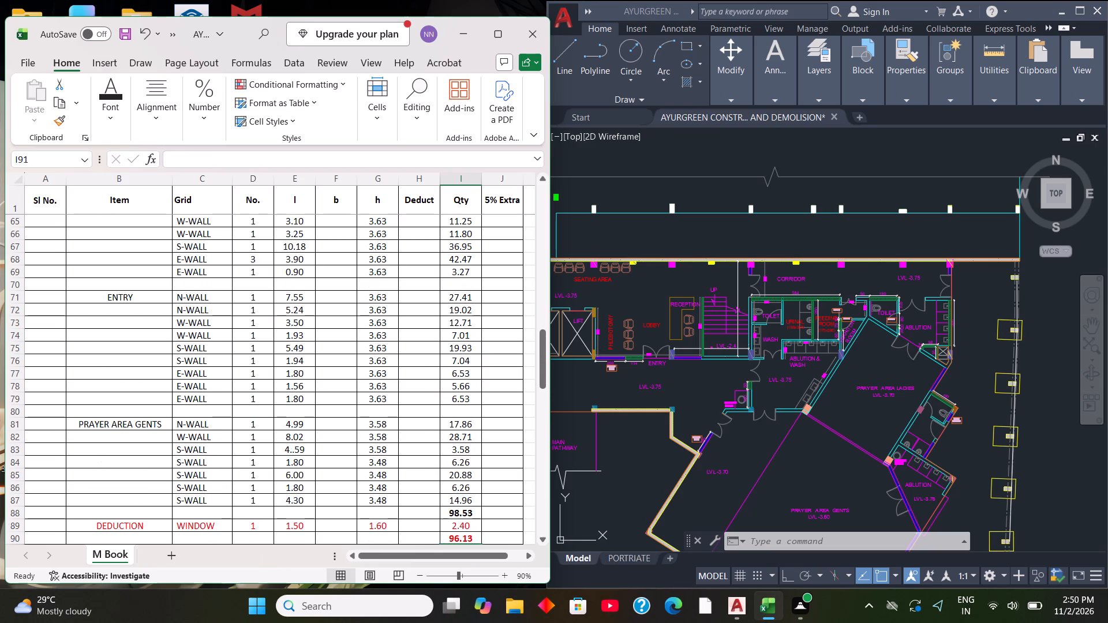
scroll(117, 404, down, 3)
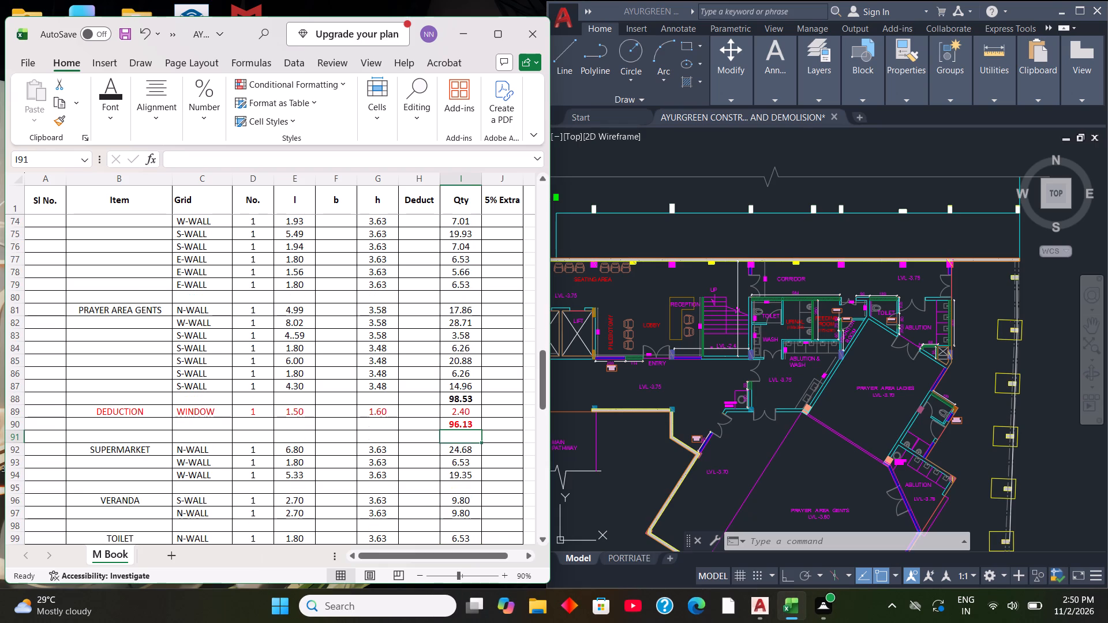
drag(48, 408, 466, 417)
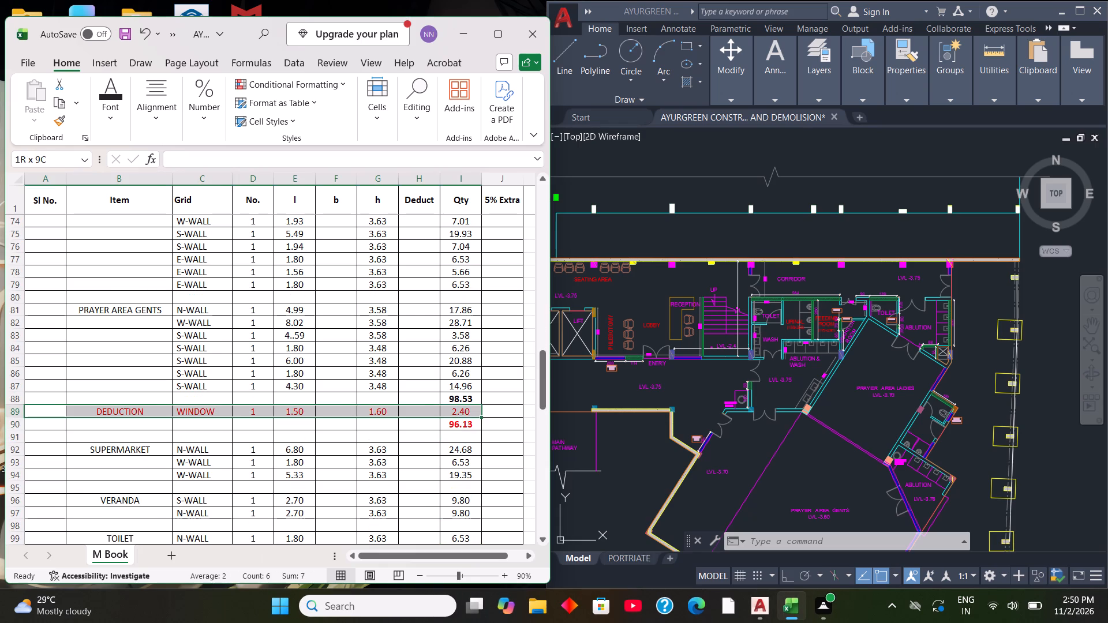
drag(466, 417, 467, 416)
right_click(467, 415)
right_click(462, 412)
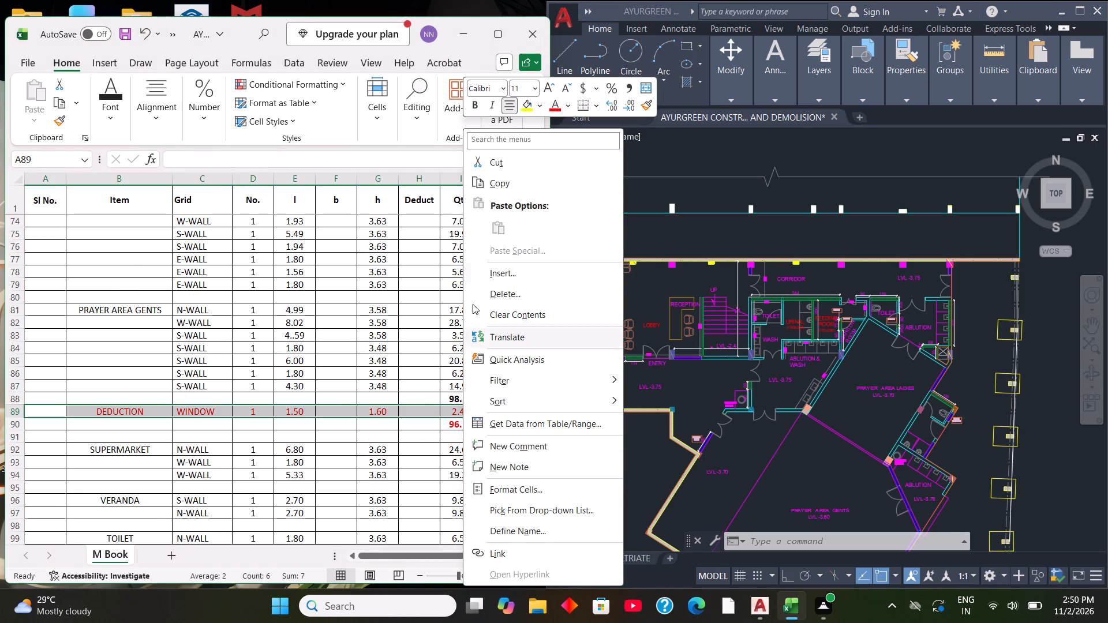
click(501, 188)
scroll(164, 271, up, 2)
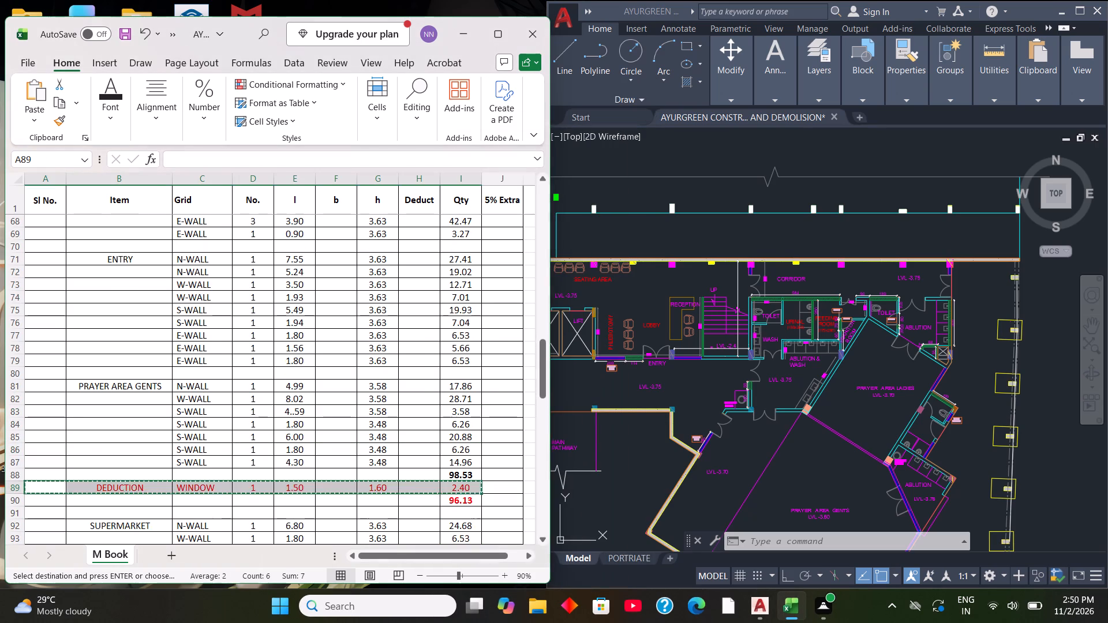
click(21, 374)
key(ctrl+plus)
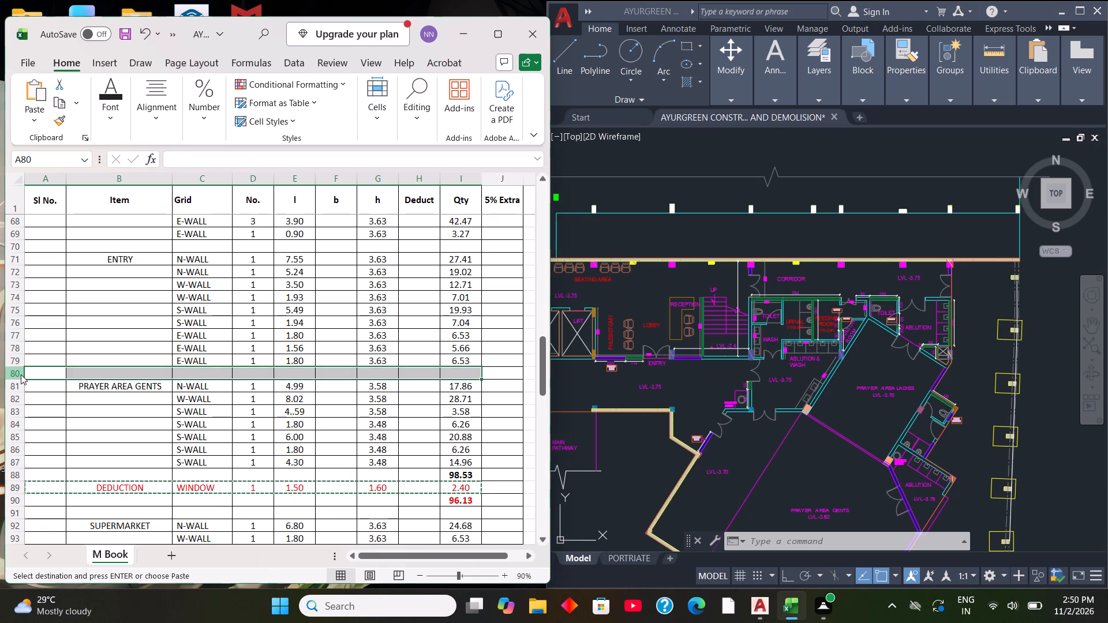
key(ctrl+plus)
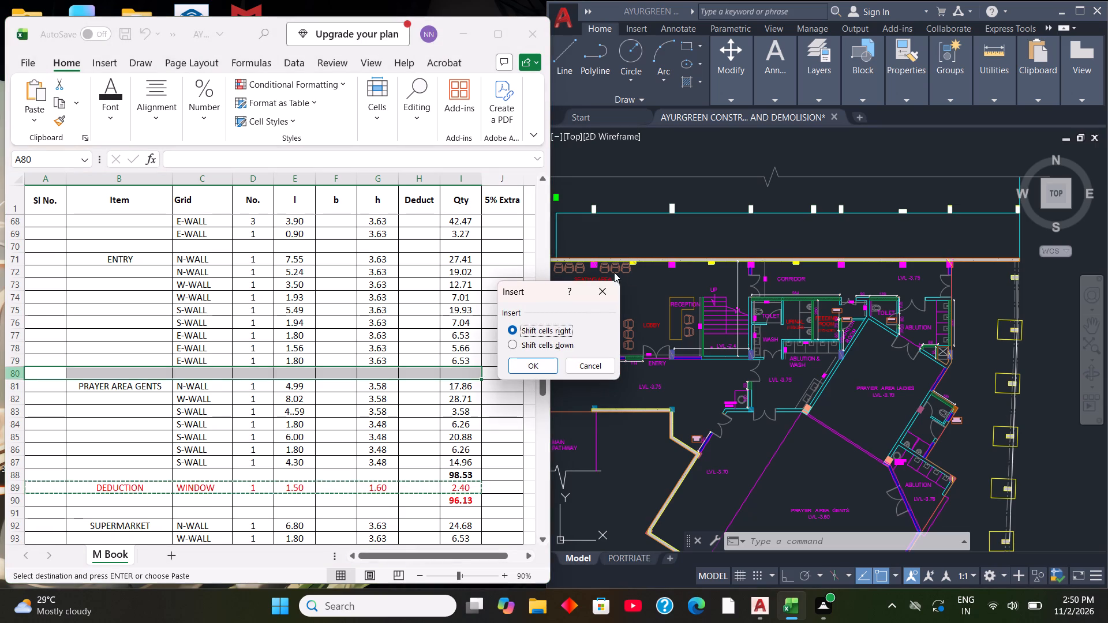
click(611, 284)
Paste the copied window deduction into row 80, directly beneath the ENTRY walls.
right_click(168, 373)
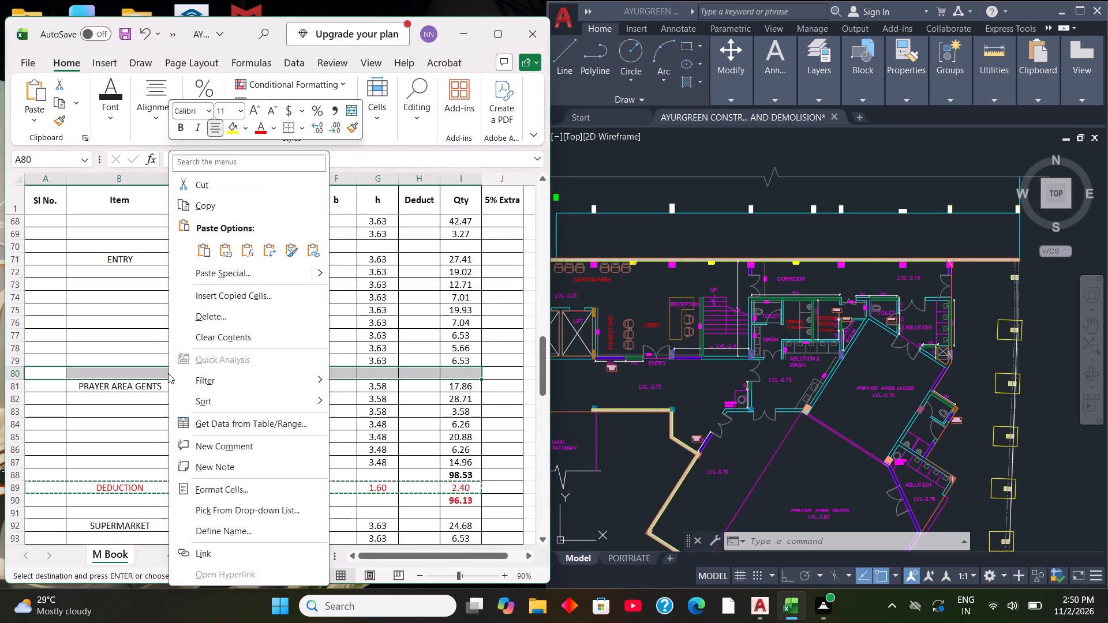
click(198, 253)
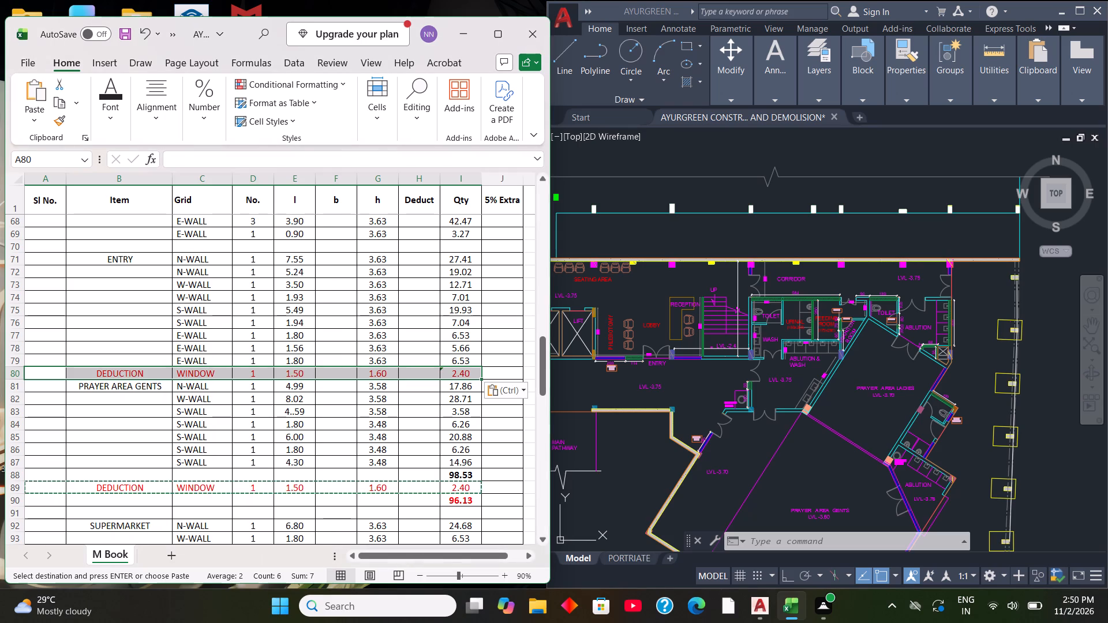
key(Escape)
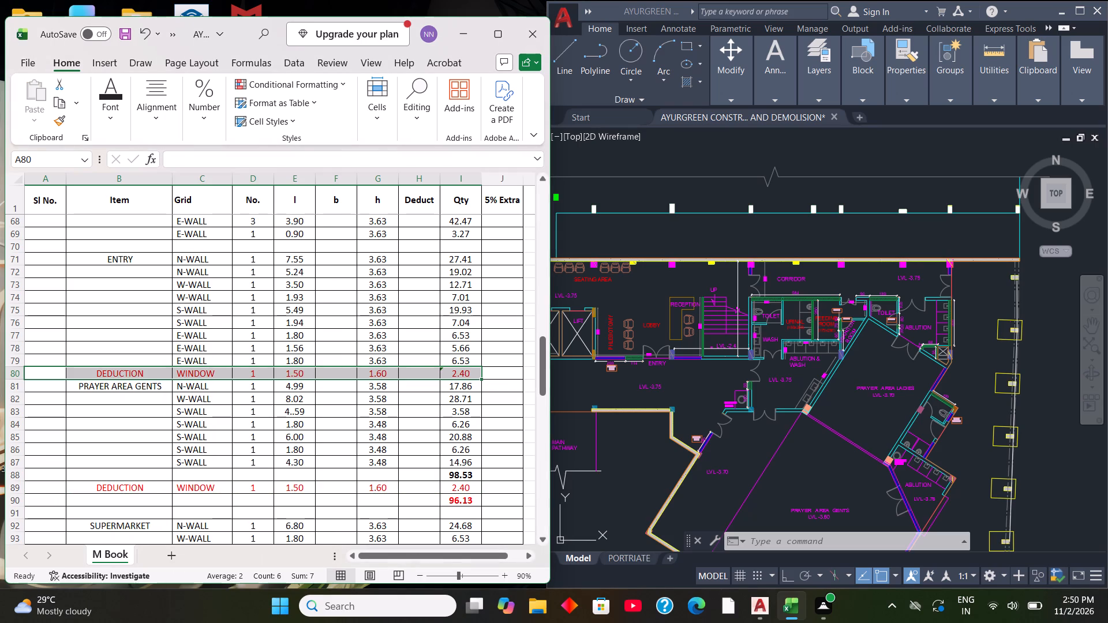
Insert a single blank row at row 80, between the ENTRY walls and the pasted window deduction.
click(16, 373)
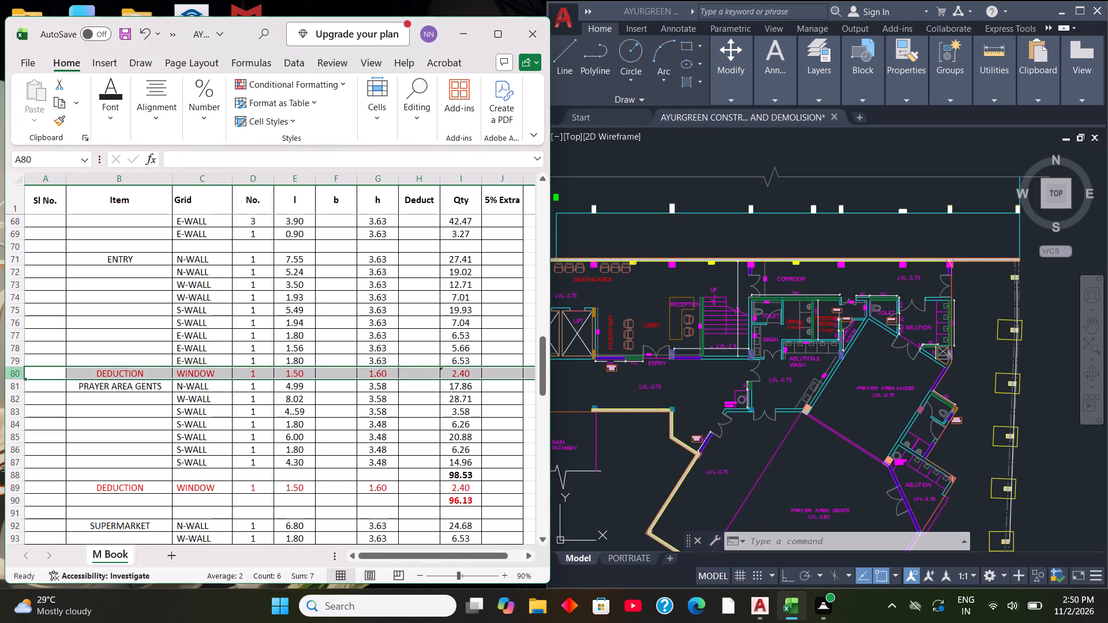
key(ctrl+plus)
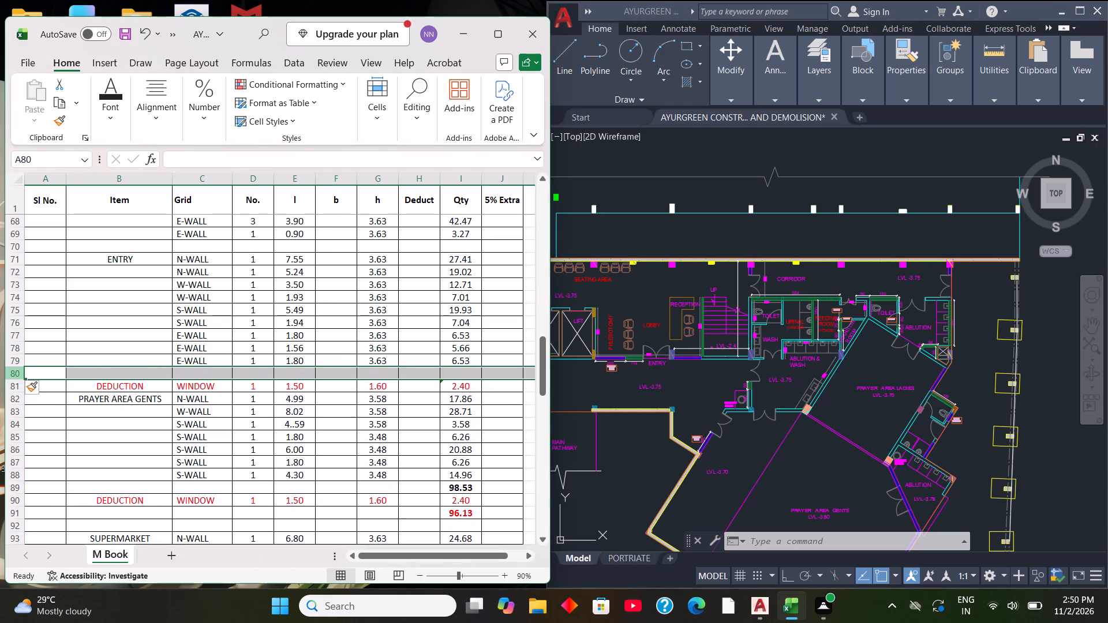
key(ctrl+plus)
key(ctrl+plus)
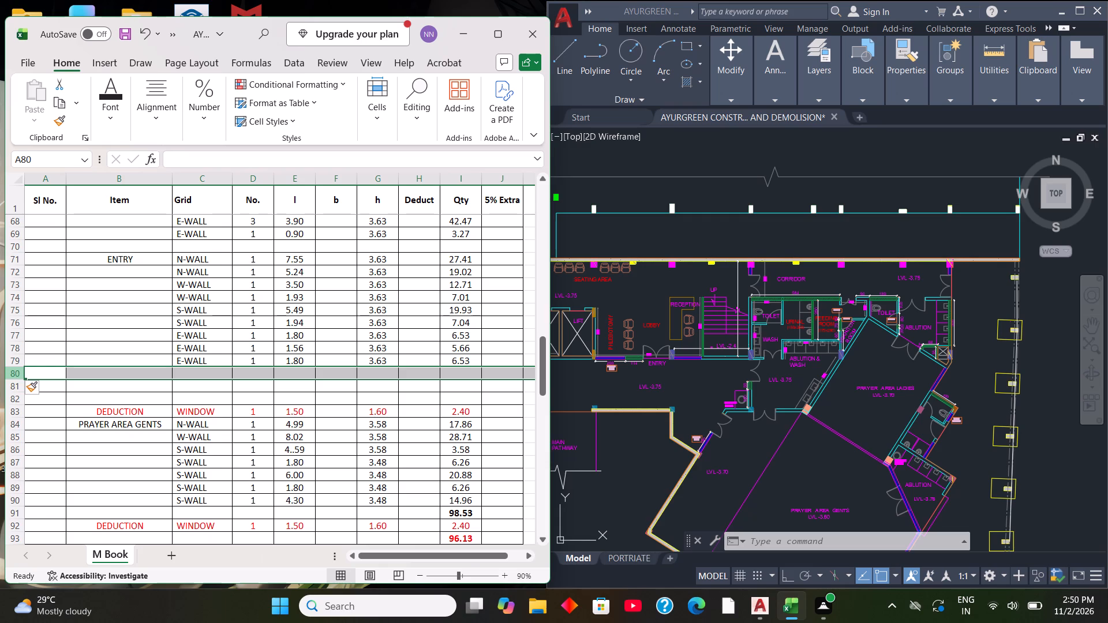
click(138, 34)
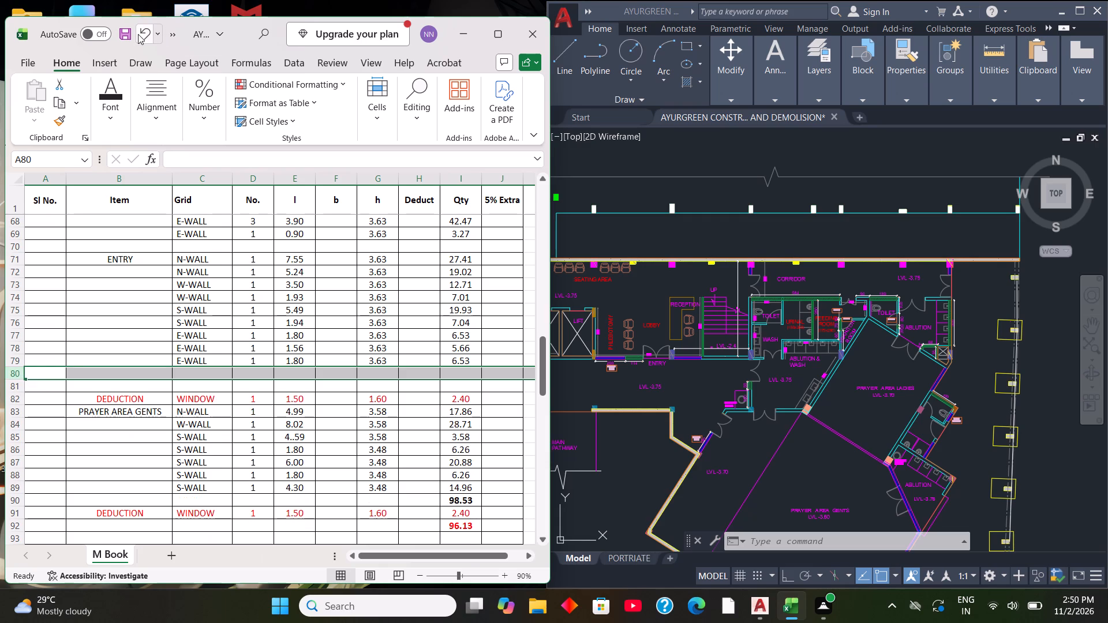
click(138, 34)
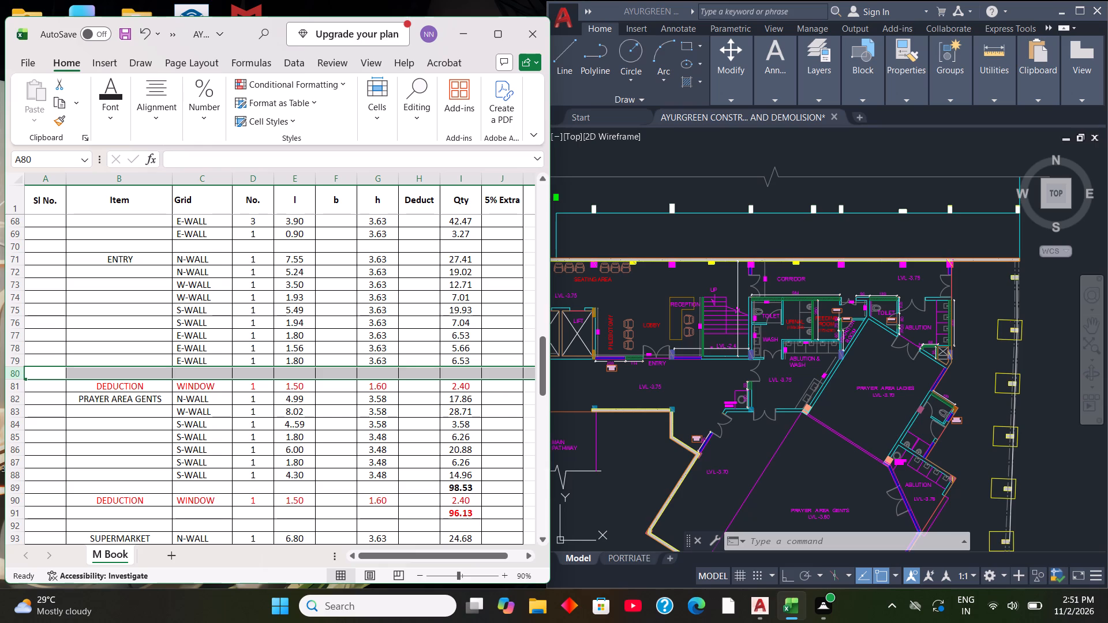
Insert three blank rows at row 82, between the ENTRY window deduction and the PRAYER AREA GENTS block.
click(14, 399)
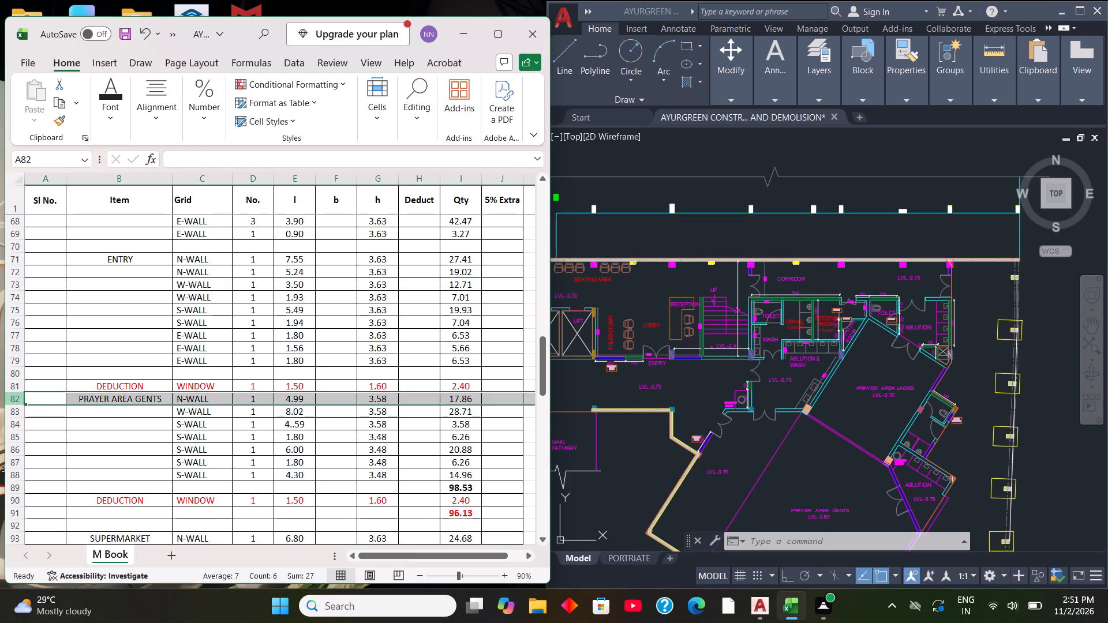
key(ctrl+plus)
key(ctrl+plus)
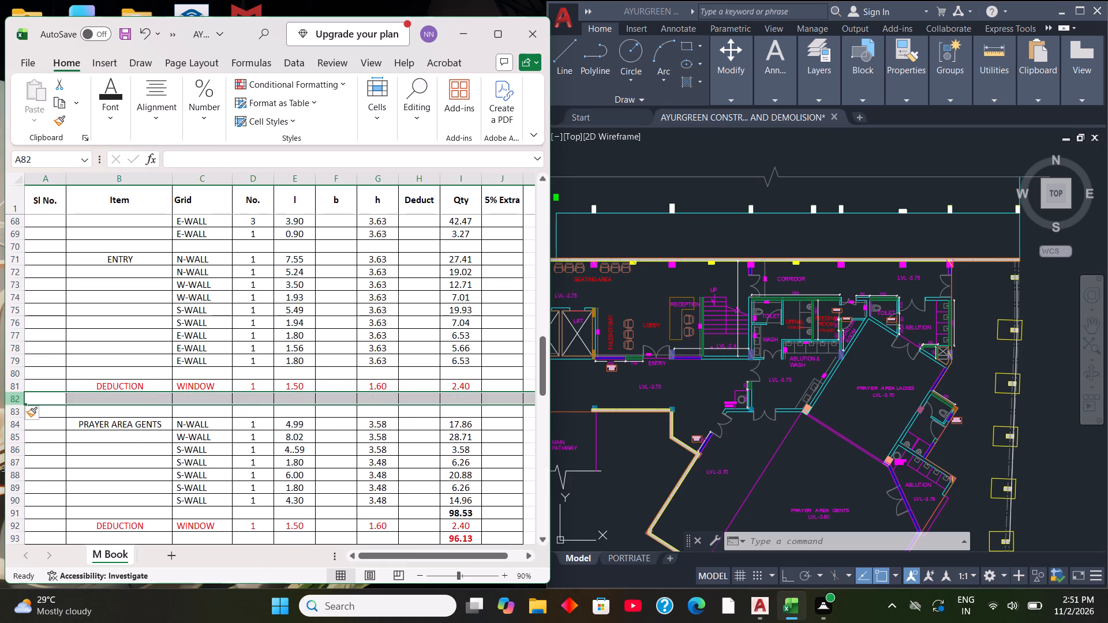
key(ctrl+plus)
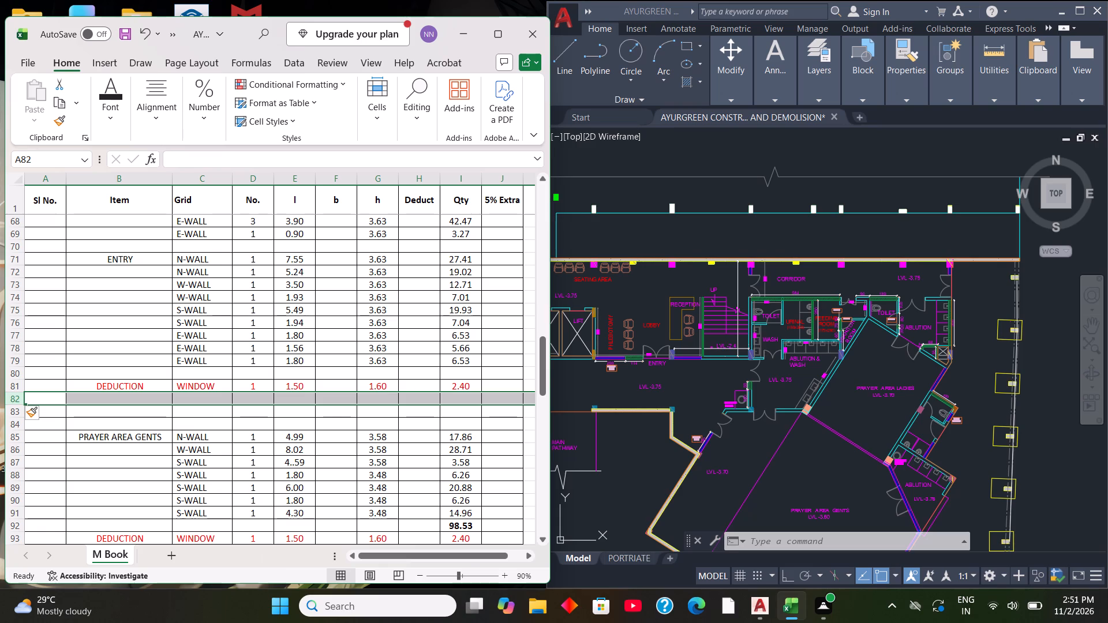
Add a second ENTRY deduction in row 82 as WINDOW, number 1, length 2.00 and height 1.60, from the plan's 200x160 window.
click(468, 396)
scroll(479, 427, down, 1)
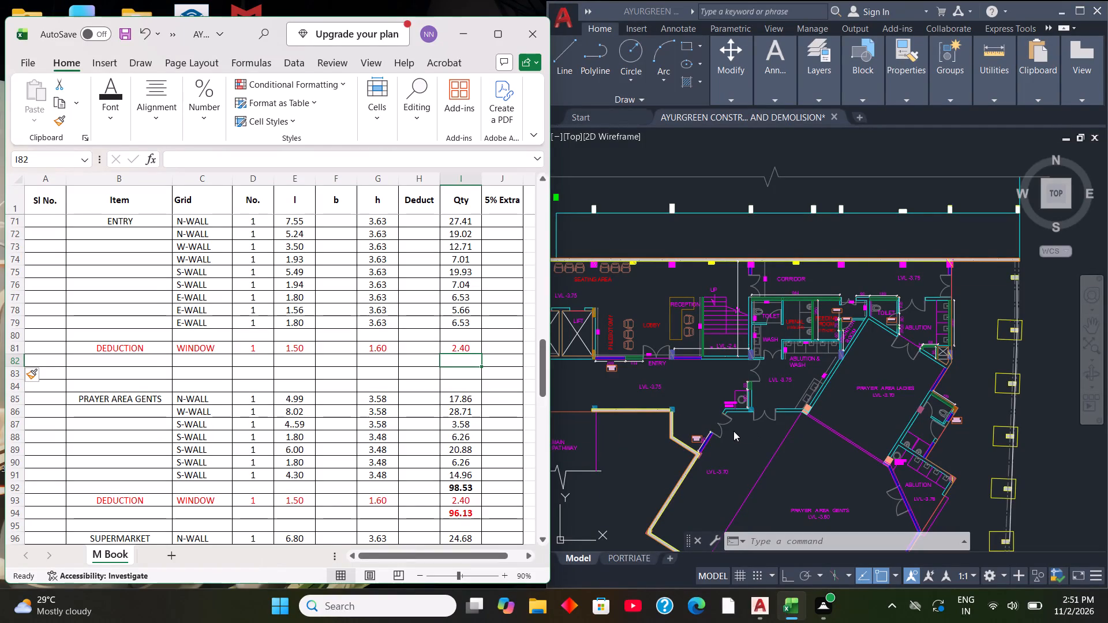
scroll(620, 360, up, 3)
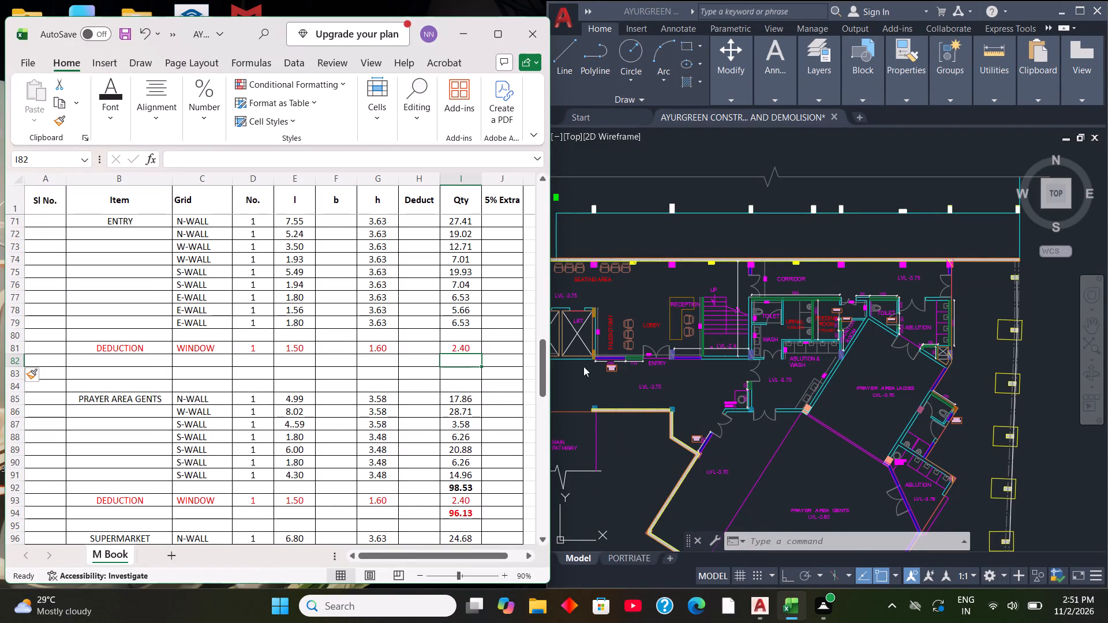
click(208, 348)
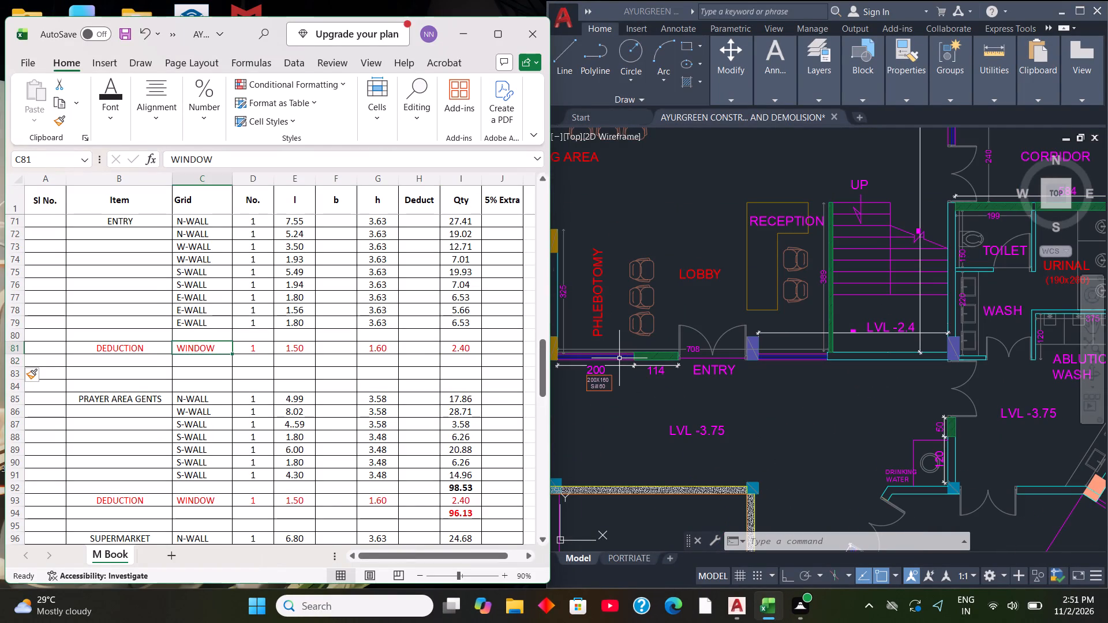
drag(233, 354, 233, 369)
click(252, 358)
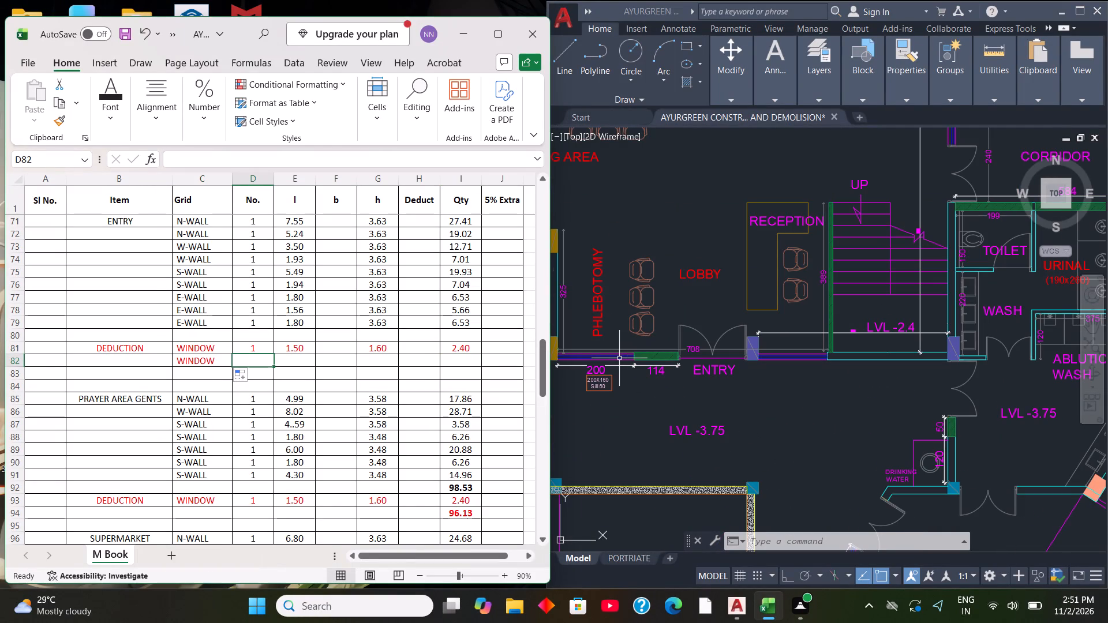
key(1)
key(Right)
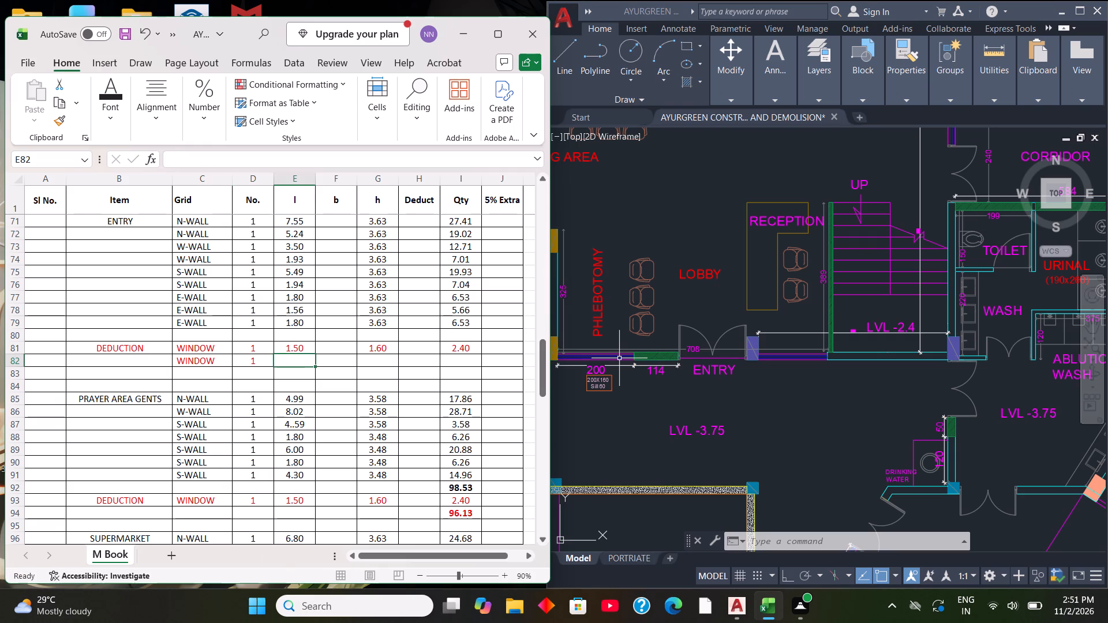
text(200)
key(BackSpace)
key(BackSpace)
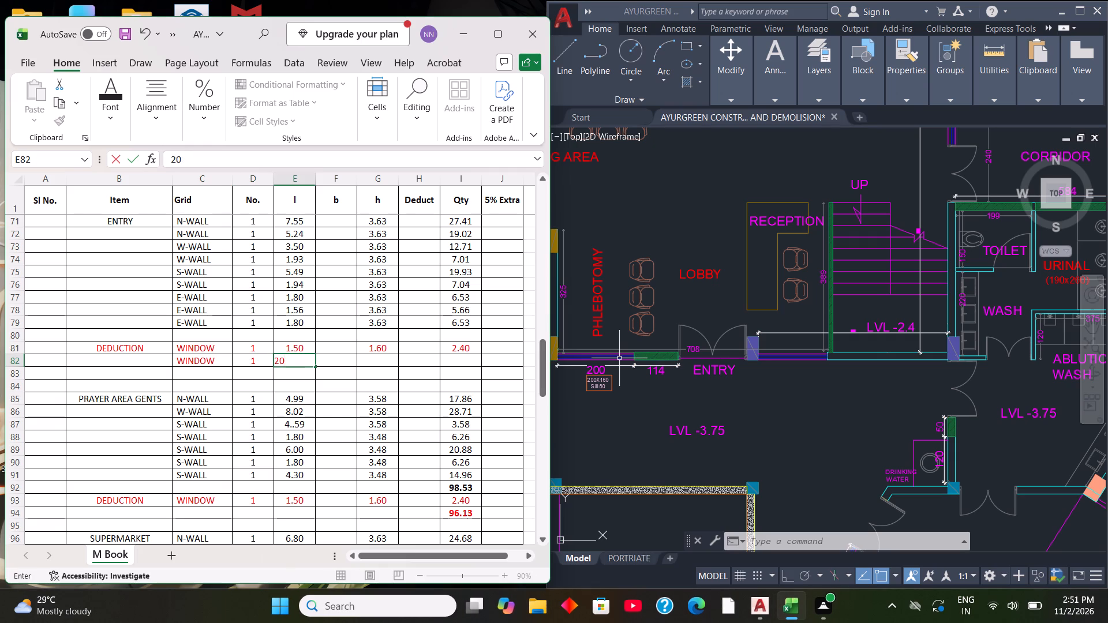
key(Right)
key(Right)
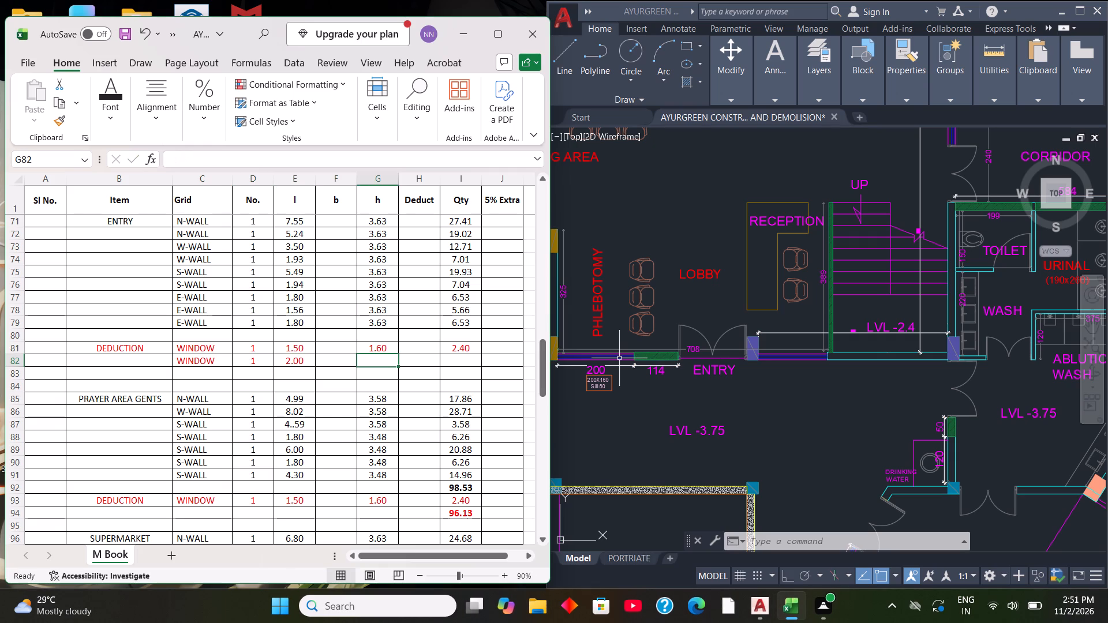
text(1.60)
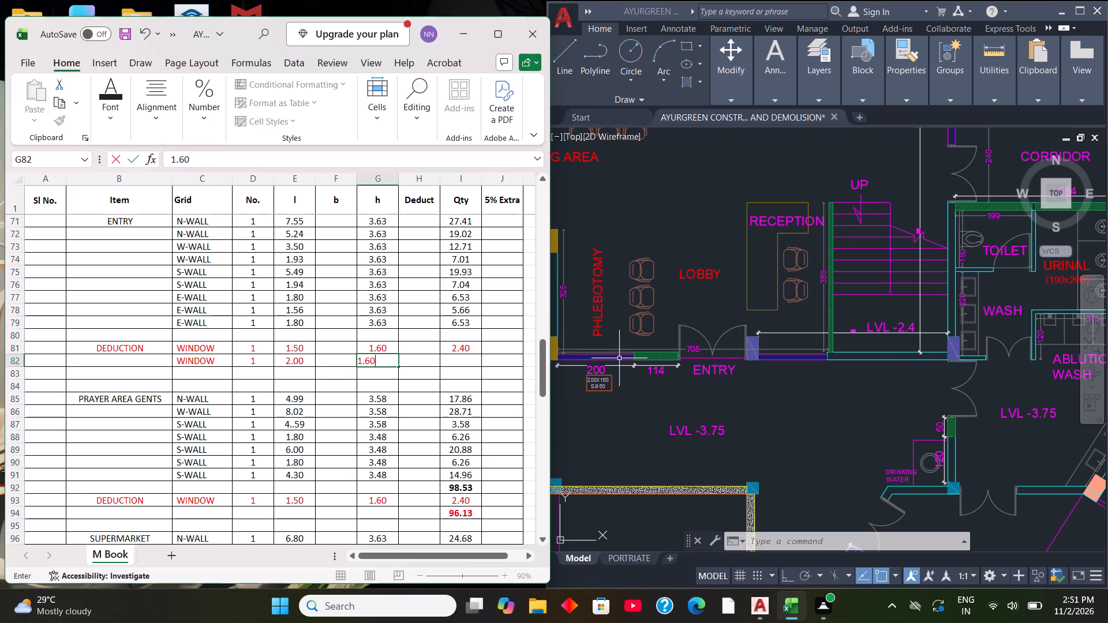
Fill the PRODUCT quantity formula from I81 down to I82 for the second window.
click(474, 343)
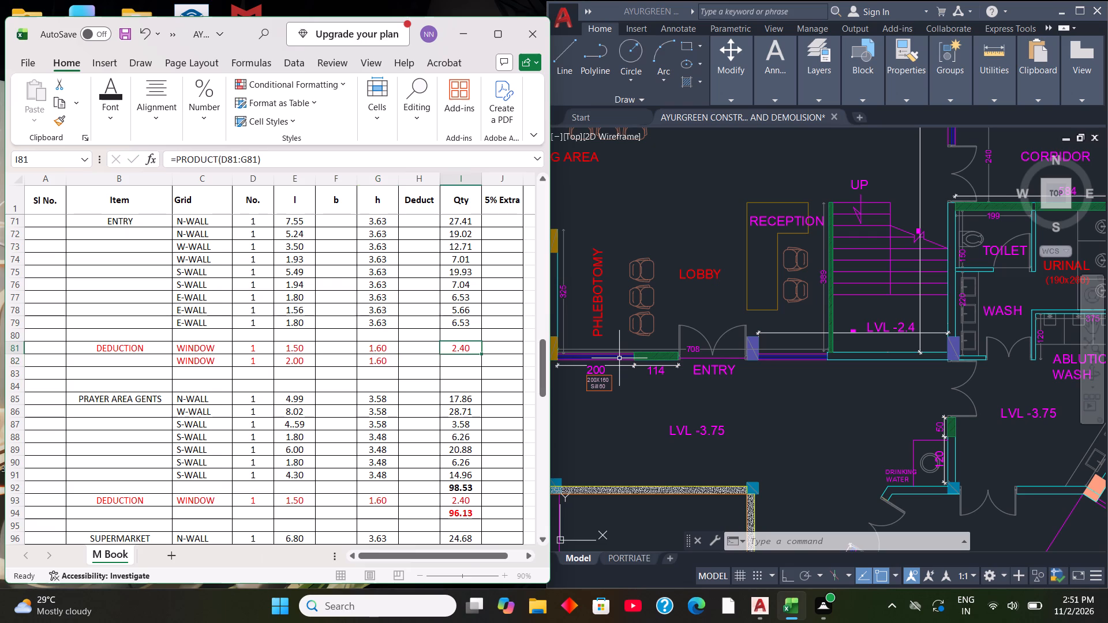
drag(480, 354, 480, 361)
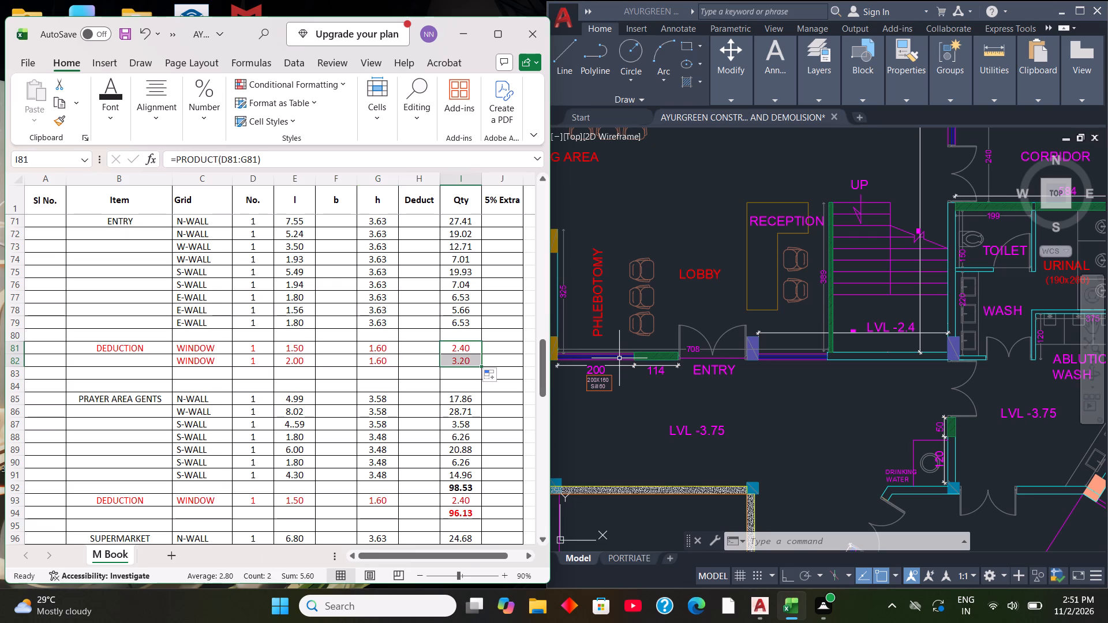
Total the two ENTRY window deductions I81:I82 with SUM in I83.
click(469, 377)
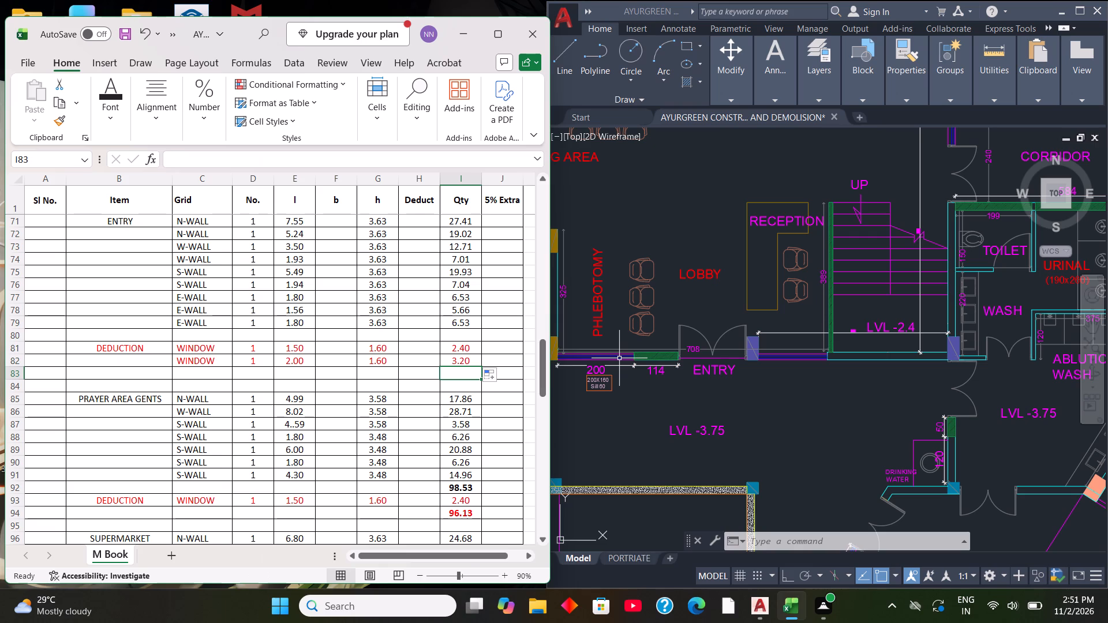
key(equal)
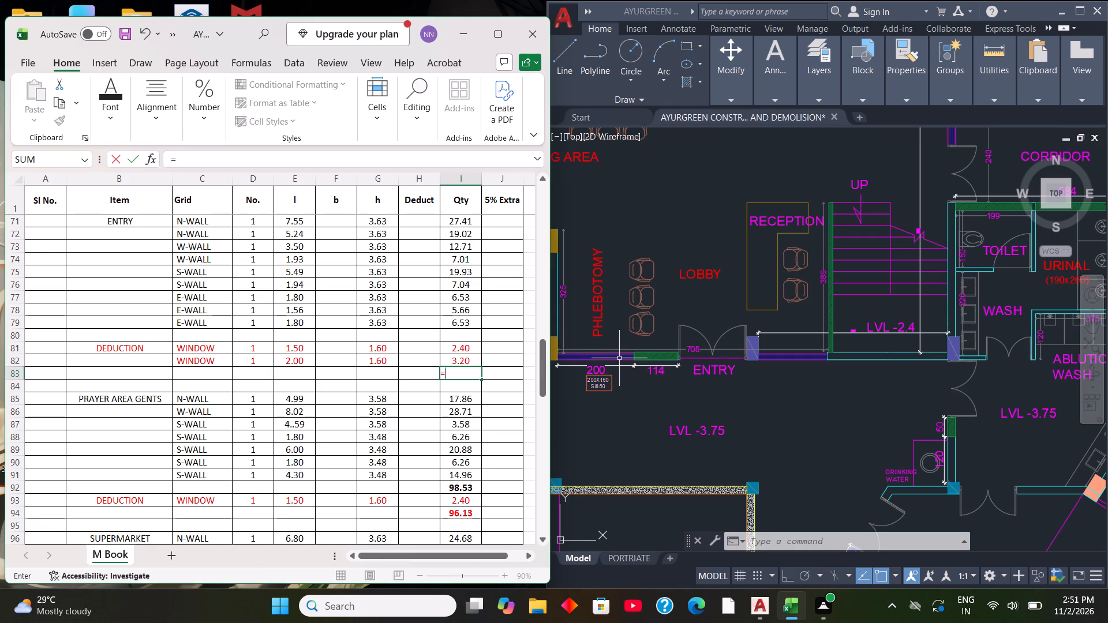
text(SUM)
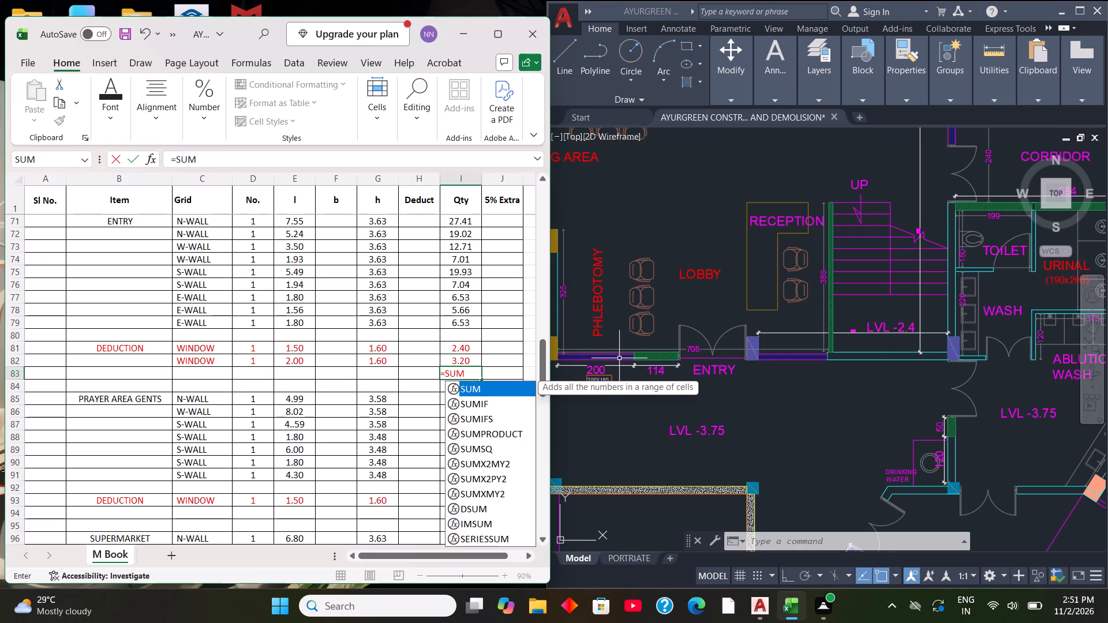
key(shift+parenleft)
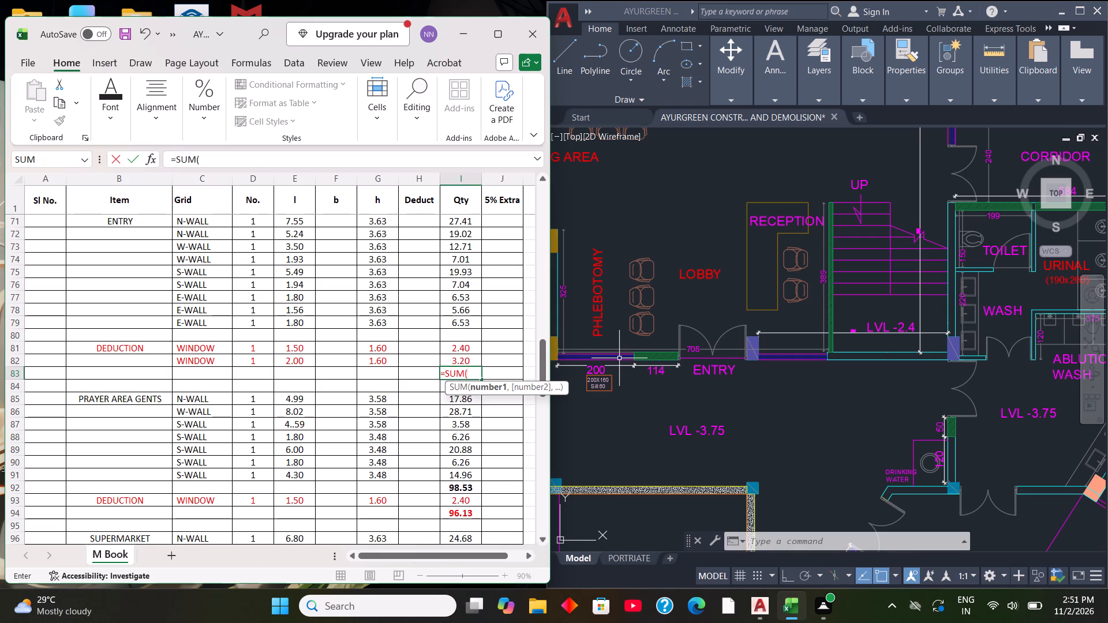
drag(467, 346, 470, 361)
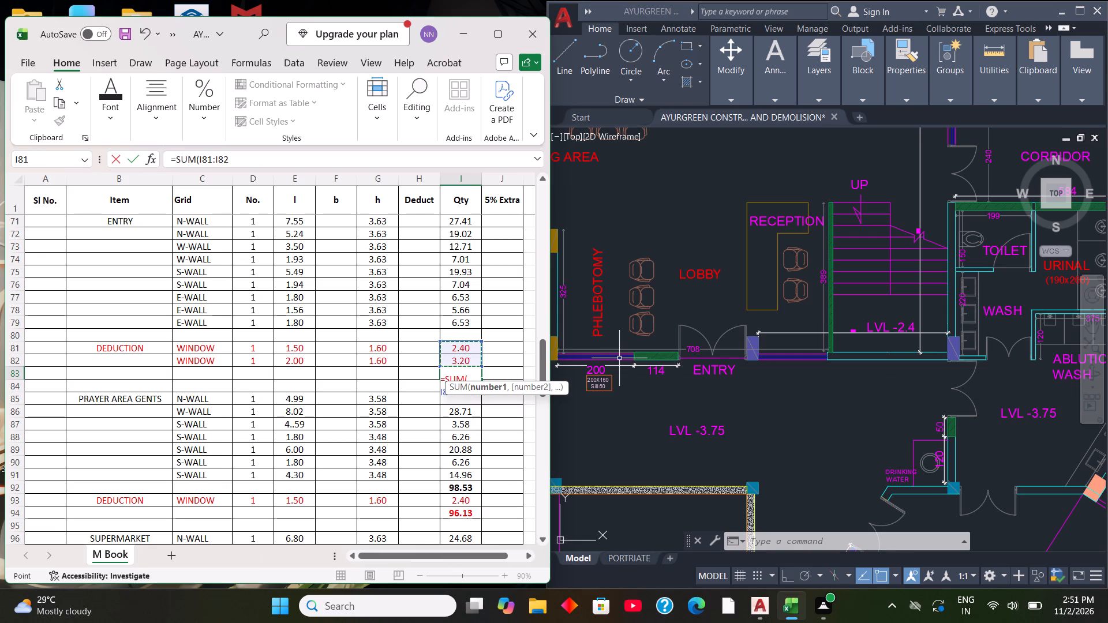
key(shift+parenright)
key(Return)
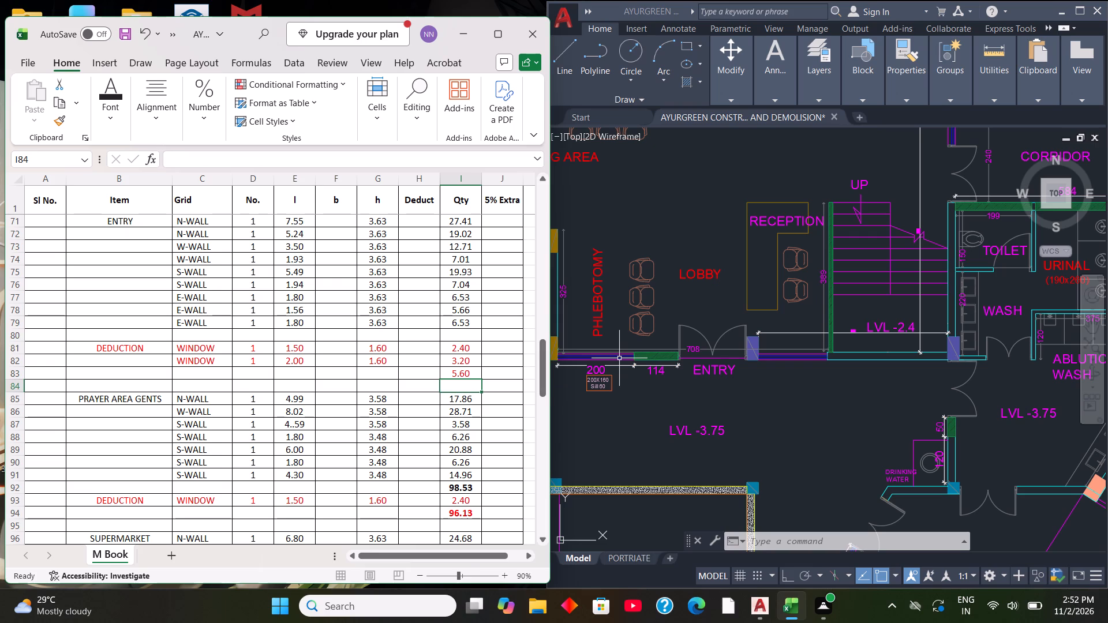
Total the ENTRY wall quantities I71:I79 with SUM in I80.
click(458, 337)
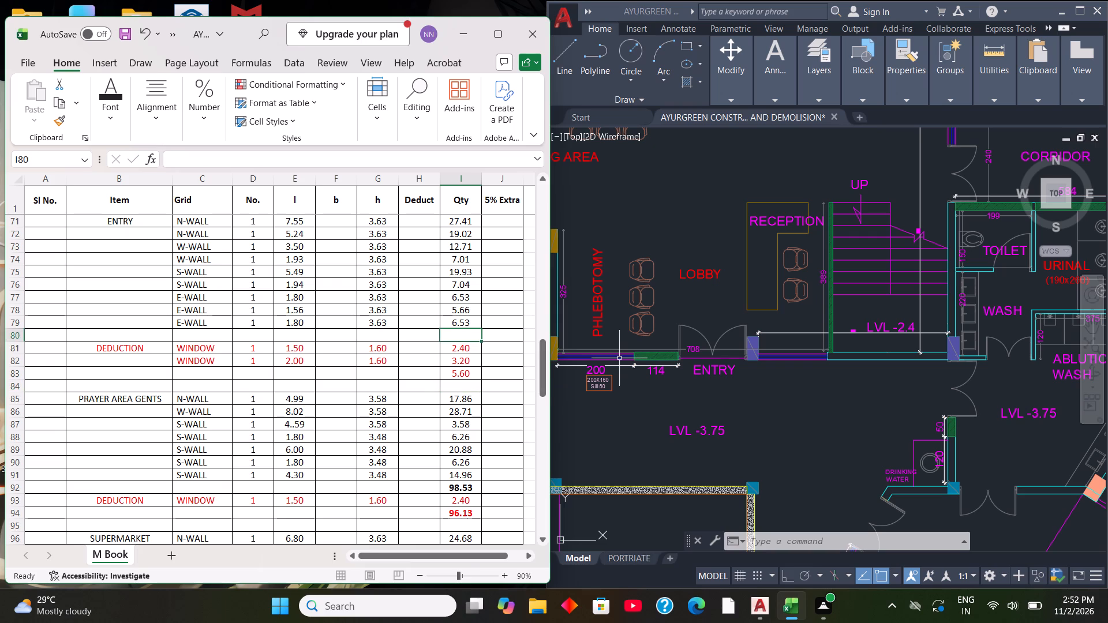
key(shift+underscore)
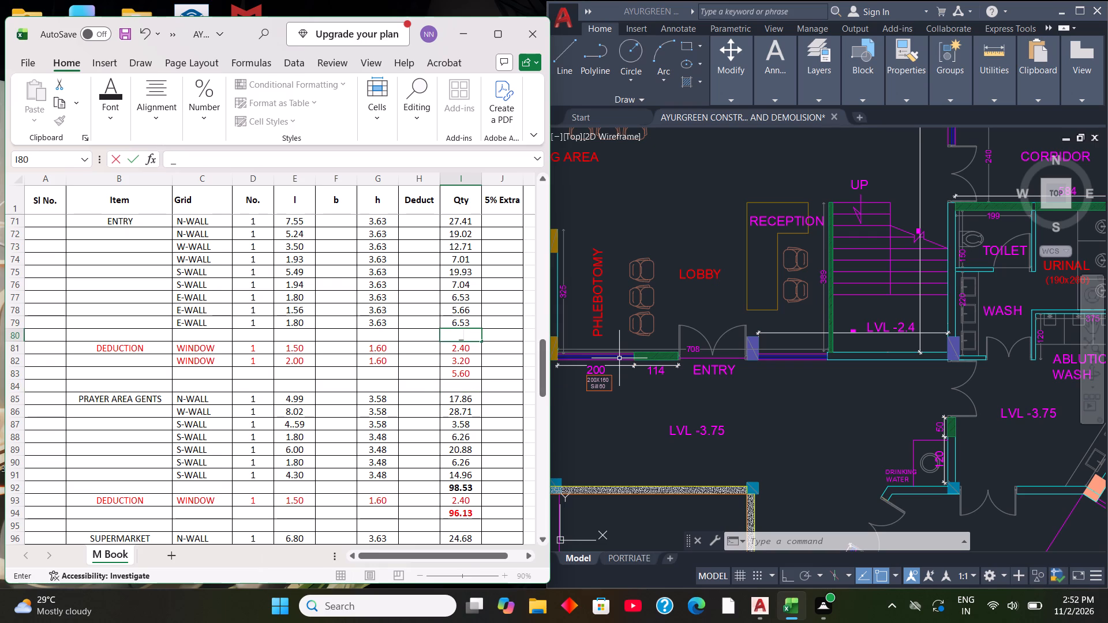
key(BackSpace)
key(BackSpace)
key(BackSpace)
key(BackSpace)
key(BackSpace)
key(BackSpace)
key(BackSpace)
key(BackSpace)
key(BackSpace)
key(BackSpace)
key(BackSpace)
key(BackSpace)
key(equal)
text(SUM)
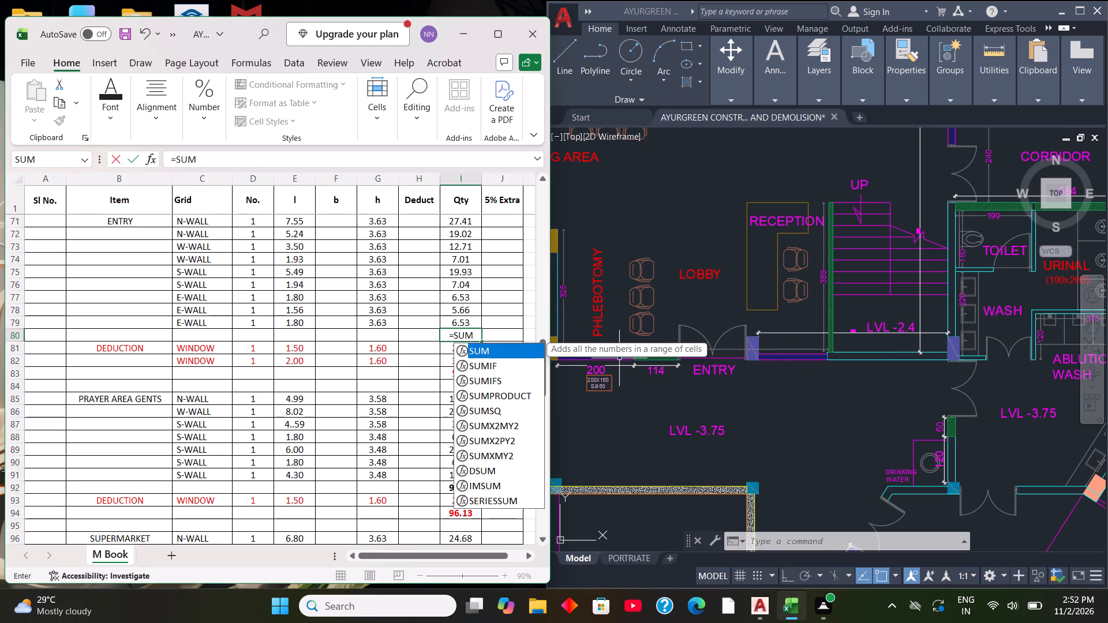
key(shift+parenleft)
scroll(454, 333, up, 2)
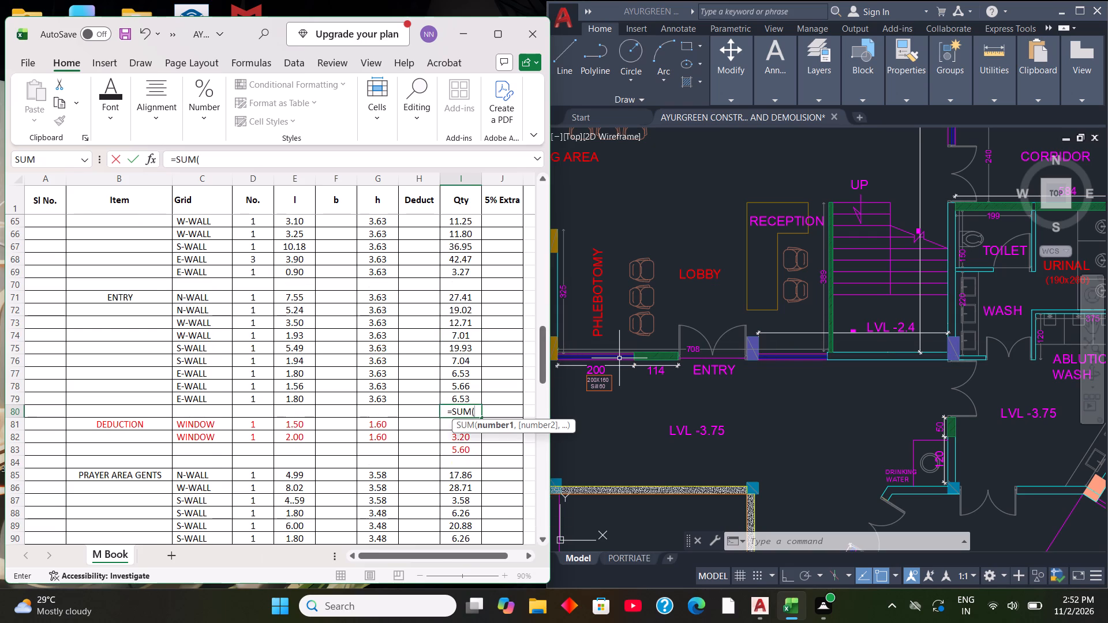
drag(447, 296, 452, 395)
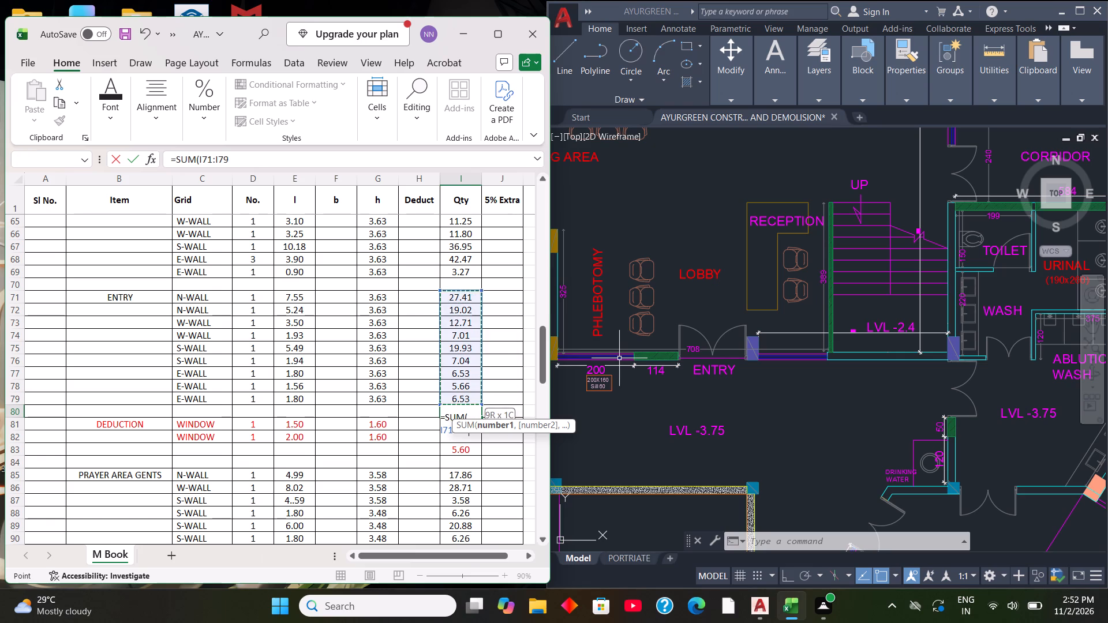
drag(452, 395, 452, 396)
key(shift+parenright)
key(Return)
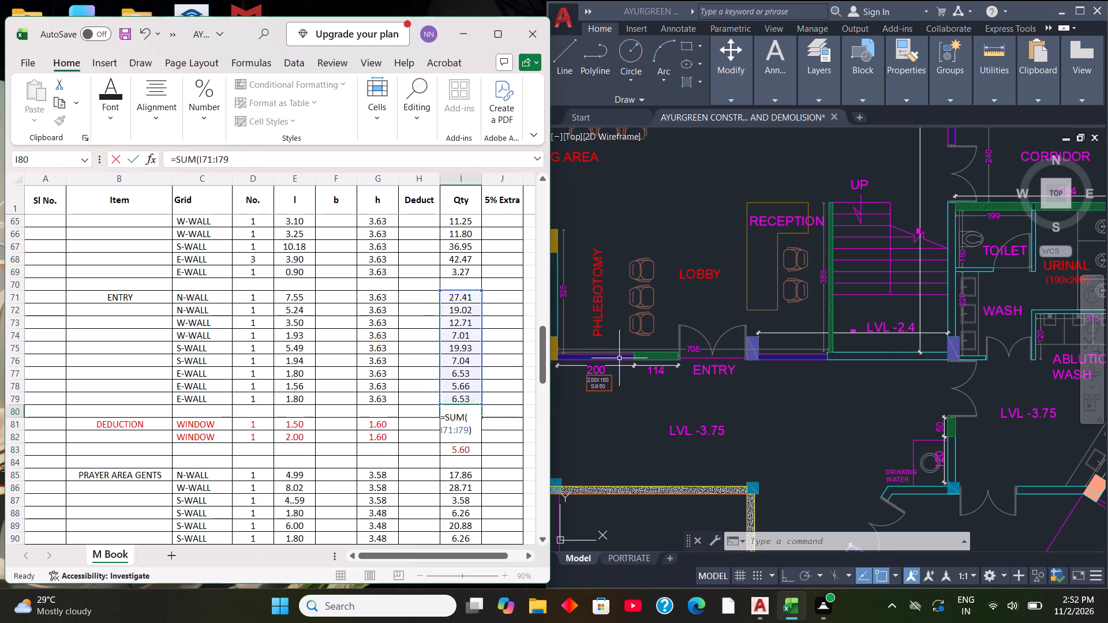
Make the ENTRY wall total in I80 bold.
click(451, 407)
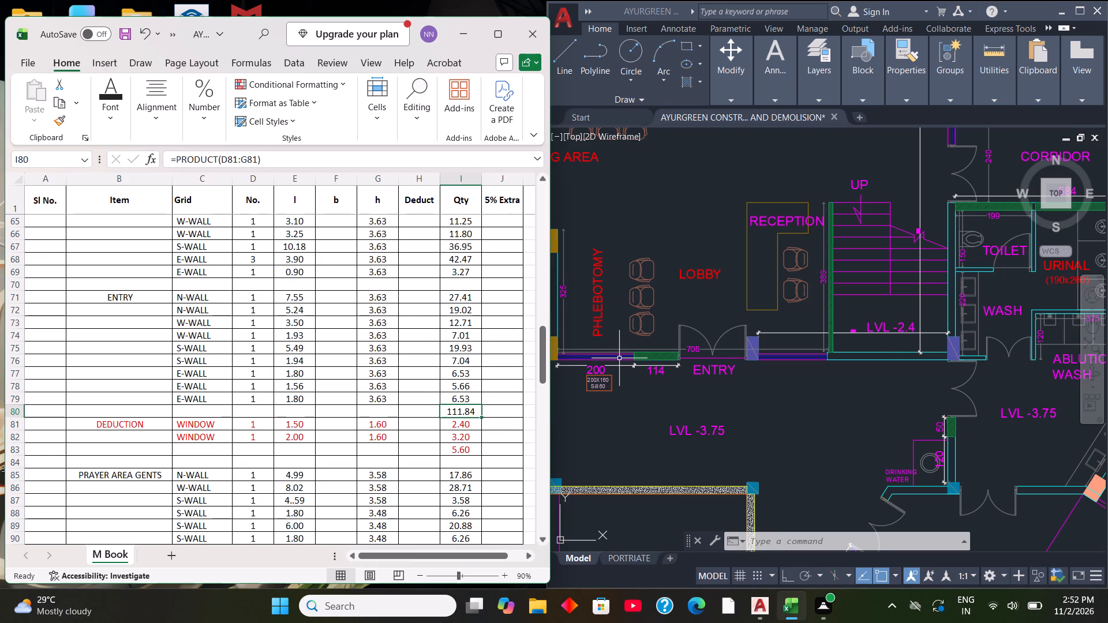
click(120, 123)
click(109, 181)
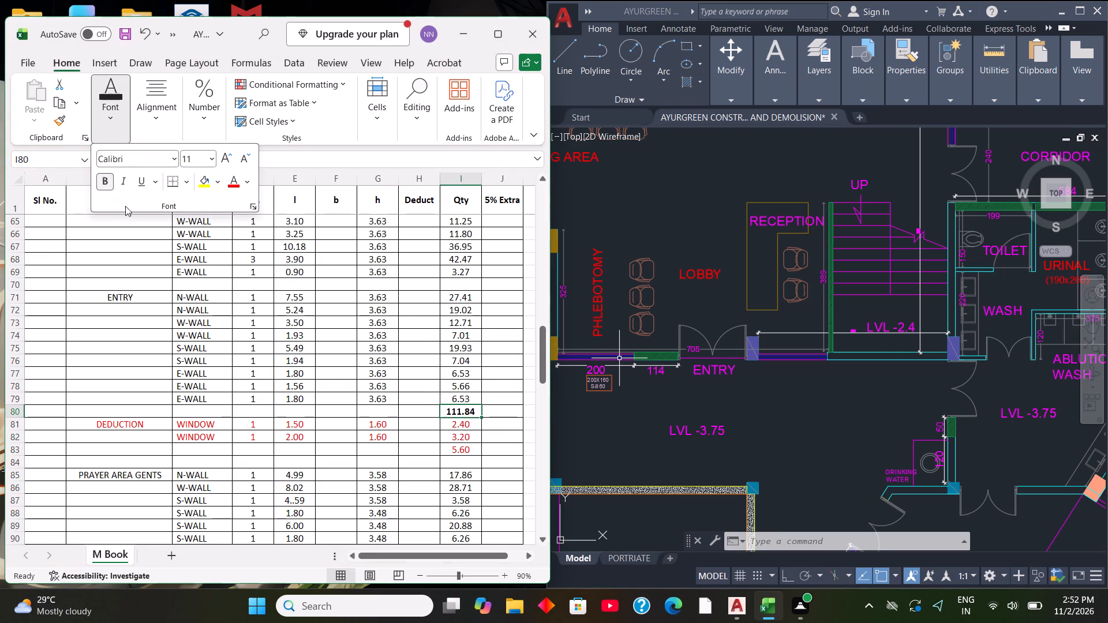
Calculate the ENTRY net quantity in I84 by subtracting the window deduction total I83 from the wall total I80.
click(445, 461)
click(448, 461)
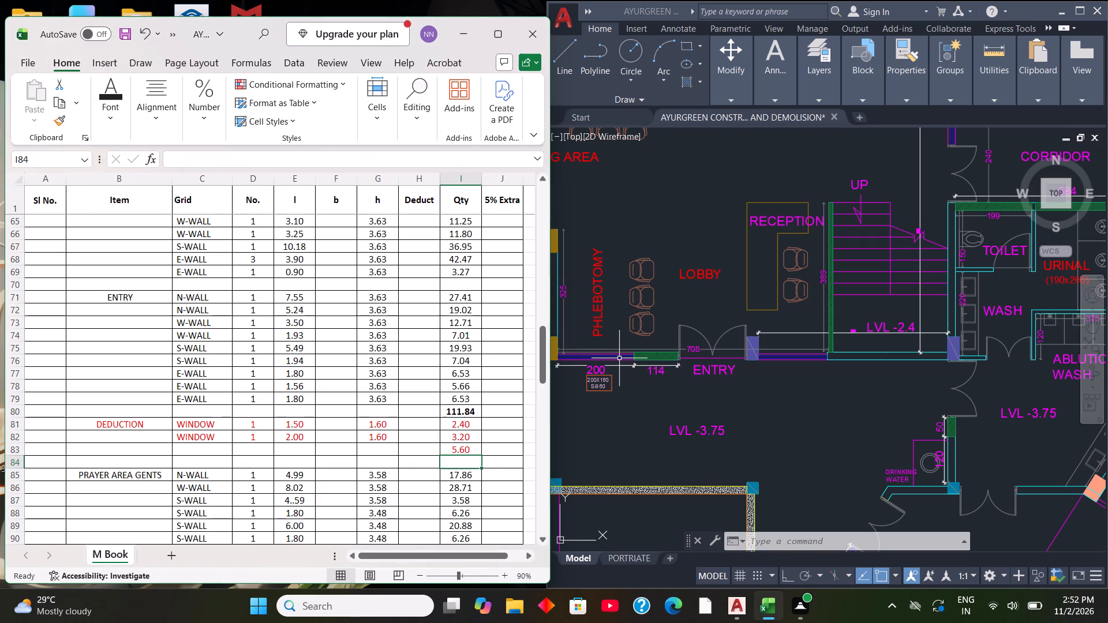
key(shift+plus)
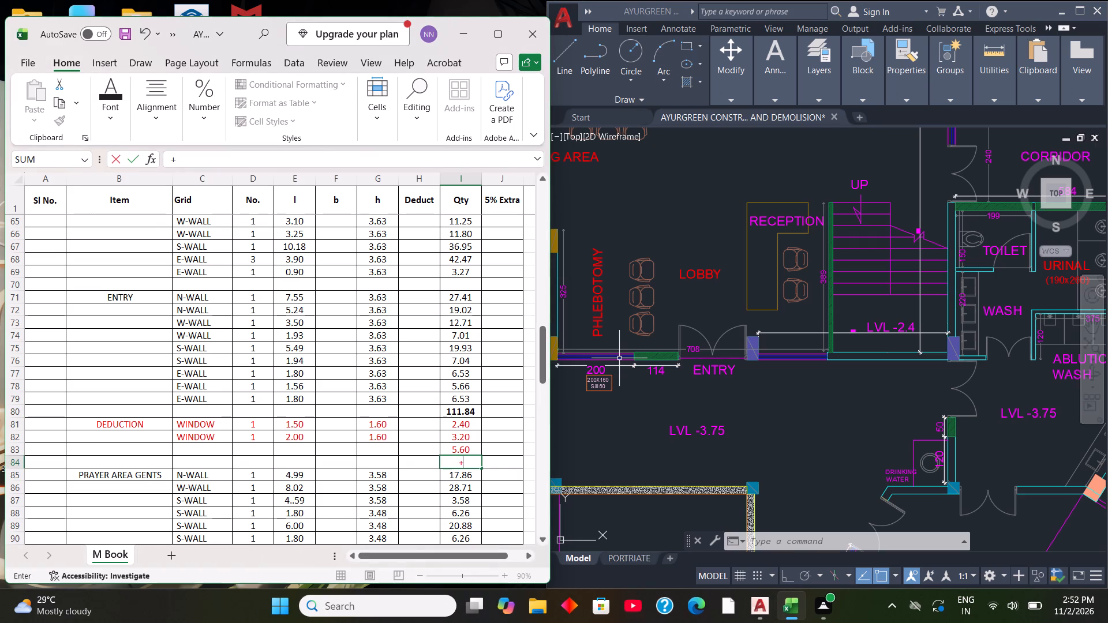
key(BackSpace)
key(equal)
key(shift+parenleft)
click(466, 411)
key(minus)
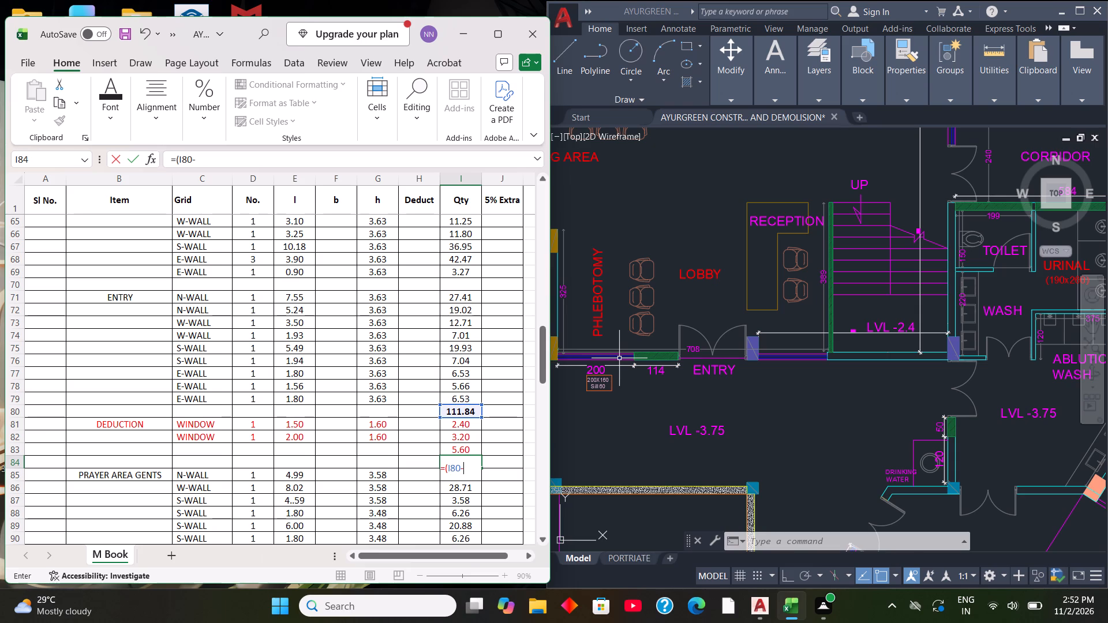
click(480, 451)
key(shift+parenright)
key(Return)
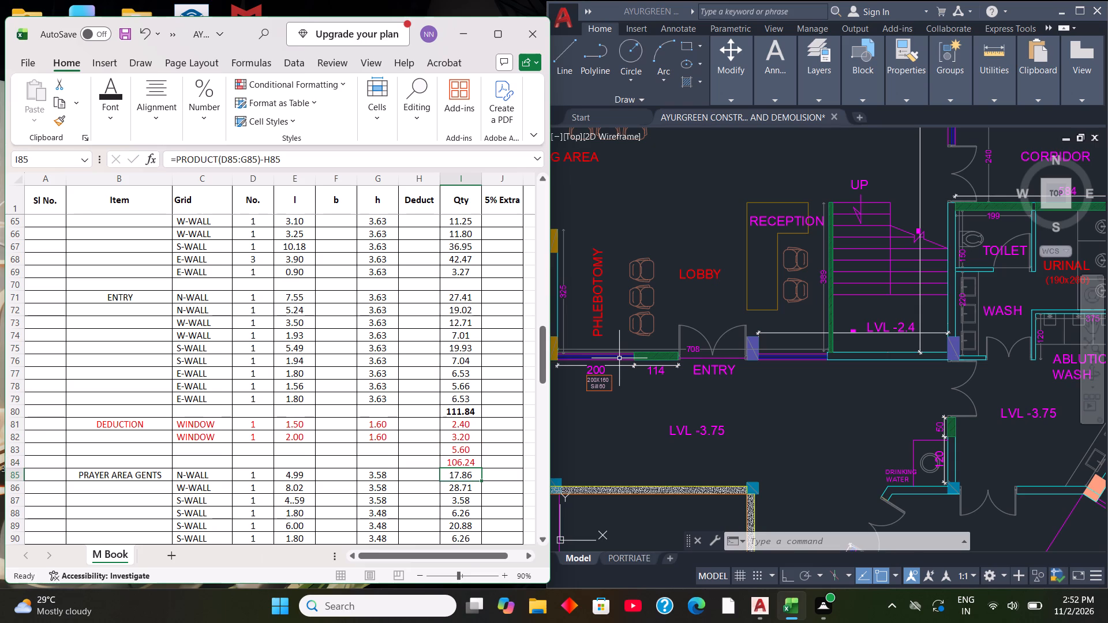
Make the ENTRY net quantity in I84 bold.
click(452, 463)
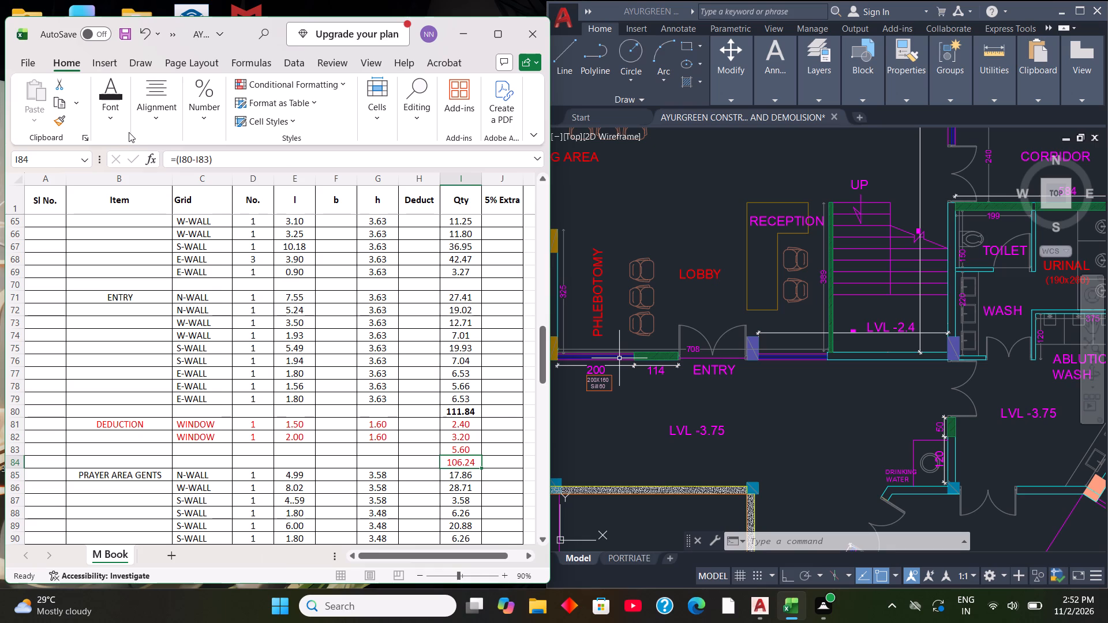
click(107, 121)
click(106, 177)
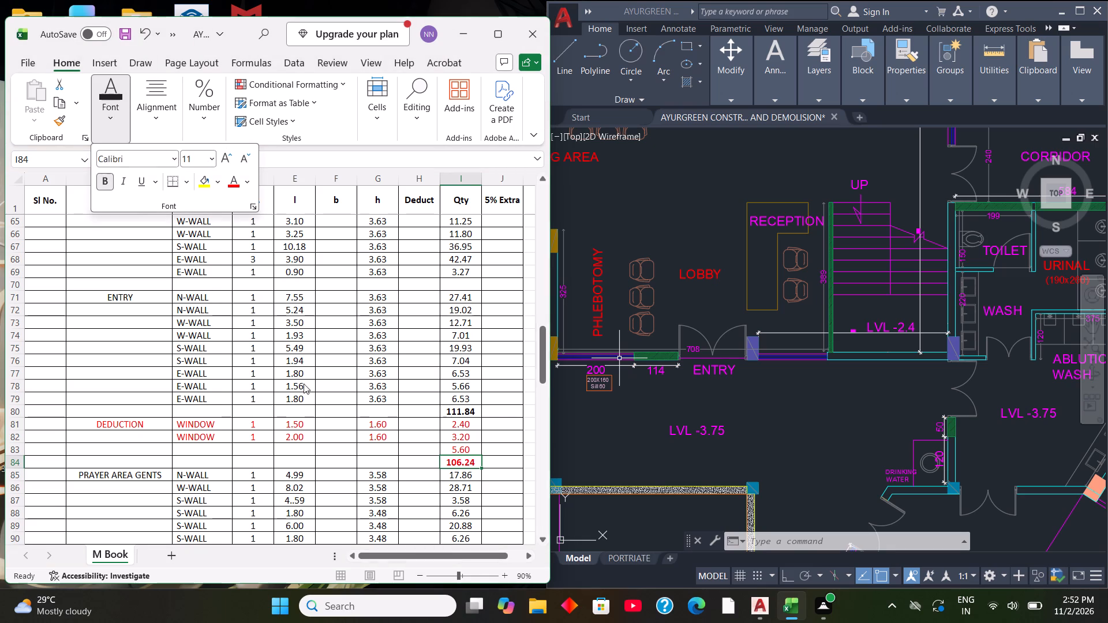
Copy the ENTRY window deduction row B81:I81 into the blank row 70 below the RECEPTION walls.
scroll(391, 442, up, 1)
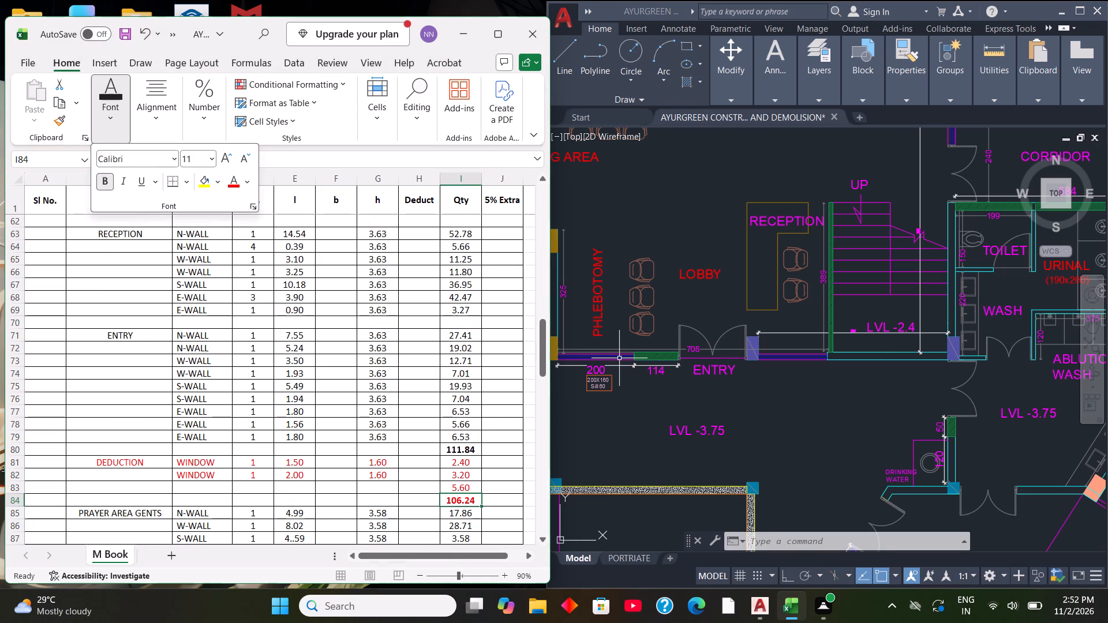
scroll(500, 410, down, 4)
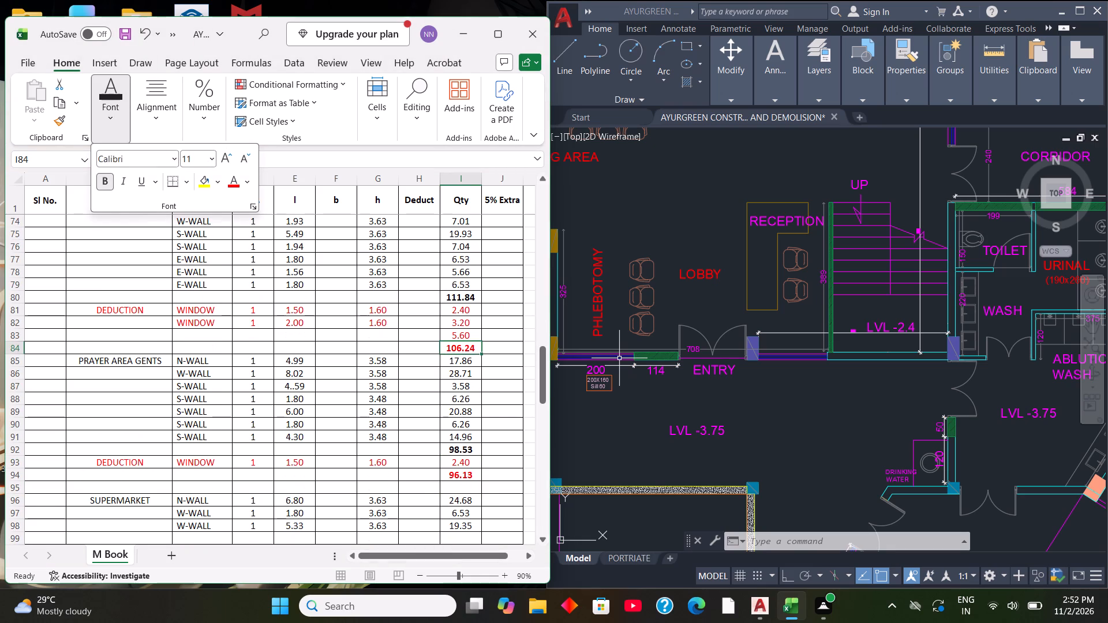
scroll(467, 403, up, 3)
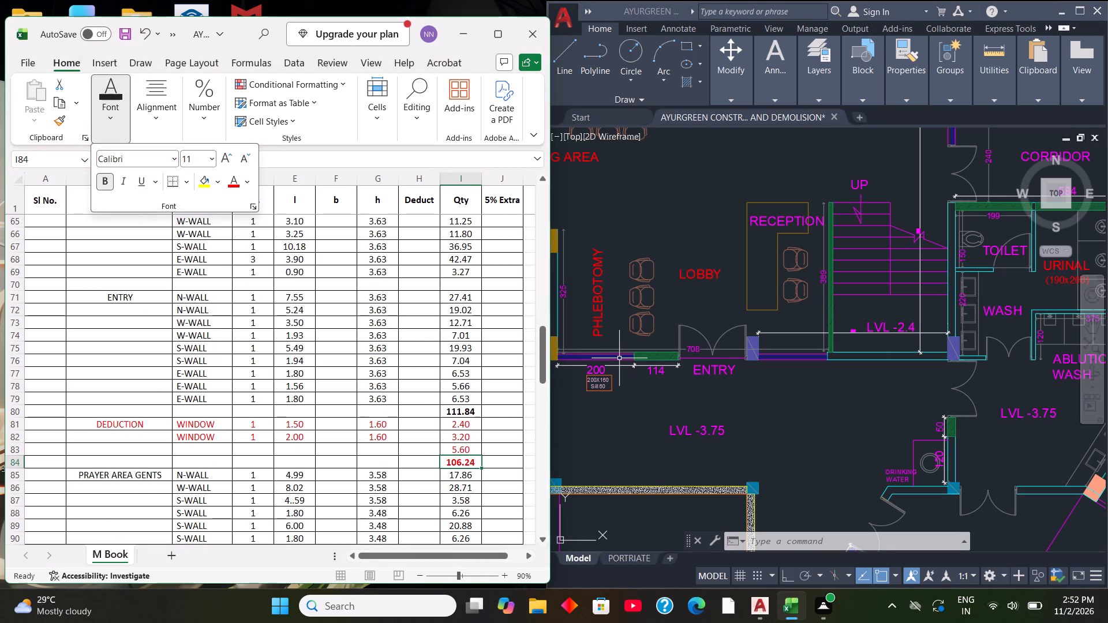
scroll(467, 403, up, 2)
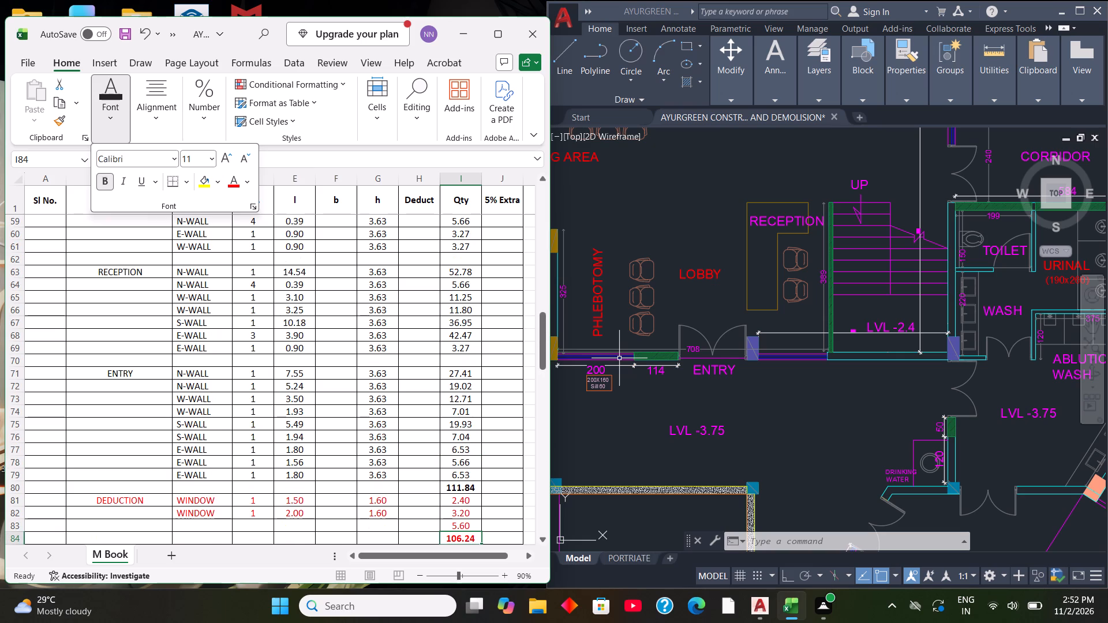
click(125, 355)
scroll(146, 352, down, 2)
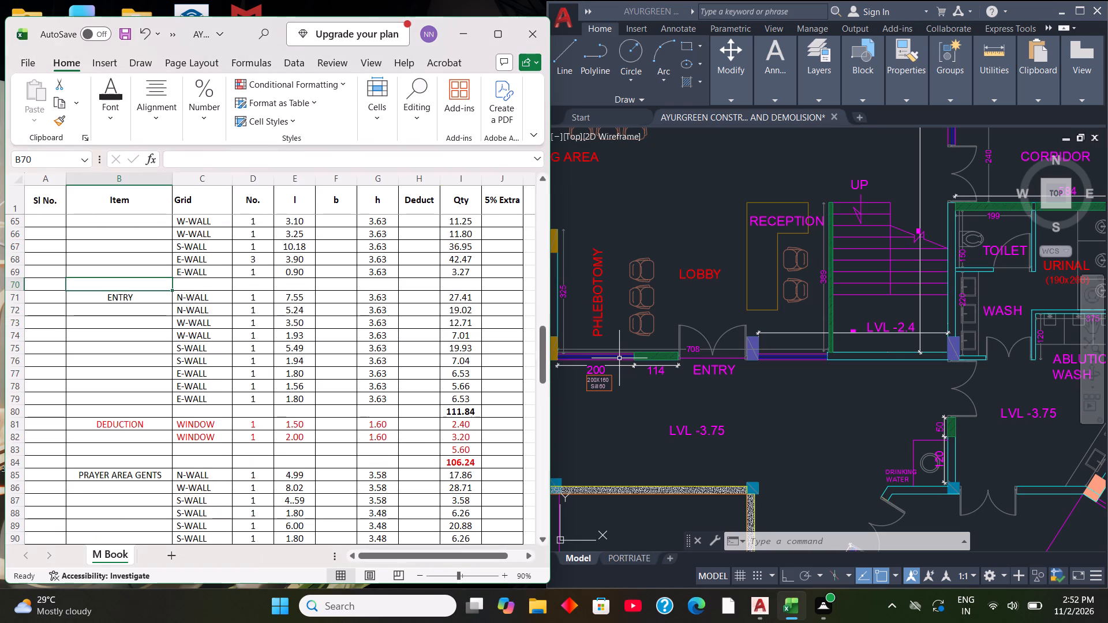
drag(79, 423, 108, 419)
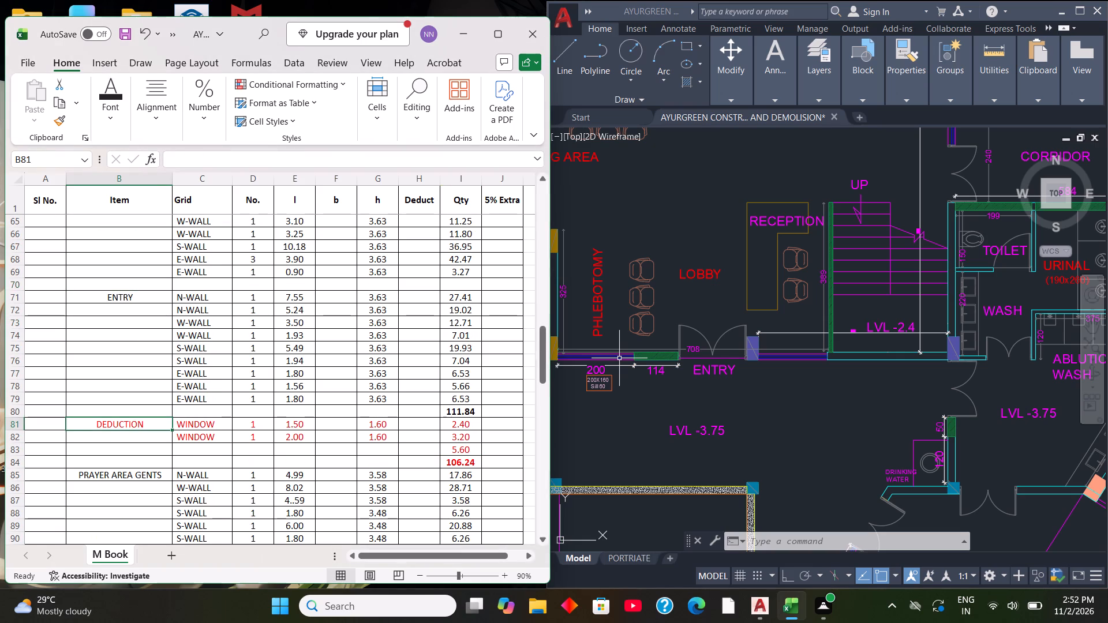
drag(108, 419, 464, 422)
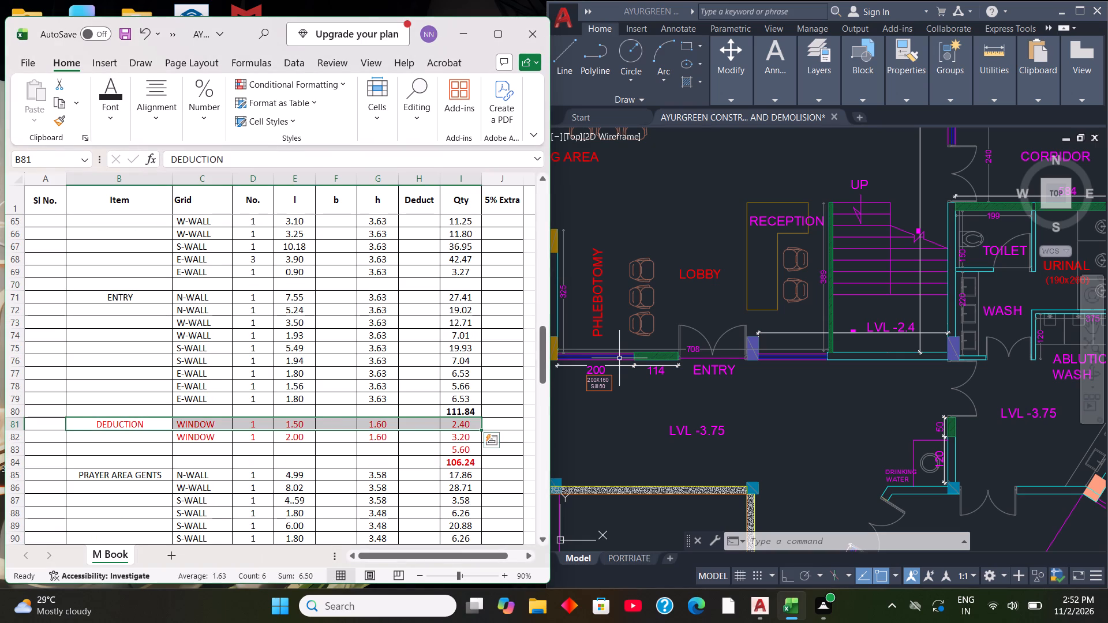
right_click(405, 427)
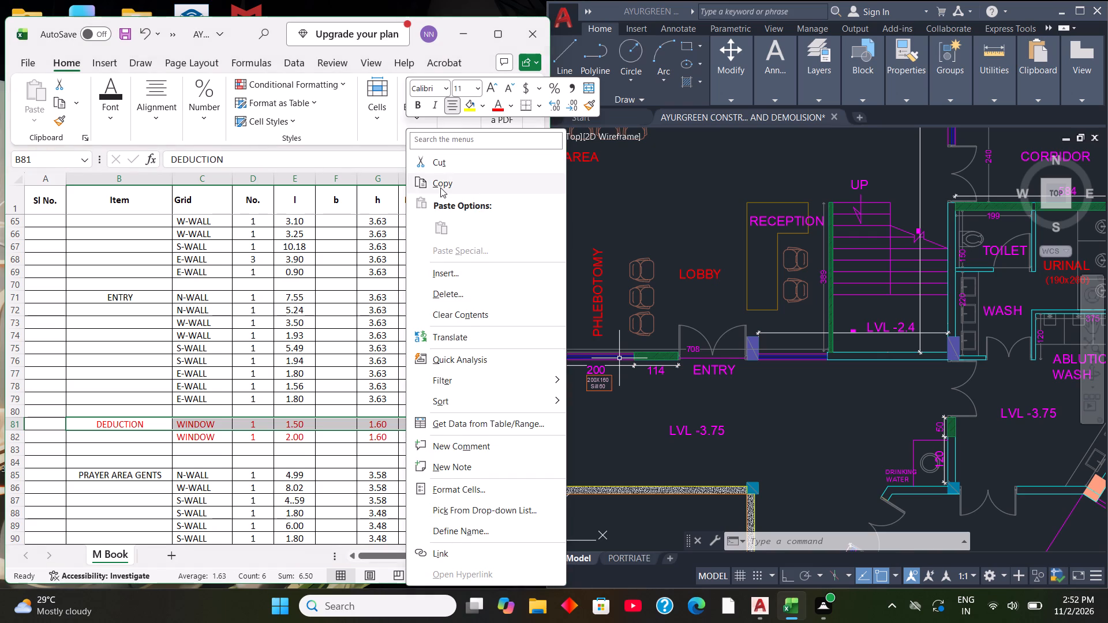
click(440, 187)
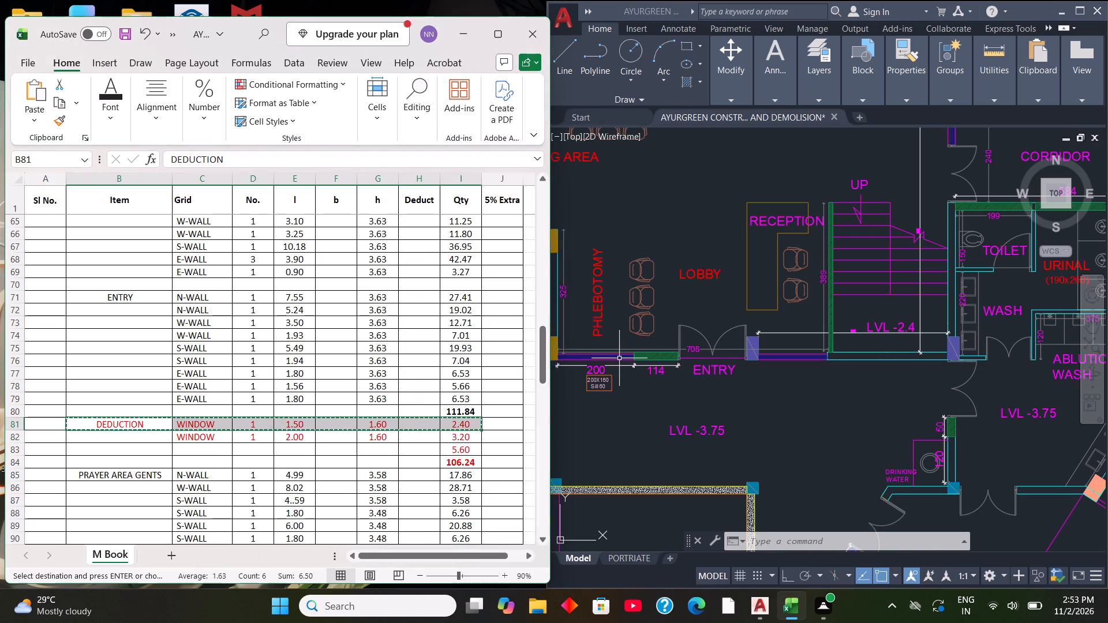
click(75, 286)
right_click(75, 286)
click(114, 247)
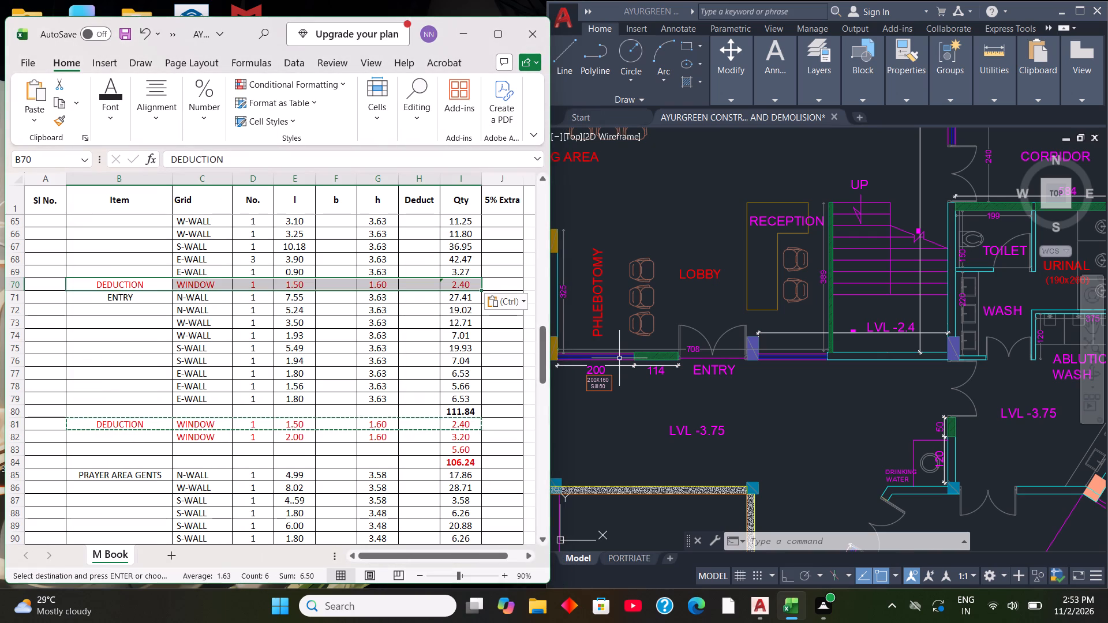
key(Escape)
key(Escape)
key(Escape)
key(Escape)
key(Escape)
key(Escape)
key(Escape)
key(Escape)
key(Escape)
key(Escape)
key(Escape)
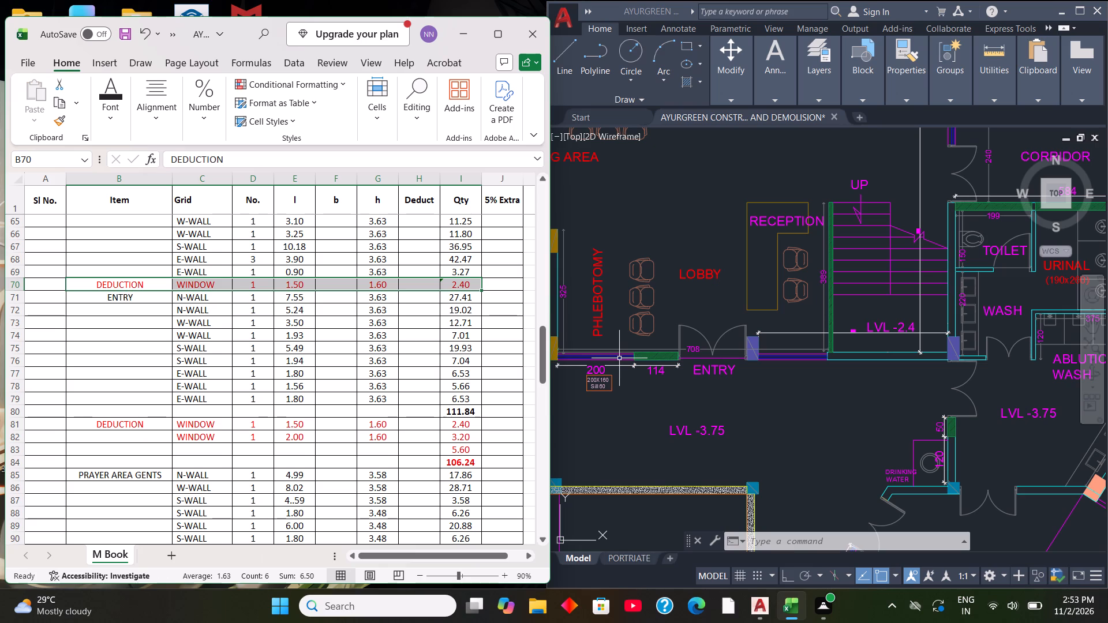
Insert a blank row above the RECEPTION deduction row and another between it and the ENTRY block.
click(18, 284)
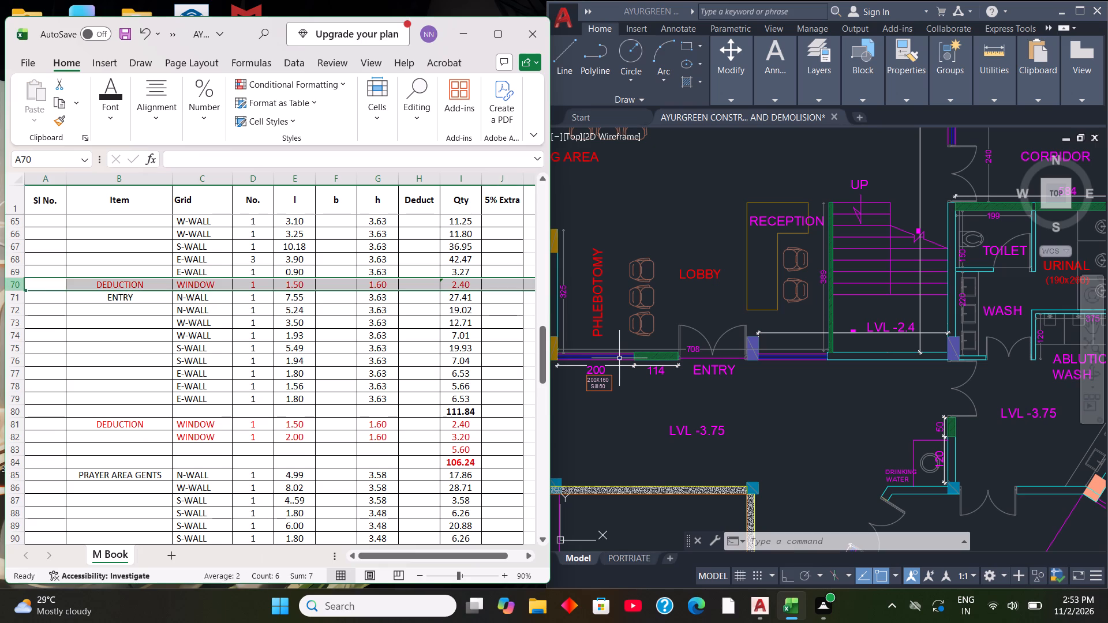
key(ctrl+plus)
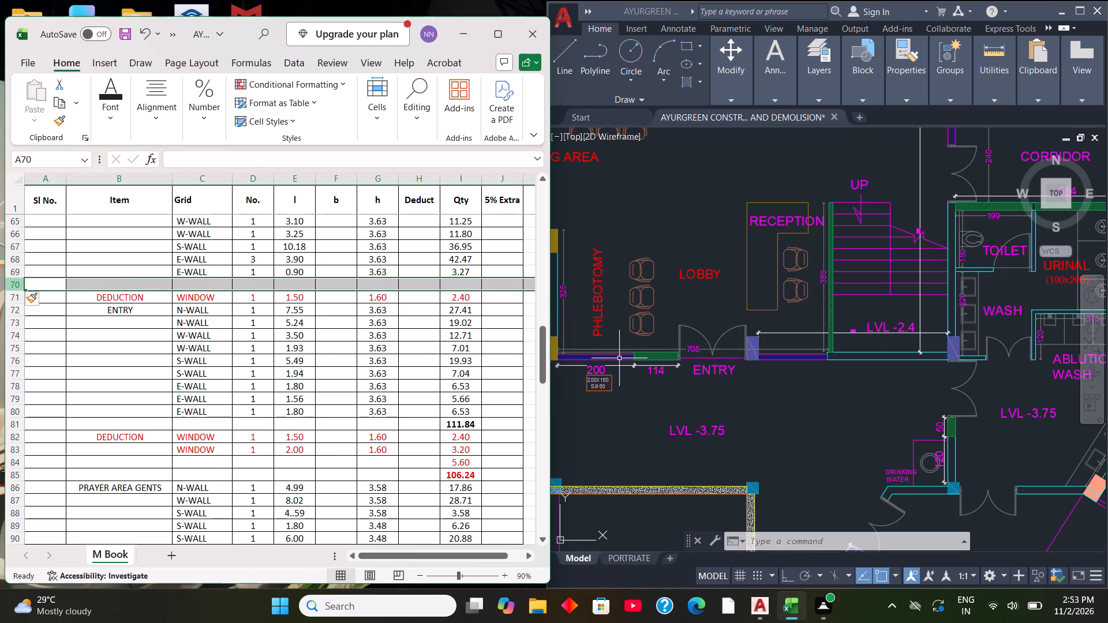
click(9, 309)
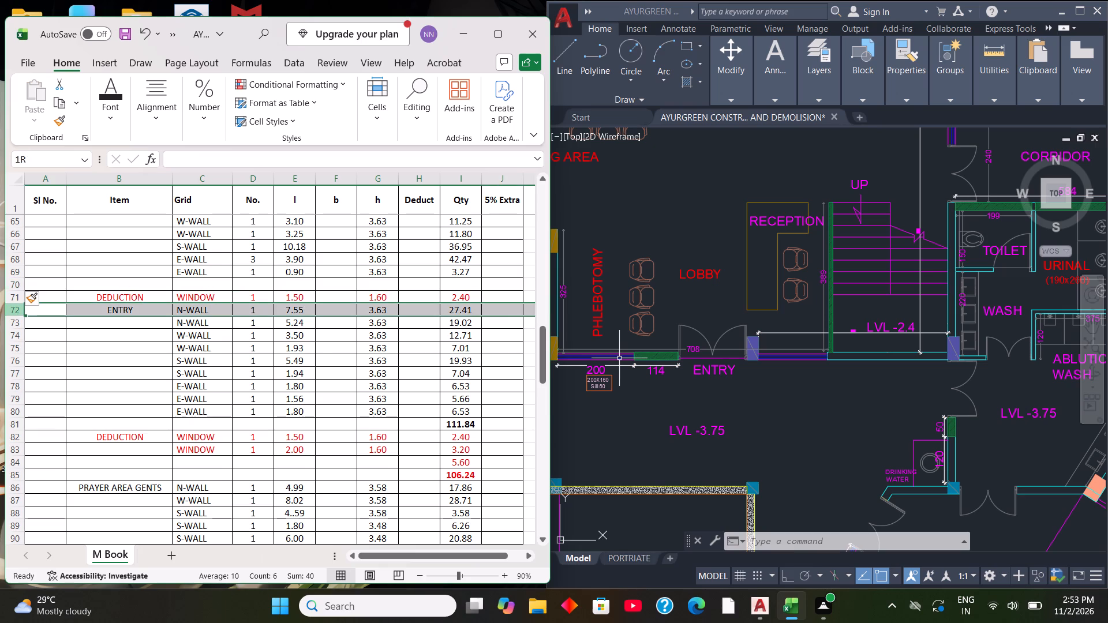
key(ctrl+plus)
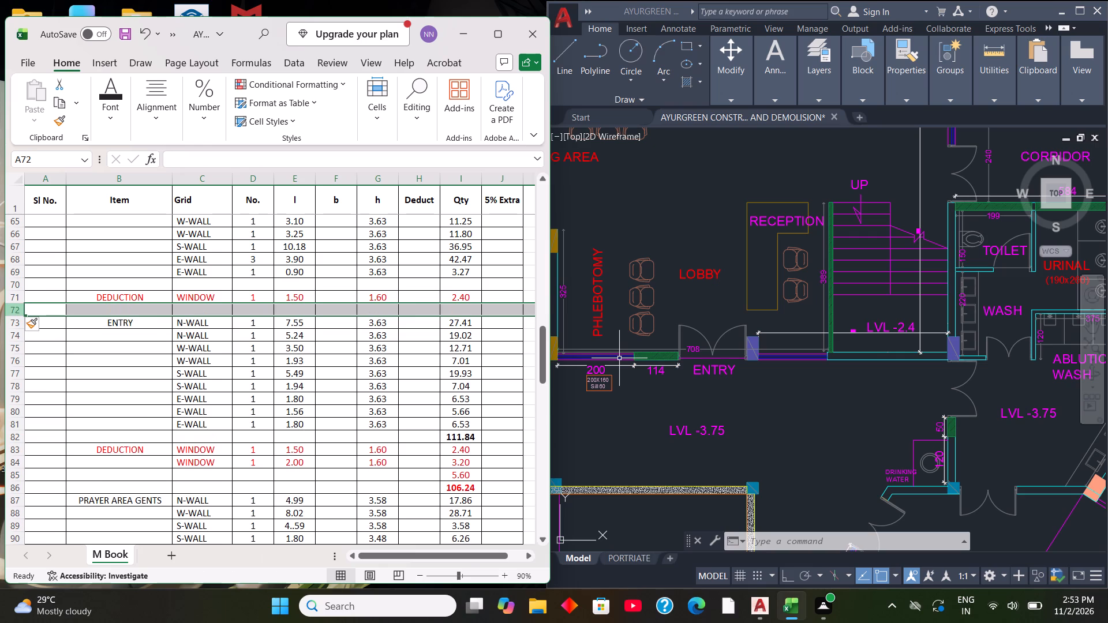
Set the RECEPTION window deduction length in E71 to 2.
click(457, 280)
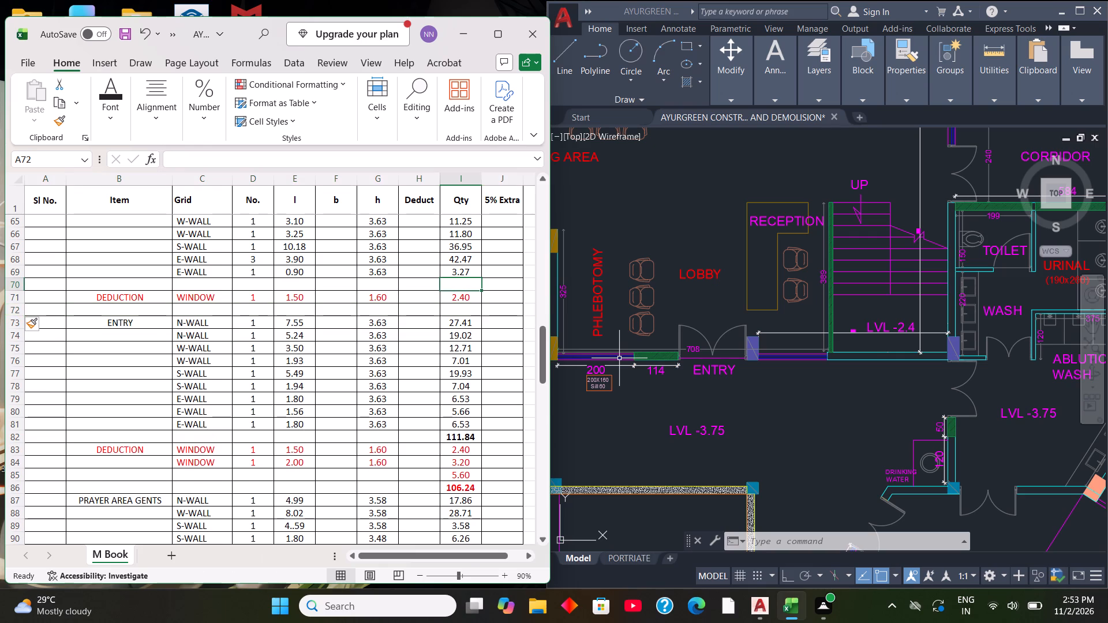
click(299, 297)
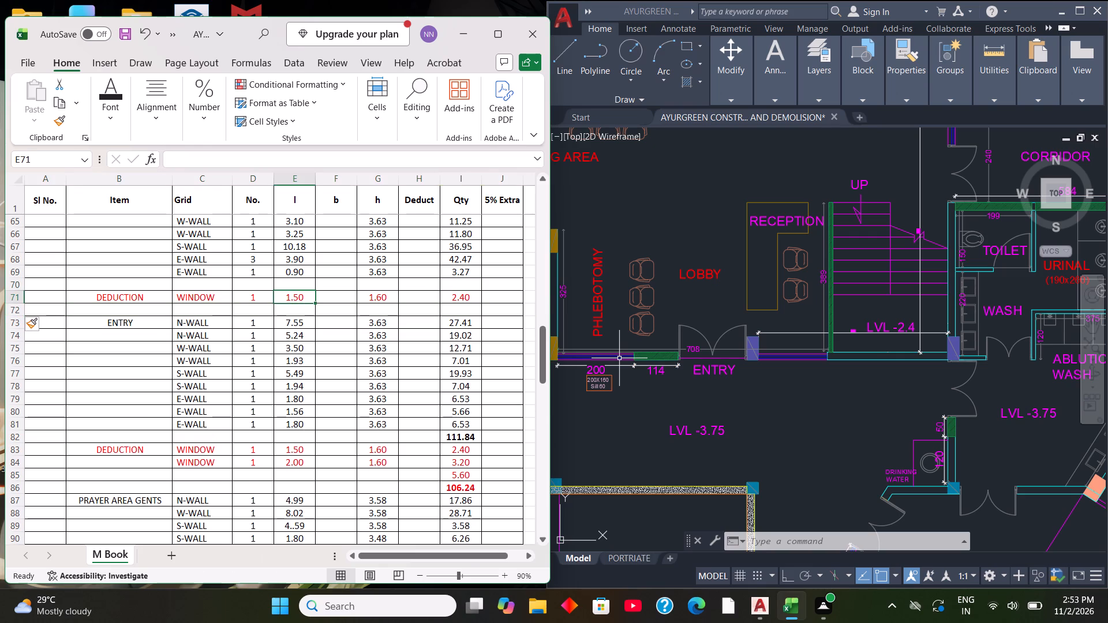
key(BackSpace)
key(2)
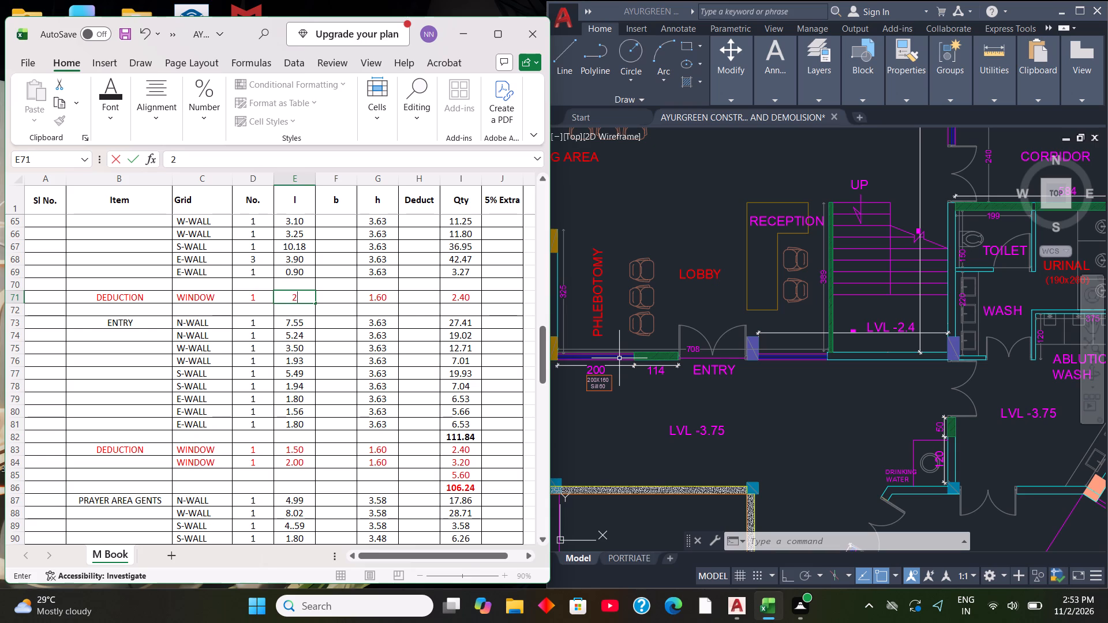
Total the RECEPTION wall quantities in I70 with =SUM(I63:I69).
click(447, 288)
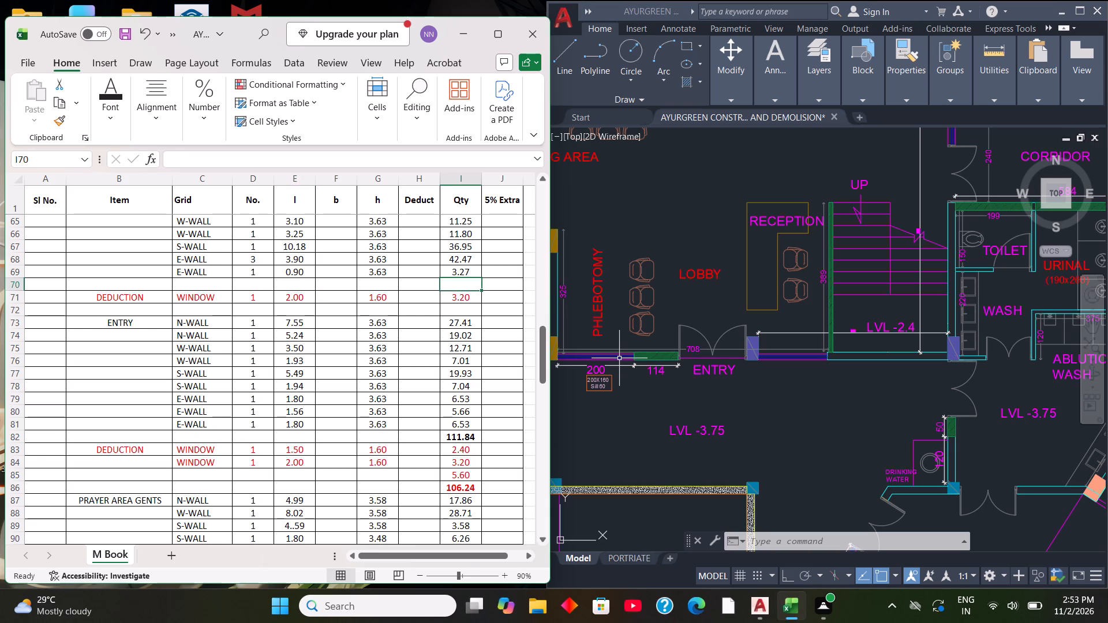
key(equal)
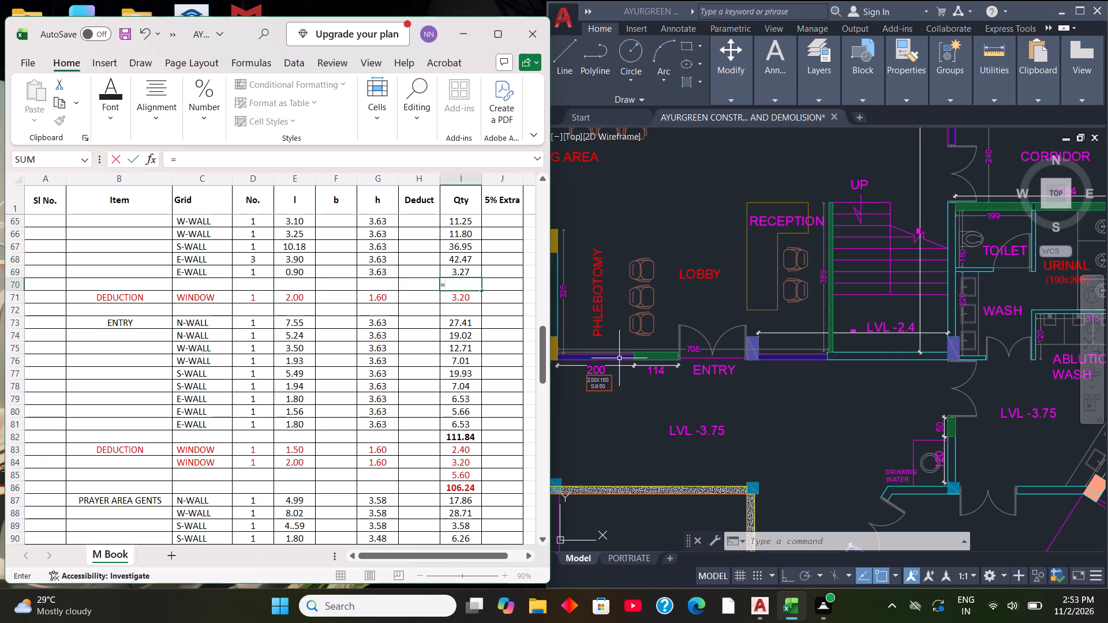
text(SUM)
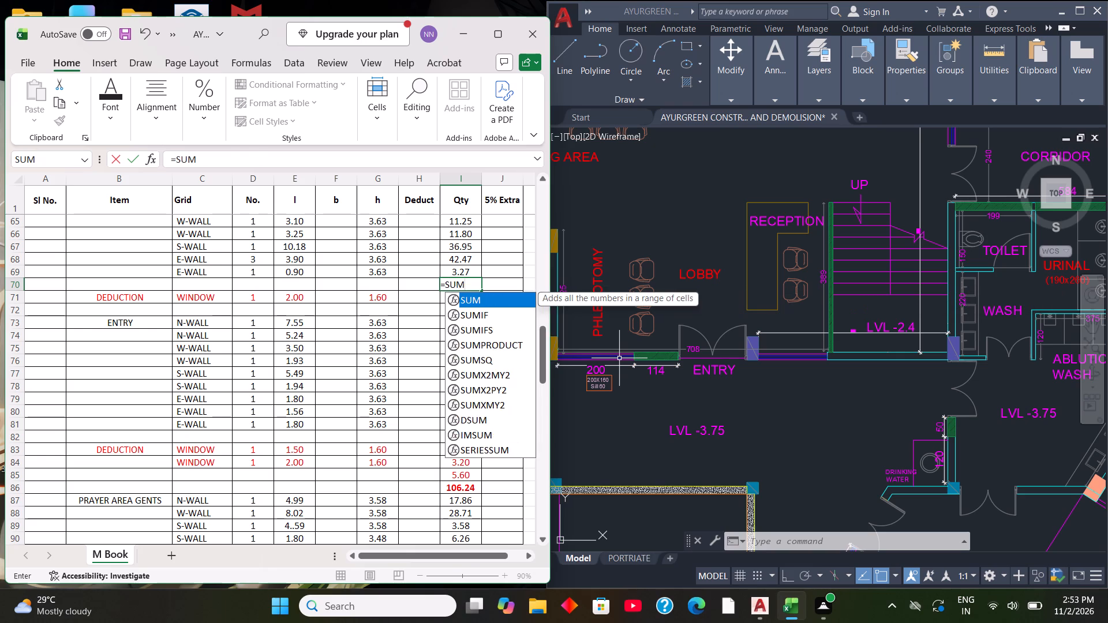
key(Return)
double_click(455, 284)
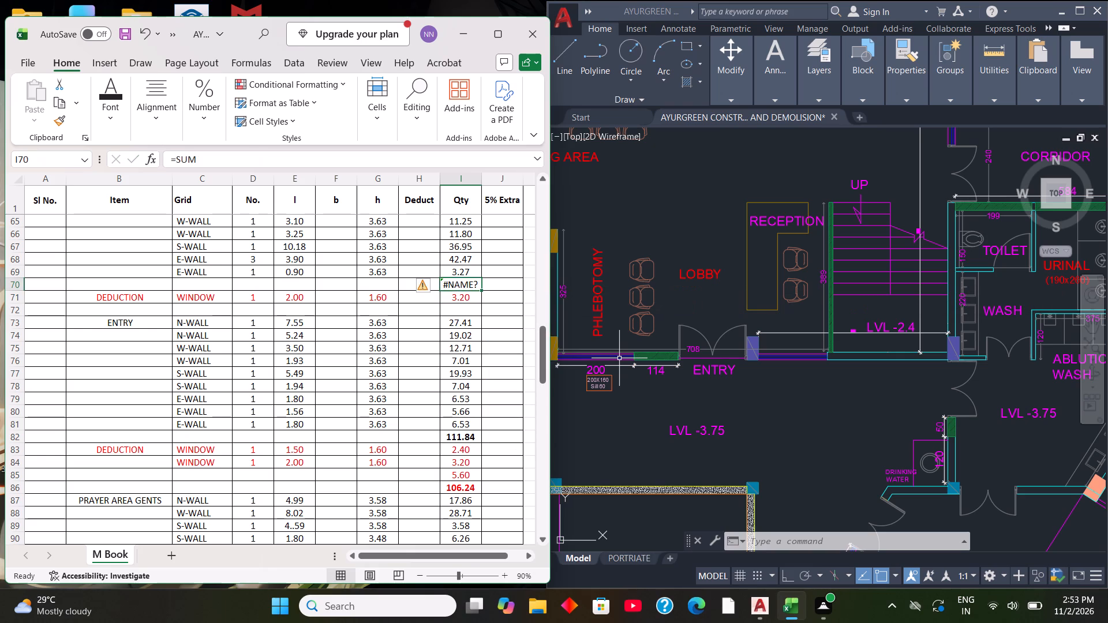
click(467, 280)
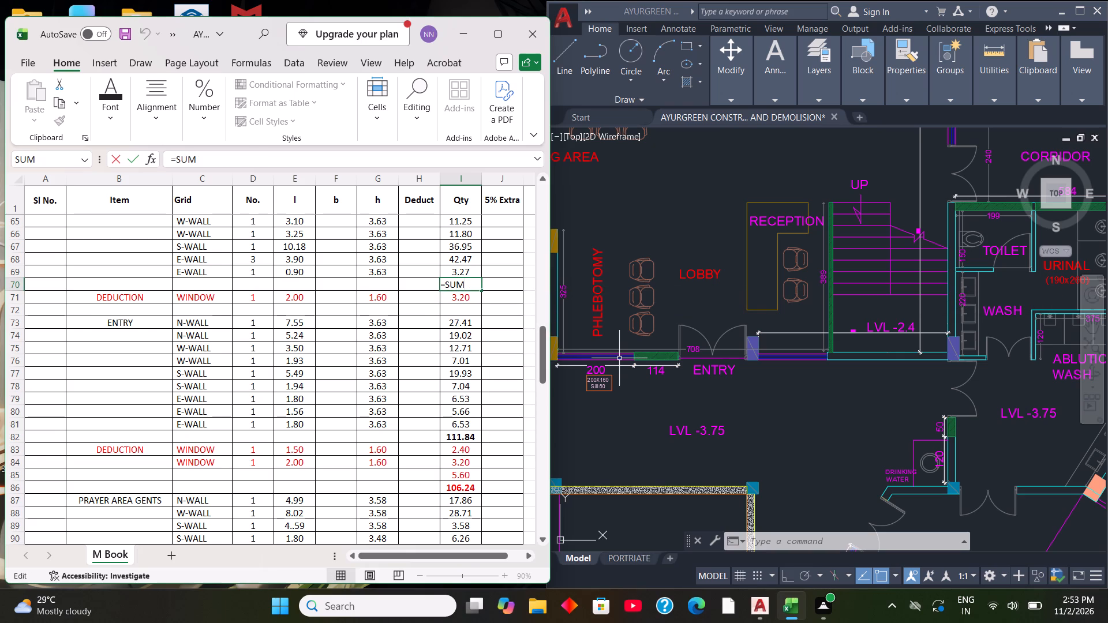
key(shift+parenleft)
scroll(467, 281, up, 2)
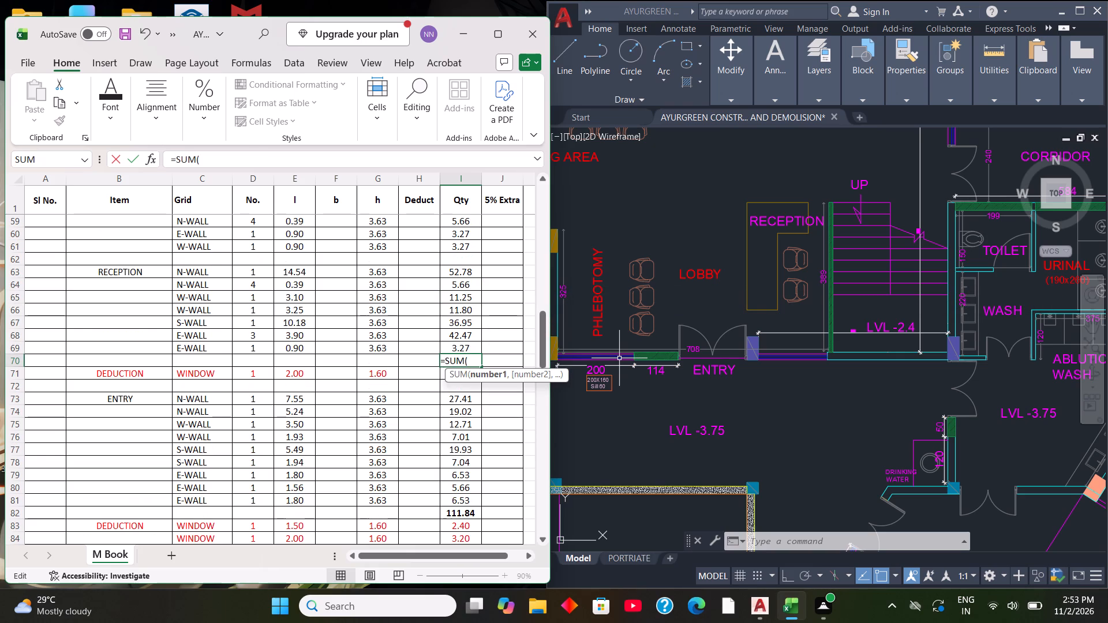
drag(470, 268, 482, 341)
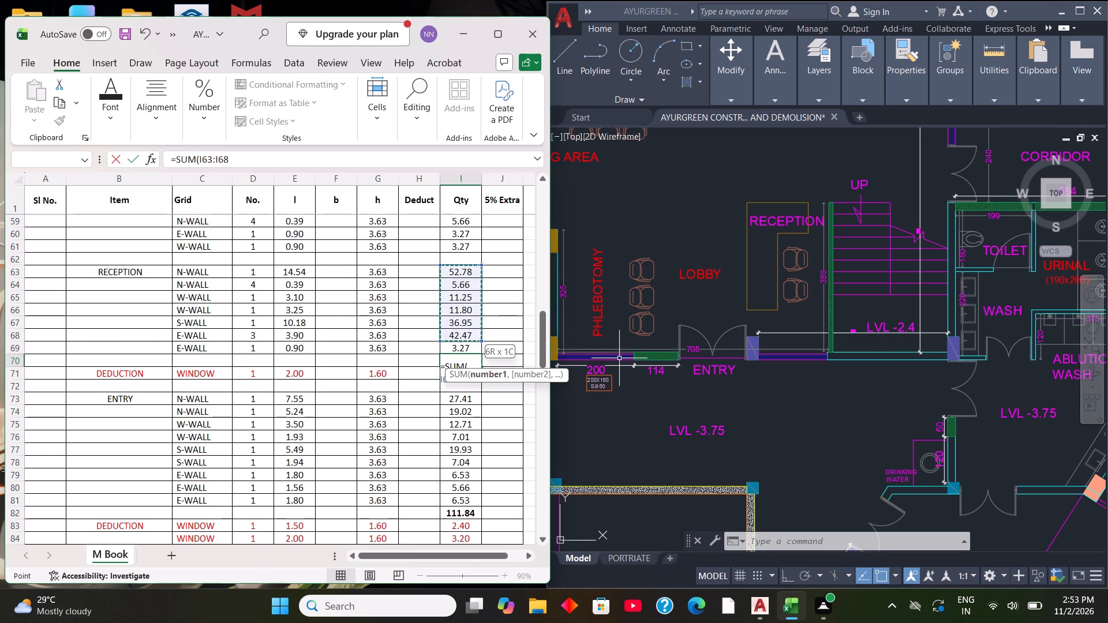
drag(482, 341, 483, 343)
click(466, 281)
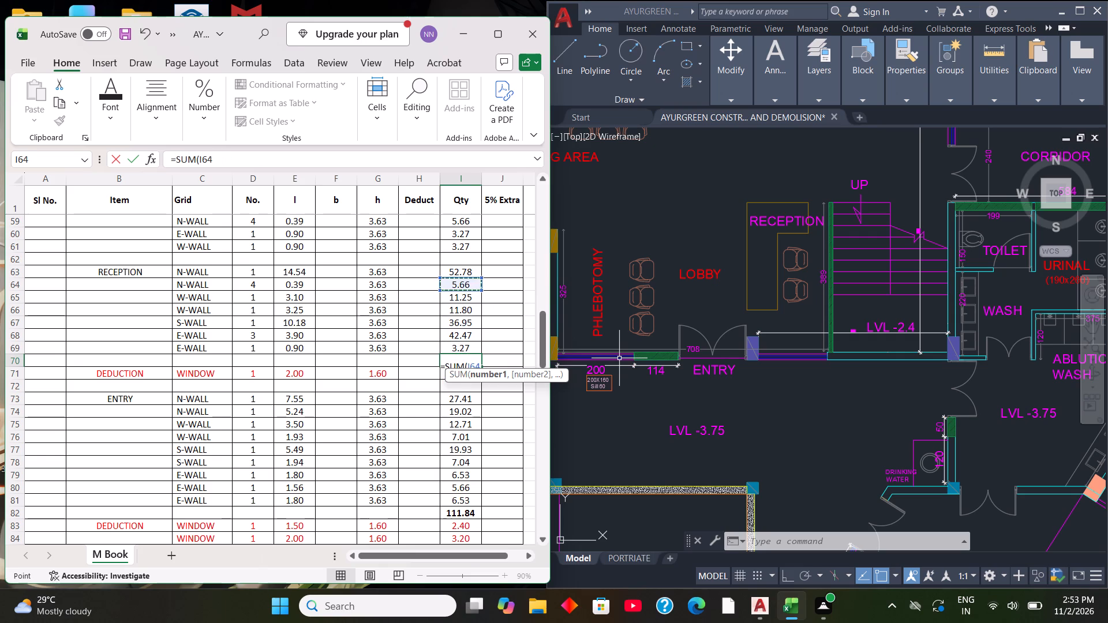
drag(456, 269, 476, 348)
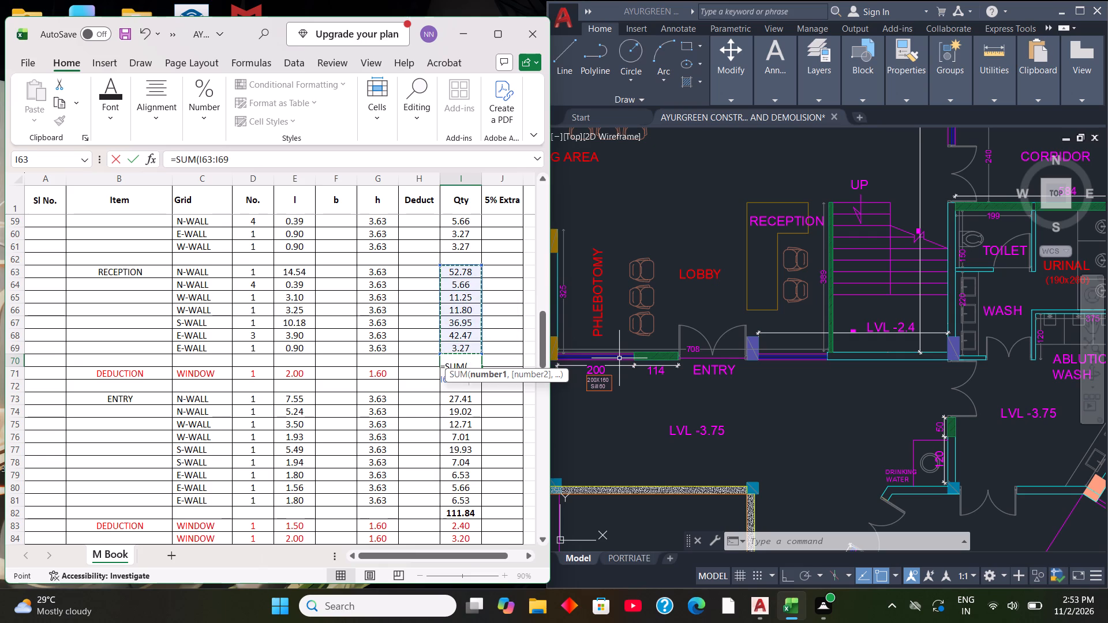
key(shift+parenright)
key(Return)
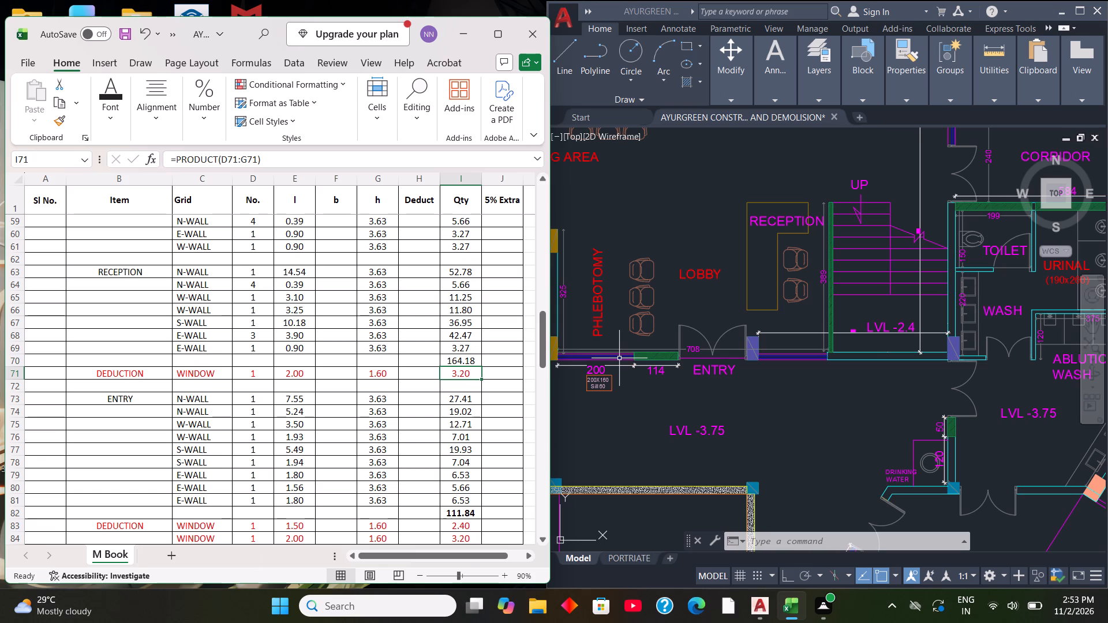
Make the RECEPTION wall total in I70 bold.
click(467, 361)
click(99, 116)
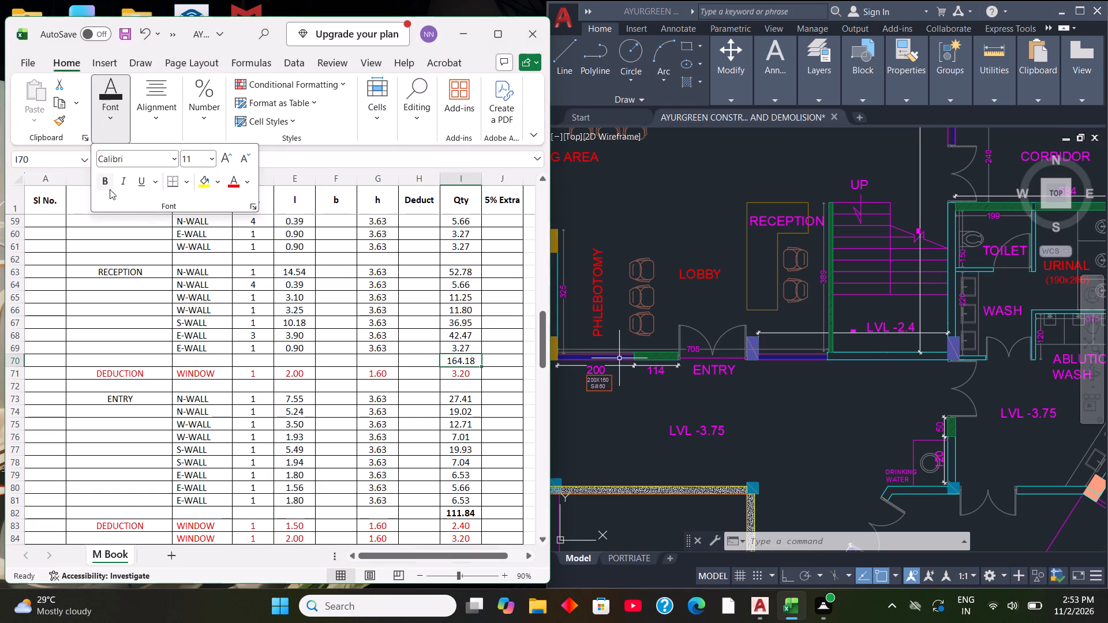
click(104, 178)
Calculate the RECEPTION net quantity in I72 as =(I70-I71), subtracting the window deduction from the wall total.
double_click(457, 385)
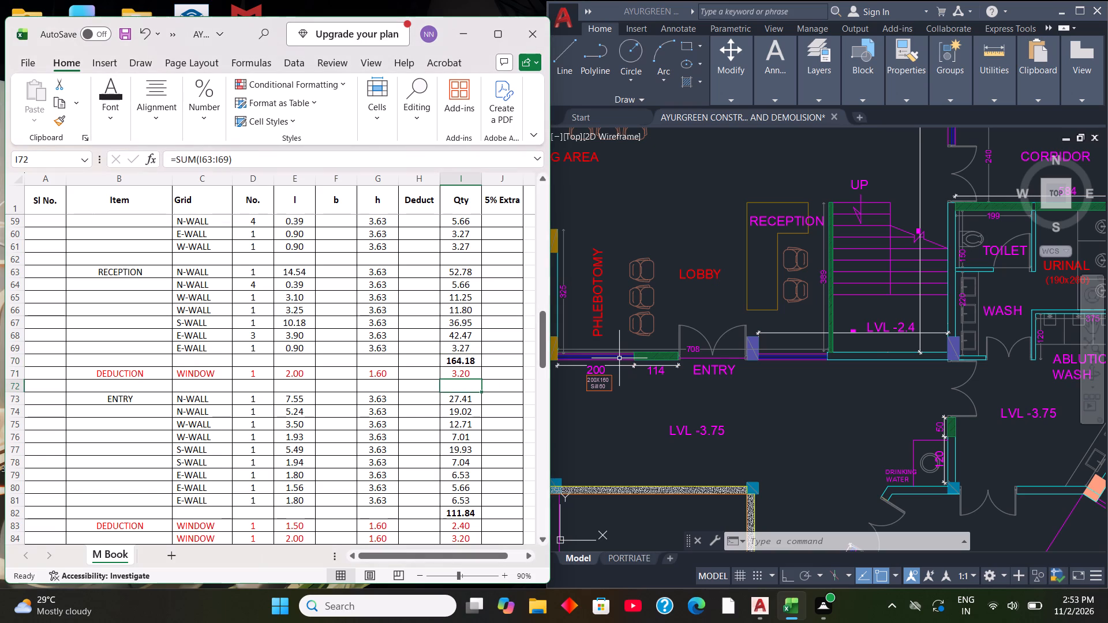
text(=()
click(461, 359)
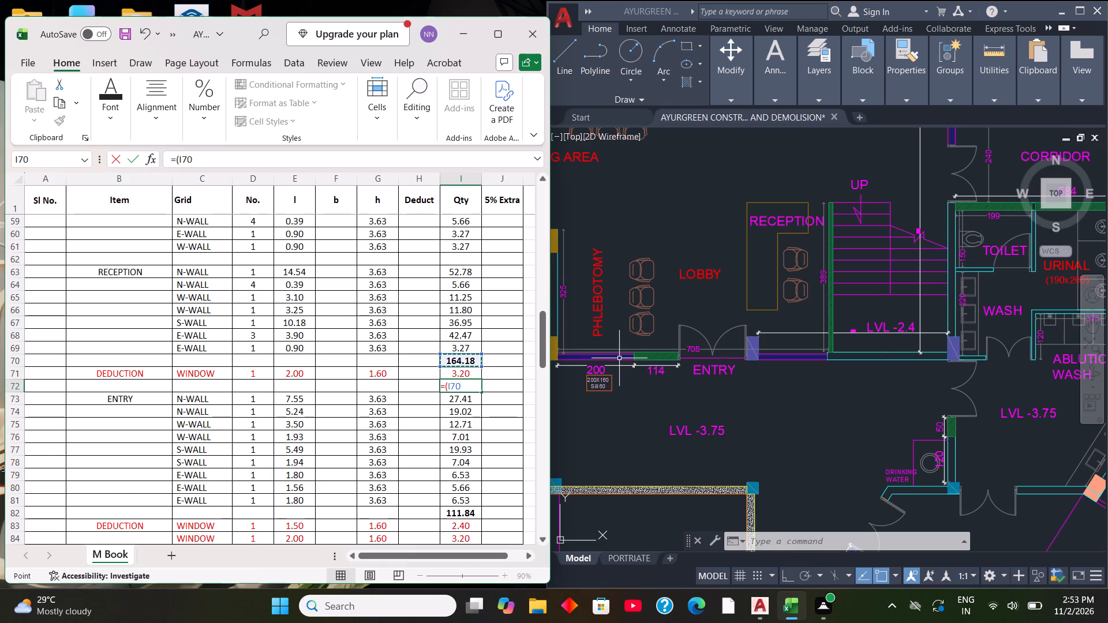
key(minus)
click(474, 370)
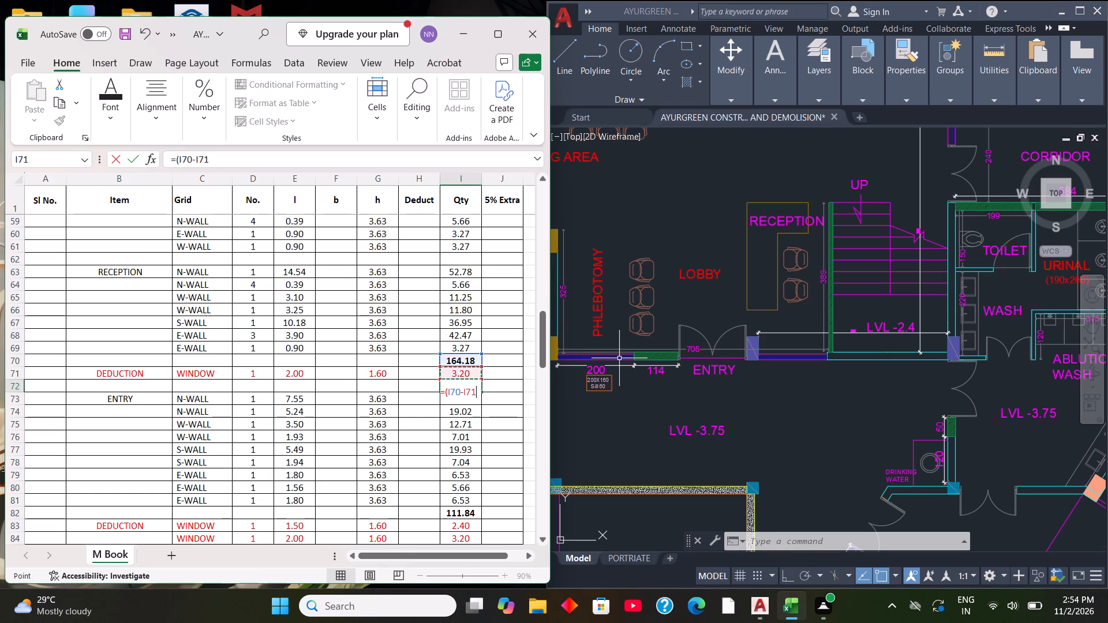
key(shift+parenright)
key(Return)
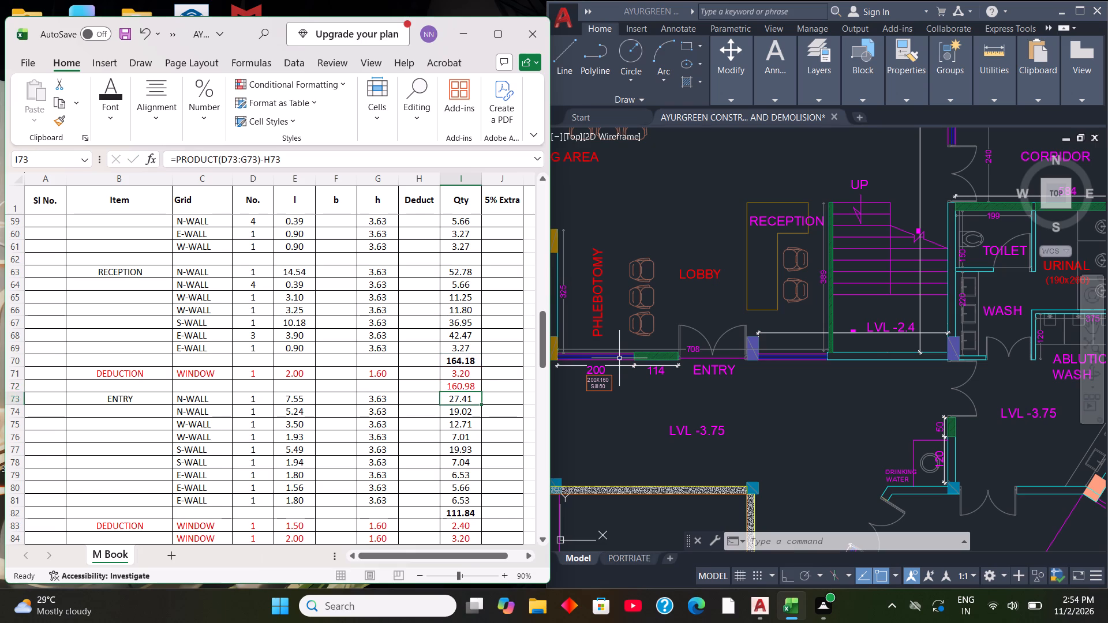
Make the RECEPTION net quantity in I72 bold.
click(474, 388)
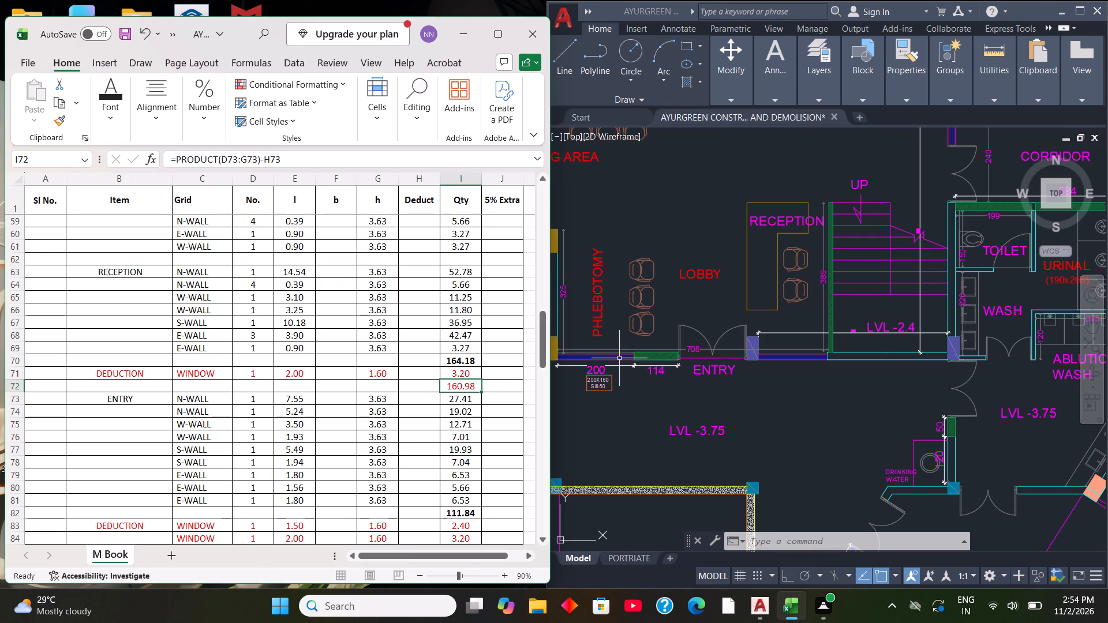
click(117, 115)
click(109, 178)
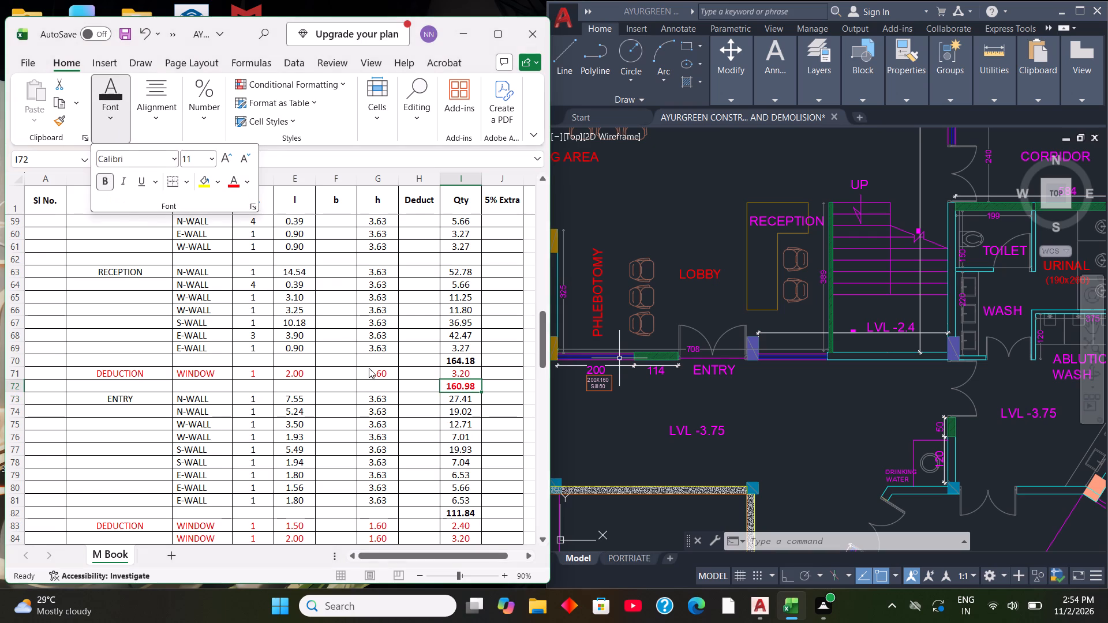
Examine the AutoCAD plan around the corridor, feeding room, janitor room and toilets for openings and their size labels.
scroll(368, 369, up, 2)
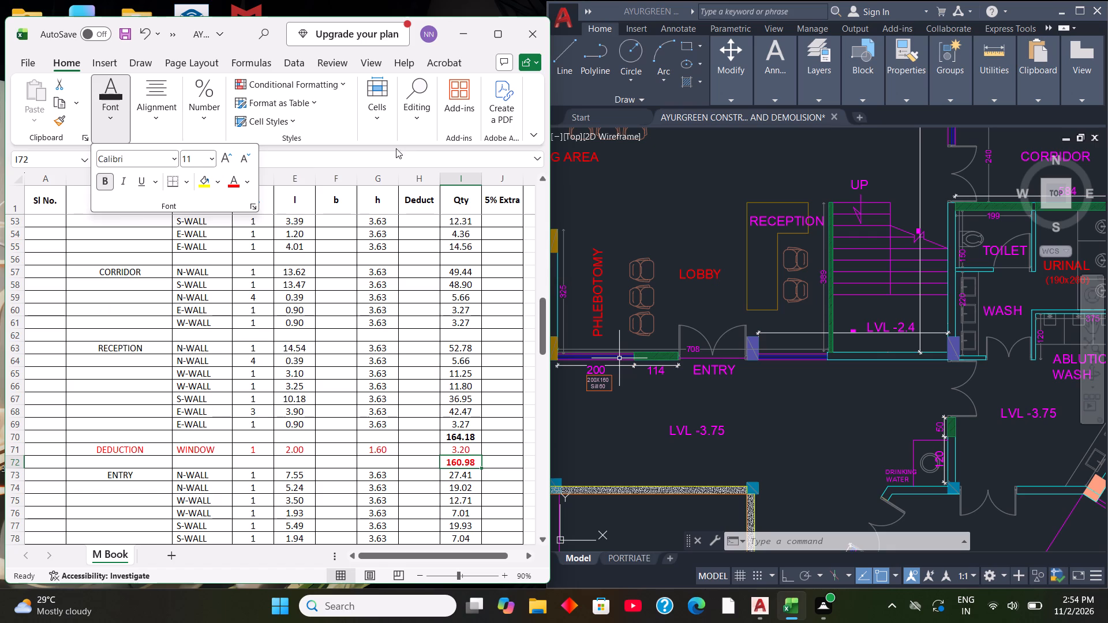
scroll(676, 334, down, 1)
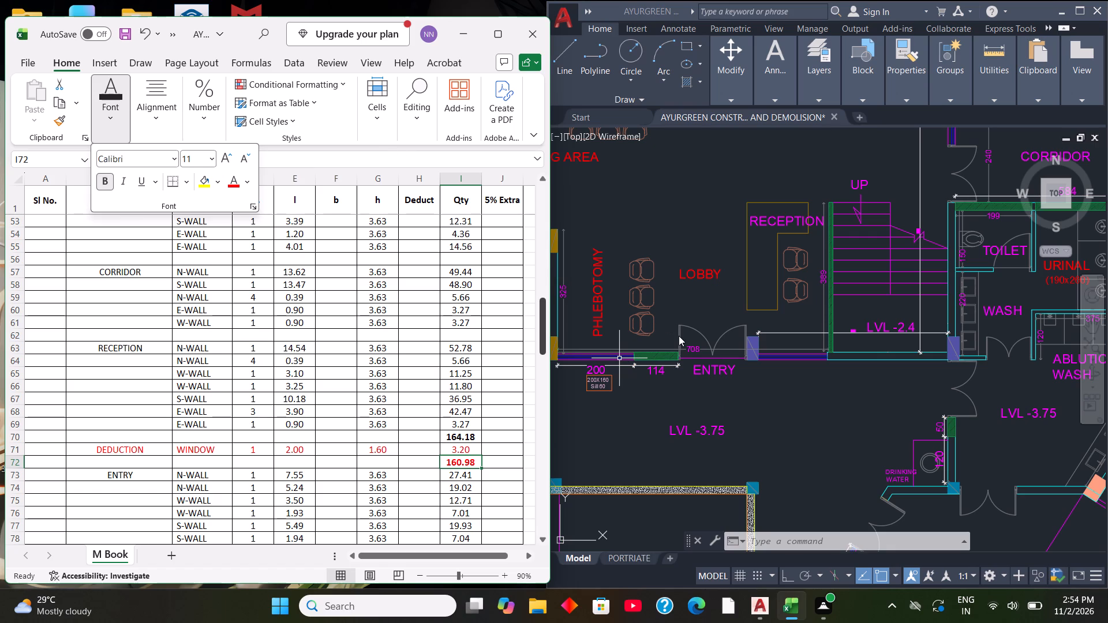
scroll(679, 336, down, 11)
scroll(770, 292, up, 2)
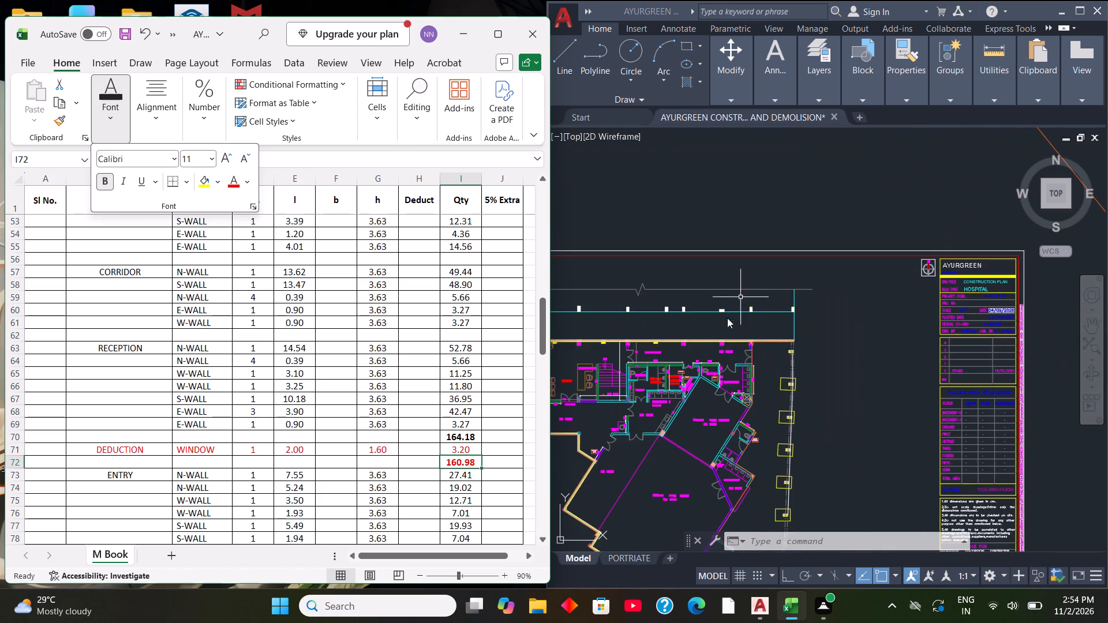
scroll(727, 352, up, 2)
scroll(768, 334, down, 2)
scroll(691, 366, up, 3)
scroll(763, 328, up, 2)
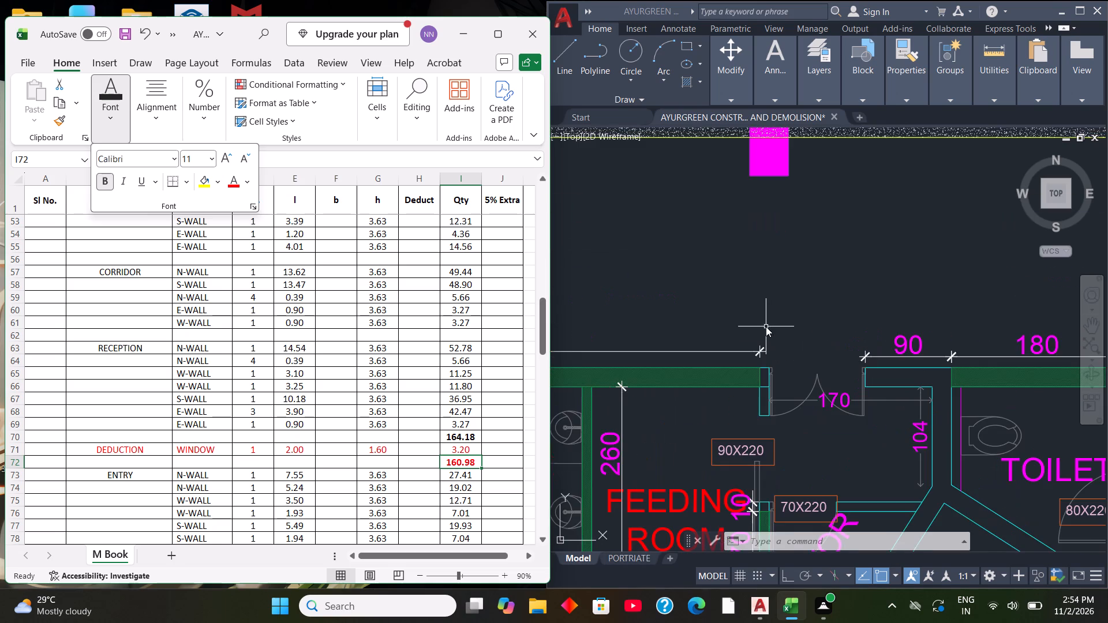
scroll(766, 326, down, 2)
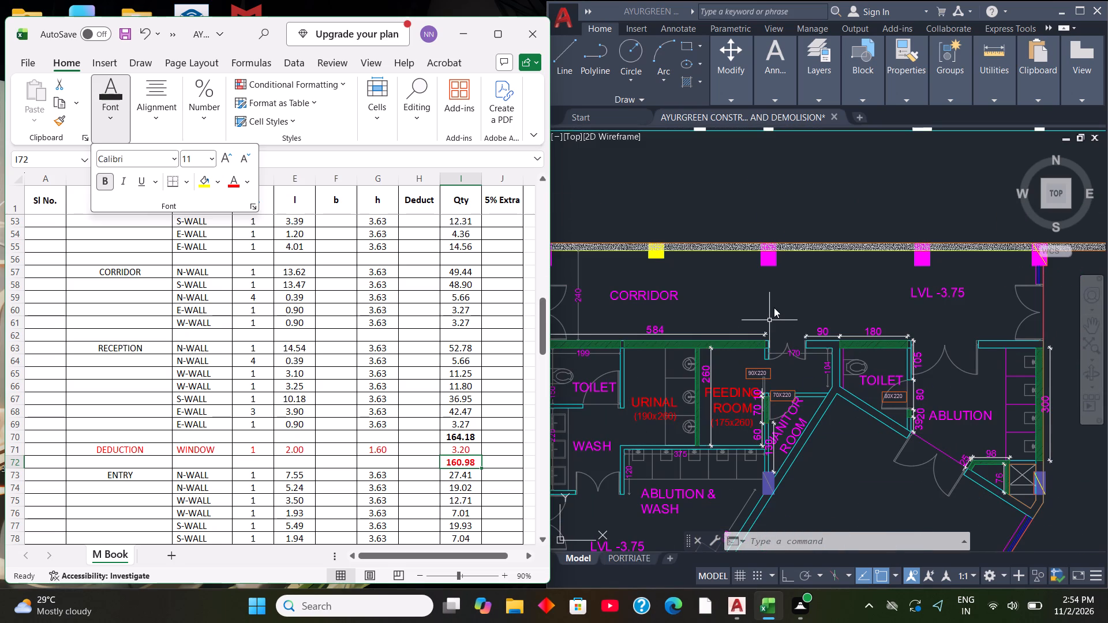
scroll(844, 289, down, 2)
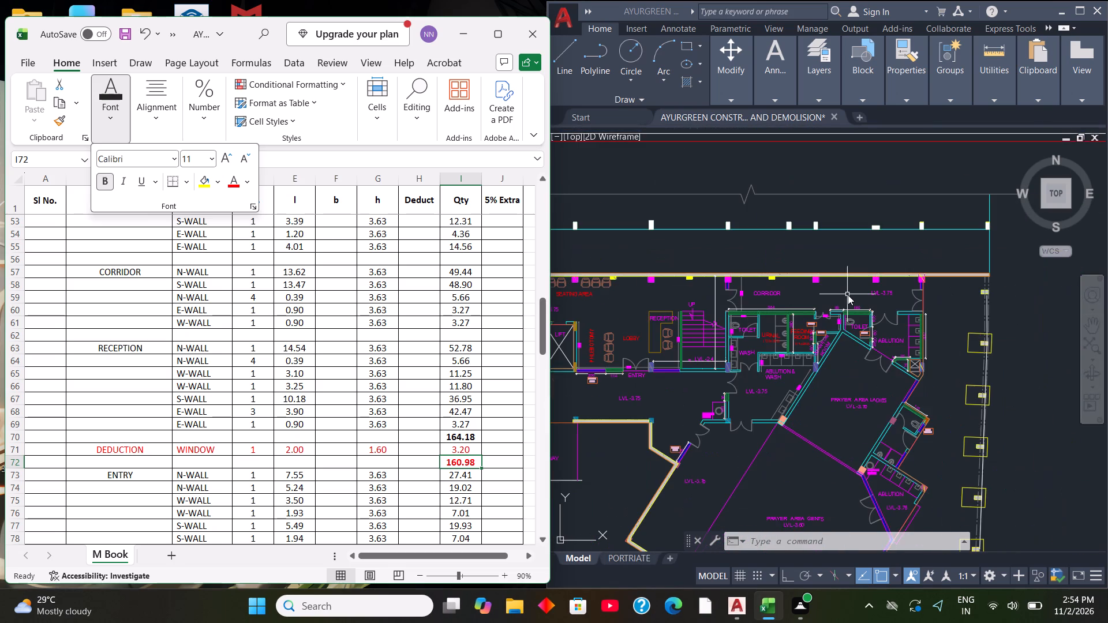
scroll(778, 302, up, 1)
scroll(778, 302, down, 1)
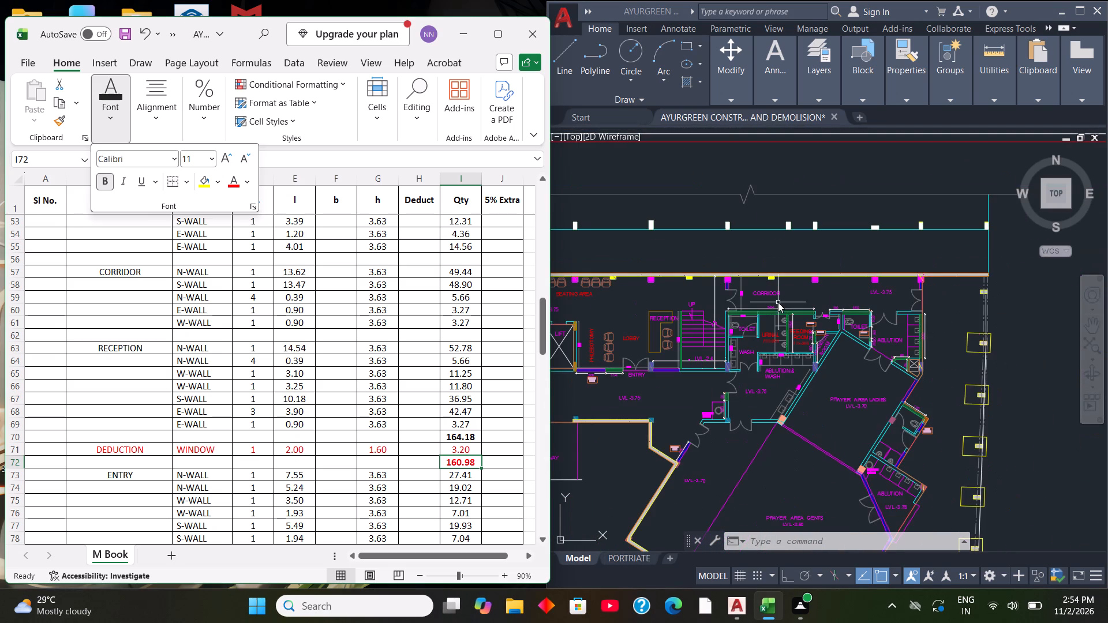
scroll(801, 332, up, 3)
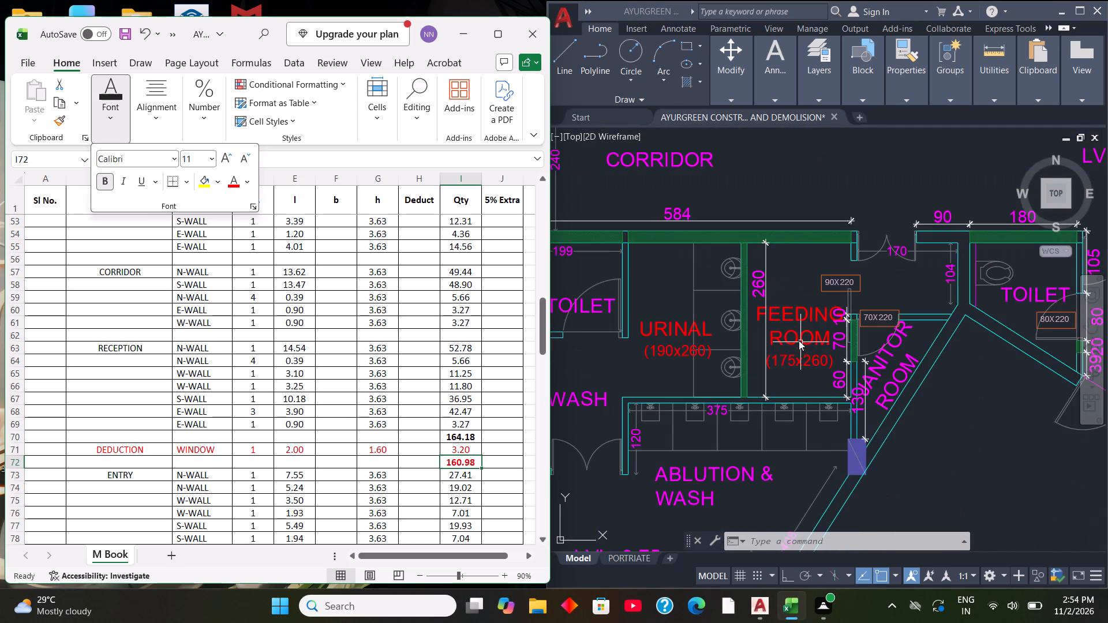
scroll(799, 340, down, 2)
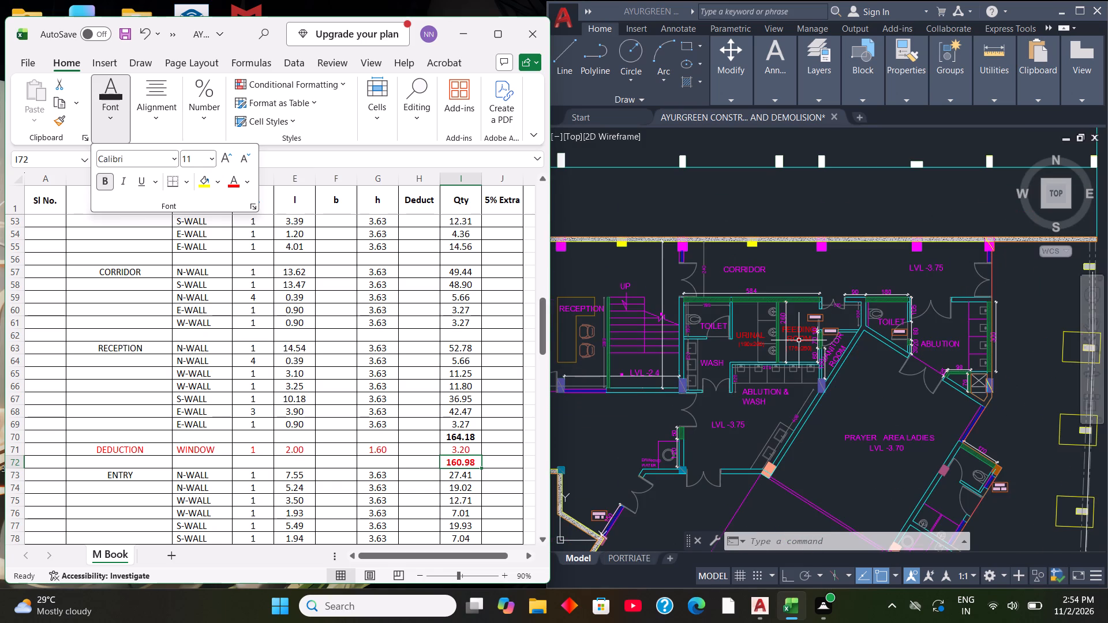
Insert five blank rows at row 33, between the FEEDING ROOM and URINAL blocks of the measurement book.
scroll(290, 360, up, 2)
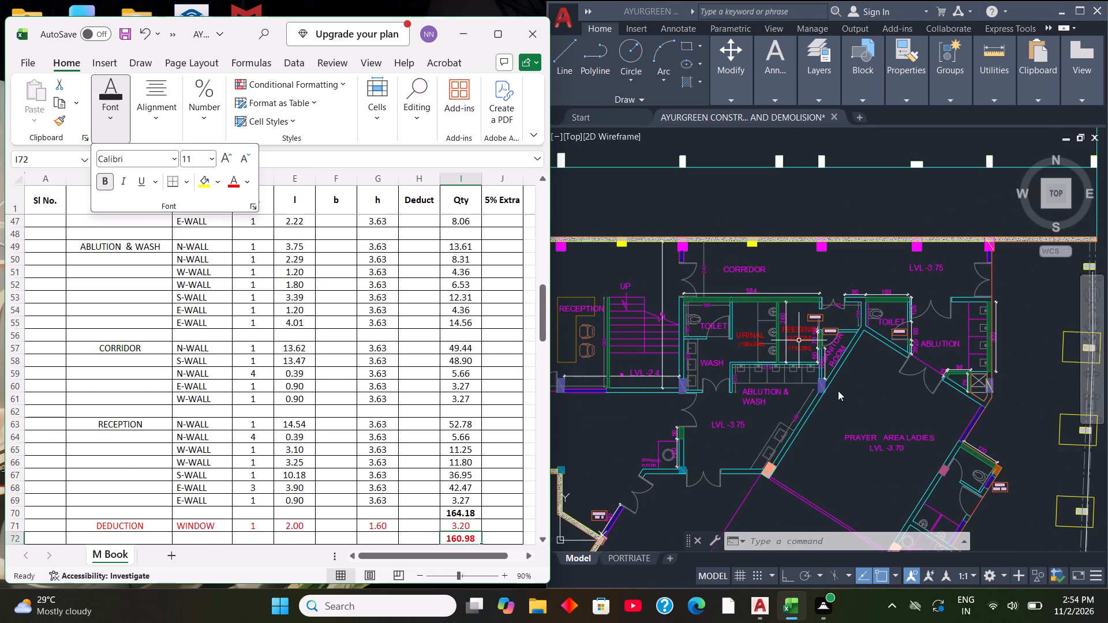
scroll(319, 324, up, 1)
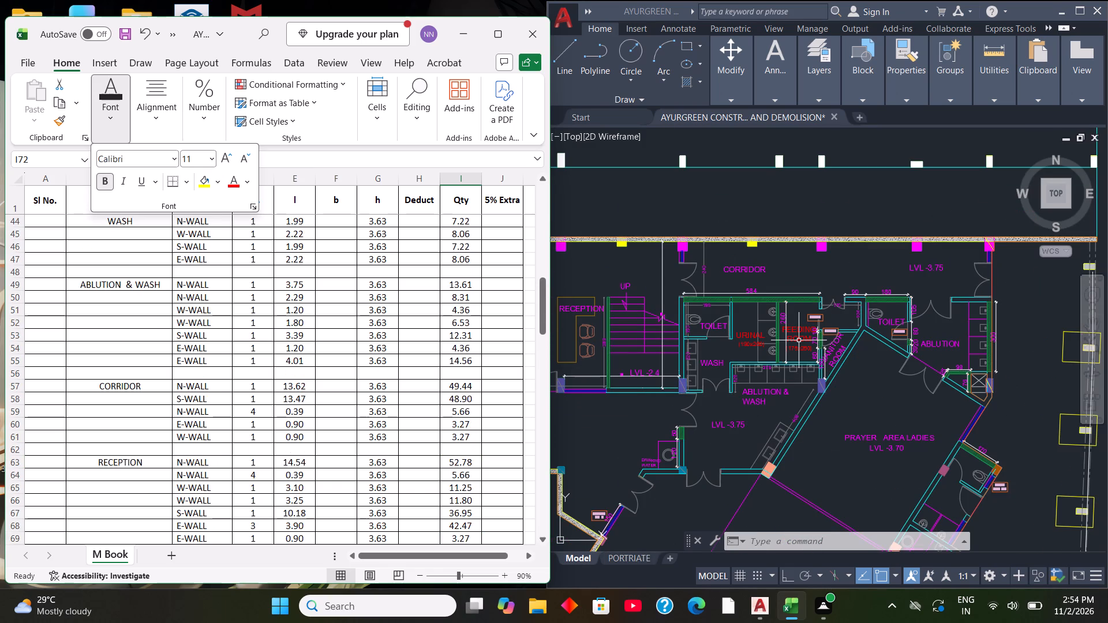
scroll(319, 323, up, 1)
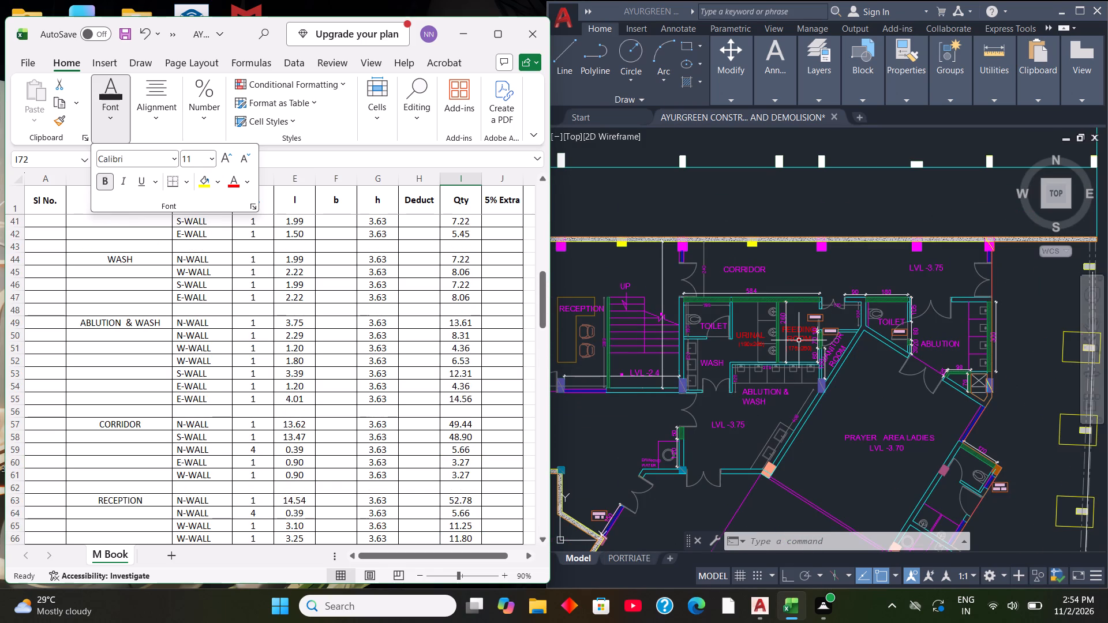
scroll(317, 317, up, 2)
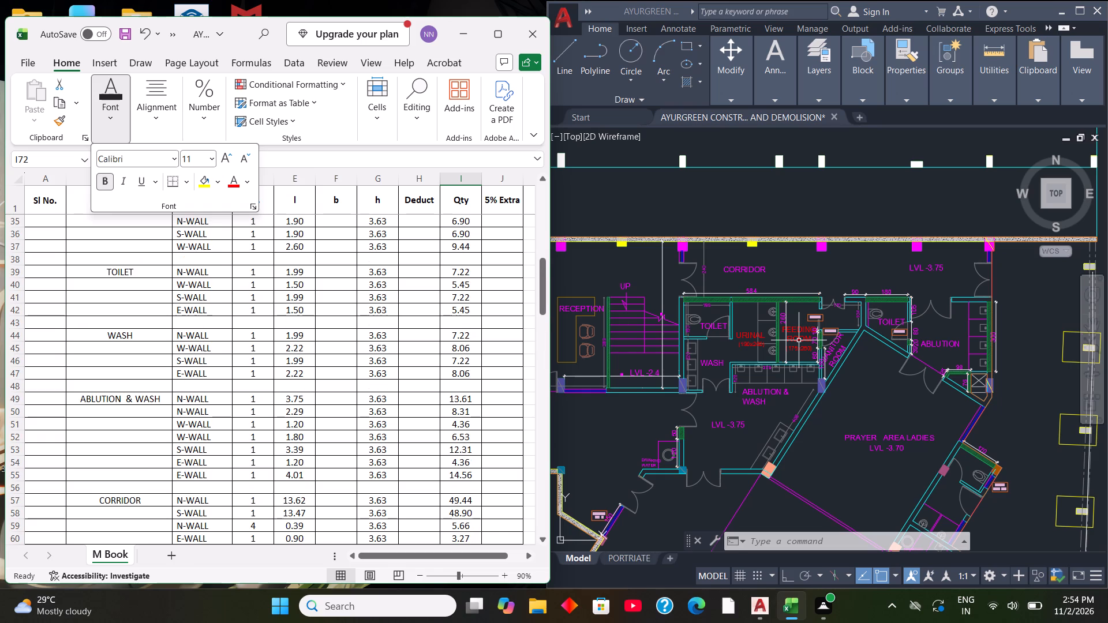
scroll(315, 317, up, 5)
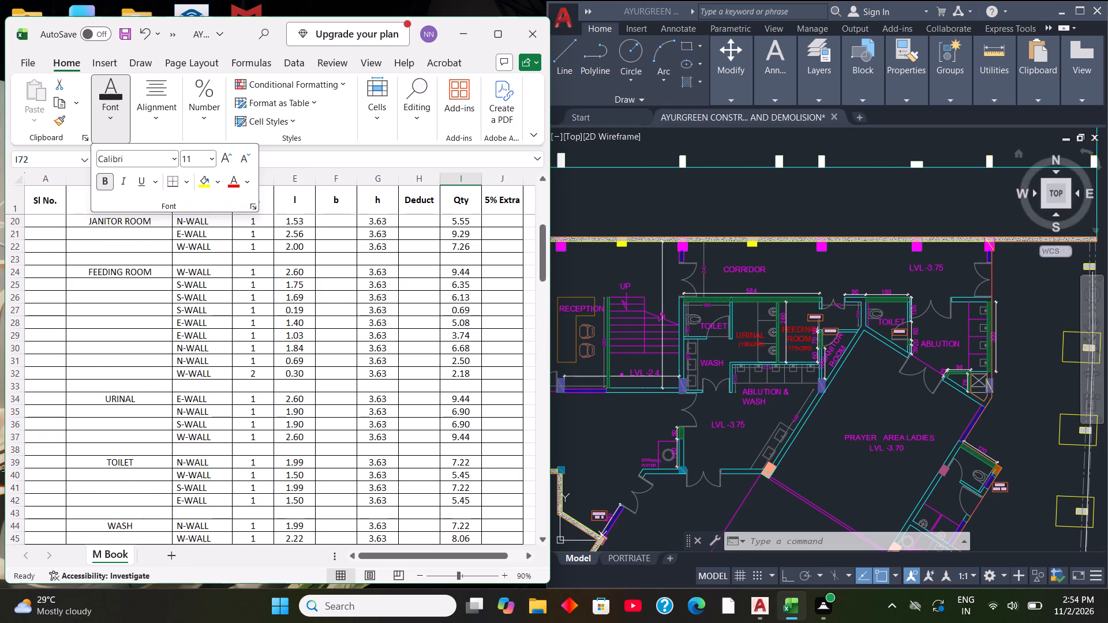
click(12, 384)
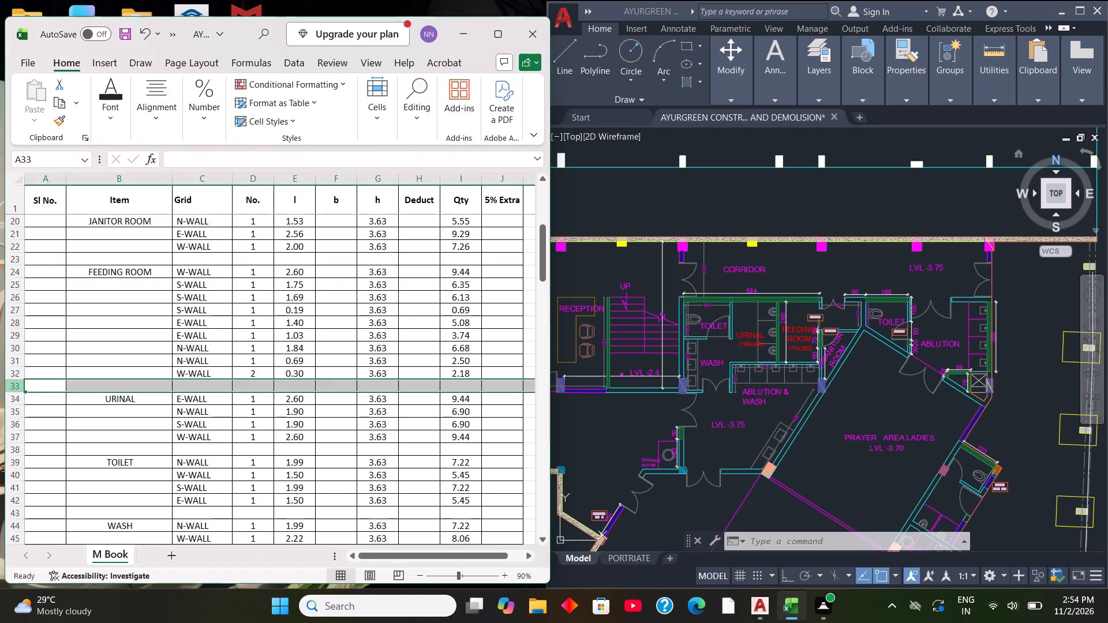
key(ctrl+plus)
key(ctrl+plus)
key(ctrl+plus)
key(ctrl+plus)
key(ctrl+plus)
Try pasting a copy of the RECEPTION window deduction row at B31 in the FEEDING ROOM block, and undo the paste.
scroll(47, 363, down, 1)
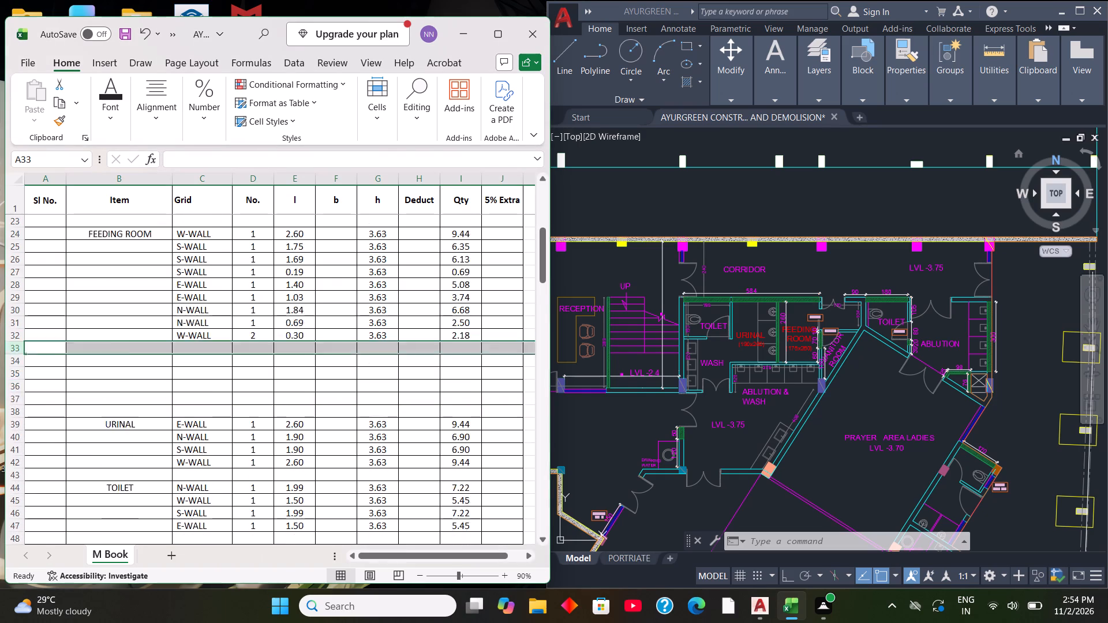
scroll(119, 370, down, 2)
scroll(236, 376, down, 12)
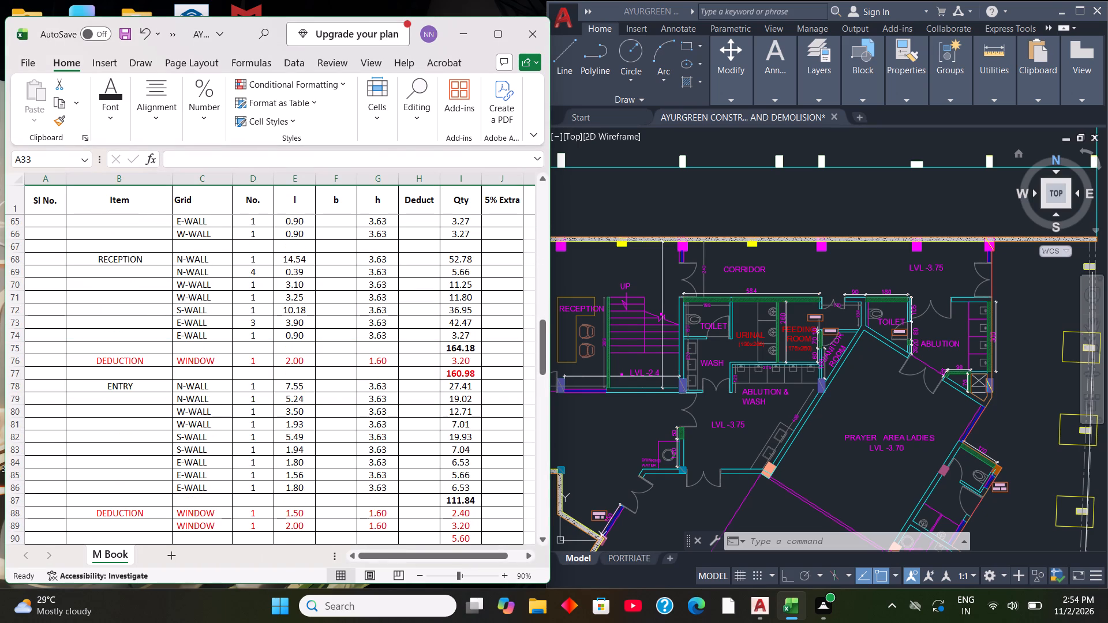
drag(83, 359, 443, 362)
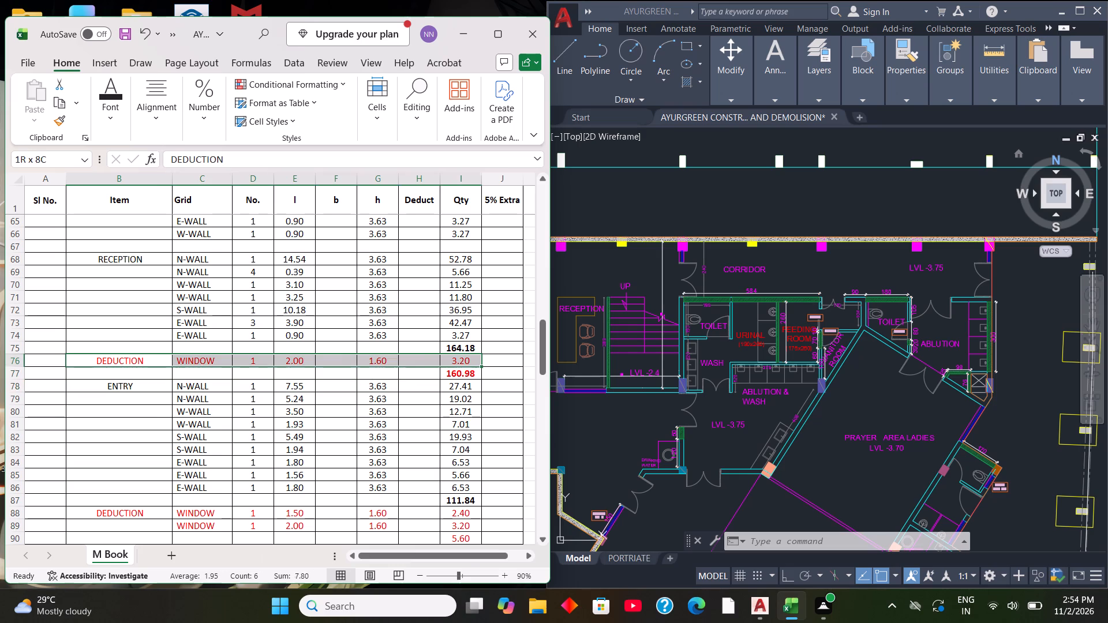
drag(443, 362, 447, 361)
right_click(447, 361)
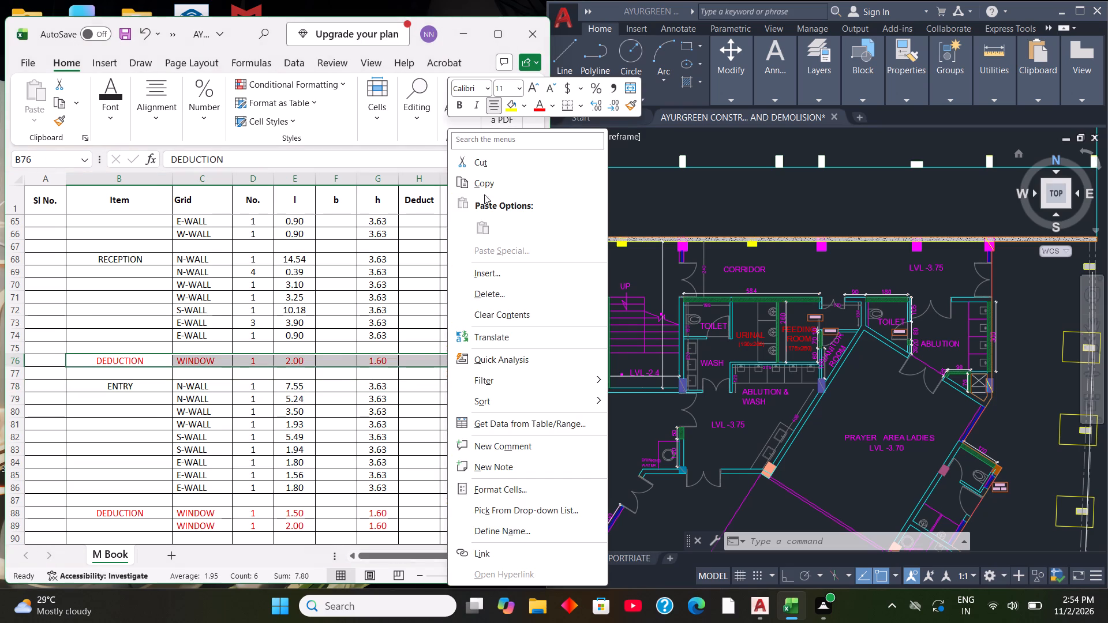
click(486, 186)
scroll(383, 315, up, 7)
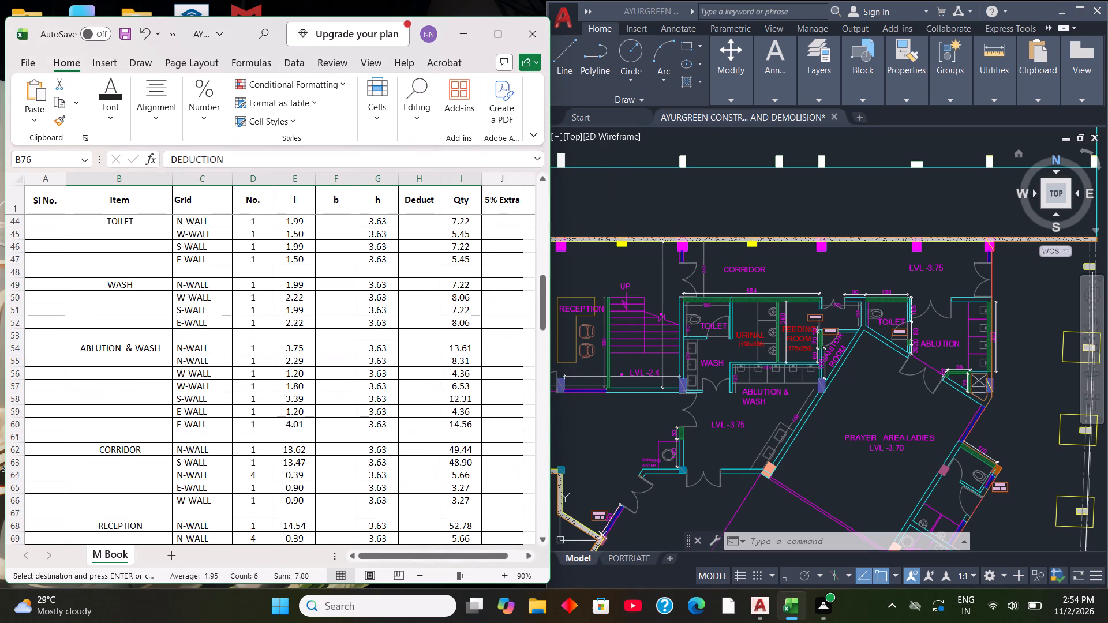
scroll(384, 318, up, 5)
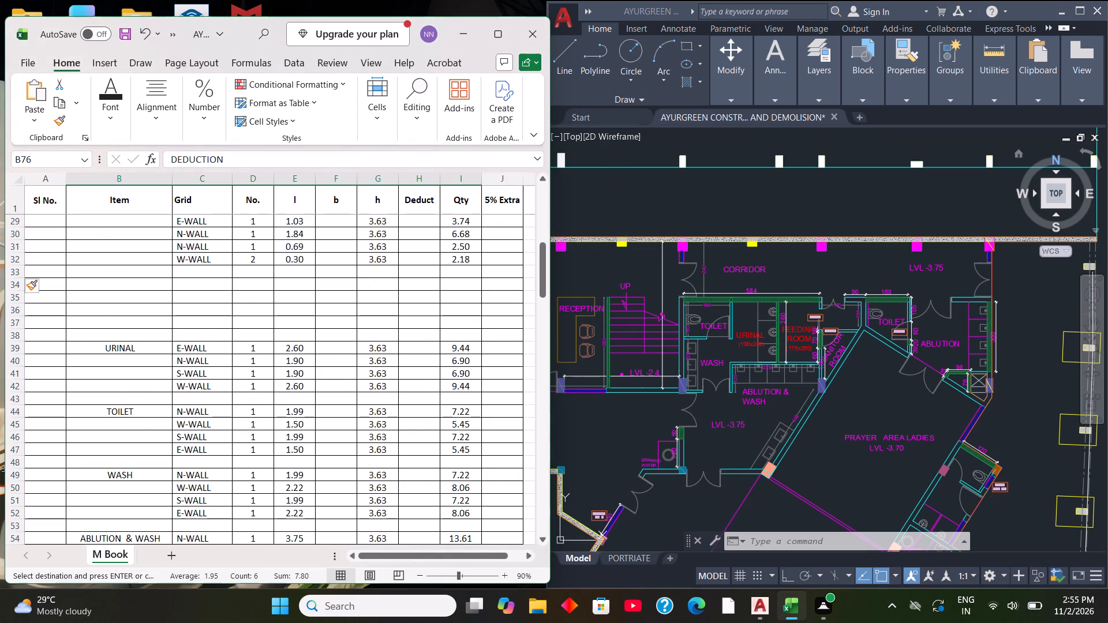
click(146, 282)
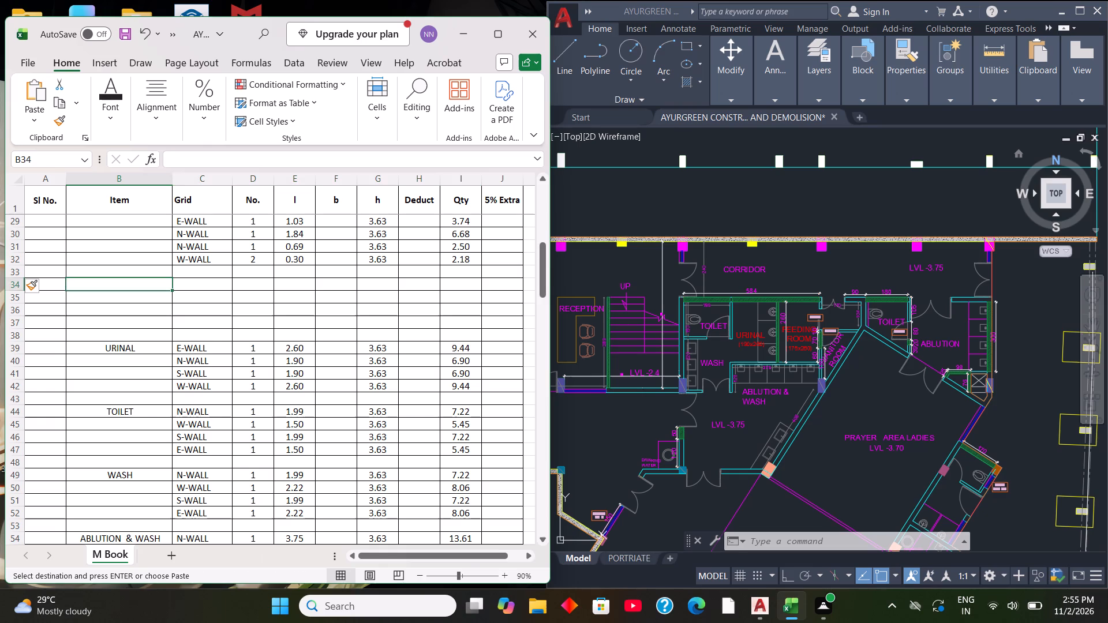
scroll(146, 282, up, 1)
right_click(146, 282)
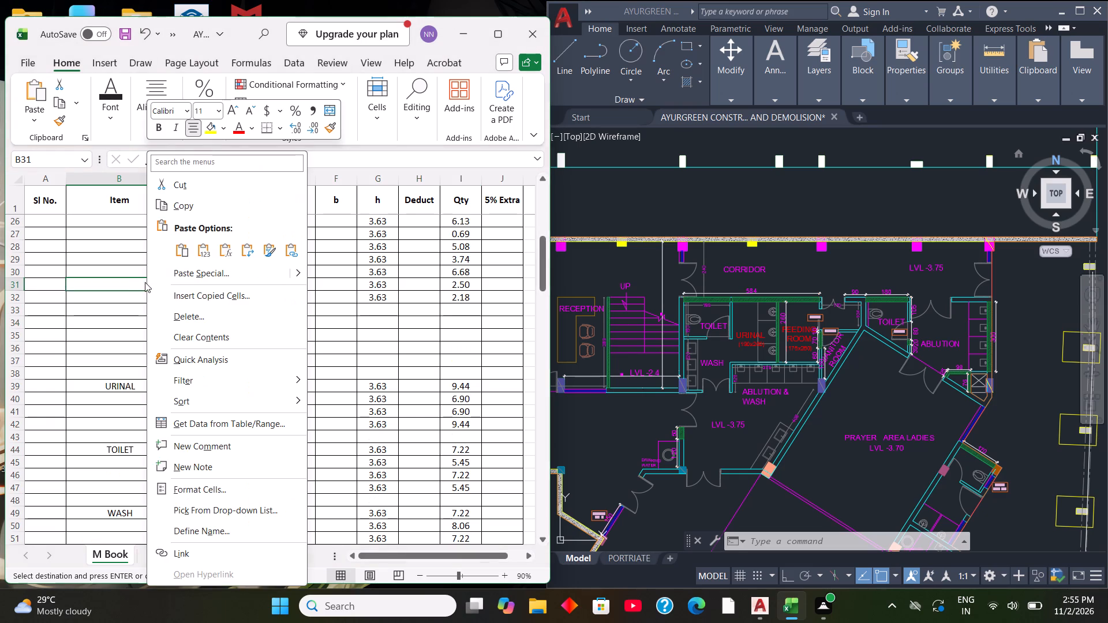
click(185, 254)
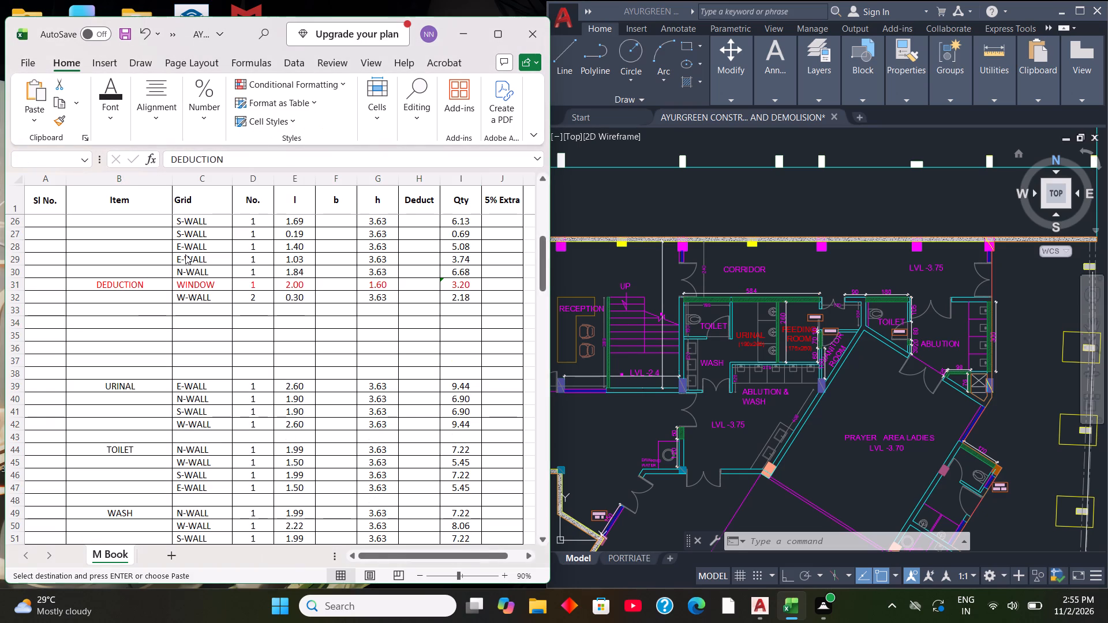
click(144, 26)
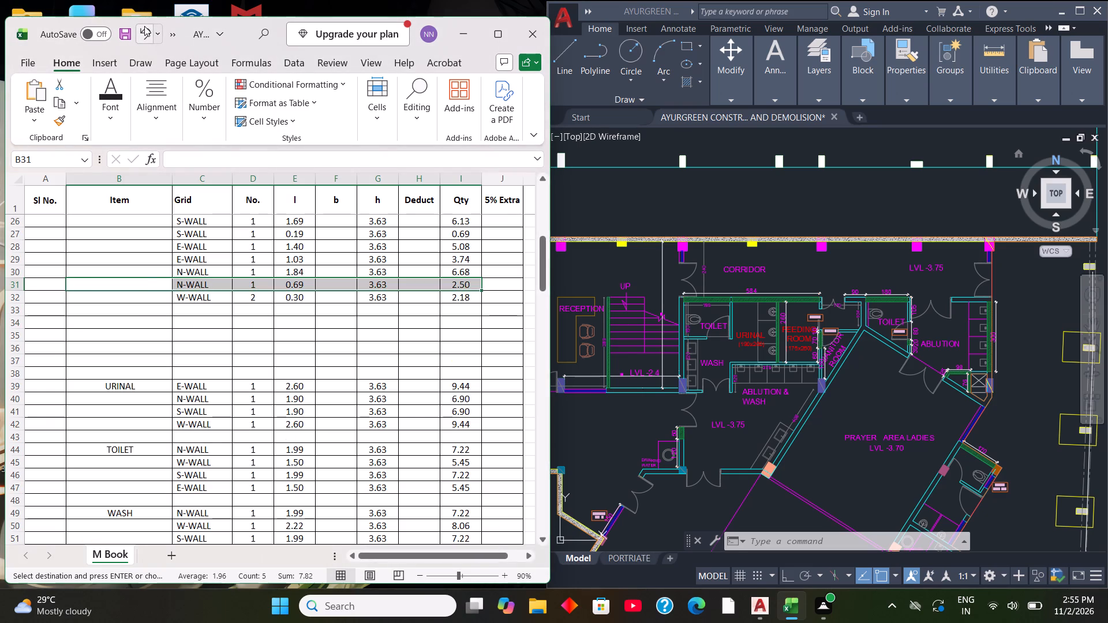
Undo three of the blank-row insertions at row 33, between the FEEDING ROOM and URINAL blocks.
click(144, 26)
right_click(152, 311)
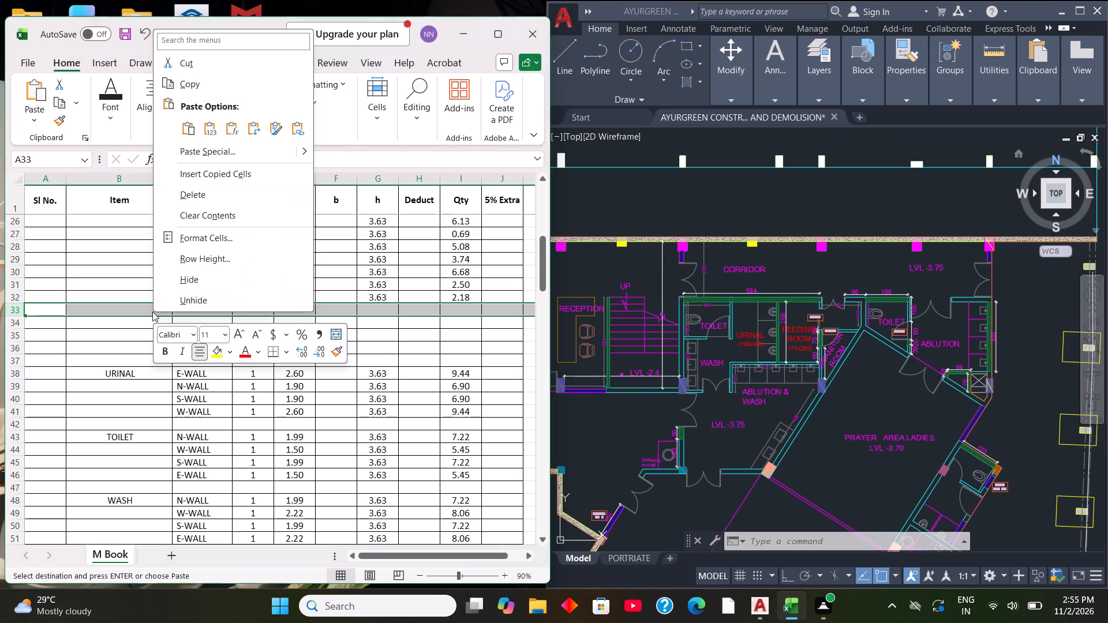
click(188, 134)
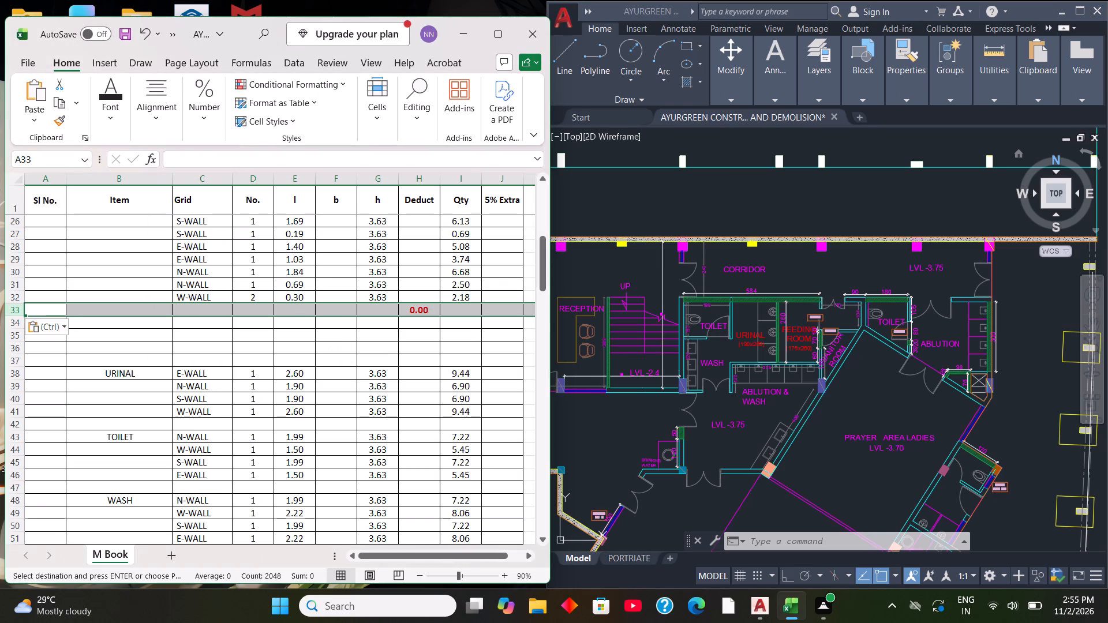
click(146, 34)
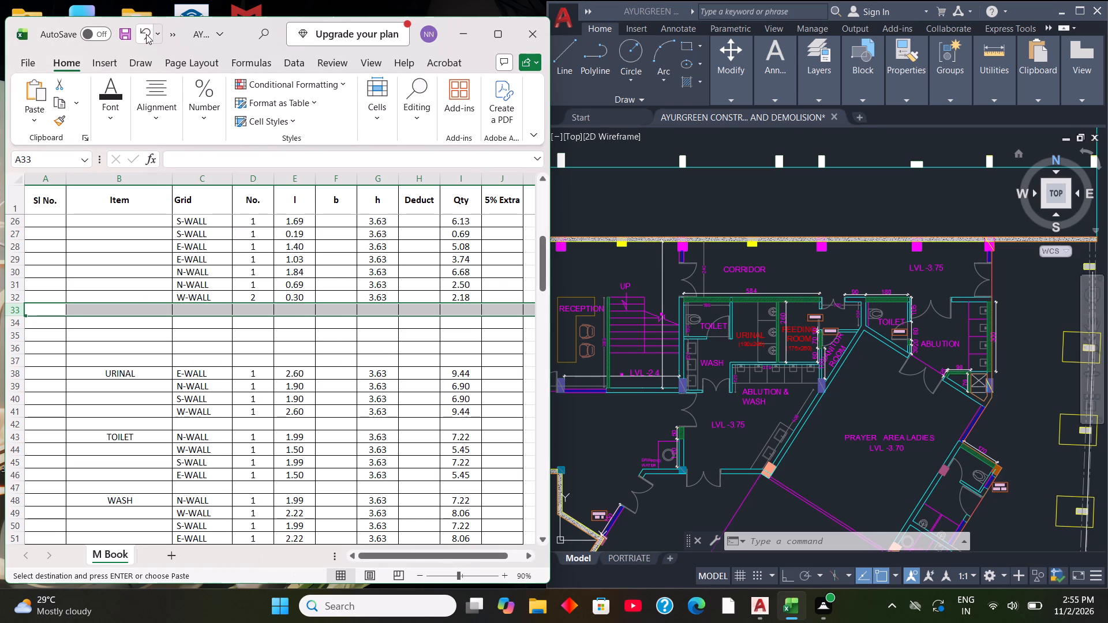
click(146, 34)
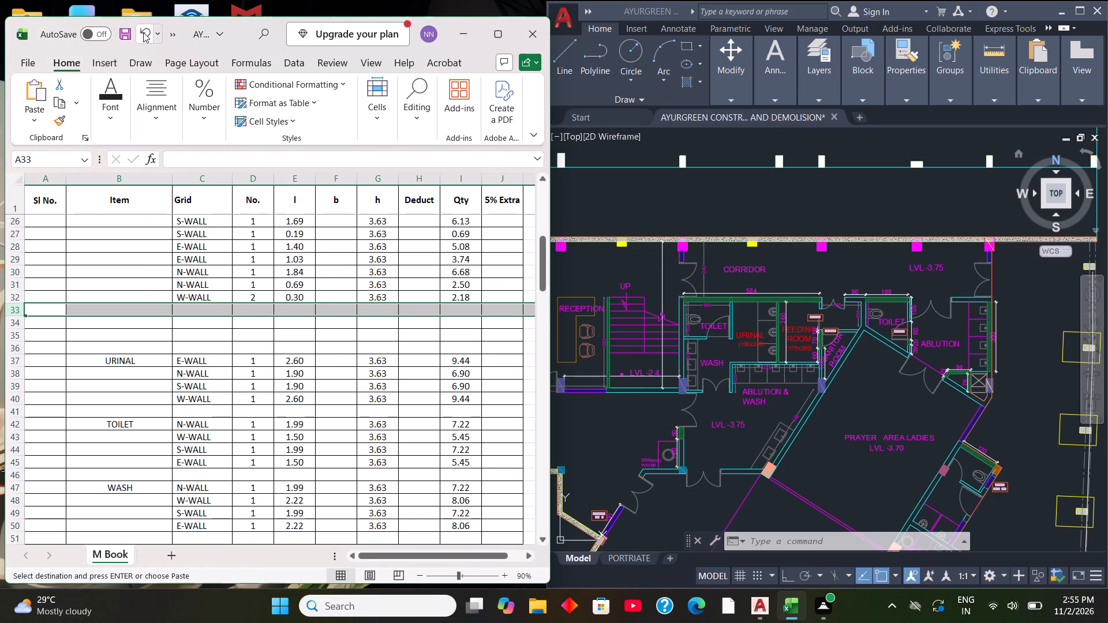
click(143, 32)
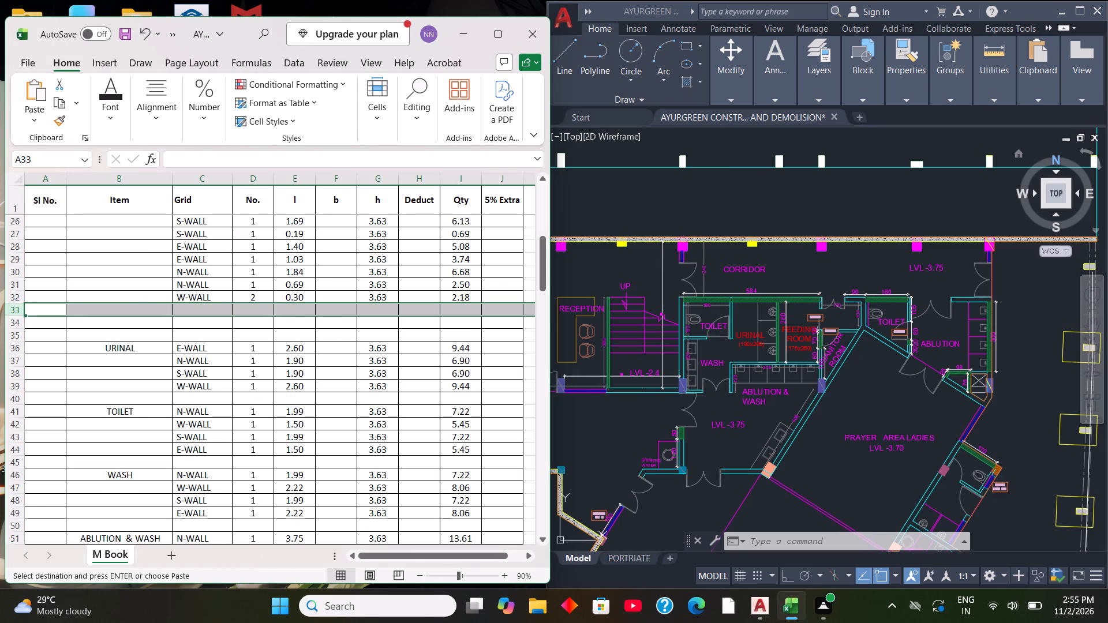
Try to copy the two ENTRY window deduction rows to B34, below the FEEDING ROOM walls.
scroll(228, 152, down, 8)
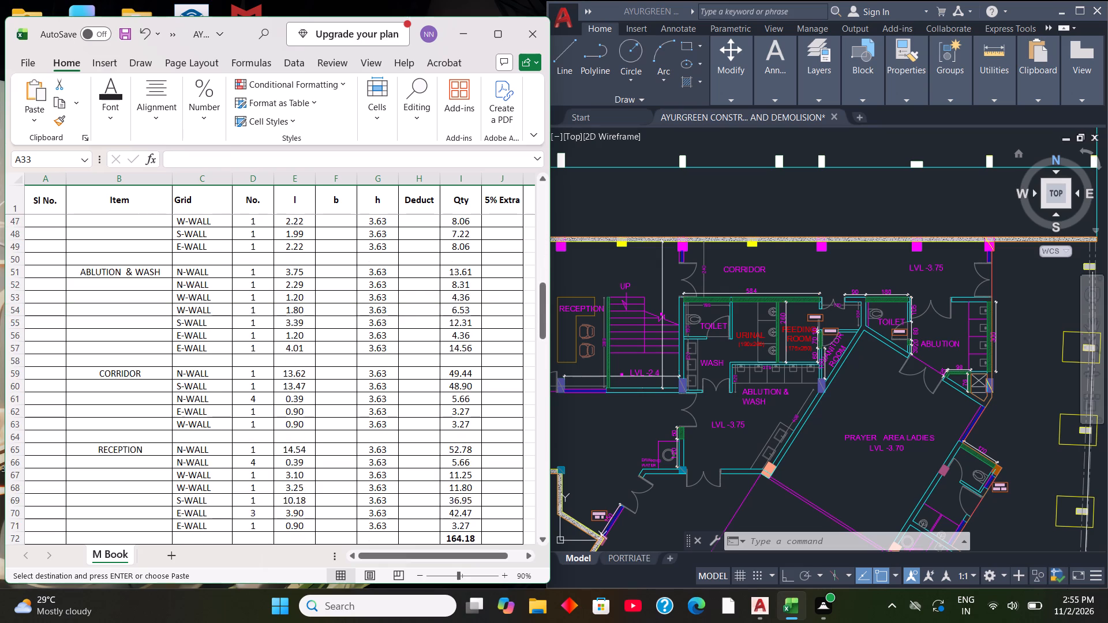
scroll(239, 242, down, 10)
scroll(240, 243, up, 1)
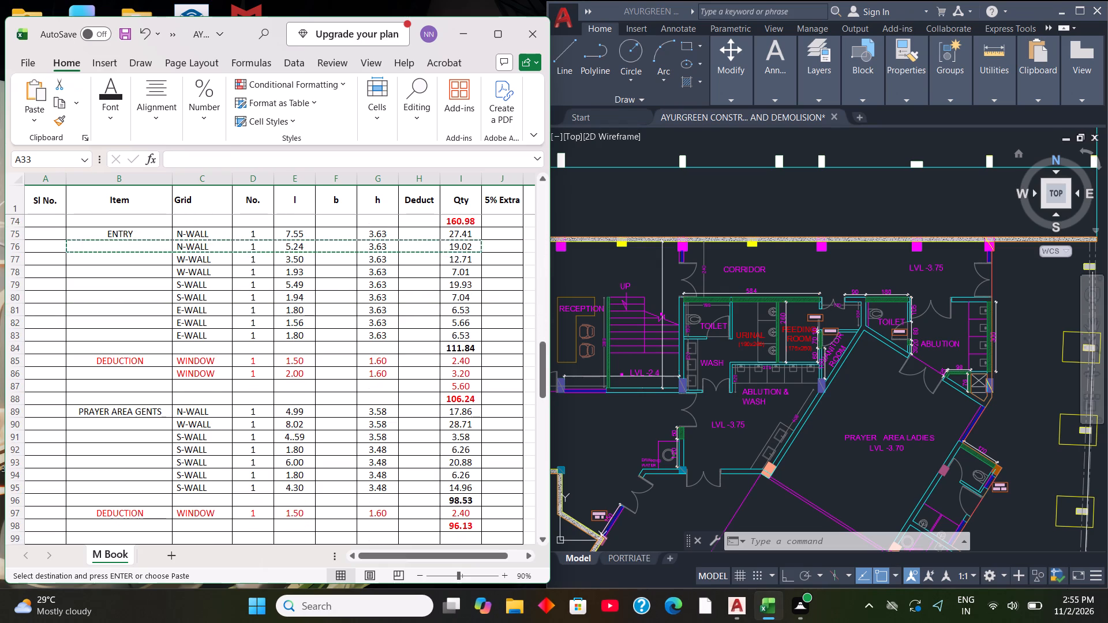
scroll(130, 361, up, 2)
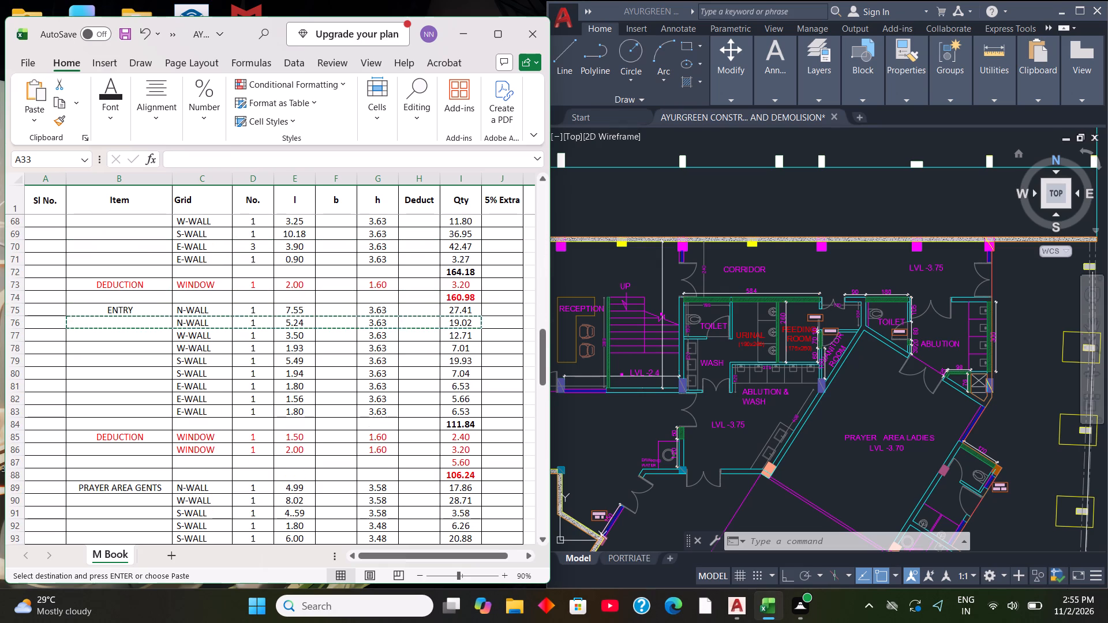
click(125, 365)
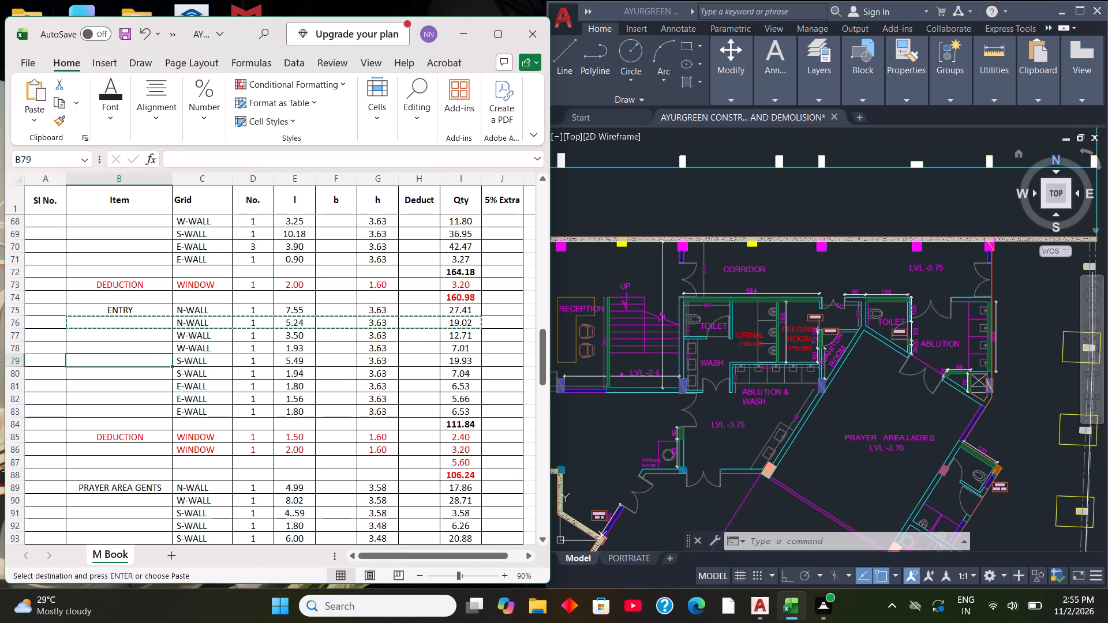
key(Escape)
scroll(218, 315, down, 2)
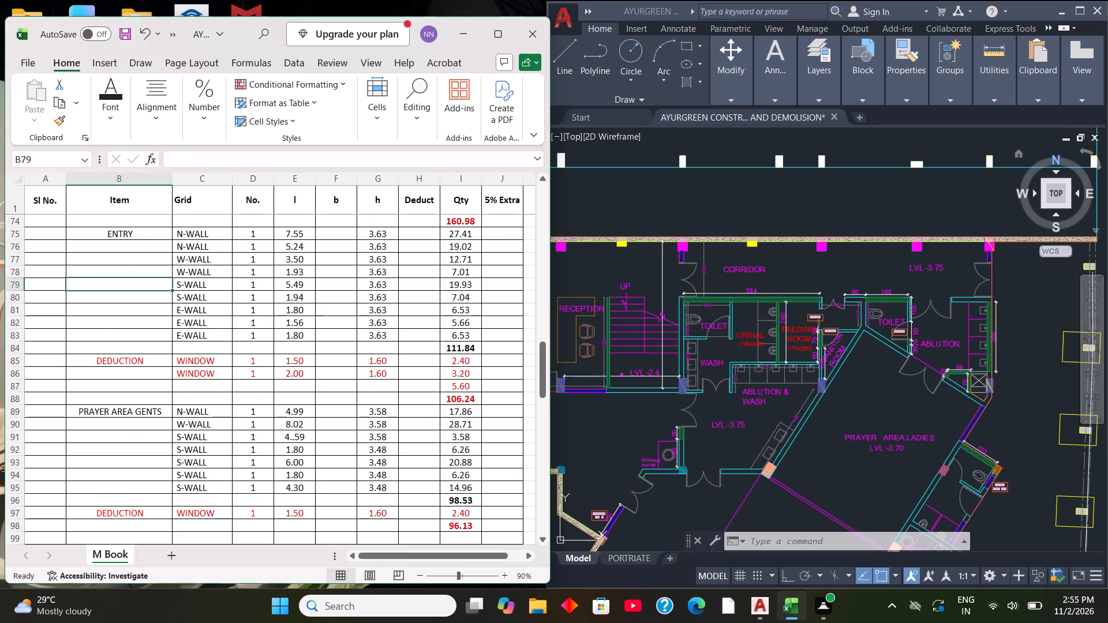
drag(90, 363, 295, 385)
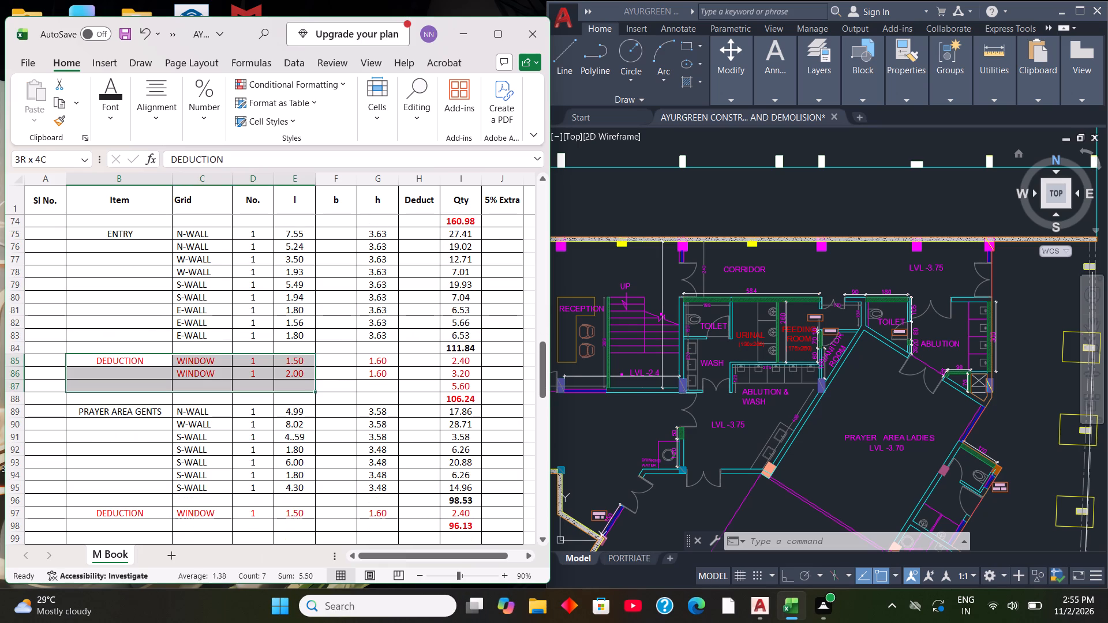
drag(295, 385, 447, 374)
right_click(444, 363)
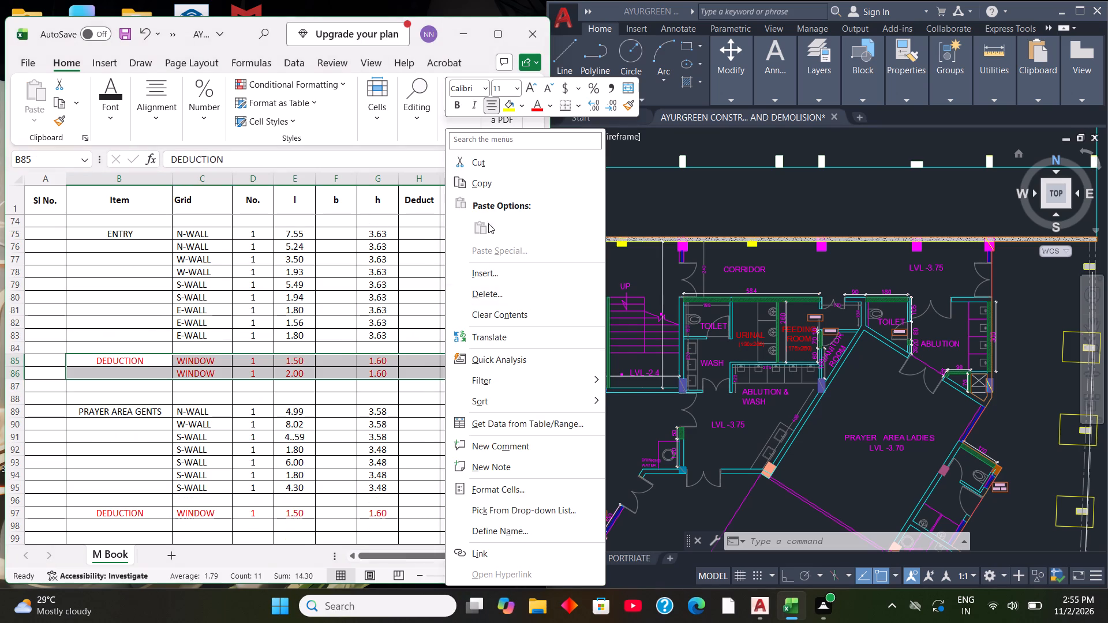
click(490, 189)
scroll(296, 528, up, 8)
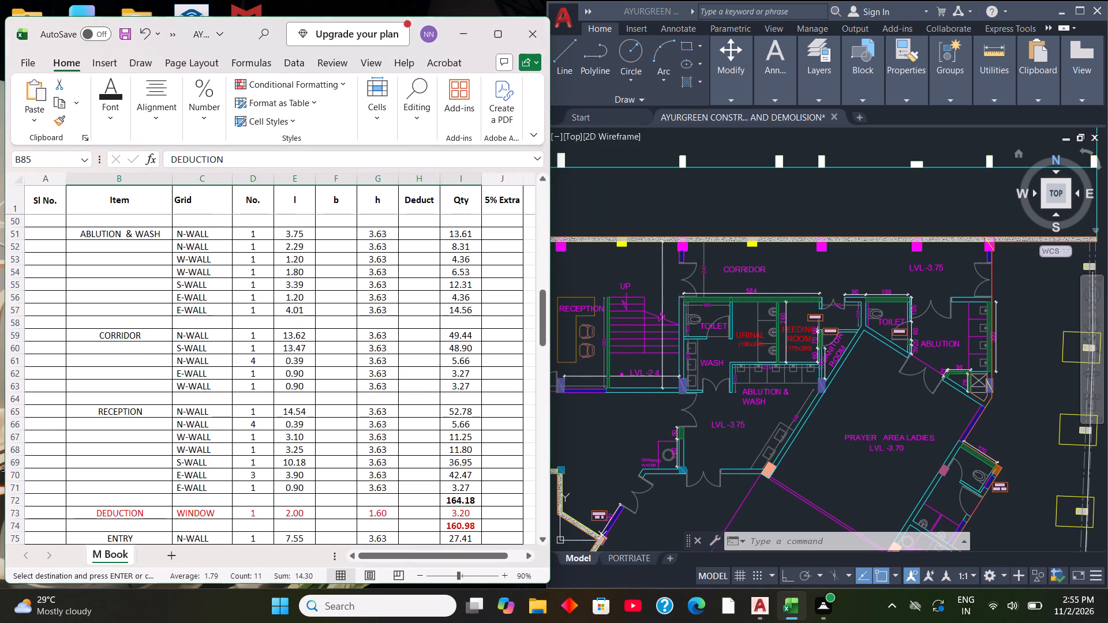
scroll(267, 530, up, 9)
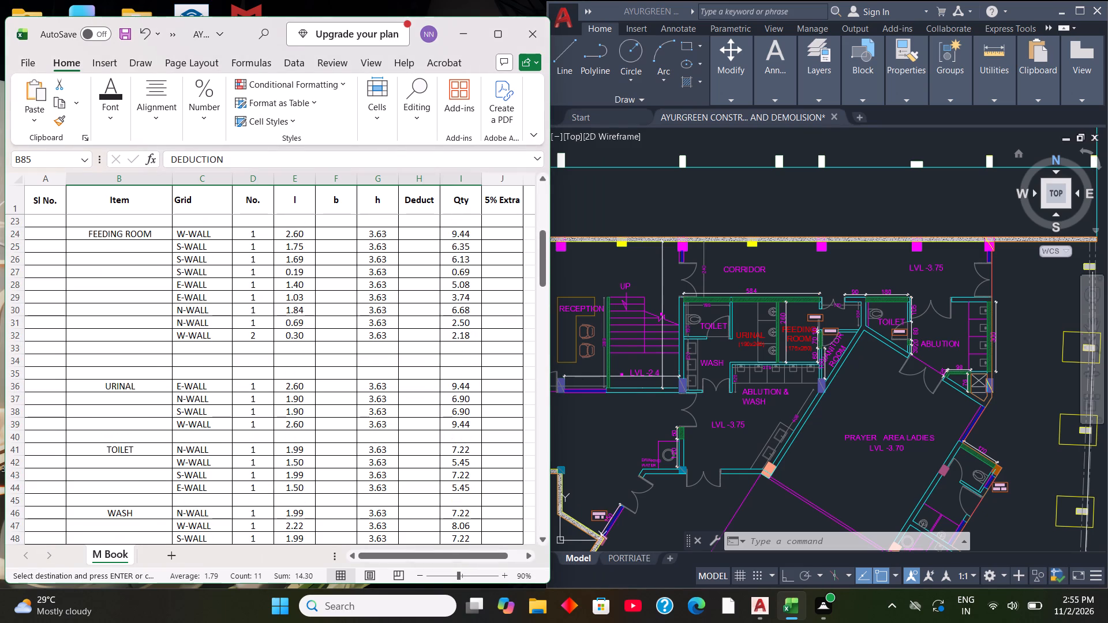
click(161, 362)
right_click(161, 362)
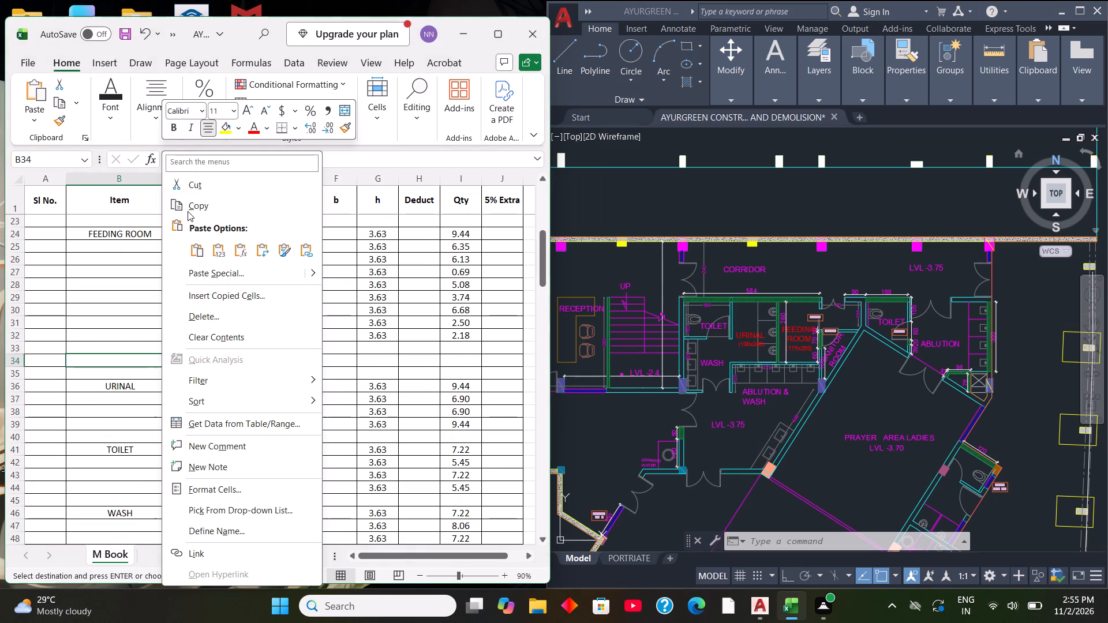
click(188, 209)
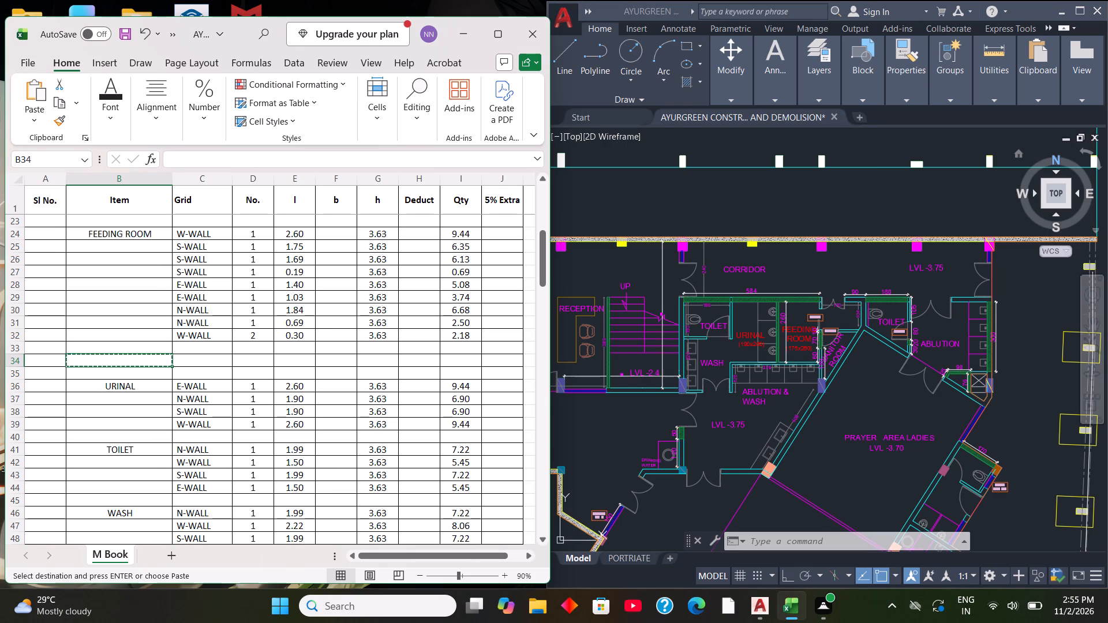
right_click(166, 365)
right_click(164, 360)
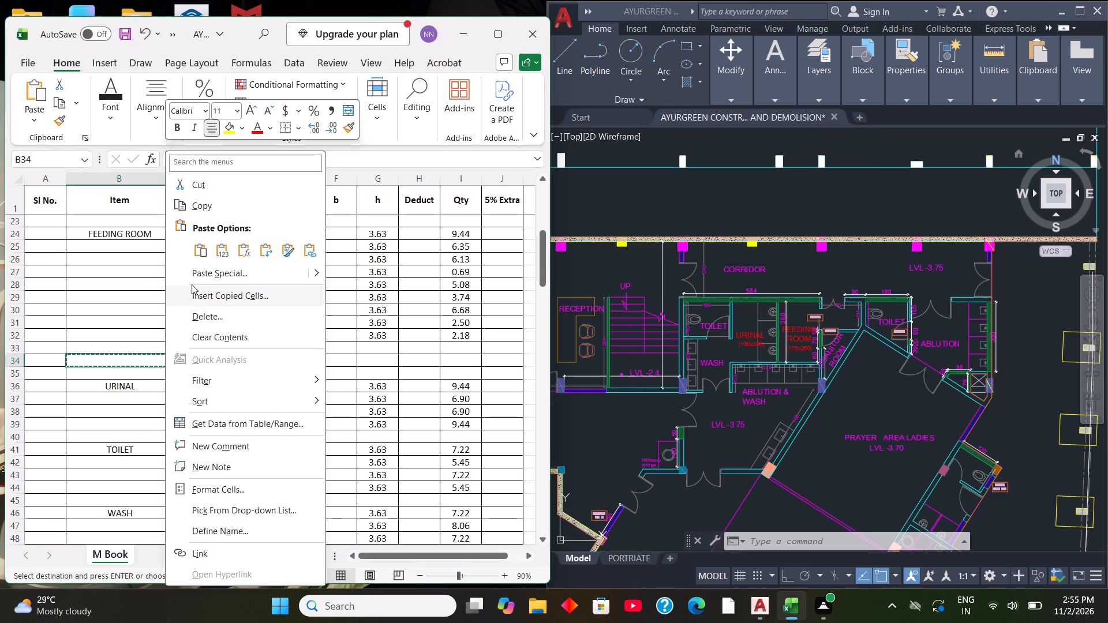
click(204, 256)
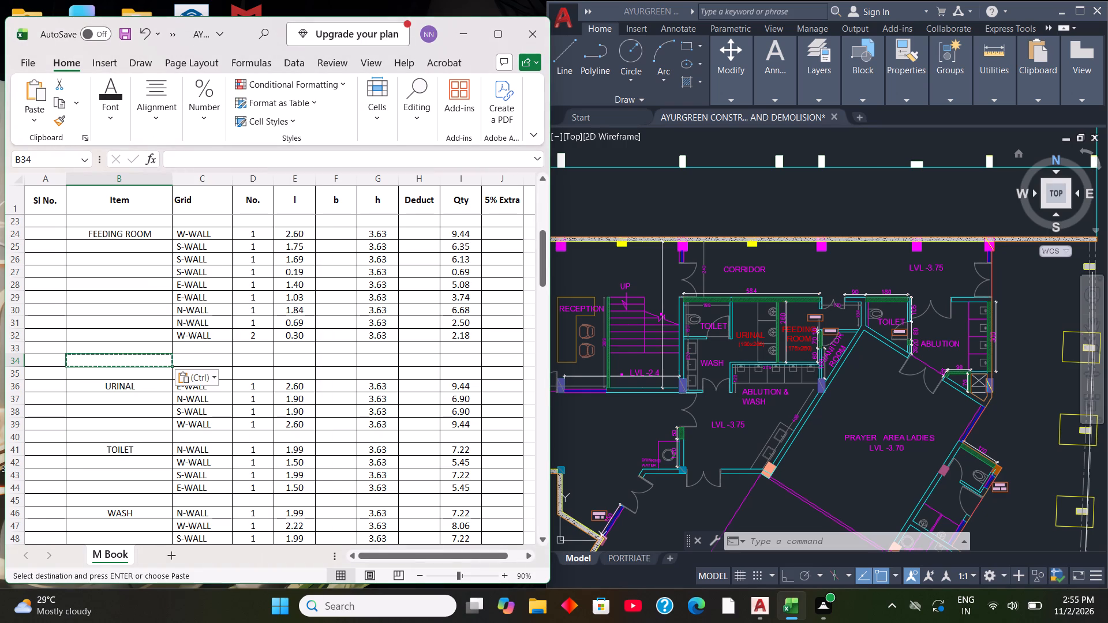
Copy the RECEPTION window deduction row B73:I73 to B34, below the FEEDING ROOM walls.
scroll(290, 393, down, 15)
scroll(289, 395, up, 1)
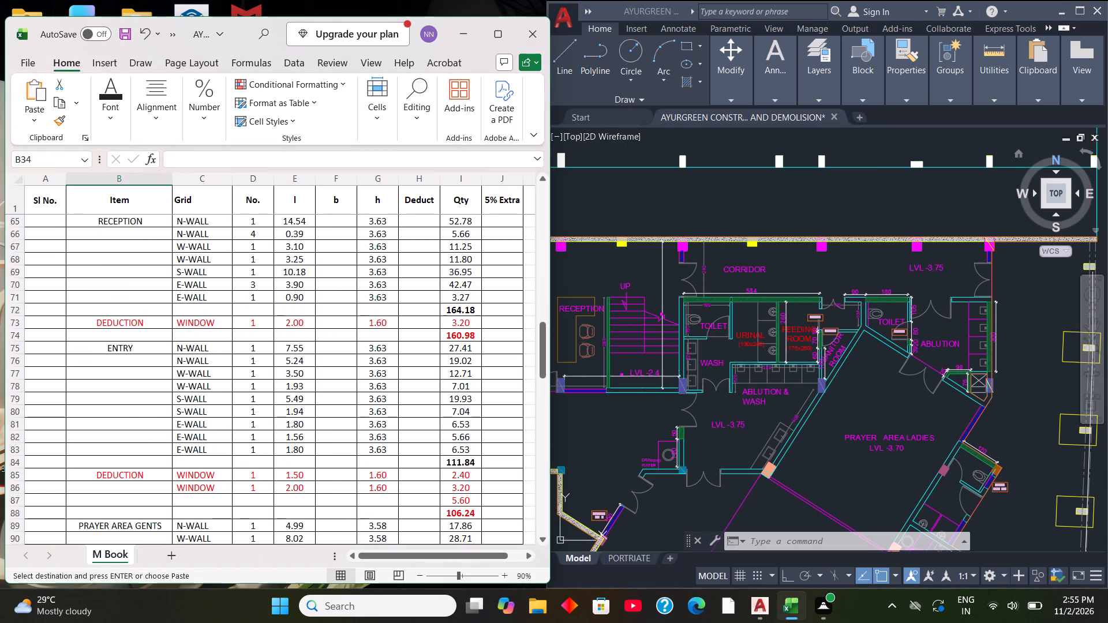
click(72, 320)
drag(74, 320, 133, 316)
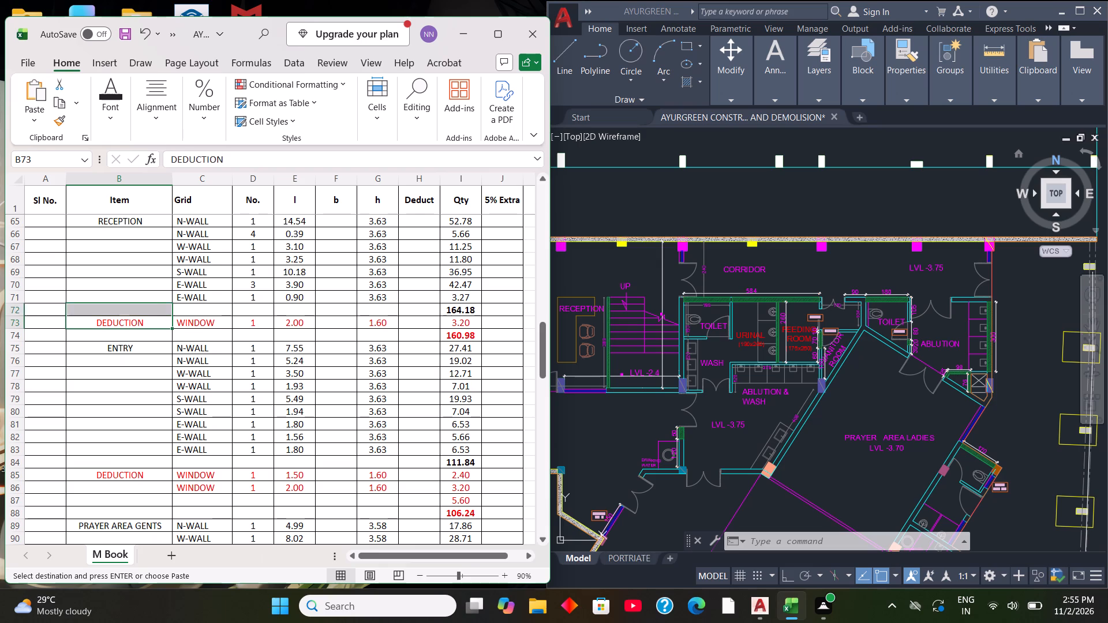
drag(133, 316, 452, 320)
right_click(451, 322)
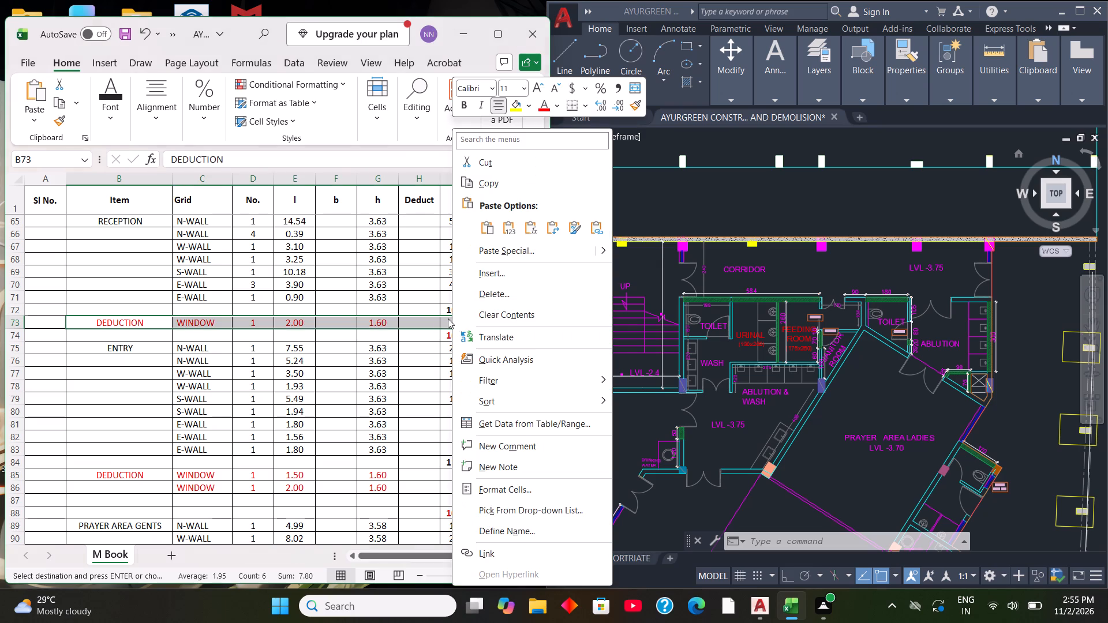
click(485, 177)
scroll(301, 292, up, 2)
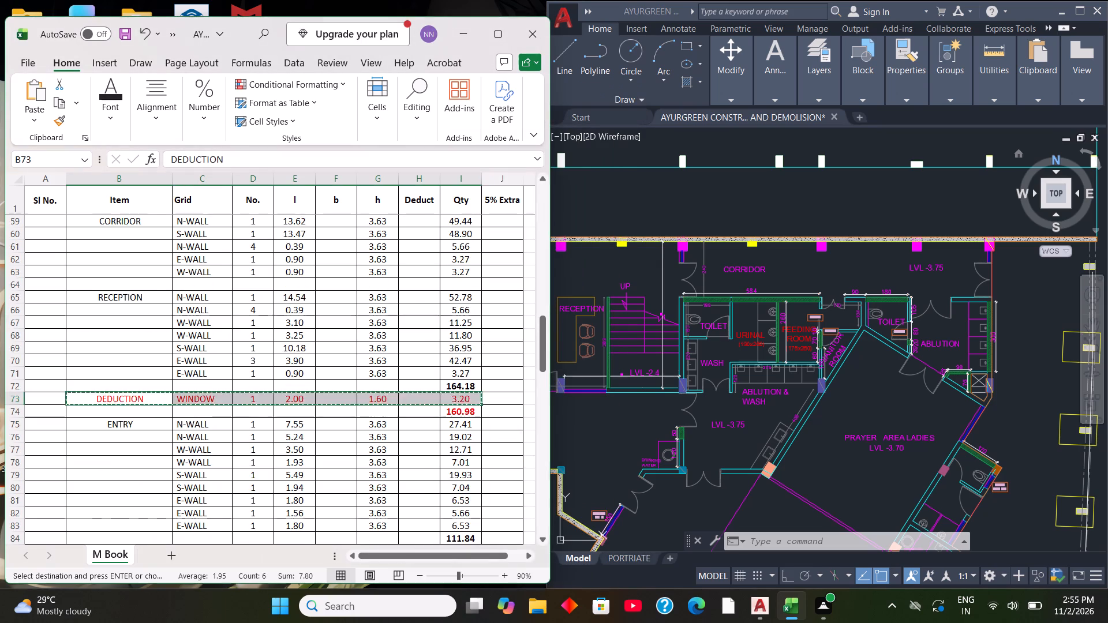
scroll(202, 312, up, 12)
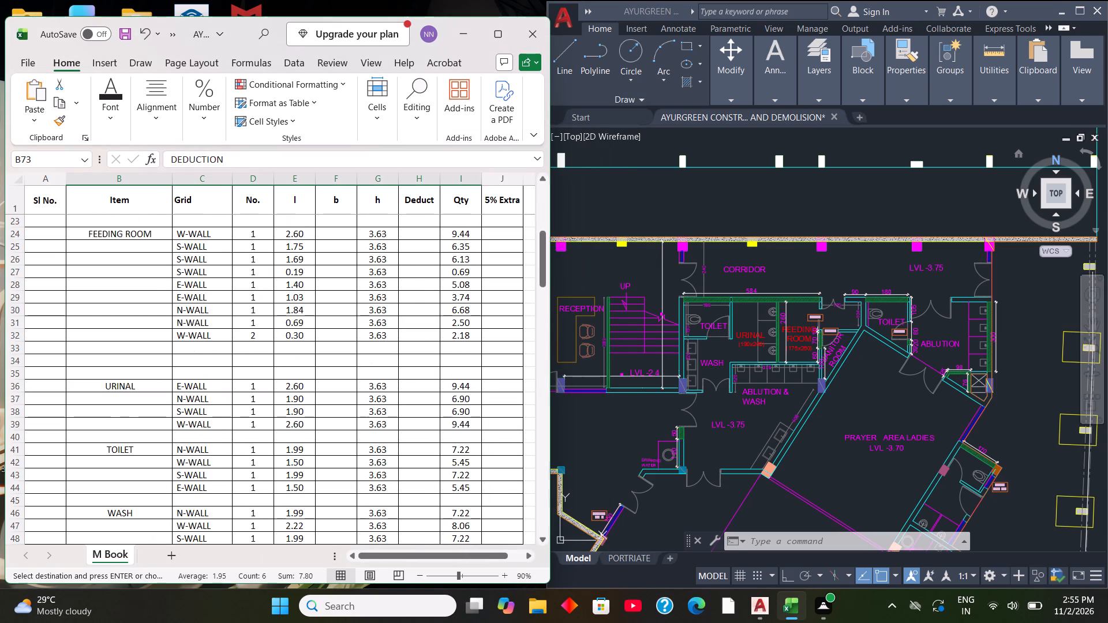
click(143, 363)
right_click(144, 363)
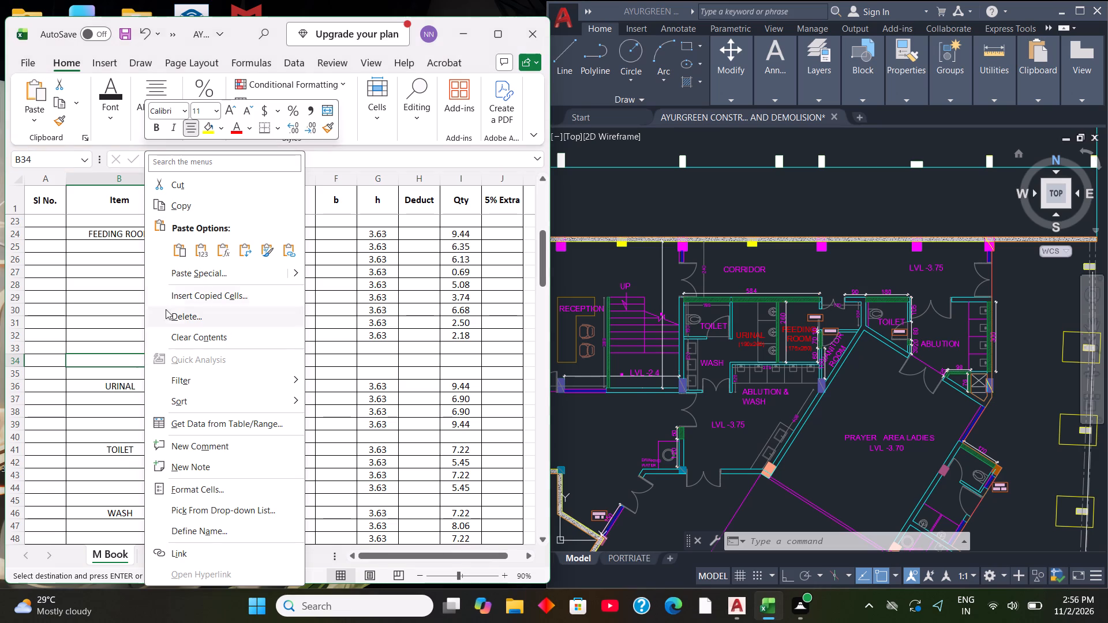
click(176, 249)
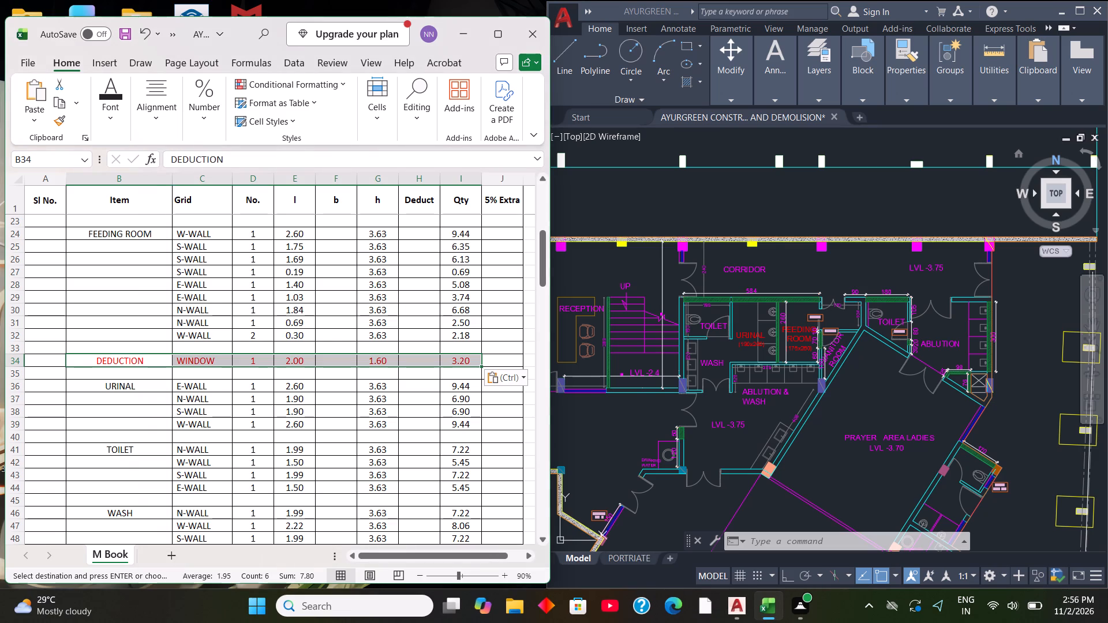
Change the FEEDING ROOM deduction's grid label in C34 to DOOR.
double_click(220, 363)
key(BackSpace)
key(BackSpace)
key(BackSpace)
key(BackSpace)
key(BackSpace)
key(BackSpace)
key(BackSpace)
key(BackSpace)
key(BackSpace)
key(BackSpace)
key(BackSpace)
key(BackSpace)
key(BackSpace)
key(BackSpace)
key(BackSpace)
key(BackSpace)
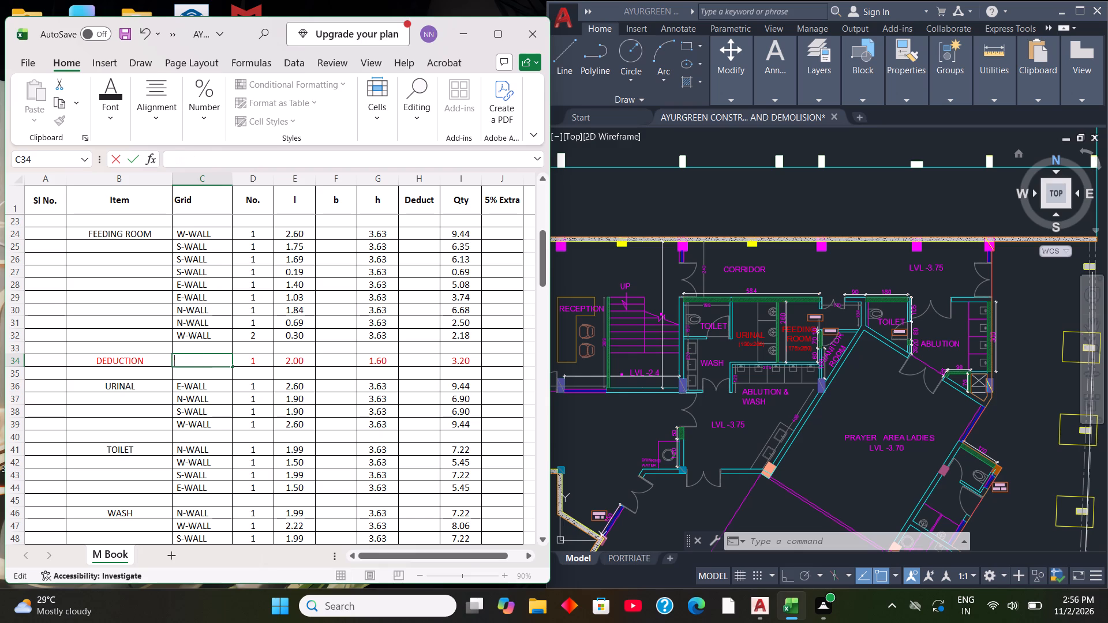
text(DOOR)
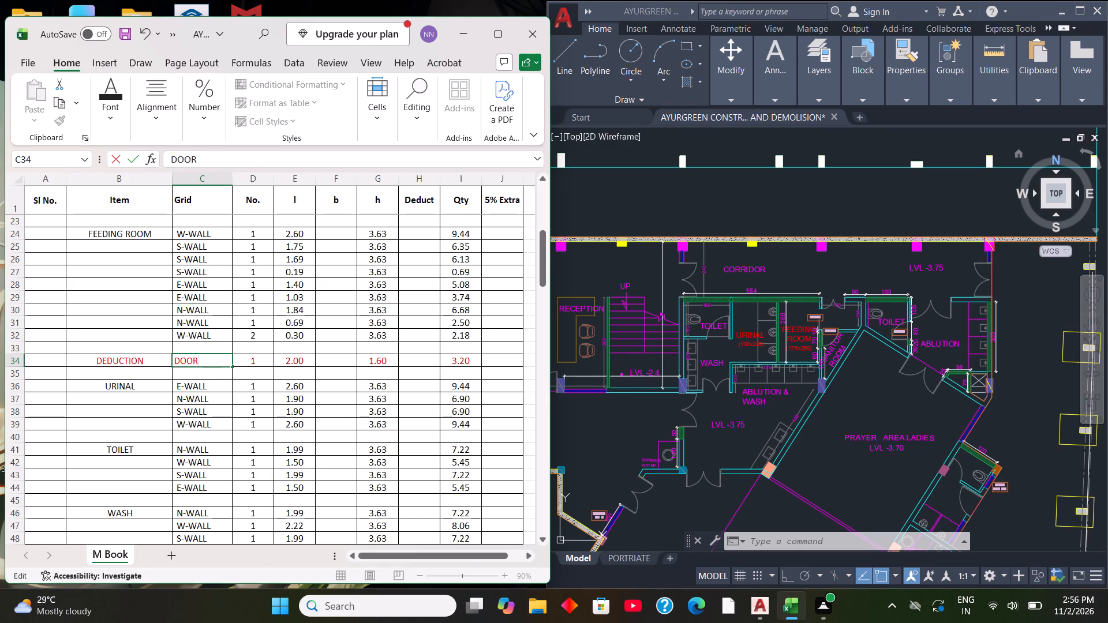
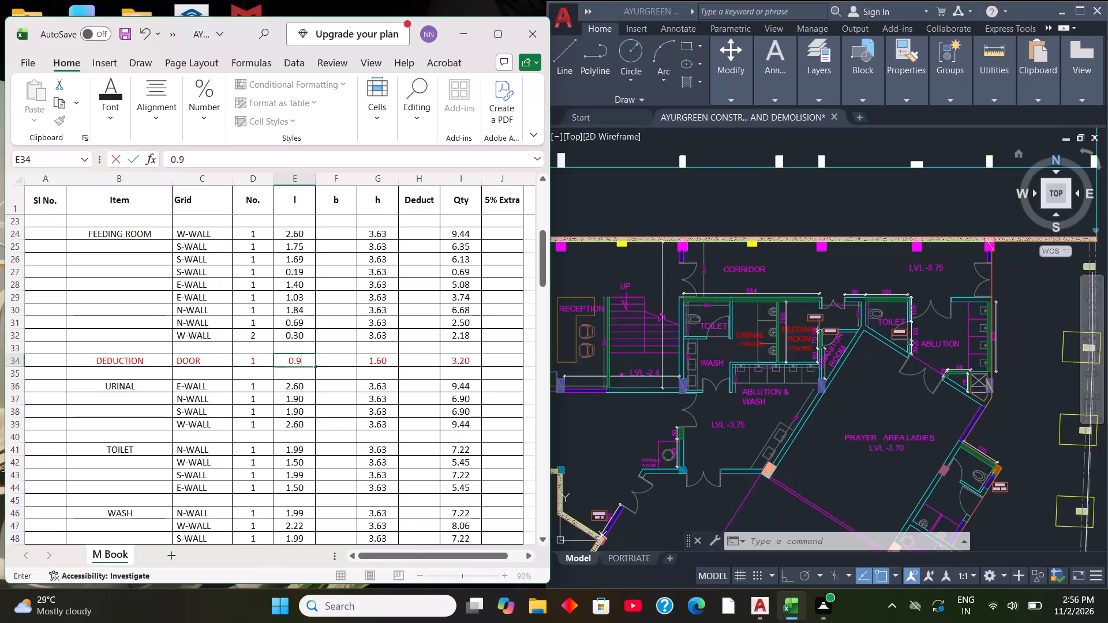
Complete the FEEDING ROOM door deduction in row 34 with length 0.9 and height 2.2.
key(Right)
key(Right)
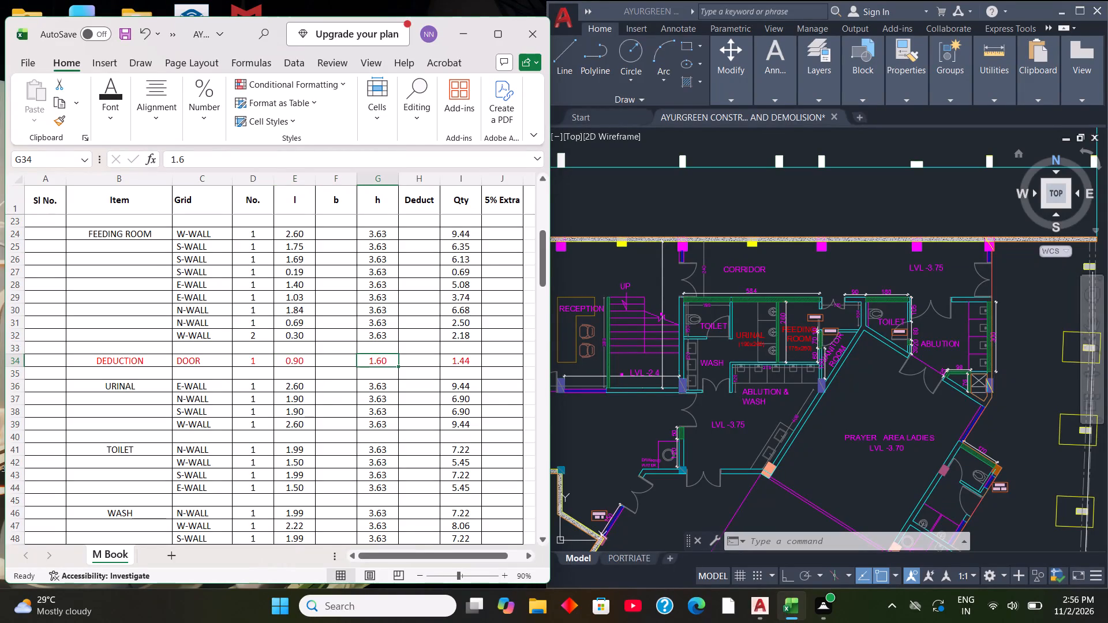
text(2.2)
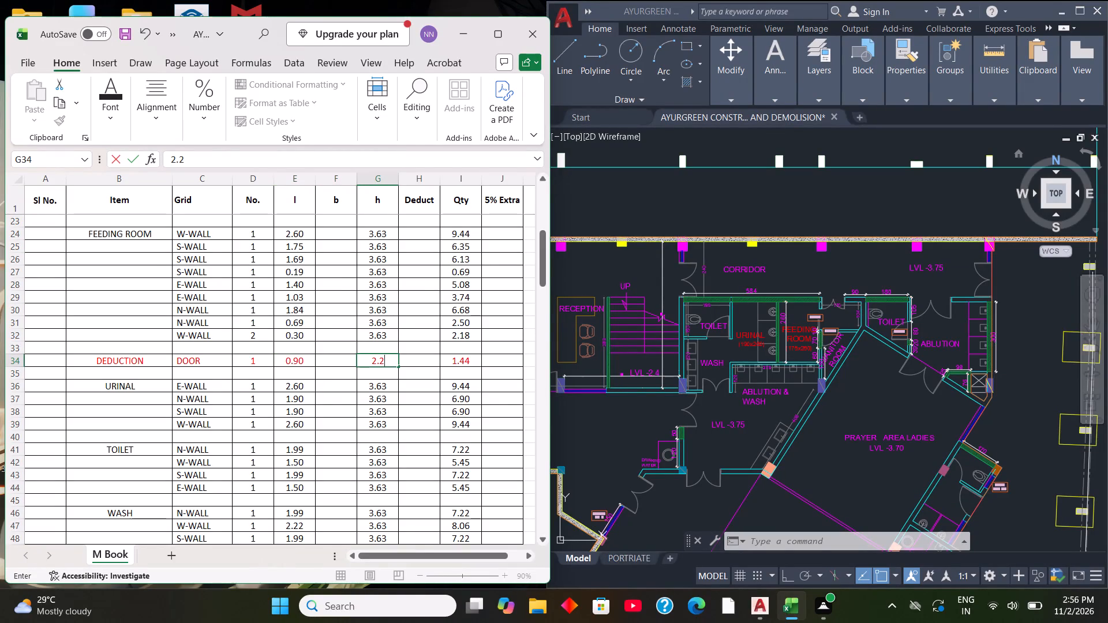
click(220, 373)
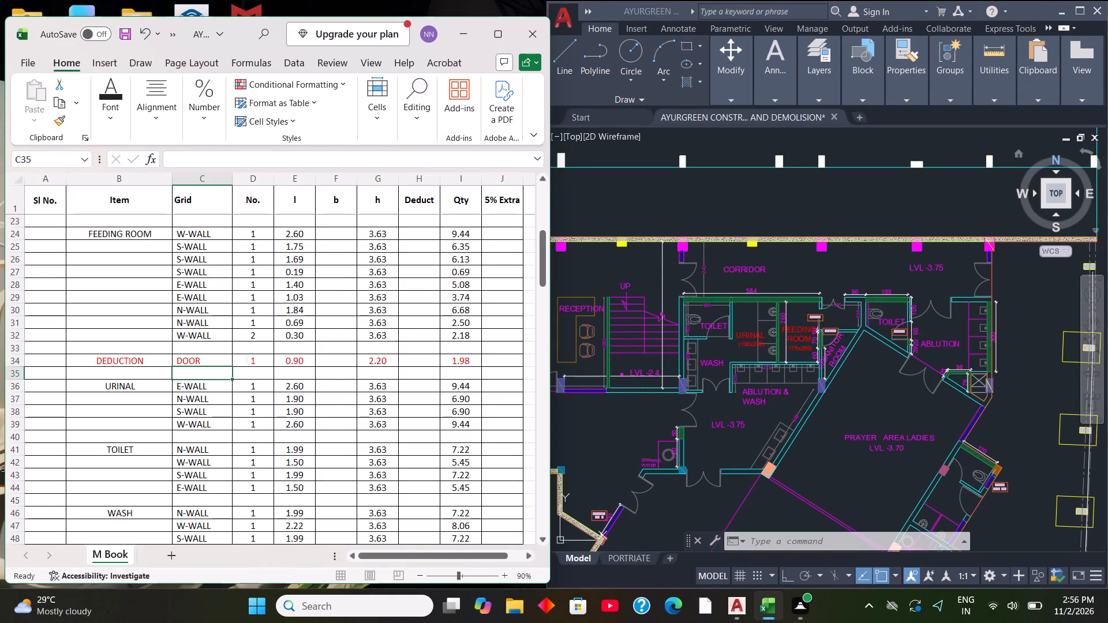
Insert two blank rows at row 35, between the FEEDING ROOM door deduction and the URINAL block.
click(8, 374)
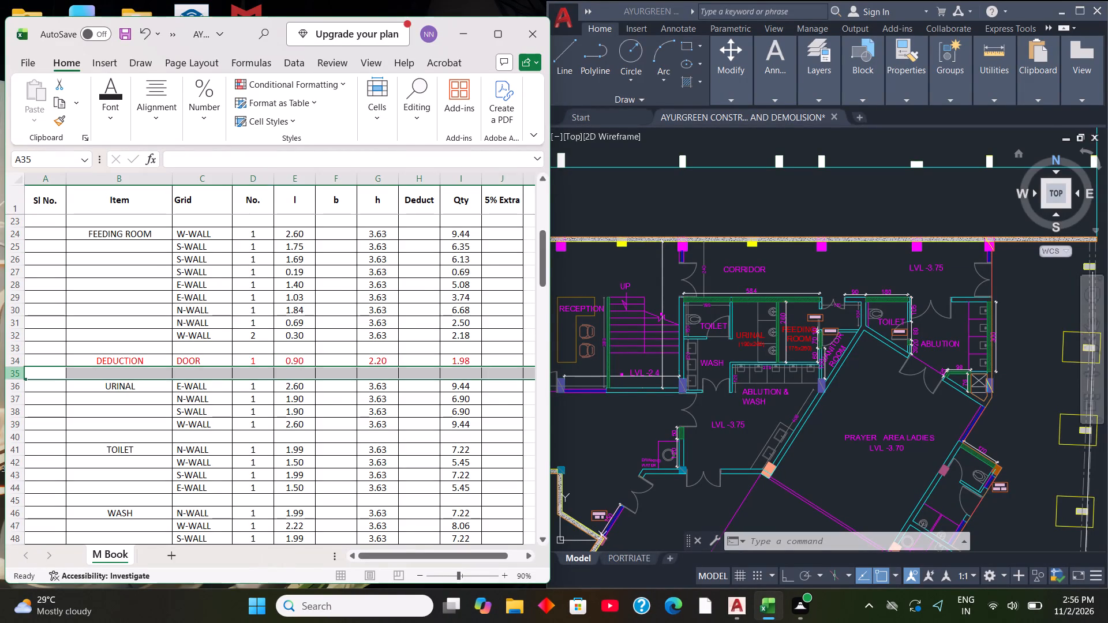
key(ctrl+plus)
key(ctrl+plus)
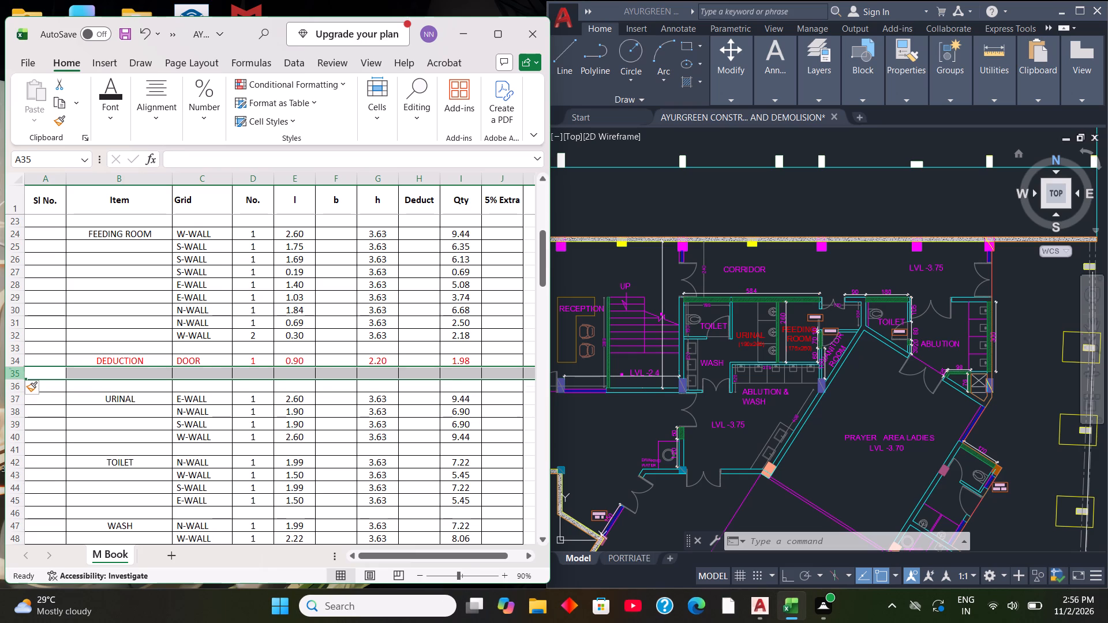
Fill the FEEDING ROOM door deduction C34:I34 down into row 35.
click(209, 369)
drag(200, 358, 288, 363)
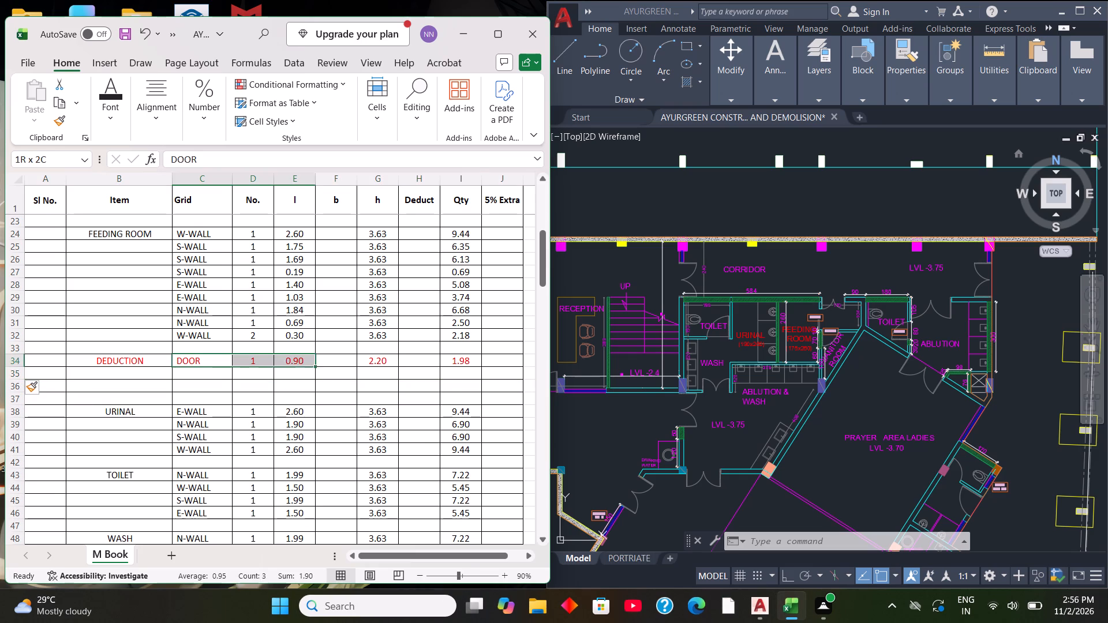
drag(288, 363, 469, 363)
drag(481, 365, 481, 376)
Set the second FEEDING ROOM door deduction's length in E35 to 0.7.
click(305, 369)
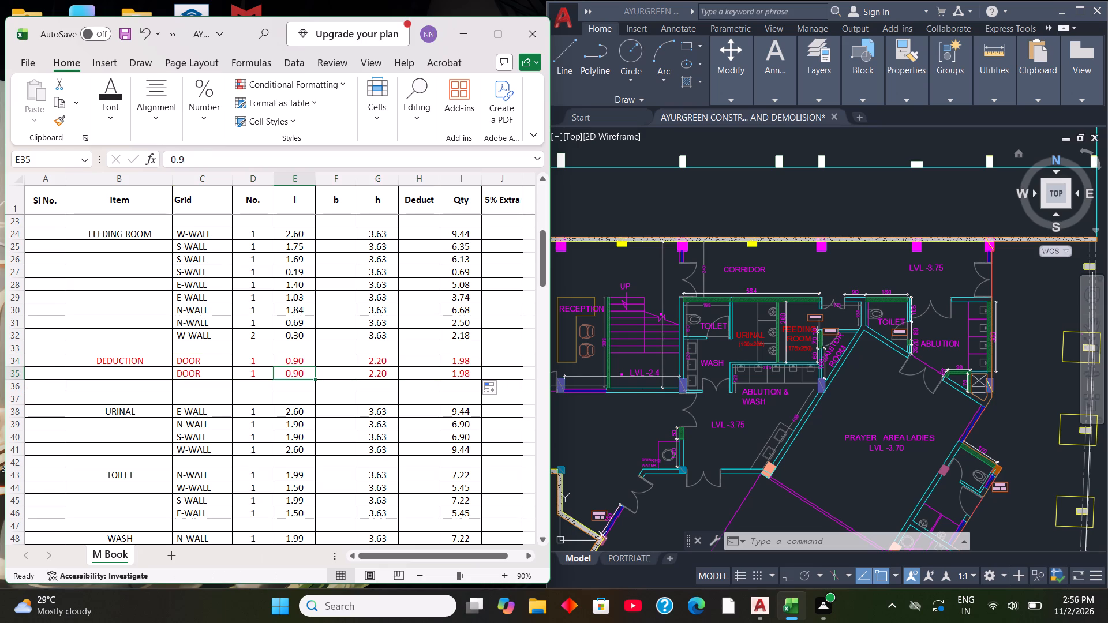
text(0.7)
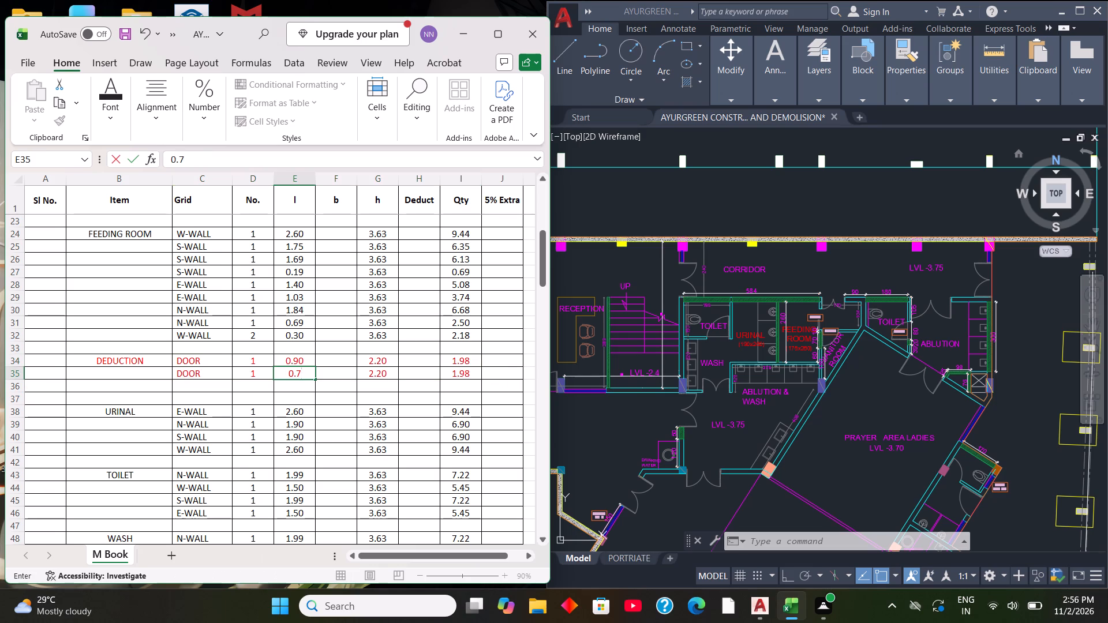
key(Right)
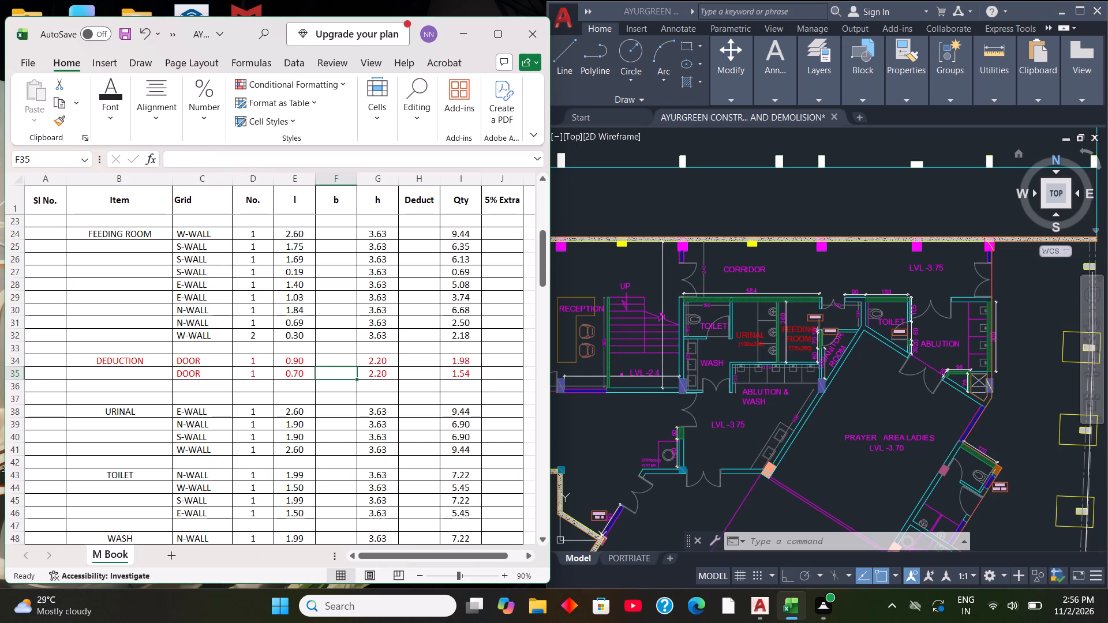
Total the two FEEDING ROOM door deductions in I36 with =SUM(I34:I35).
click(465, 386)
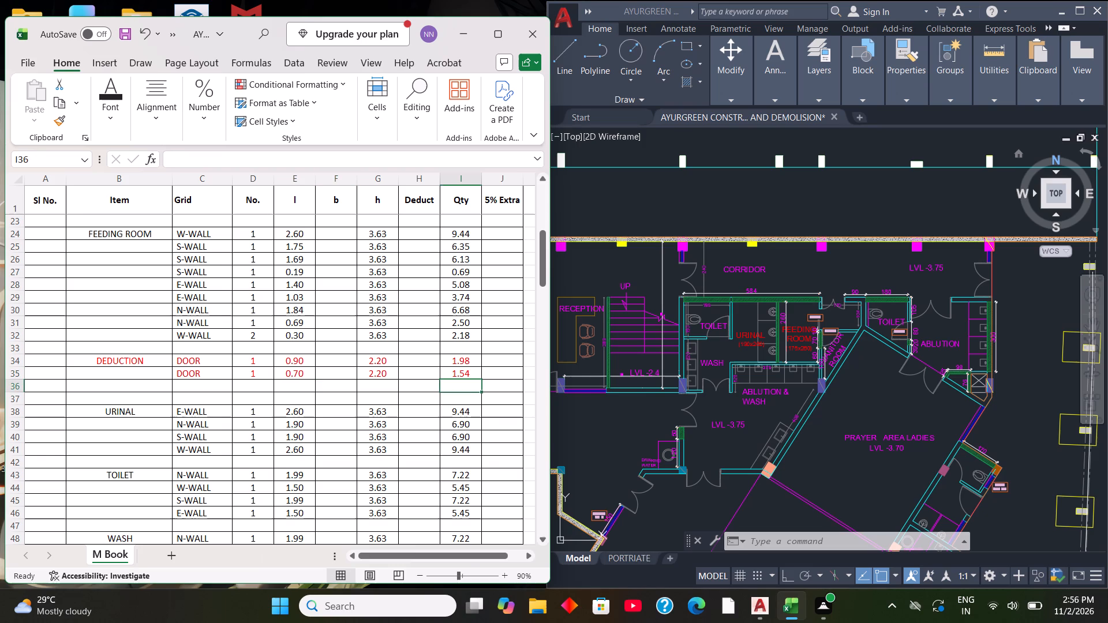
text(=SUM)
key(shift+parenleft)
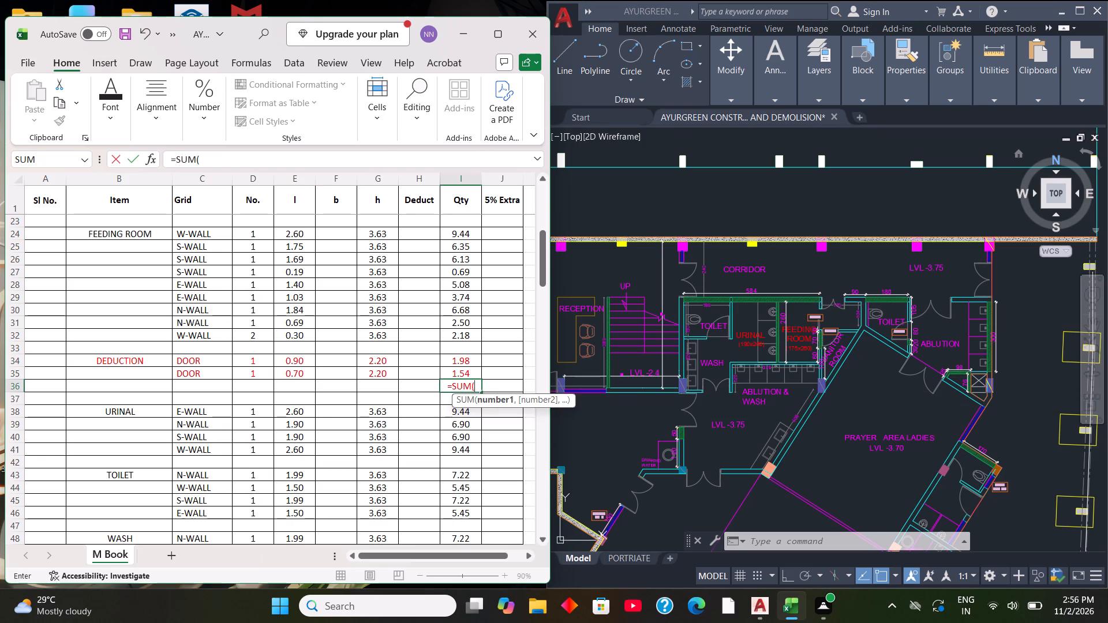
drag(471, 359, 476, 374)
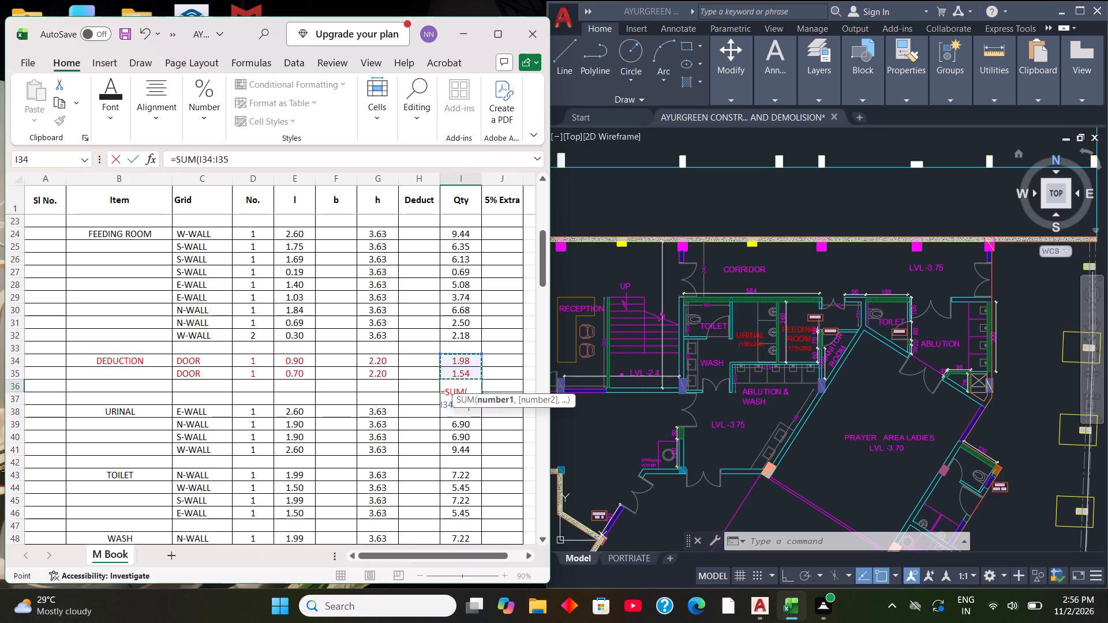
key(shift+parenright)
key(Return)
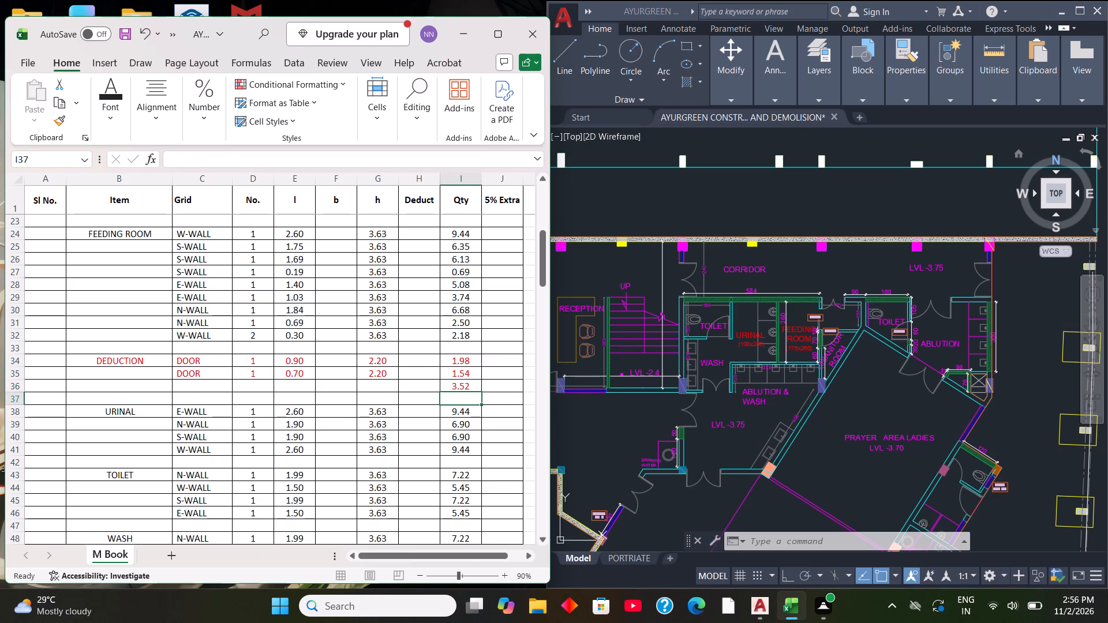
Total the FEEDING ROOM wall quantities in I33 with =SUM(I24:I32).
click(471, 380)
click(459, 352)
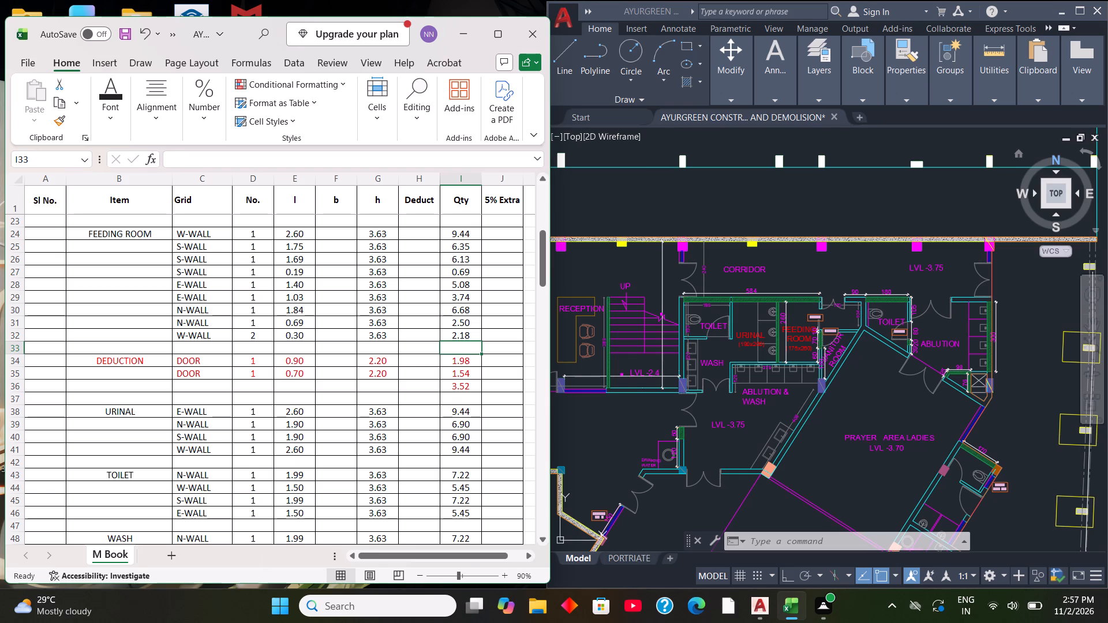
scroll(447, 334, up, 2)
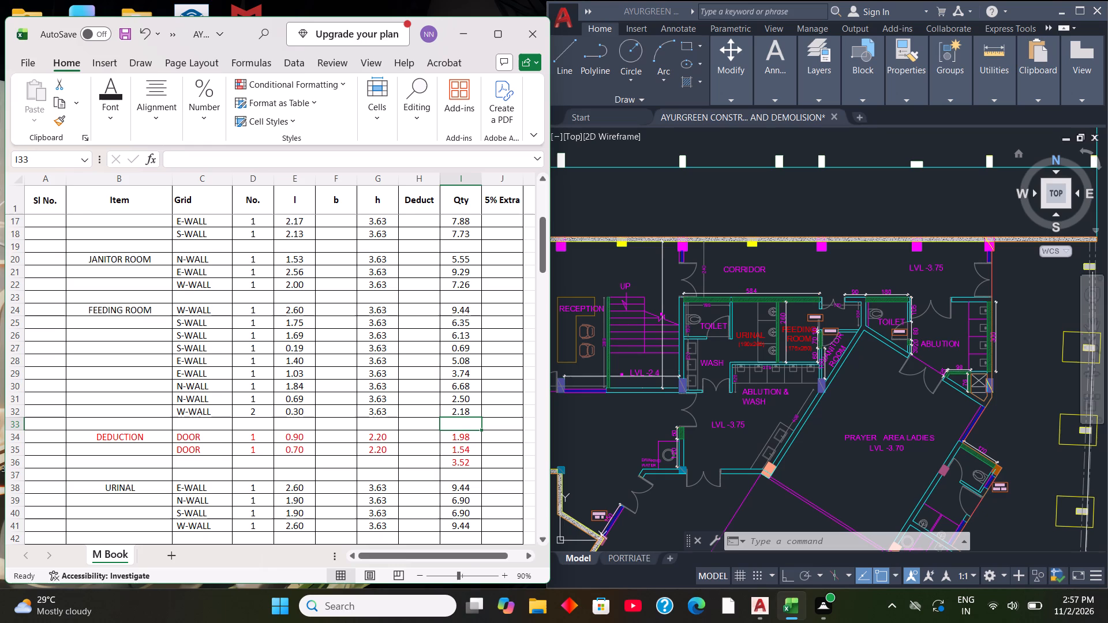
key(equal)
text(SUM)
key(9)
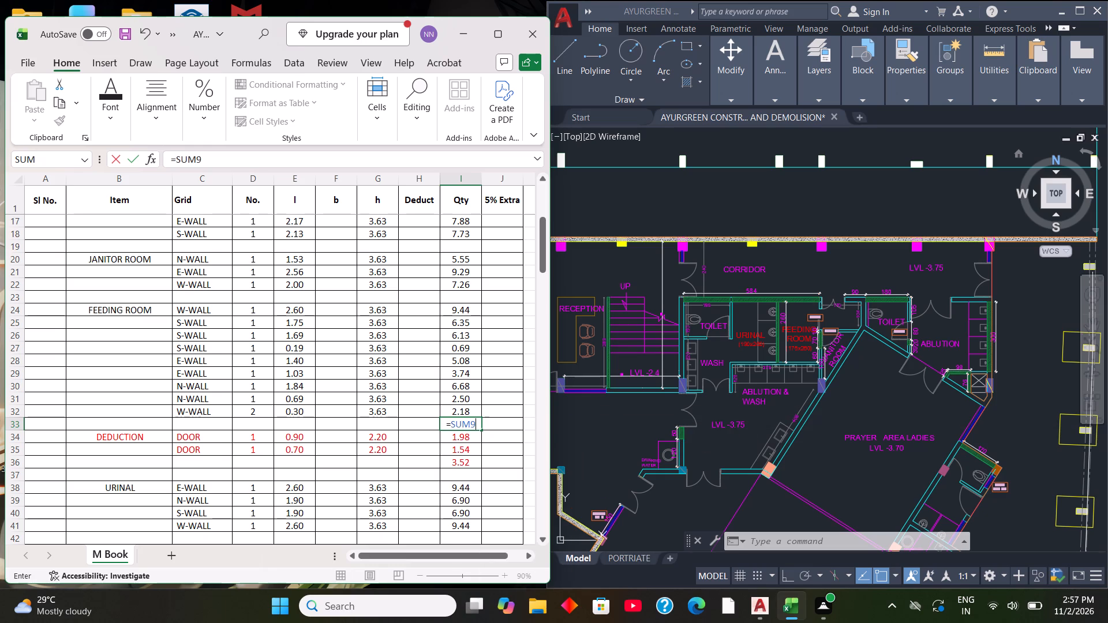
key(BackSpace)
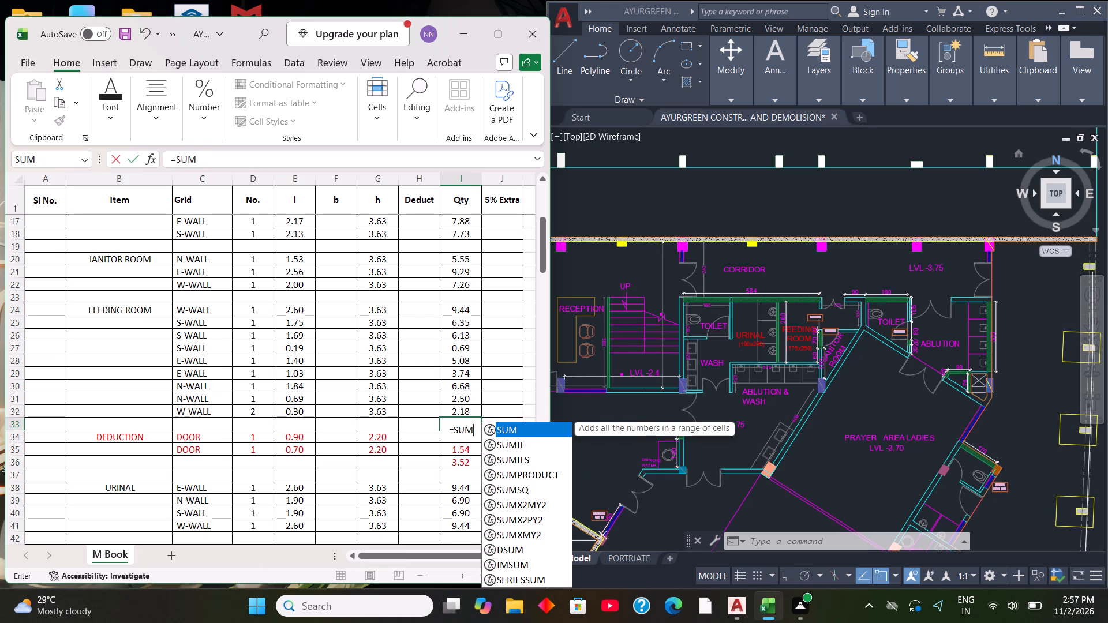
key(shift+parenleft)
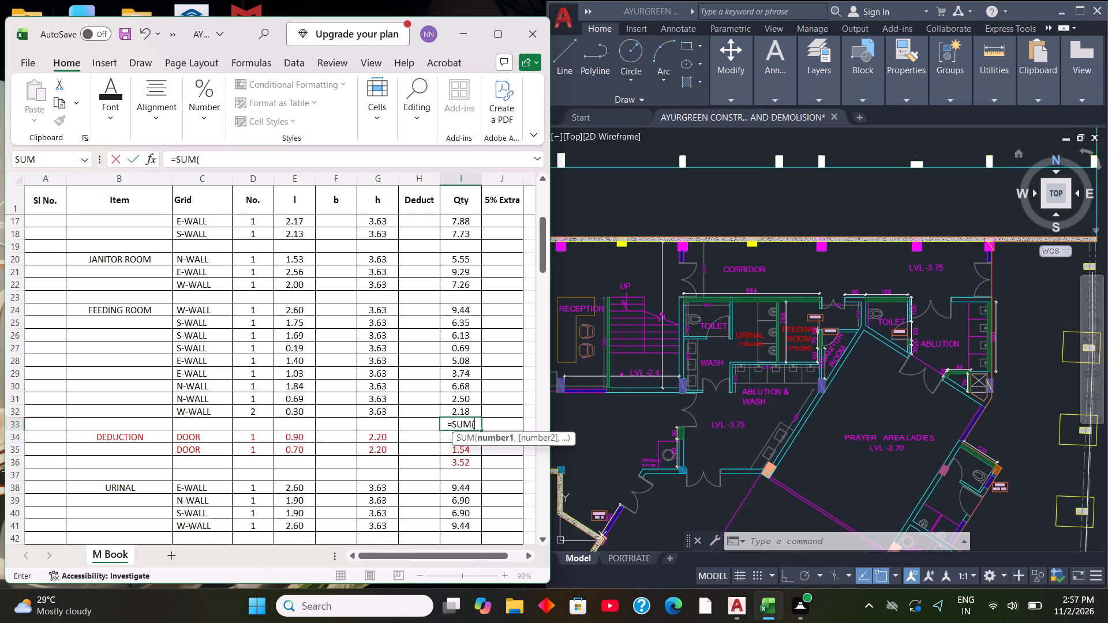
drag(464, 307, 480, 407)
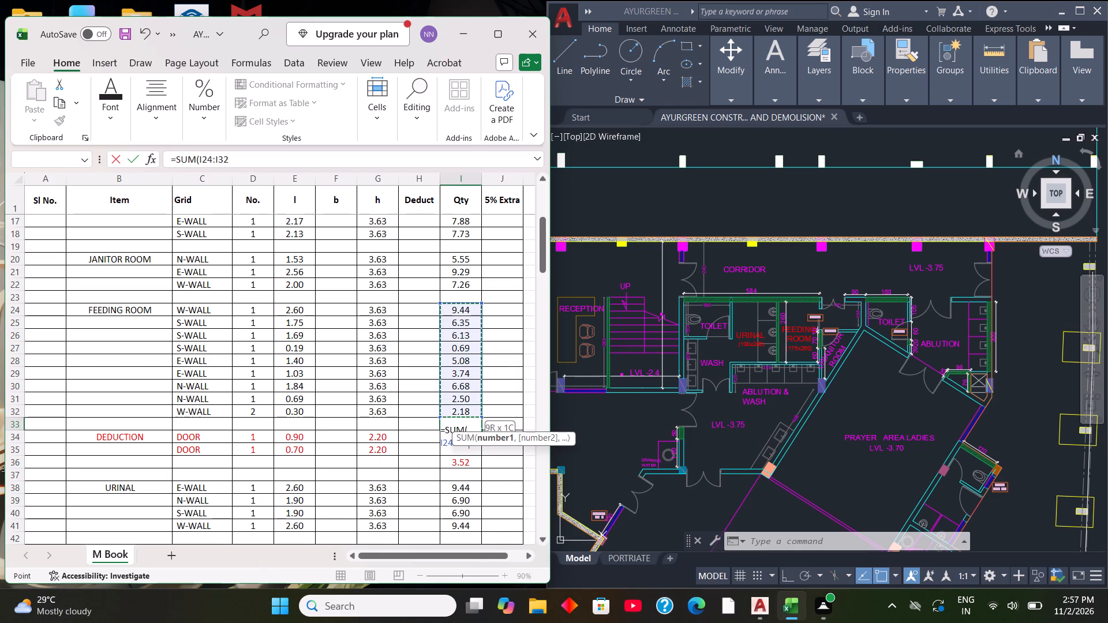
drag(480, 407, 480, 407)
key(shift+parenright)
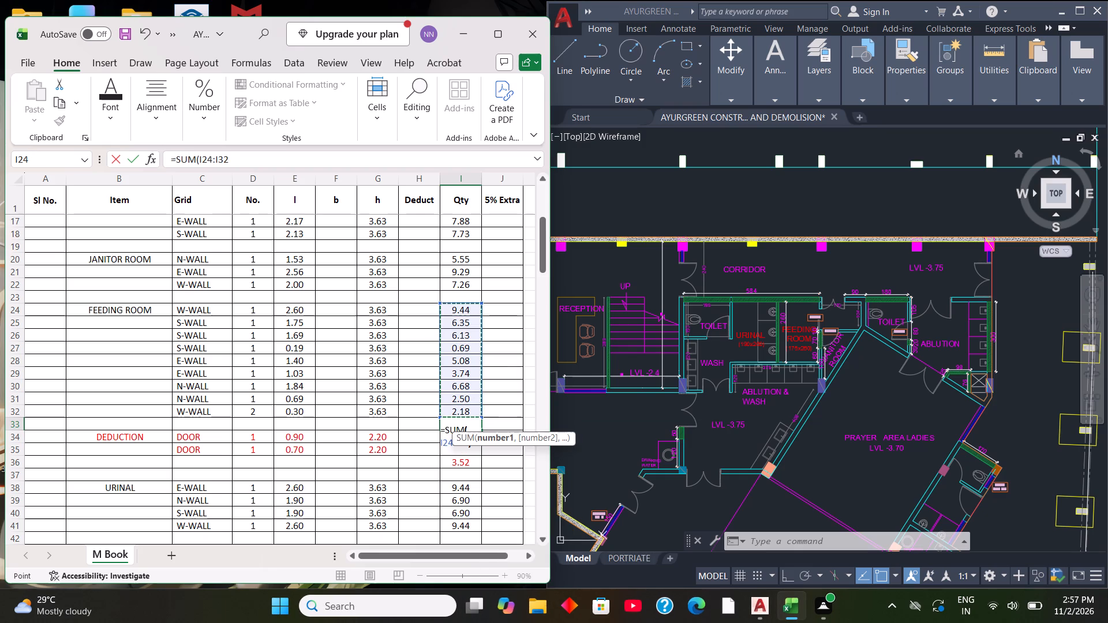
key(Return)
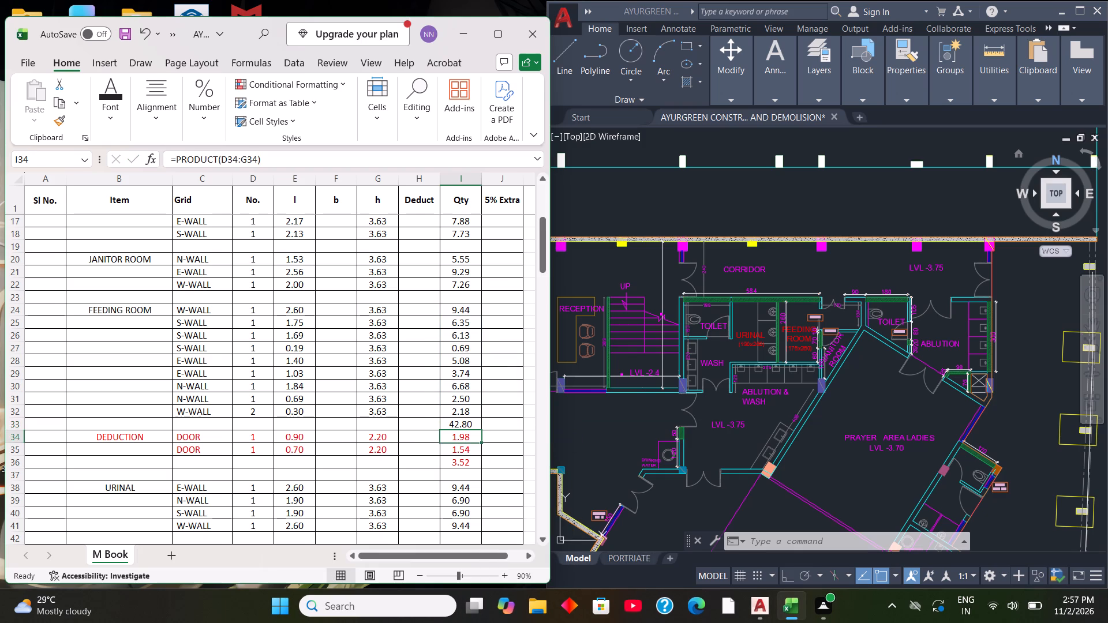
Make the FEEDING ROOM wall total in I33 bold.
click(464, 418)
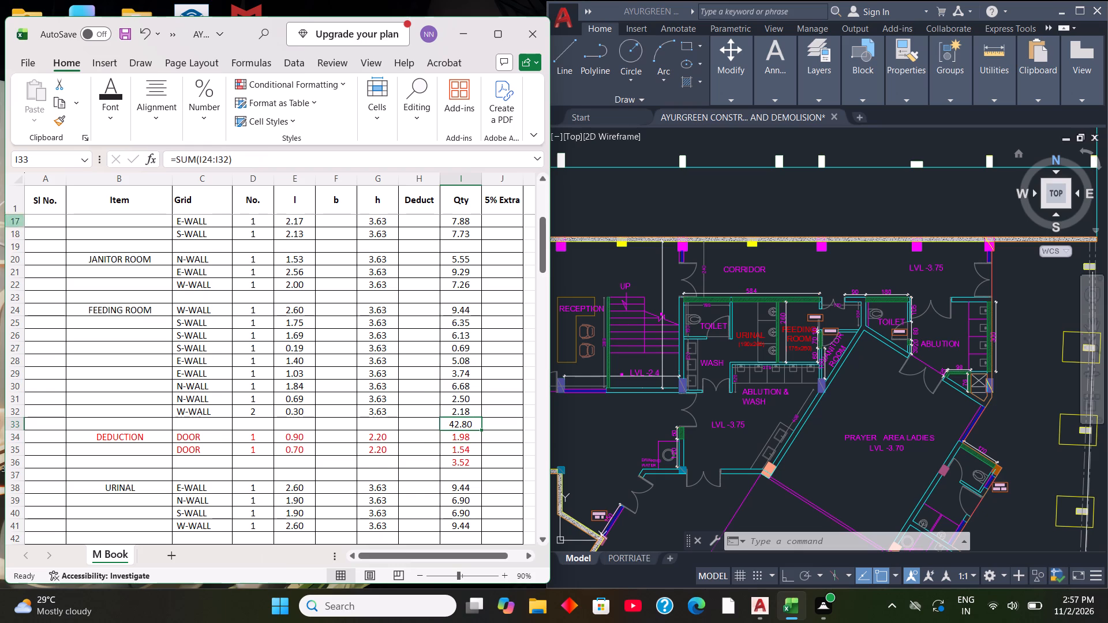
click(120, 114)
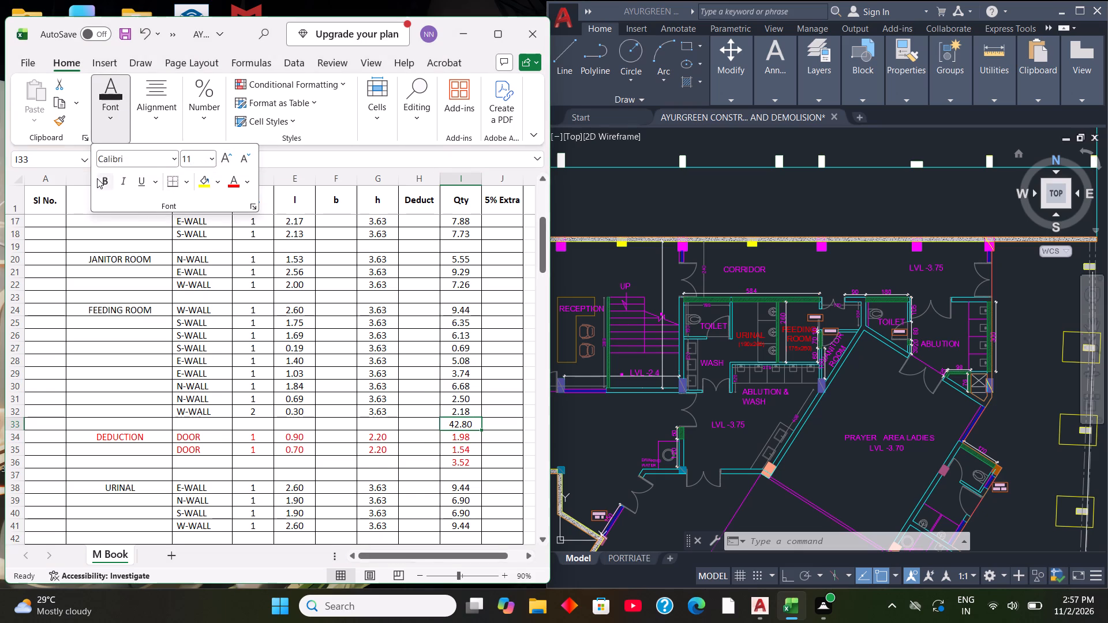
click(97, 178)
Calculate the FEEDING ROOM net quantity in I37 with =(I33-I36).
double_click(461, 476)
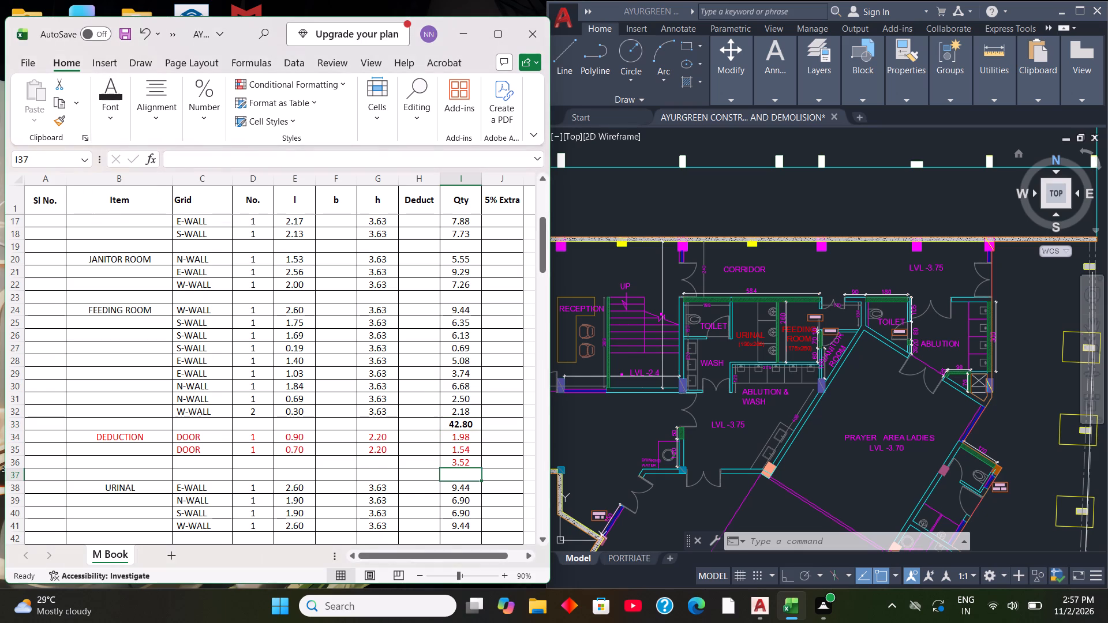
key(equal)
key(shift+parenleft)
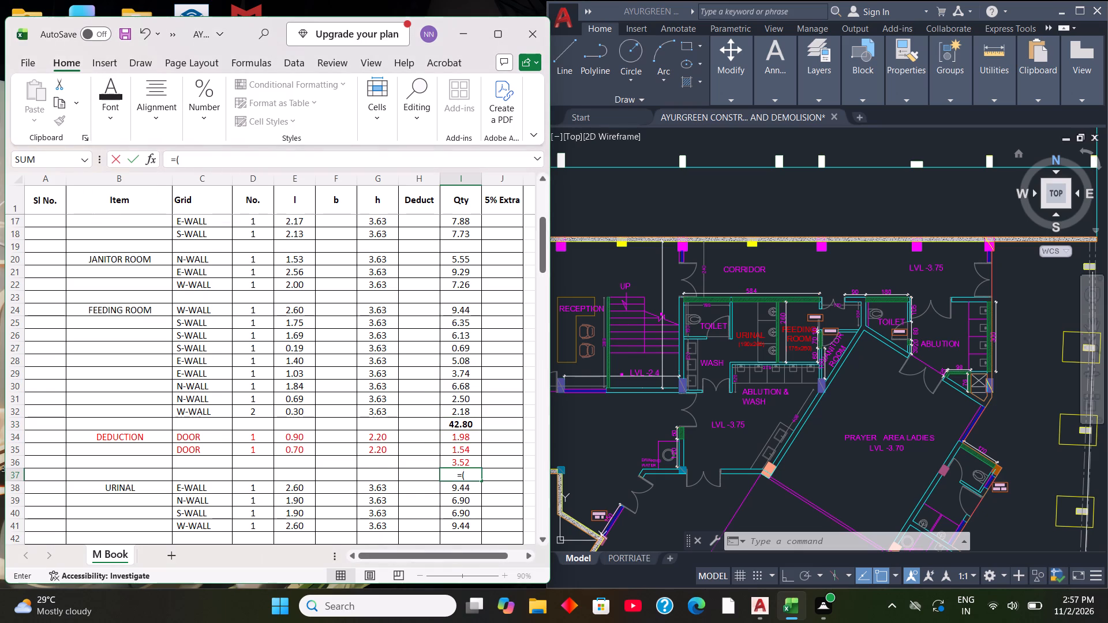
click(470, 425)
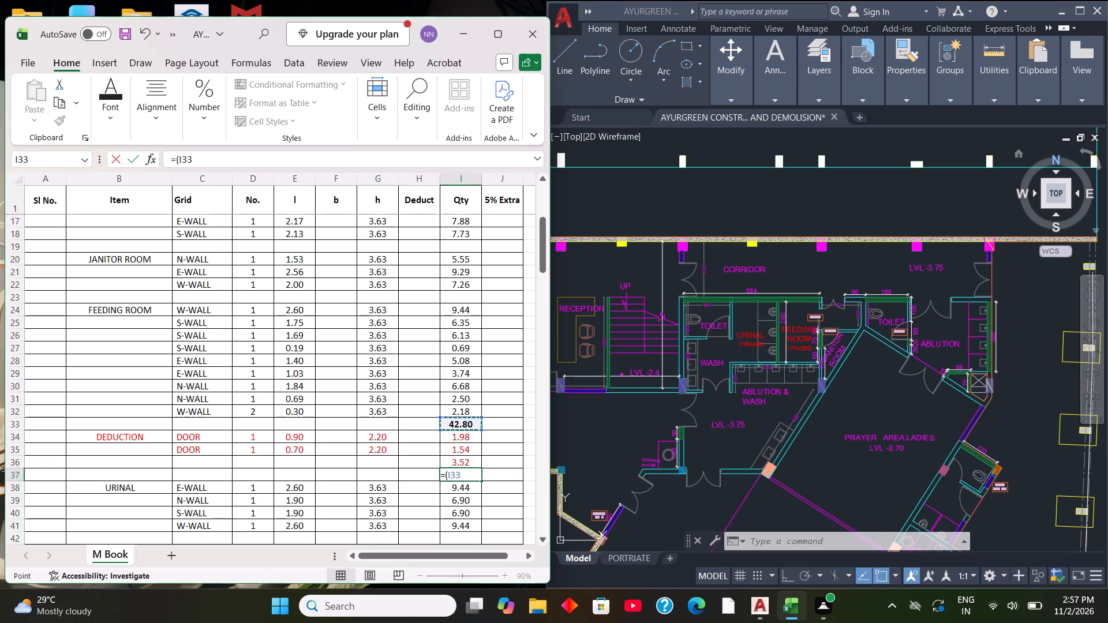
key(minus)
click(462, 465)
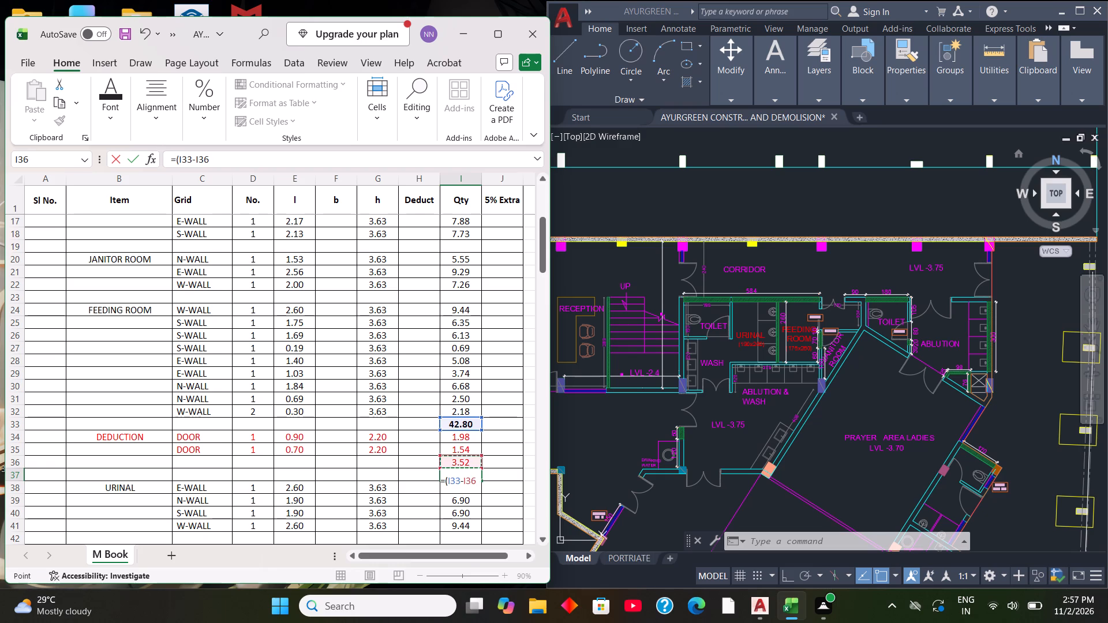
key(shift+parenright)
key(Return)
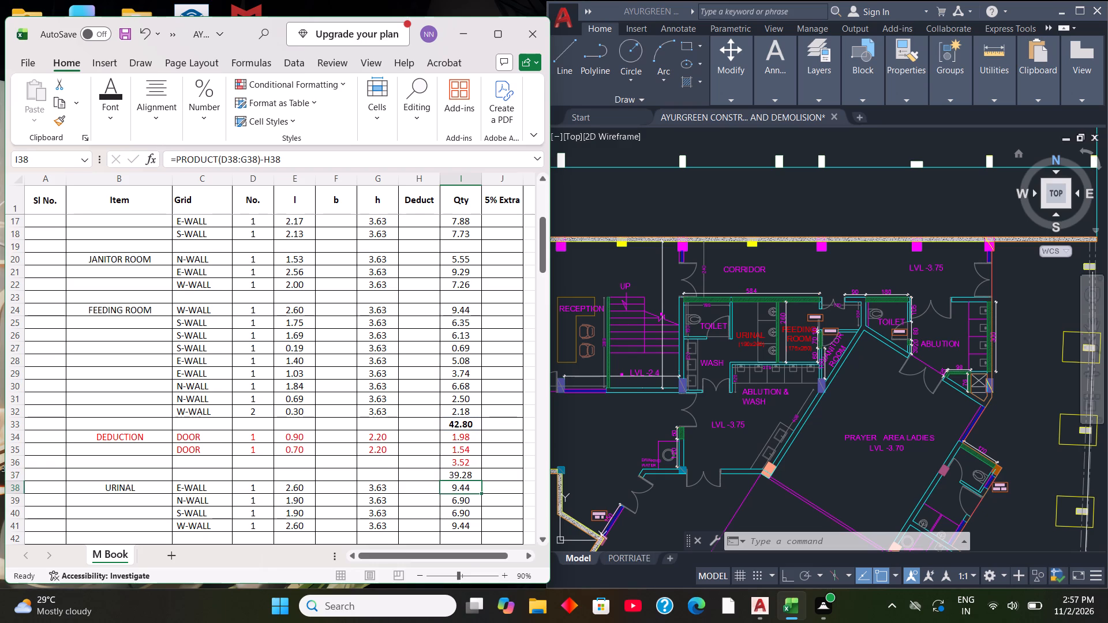
Format the FEEDING ROOM net quantity in I37 as bold red text.
click(473, 478)
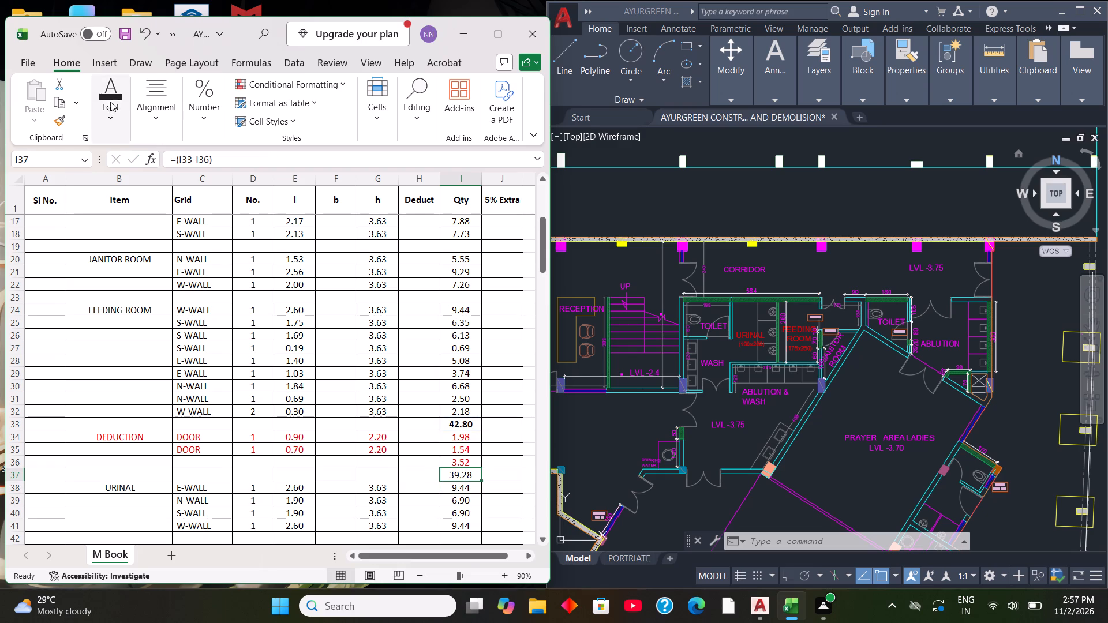
click(109, 115)
click(234, 179)
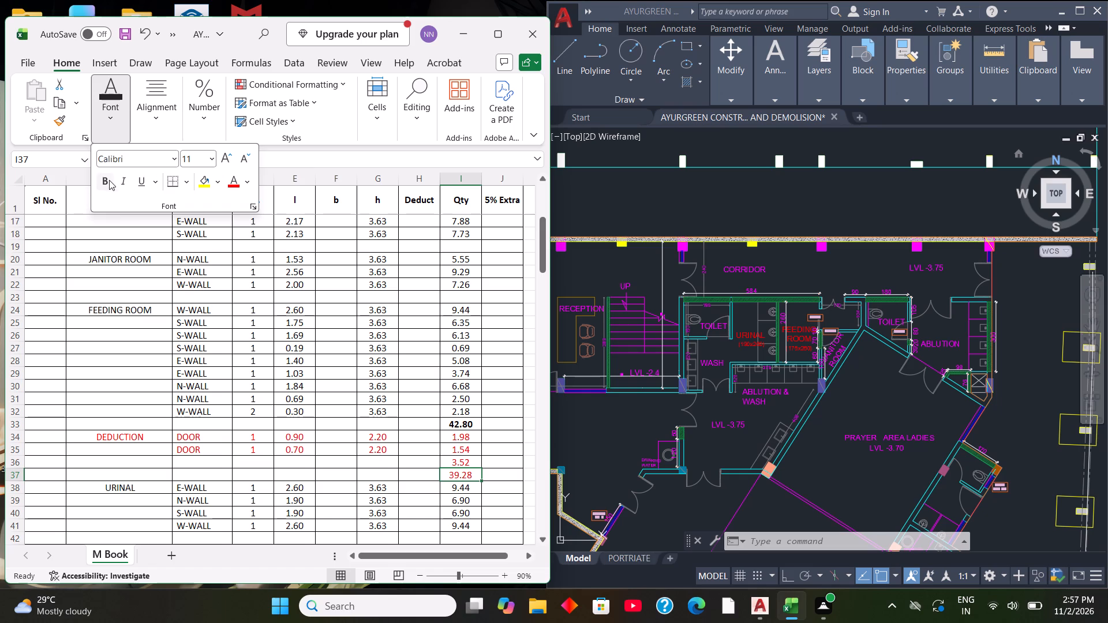
click(109, 180)
scroll(483, 405, up, 1)
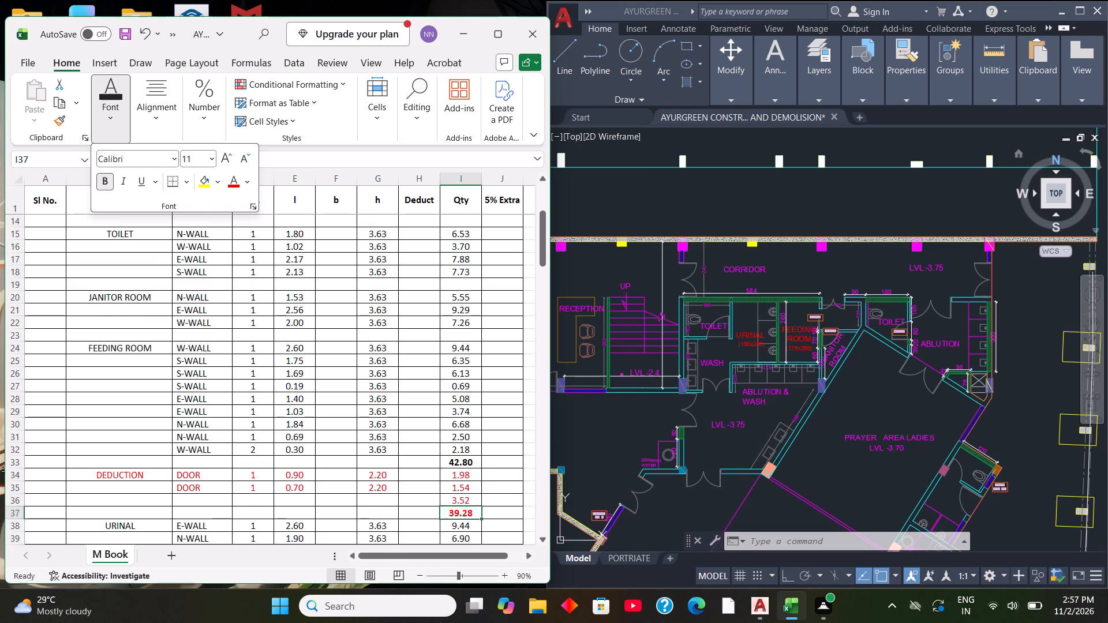
click(501, 411)
Review the room blocks from URINAL down to ABLUTION for their wall totals and opening deductions.
scroll(489, 379, down, 4)
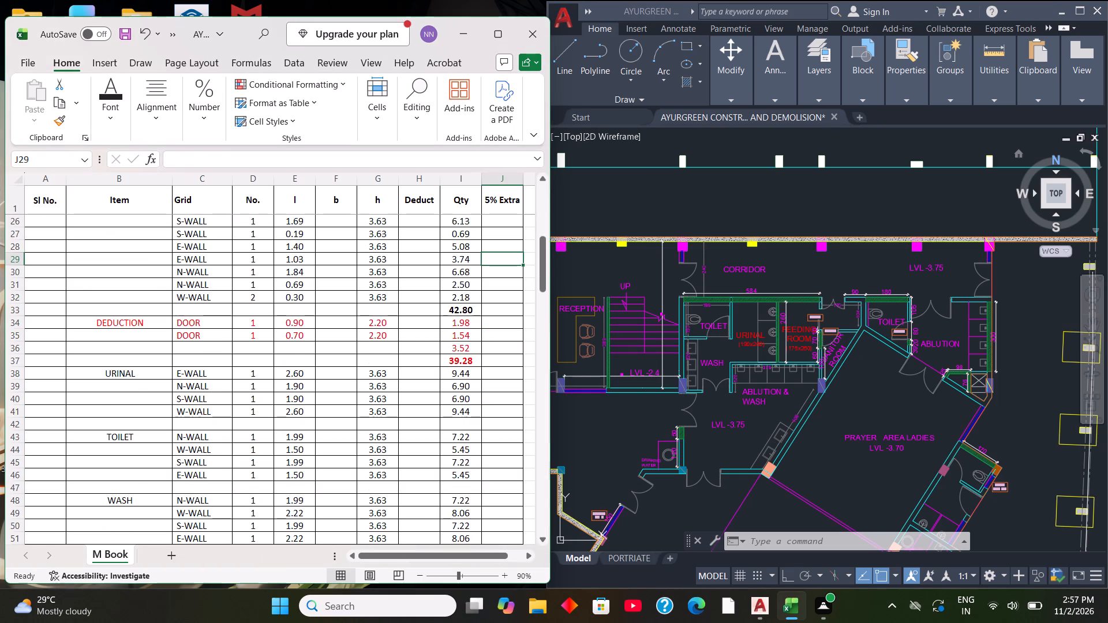
scroll(489, 379, down, 14)
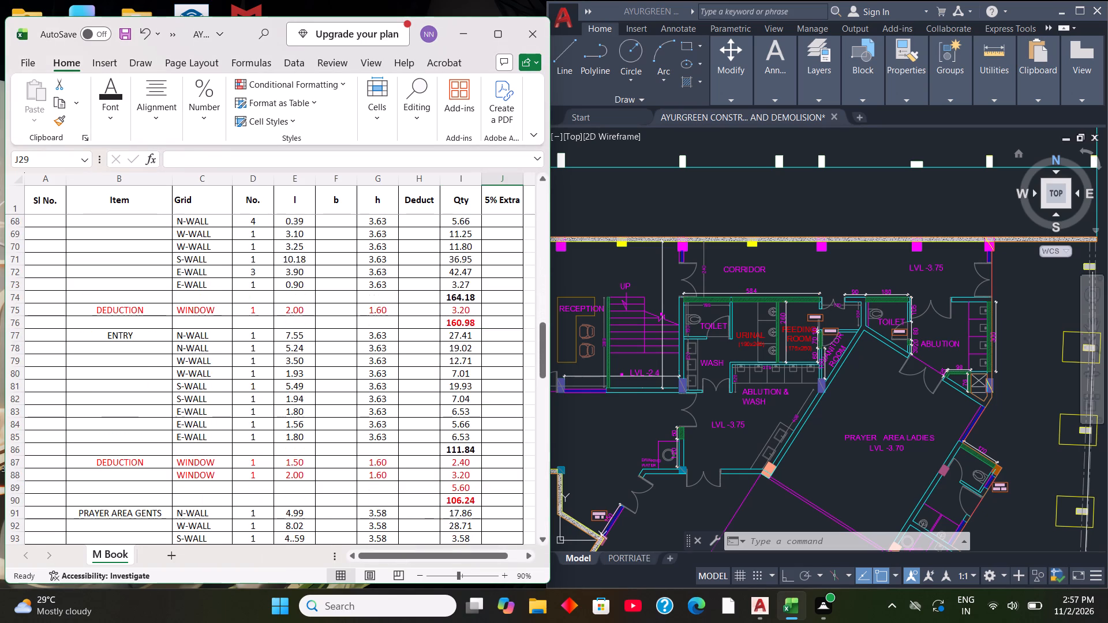
scroll(489, 379, down, 12)
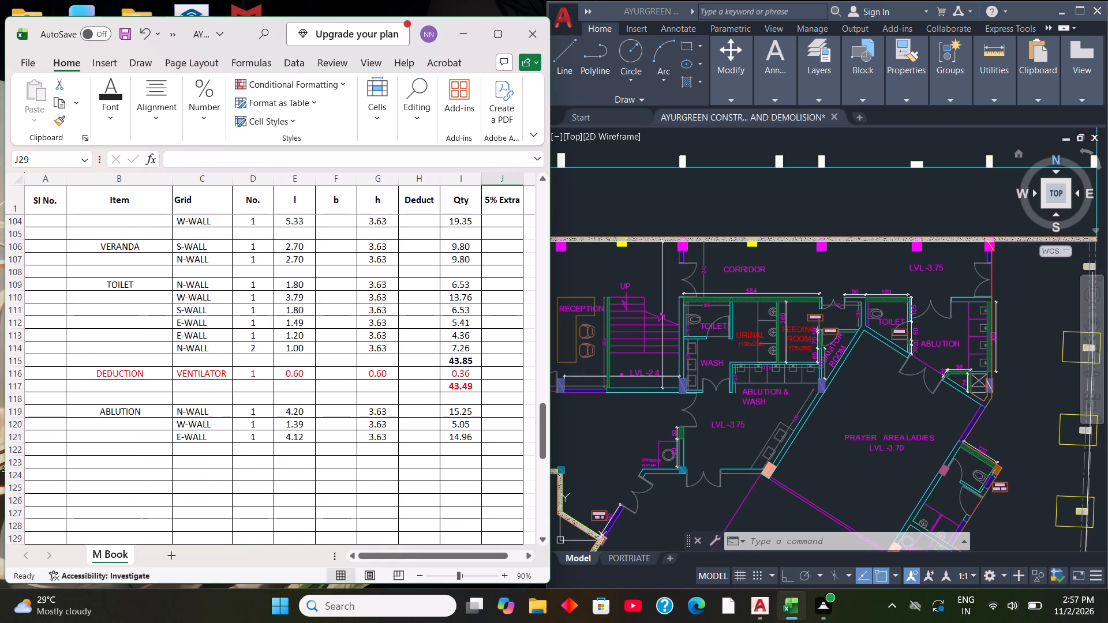
scroll(488, 377, up, 3)
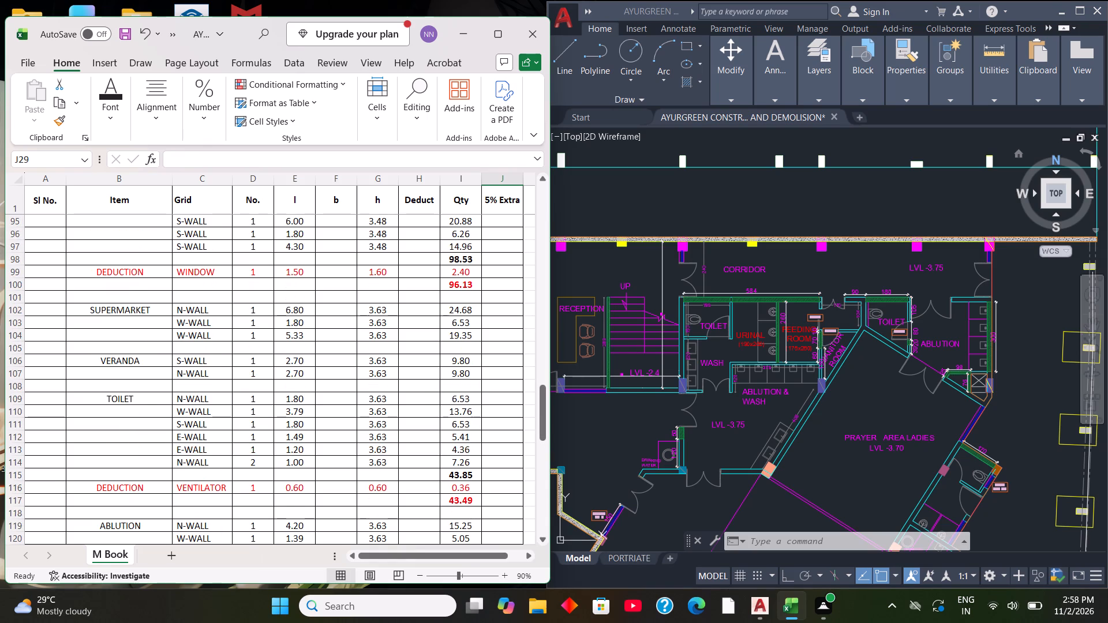
Delete the extra blank row 8 between the PRAYER AREA LADIES and ABLUTION blocks.
scroll(495, 396, up, 14)
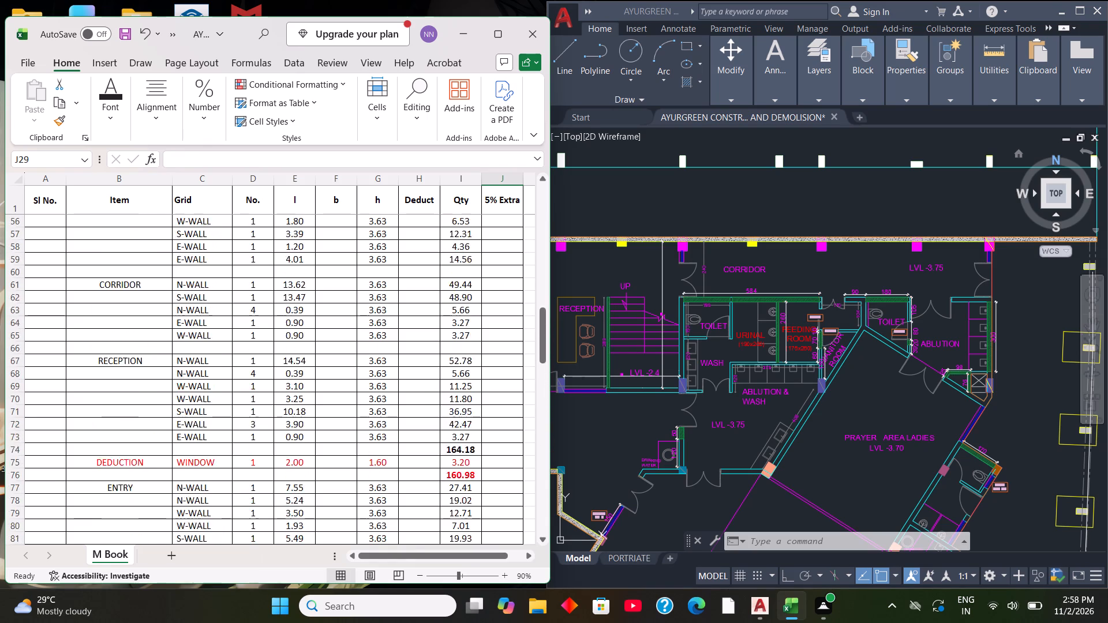
scroll(485, 389, up, 1)
scroll(470, 362, up, 20)
scroll(470, 362, up, 2)
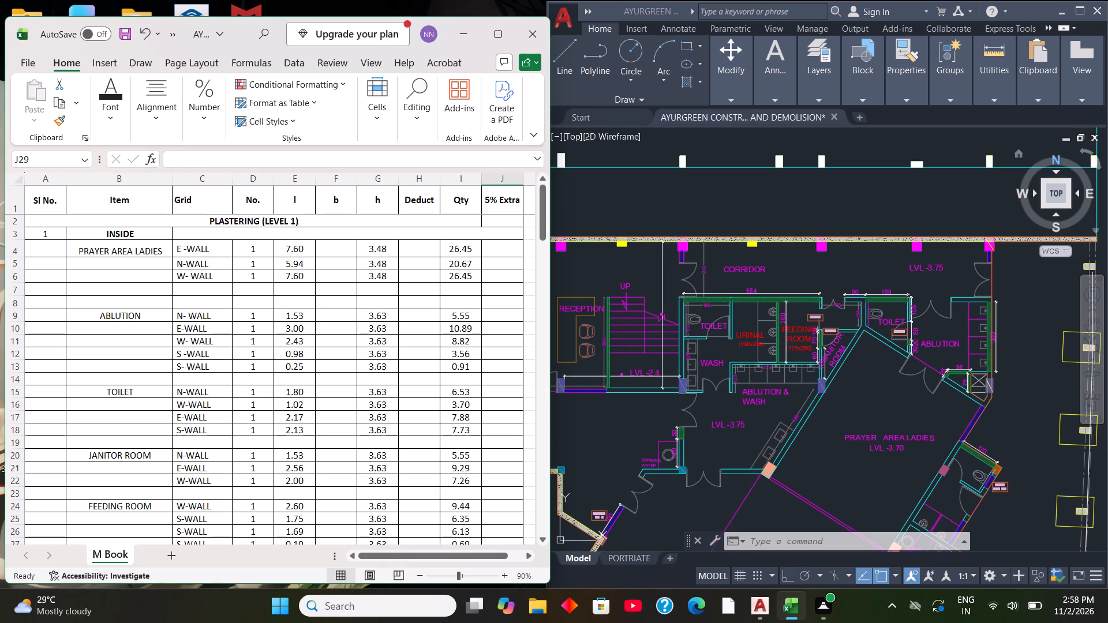
click(16, 302)
right_click(16, 302)
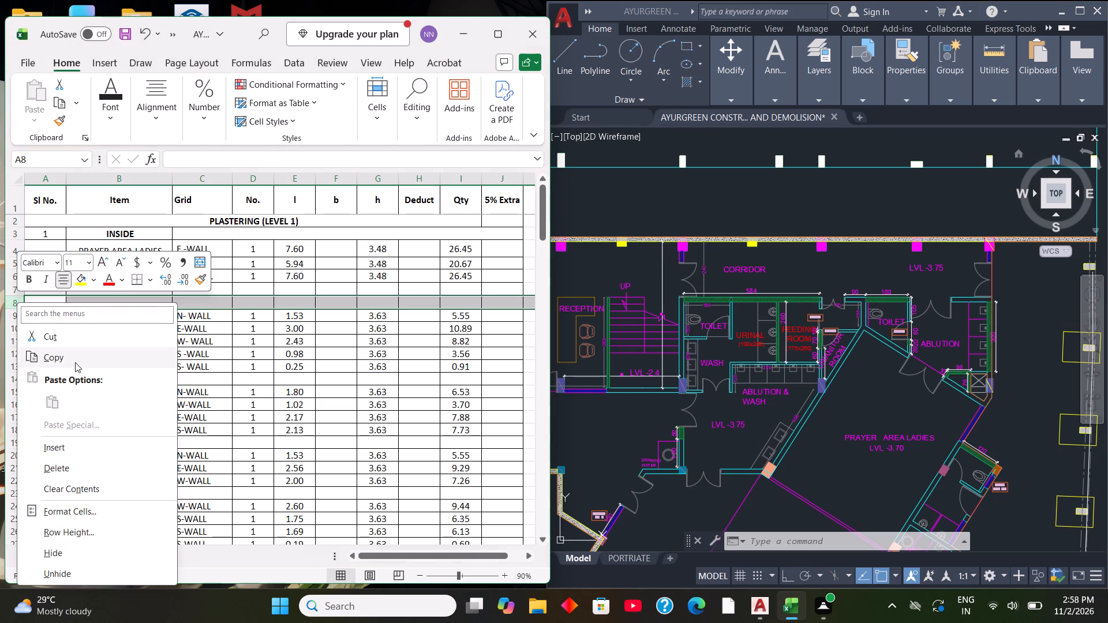
click(83, 463)
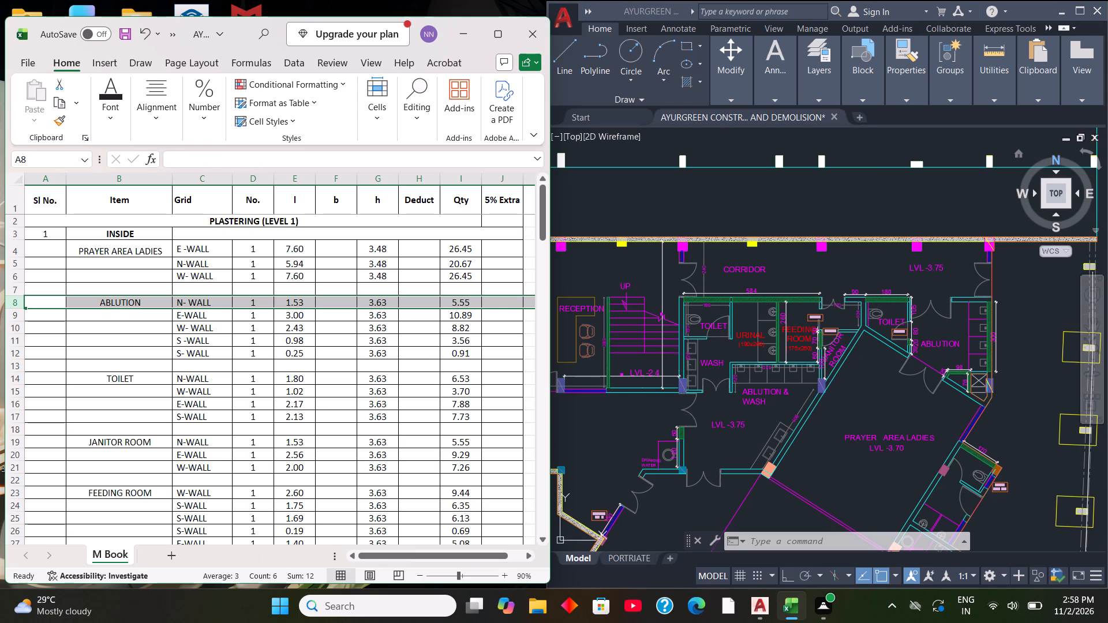
Insert two blank rows at row 22, between the JANITOR ROOM and FEEDING ROOM blocks.
scroll(392, 369, down, 3)
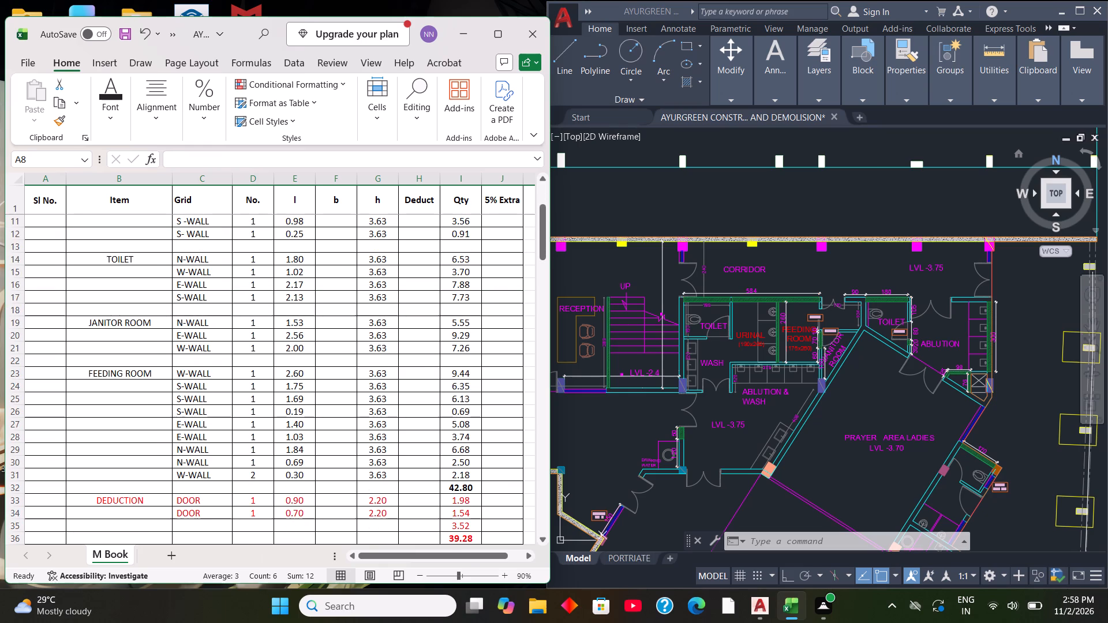
scroll(392, 376, down, 1)
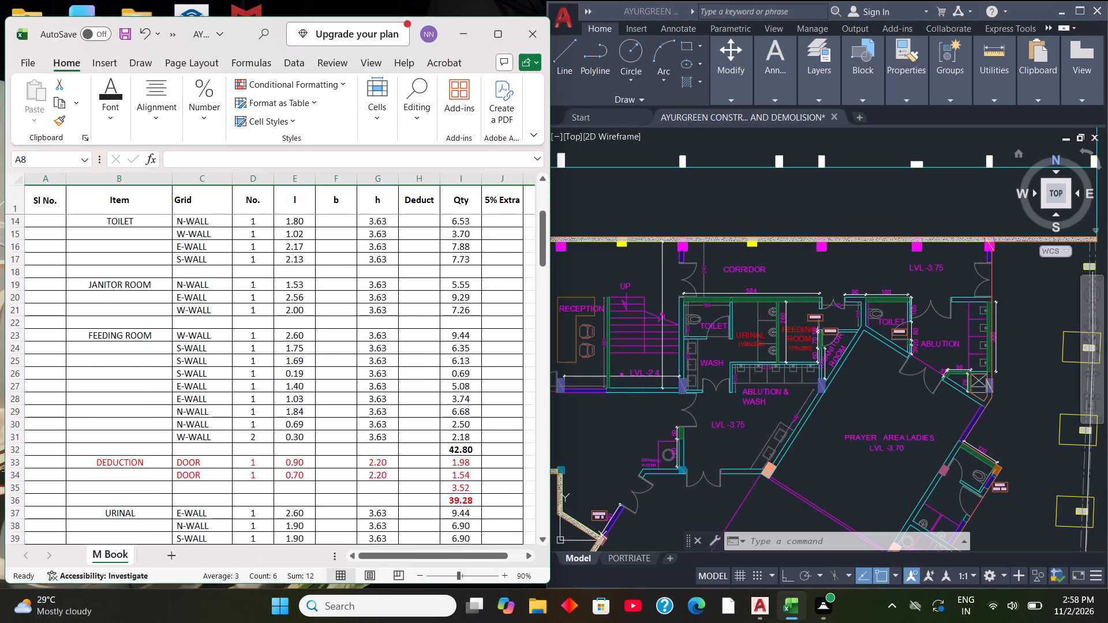
click(18, 325)
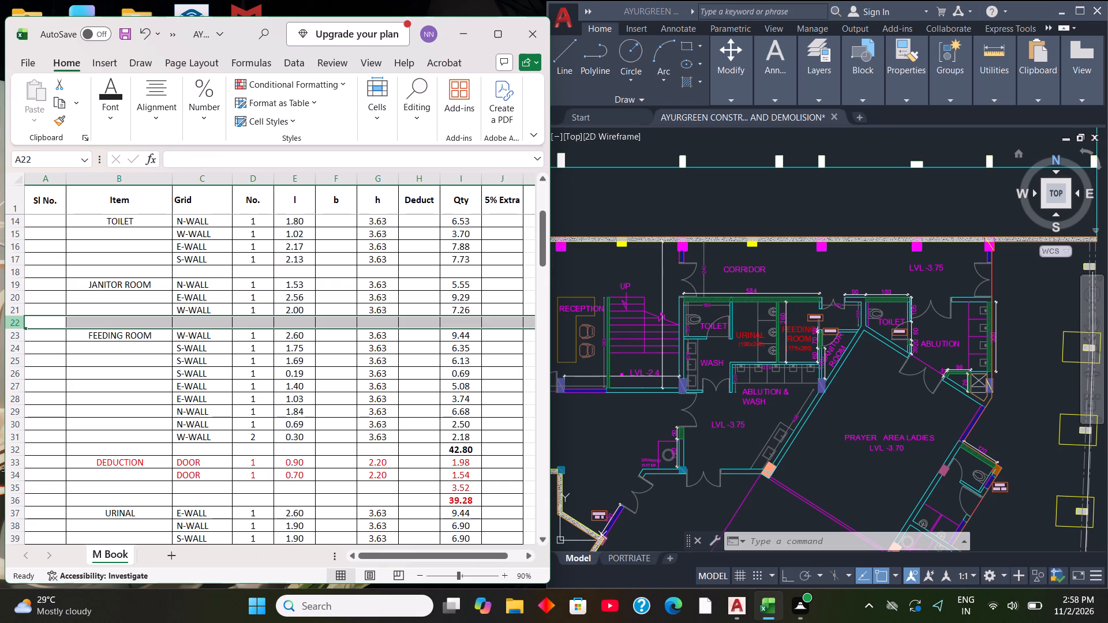
key(ctrl+plus)
key(ctrl+plus)
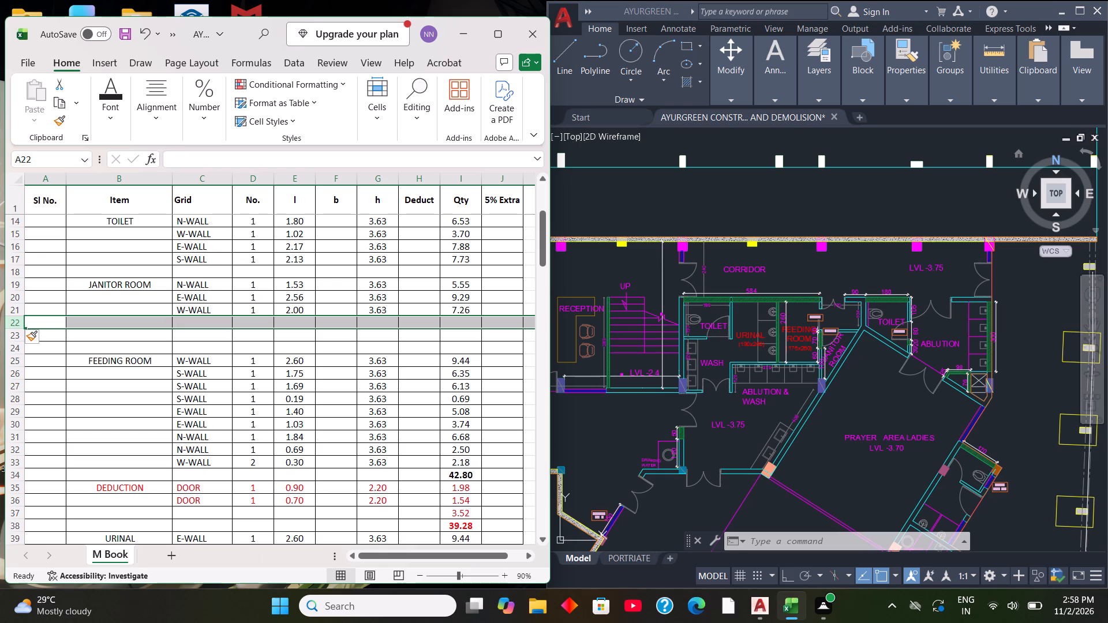
Copy the FEEDING ROOM's first DOOR deduction entry, B35:I35, into row 23 below the JANITOR ROOM block, starting at B23.
click(119, 333)
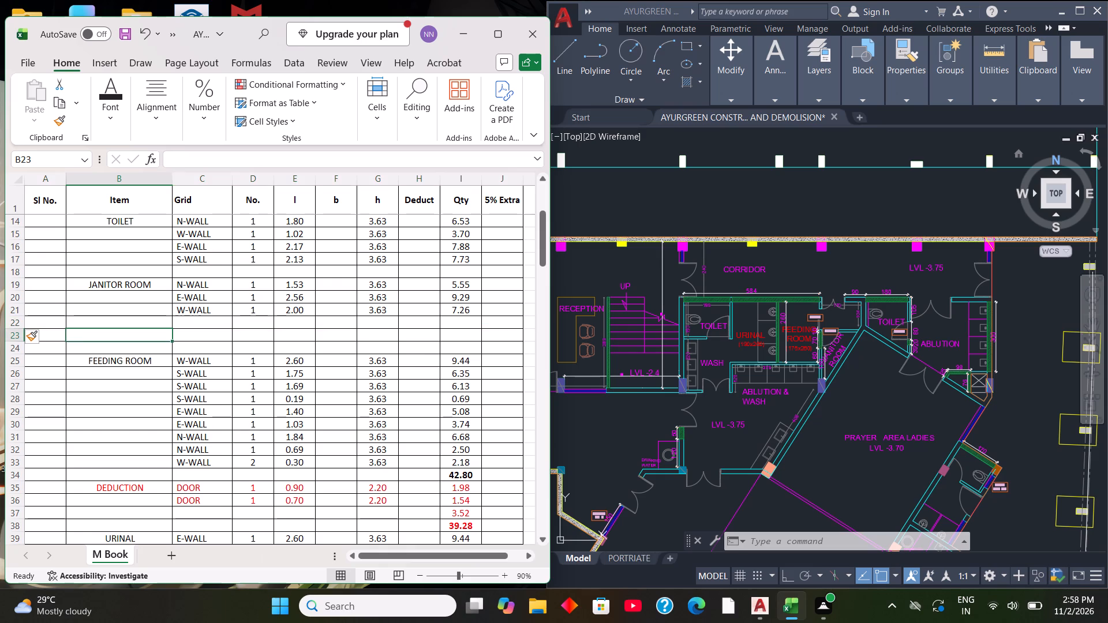
scroll(138, 471, down, 2)
drag(87, 409, 246, 415)
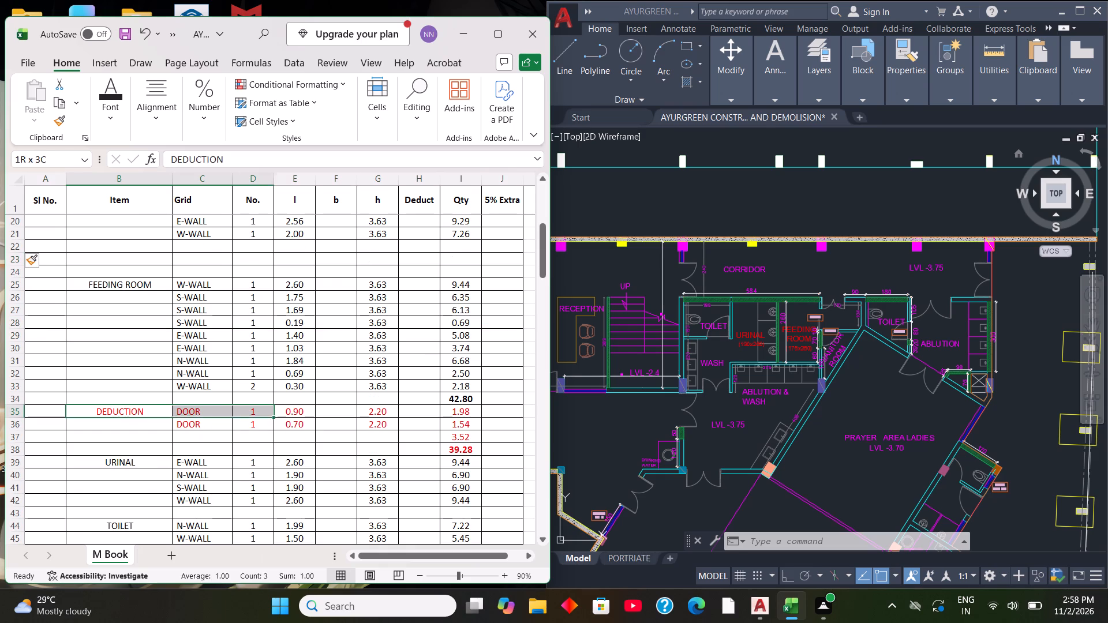
drag(246, 415, 478, 410)
right_click(478, 410)
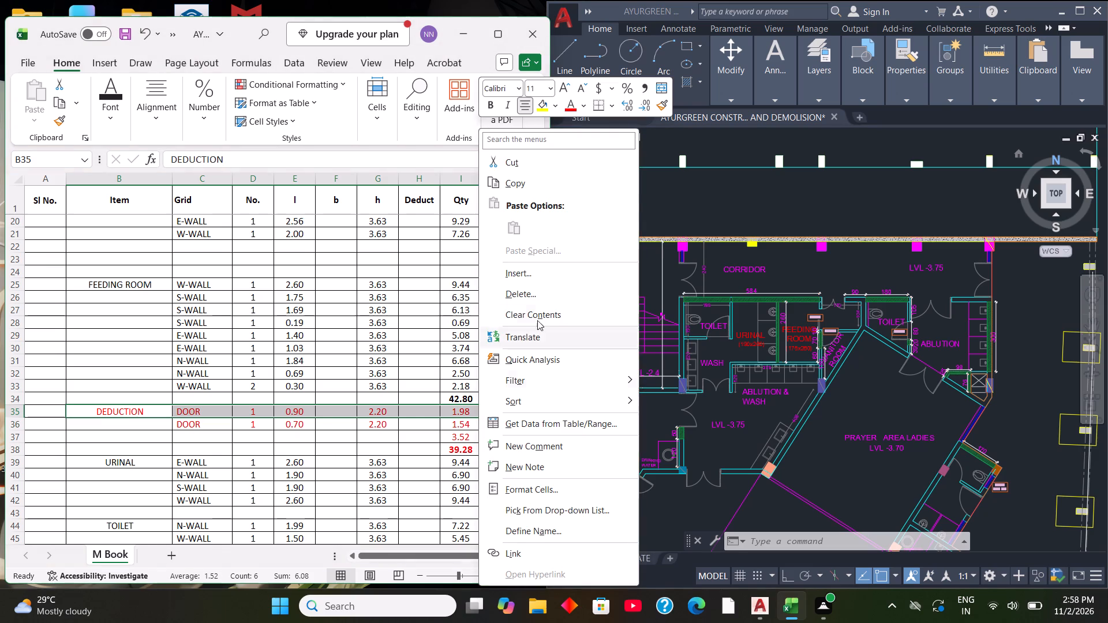
click(514, 186)
scroll(298, 326, up, 1)
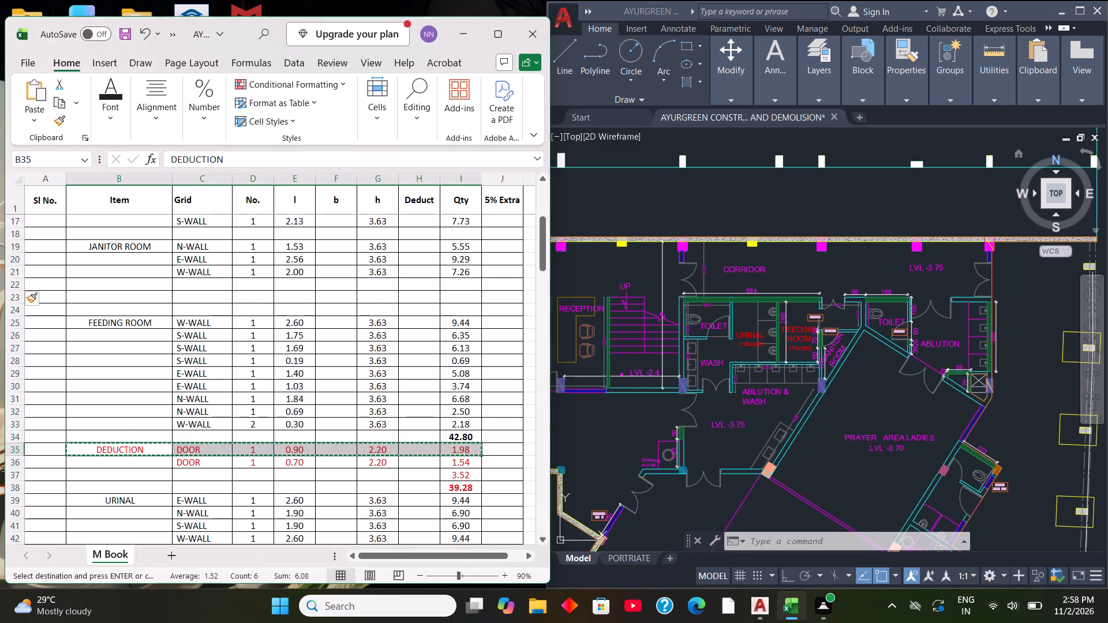
drag(161, 298, 161, 291)
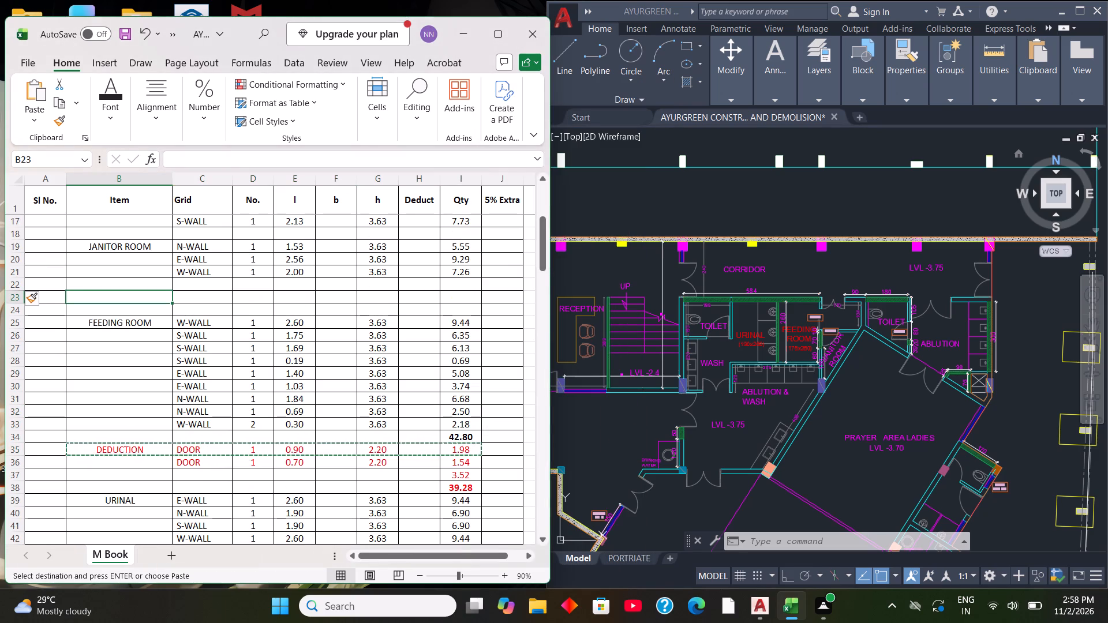
right_click(163, 303)
right_click(163, 298)
click(201, 249)
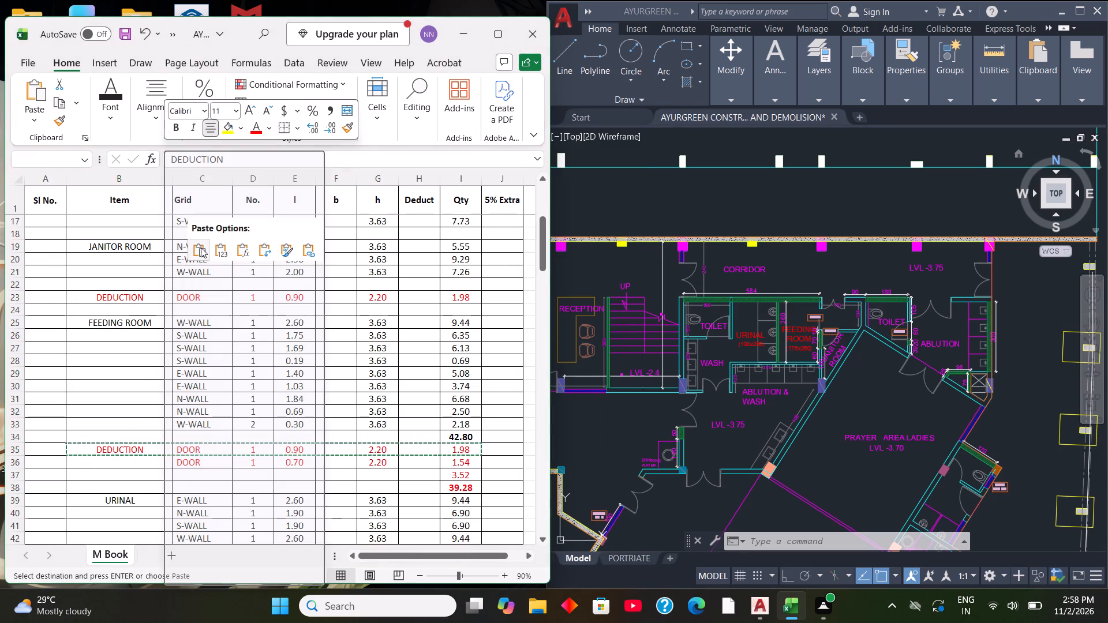
click(255, 292)
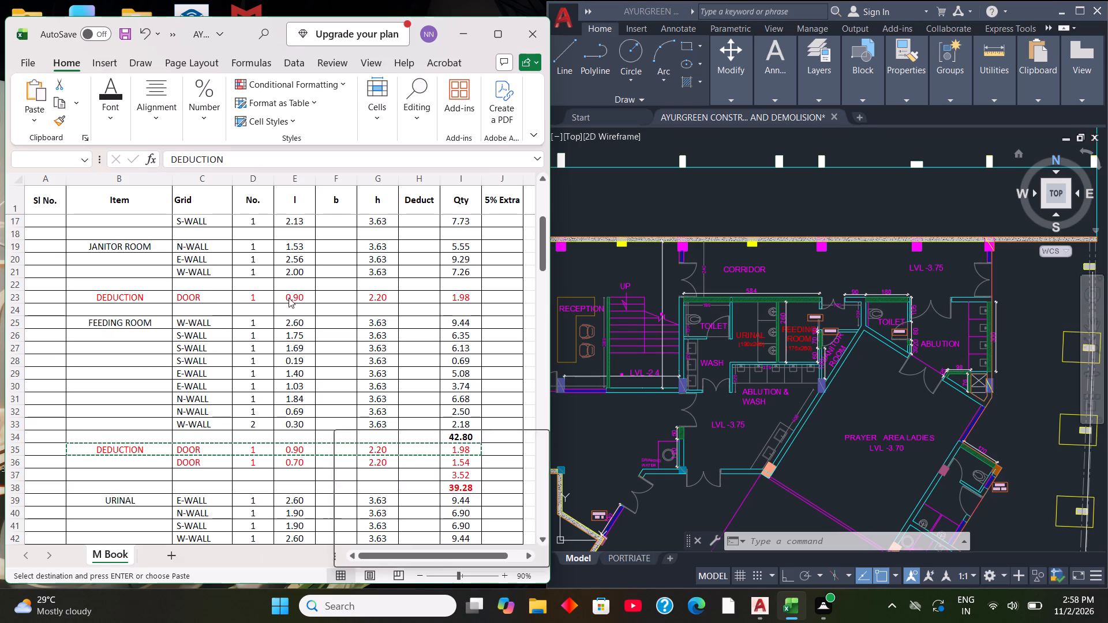
Set the JANITOR ROOM door deduction's length in E23 to 0.7.
click(294, 298)
key(BackSpace)
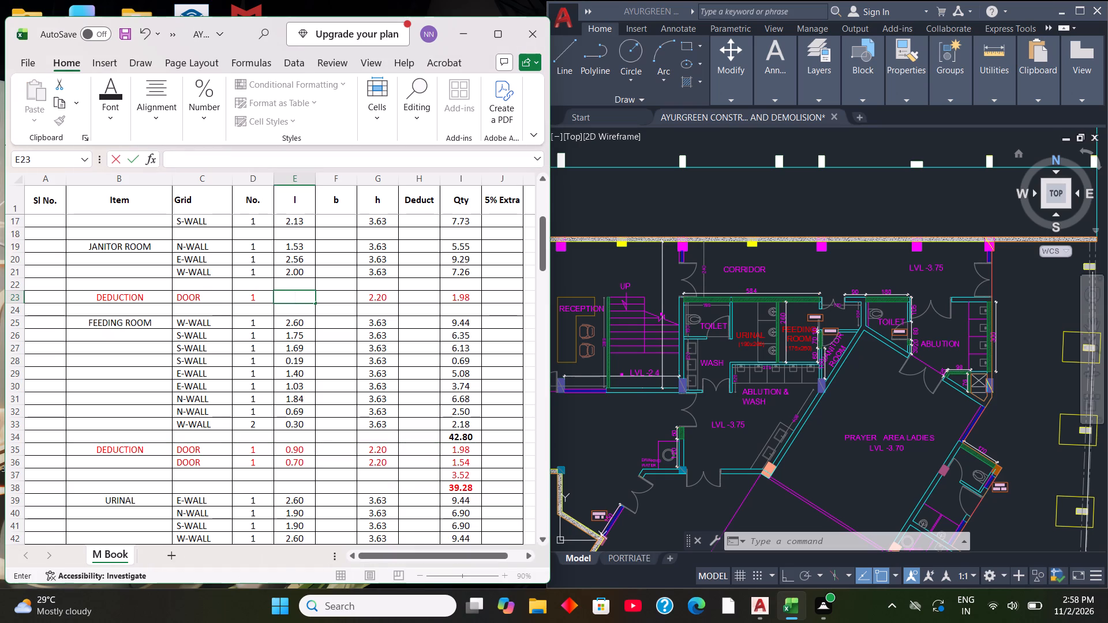
key(7)
key(BackSpace)
text(0.7)
key(Right)
key(Right)
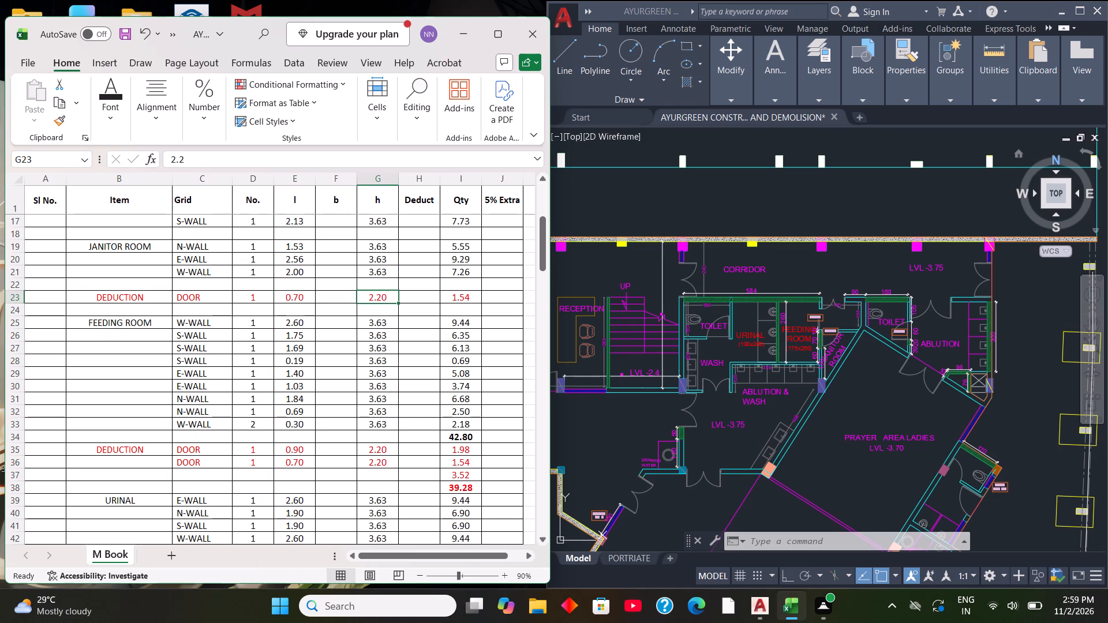
Total the JANITOR ROOM wall quantities in I22 with =SUM(I19:I21).
scroll(467, 304, up, 2)
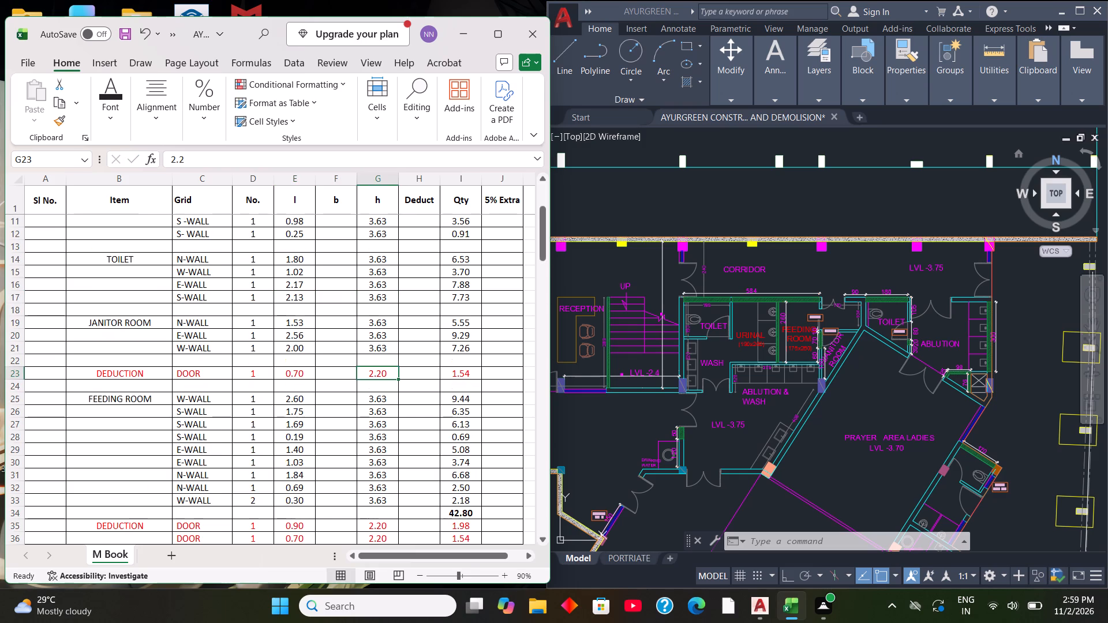
click(465, 359)
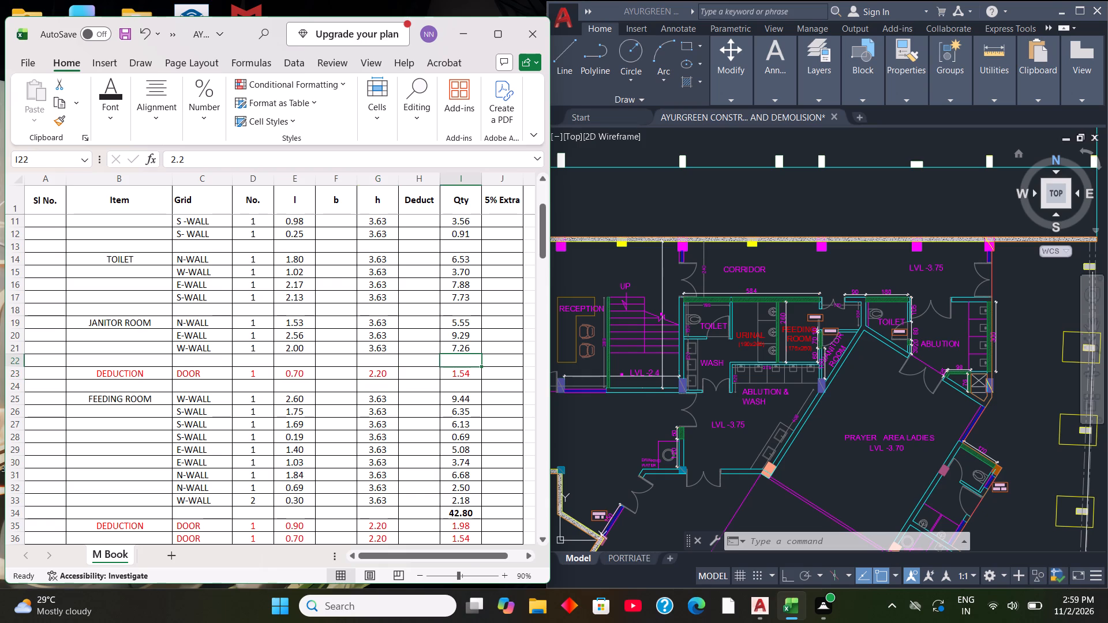
key(equal)
text(SUM)
key(shift+parenleft)
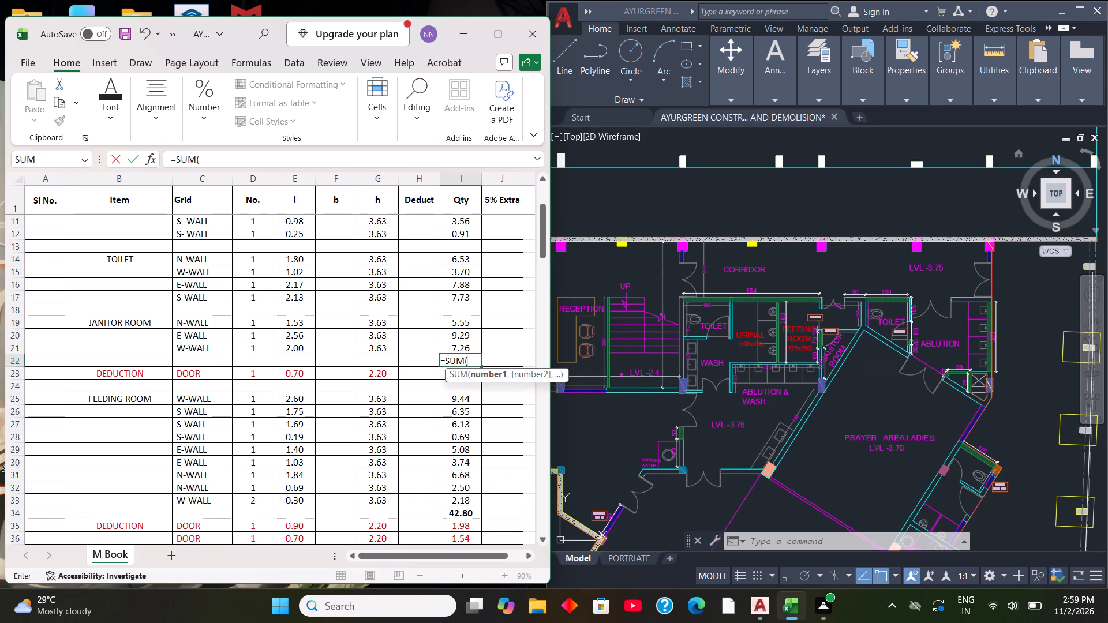
drag(475, 318, 478, 343)
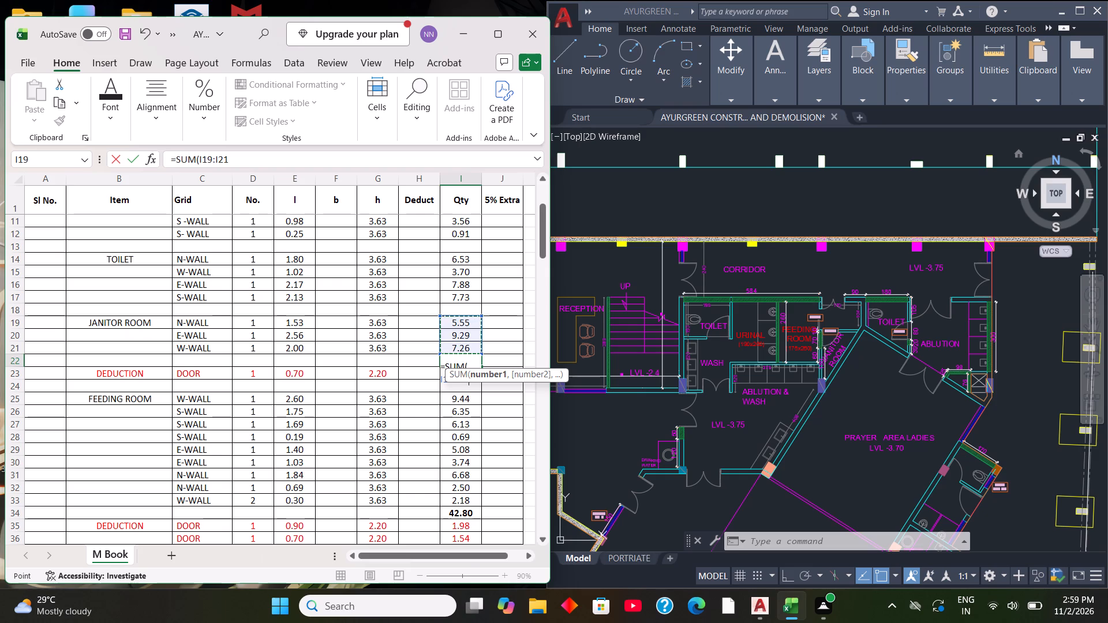
key(shift+parenright)
key(Return)
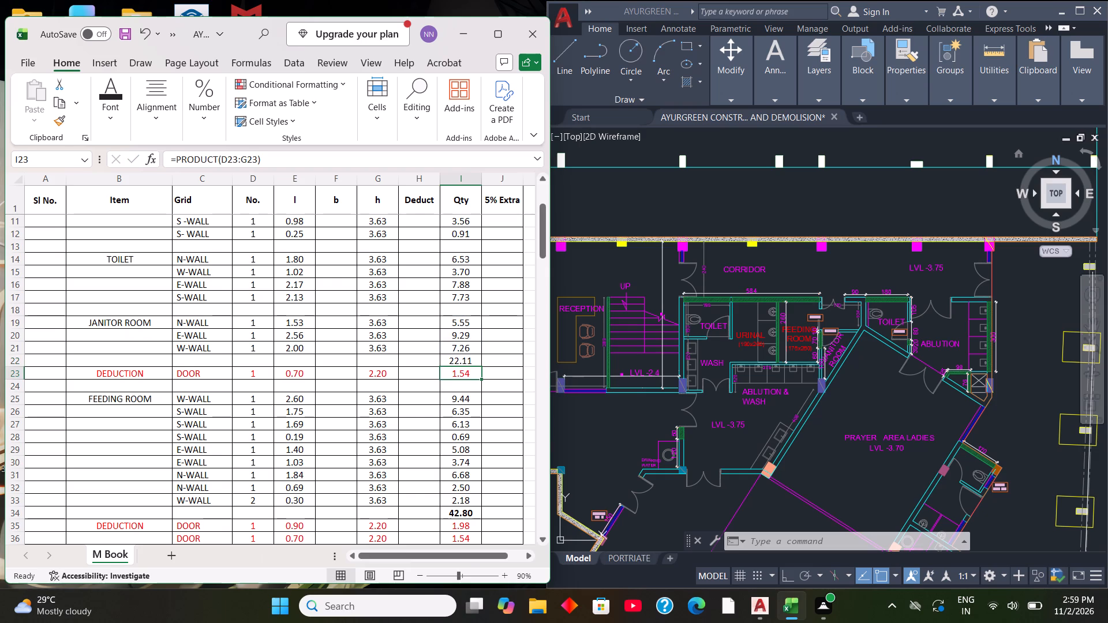
Make the JANITOR ROOM wall total in I22 bold.
click(470, 359)
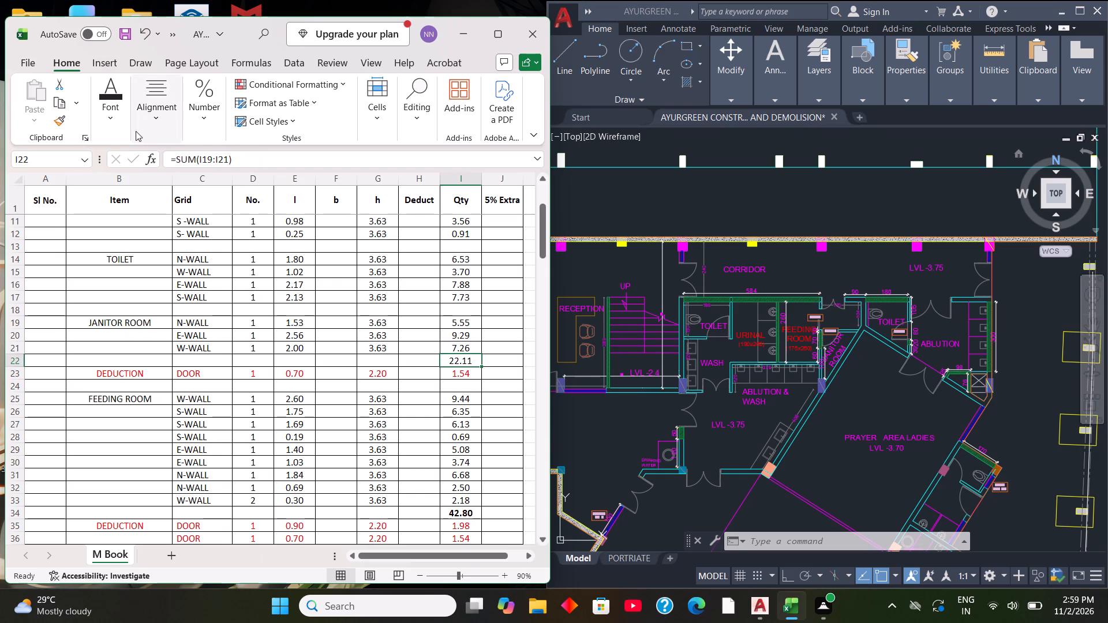
click(125, 126)
click(102, 177)
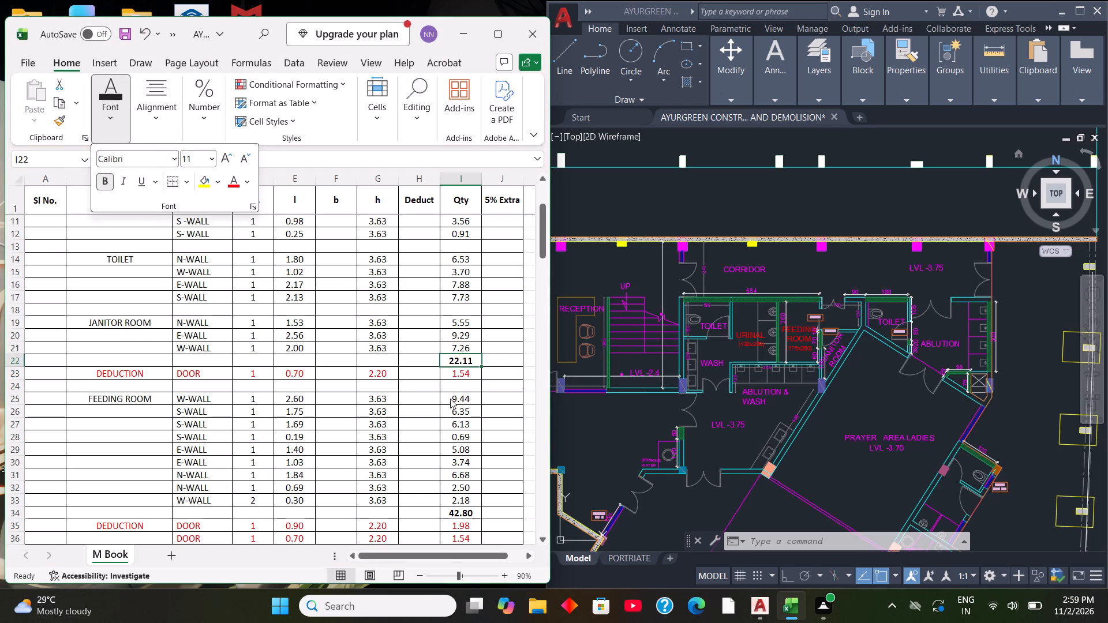
Calculate the JANITOR ROOM net quantity in I24 with =(I22-I23).
click(458, 386)
click(459, 385)
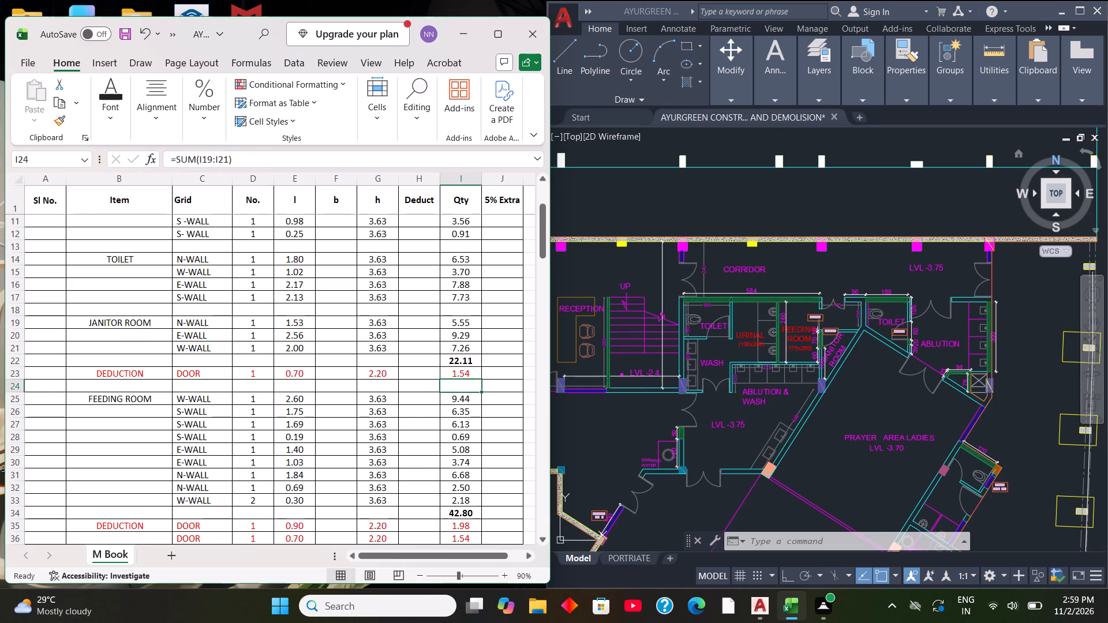
key(equal)
key(shift+parenleft)
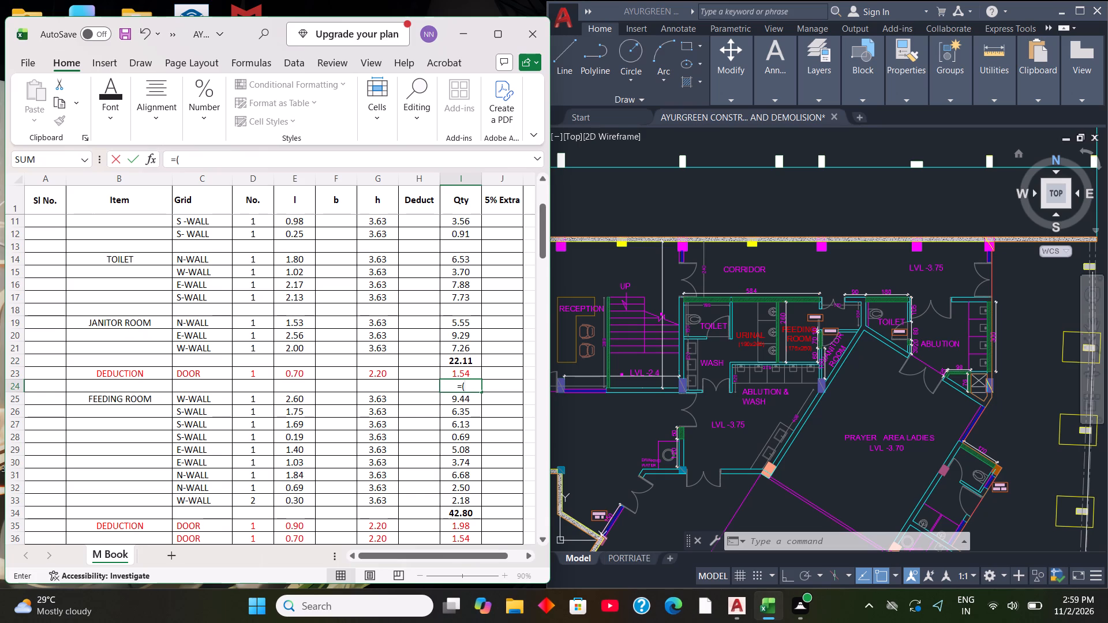
click(455, 361)
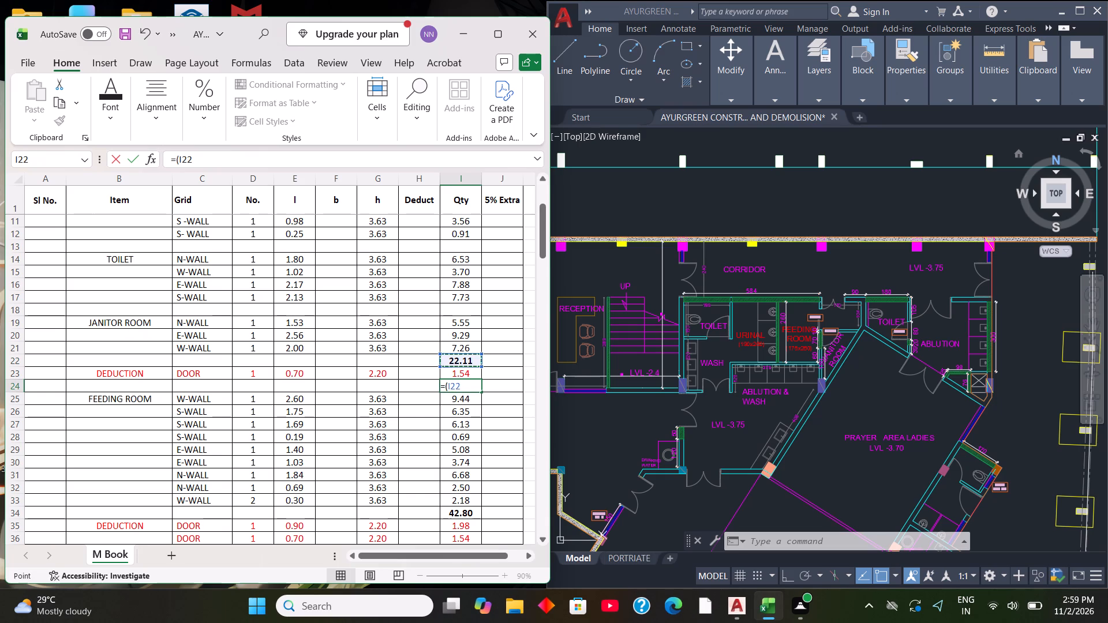
key(minus)
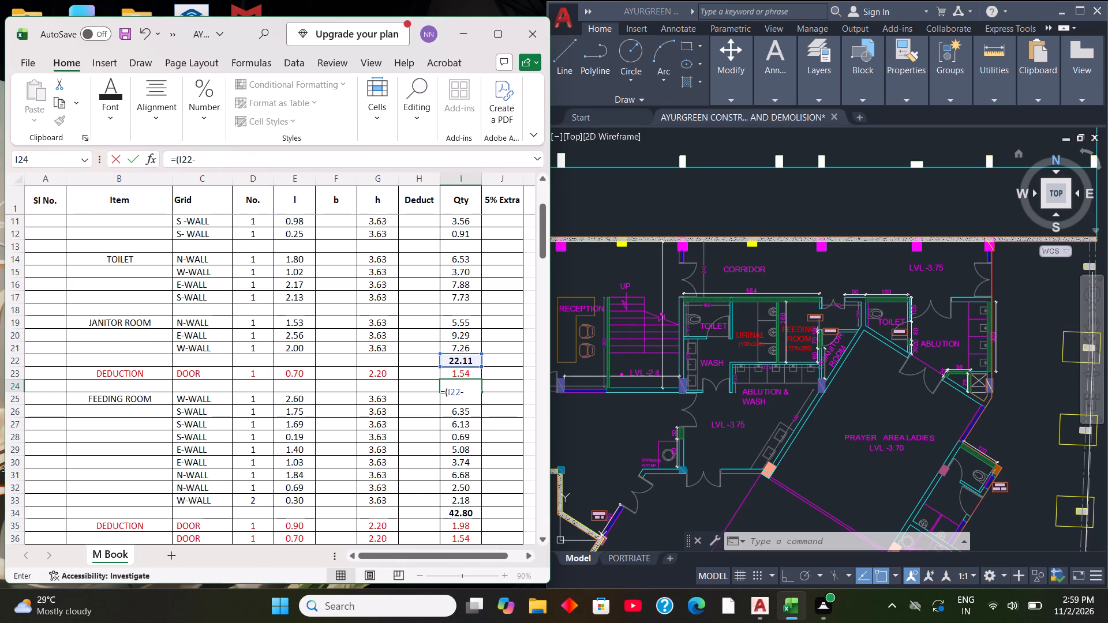
click(470, 370)
key(shift+parenright)
key(Return)
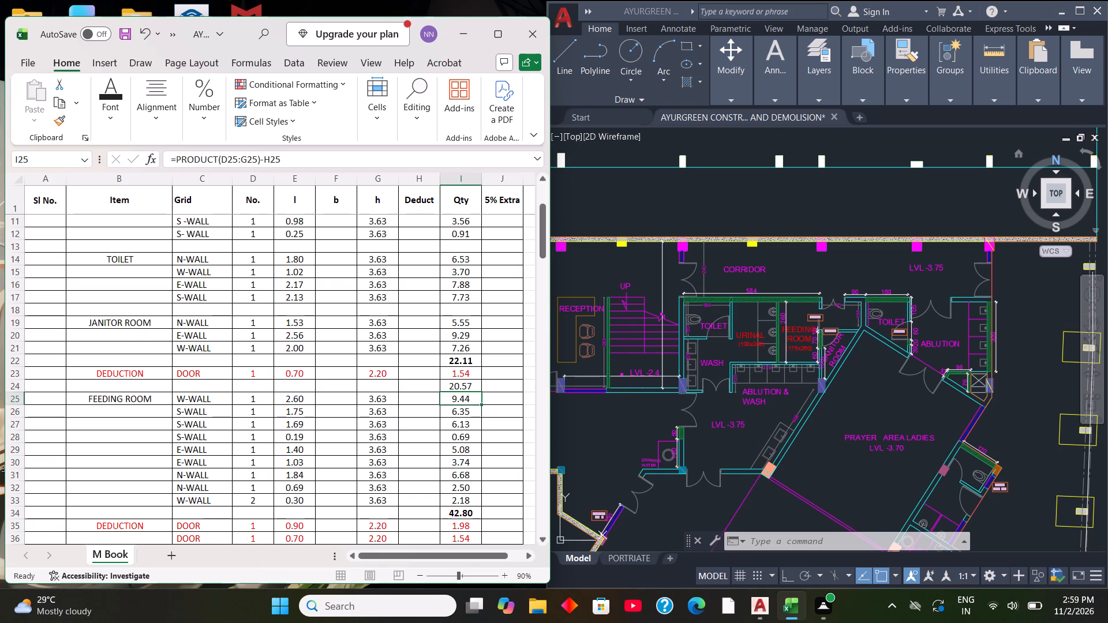
Format the JANITOR ROOM net quantity in I24 as bold red text.
click(464, 389)
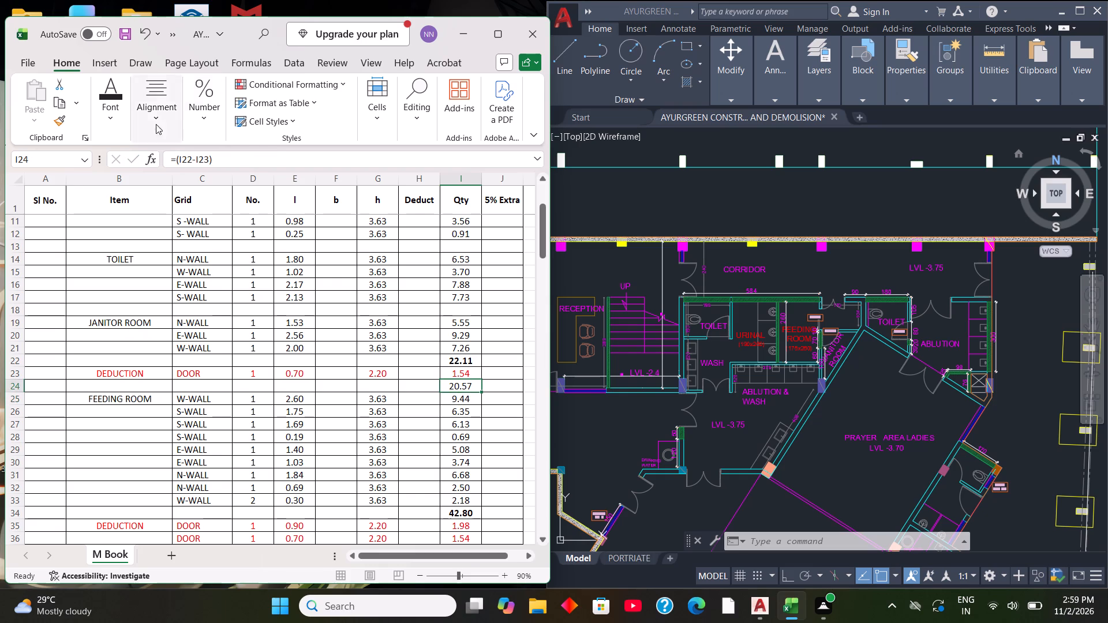
click(100, 120)
click(228, 188)
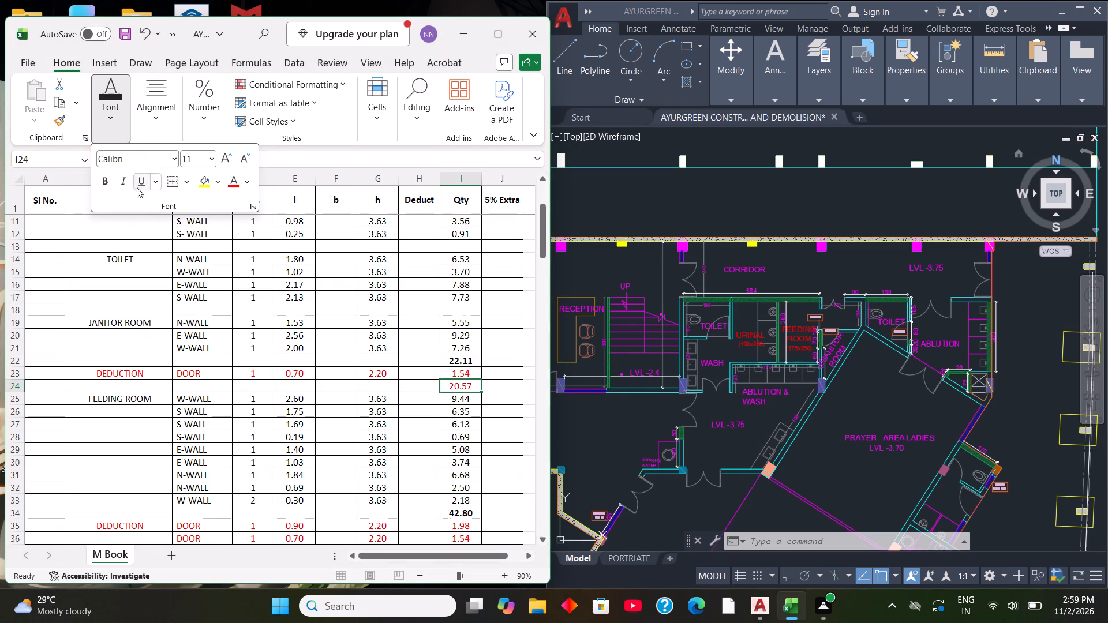
click(104, 187)
scroll(271, 418, up, 1)
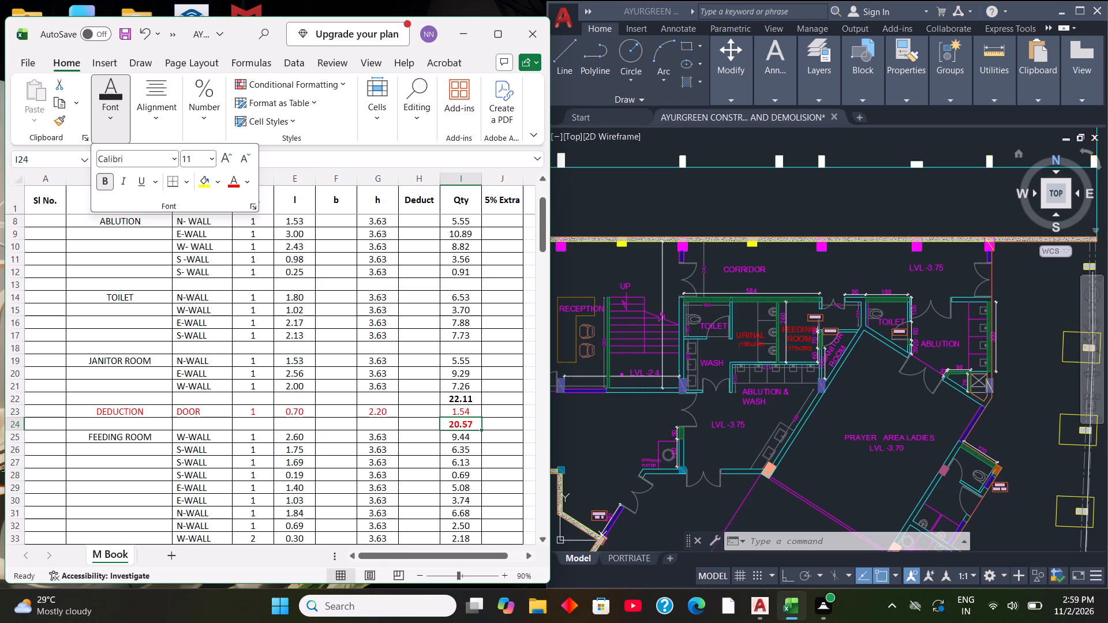
Insert two blank rows at row 18, between the TOILET walls and the JANITOR ROOM.
click(21, 348)
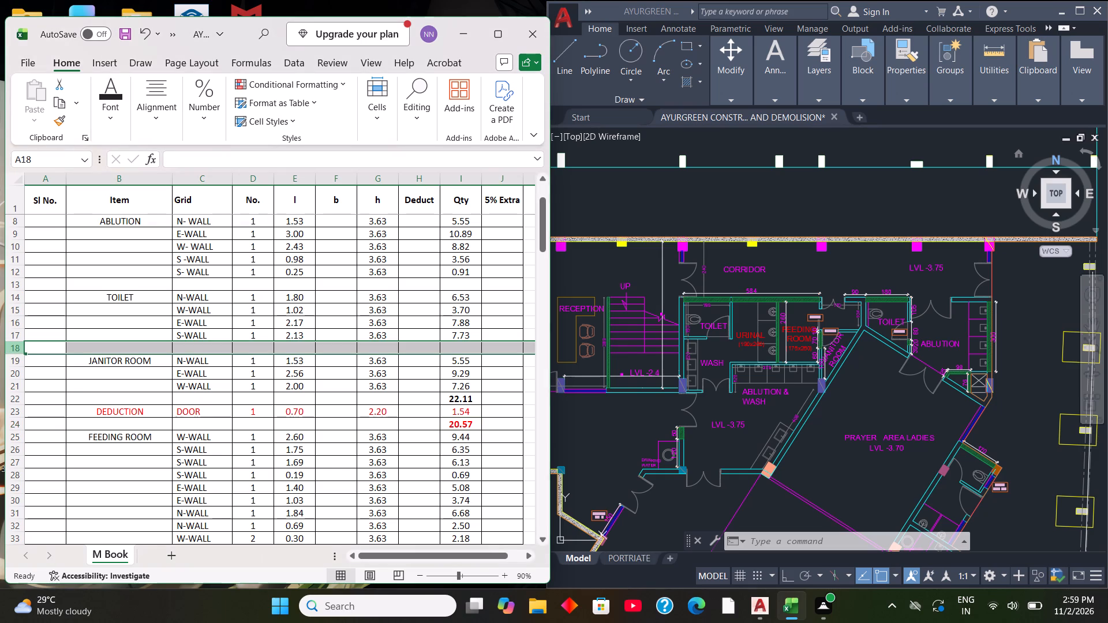
key(ctrl+plus)
key(ctrl+plus)
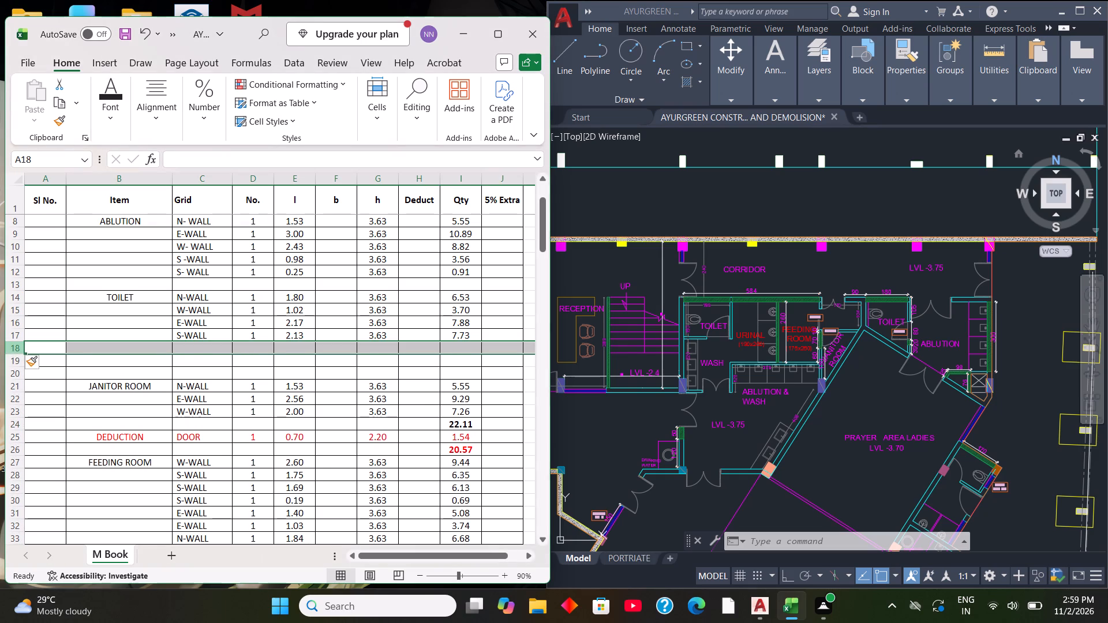
Copy the JANITOR ROOM door deduction entries from B25:I25 into row 19 beneath the TOILET walls, starting at B19.
drag(83, 438, 82, 438)
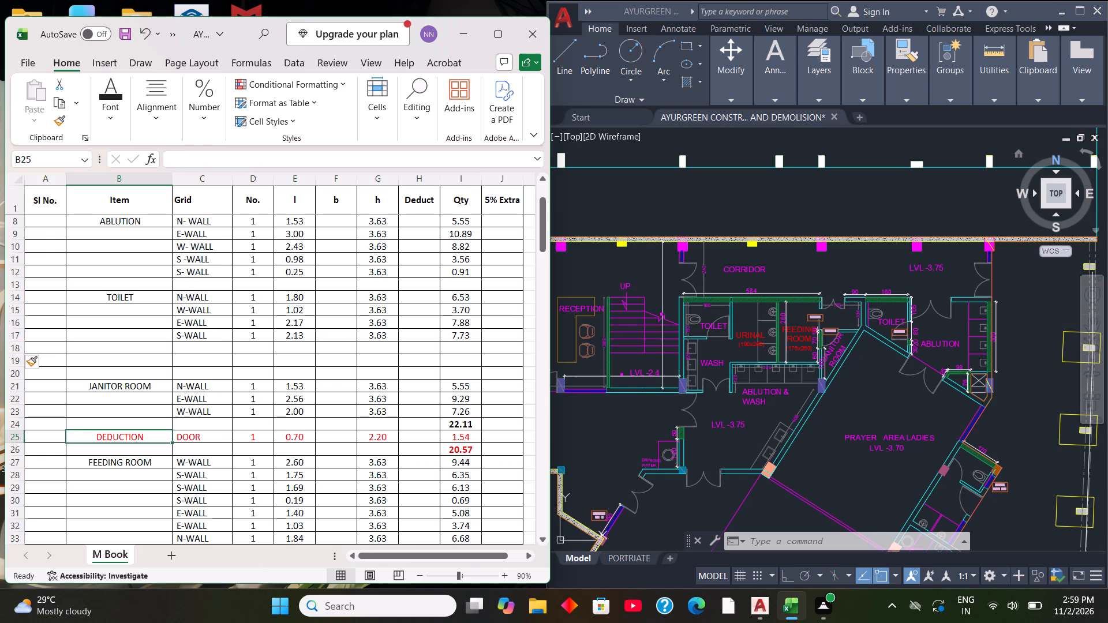
drag(82, 438, 476, 437)
right_click(475, 436)
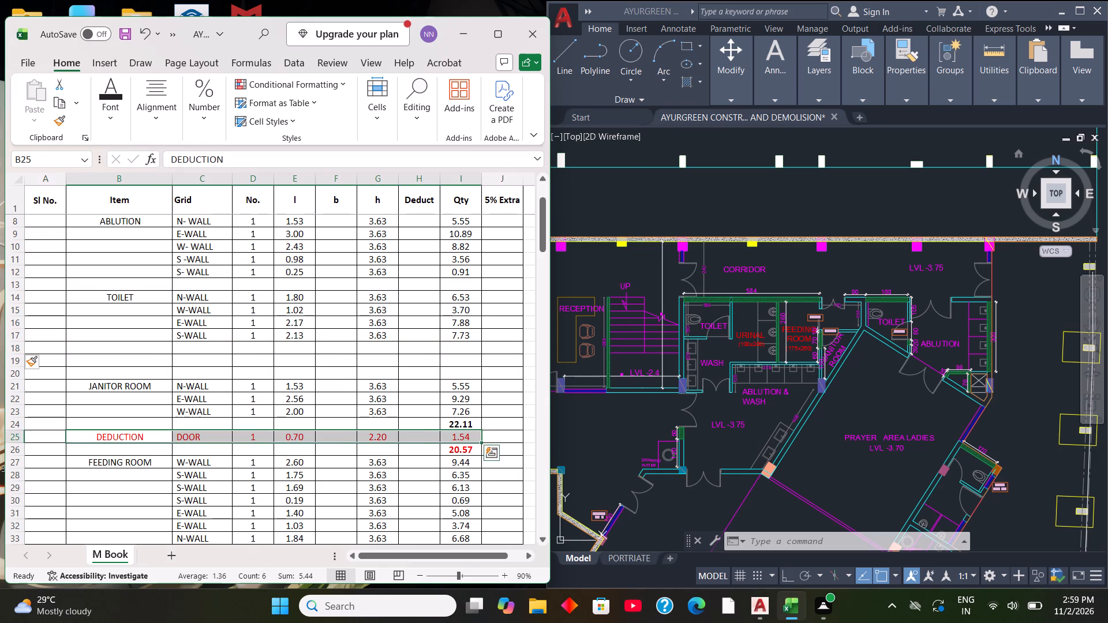
click(515, 181)
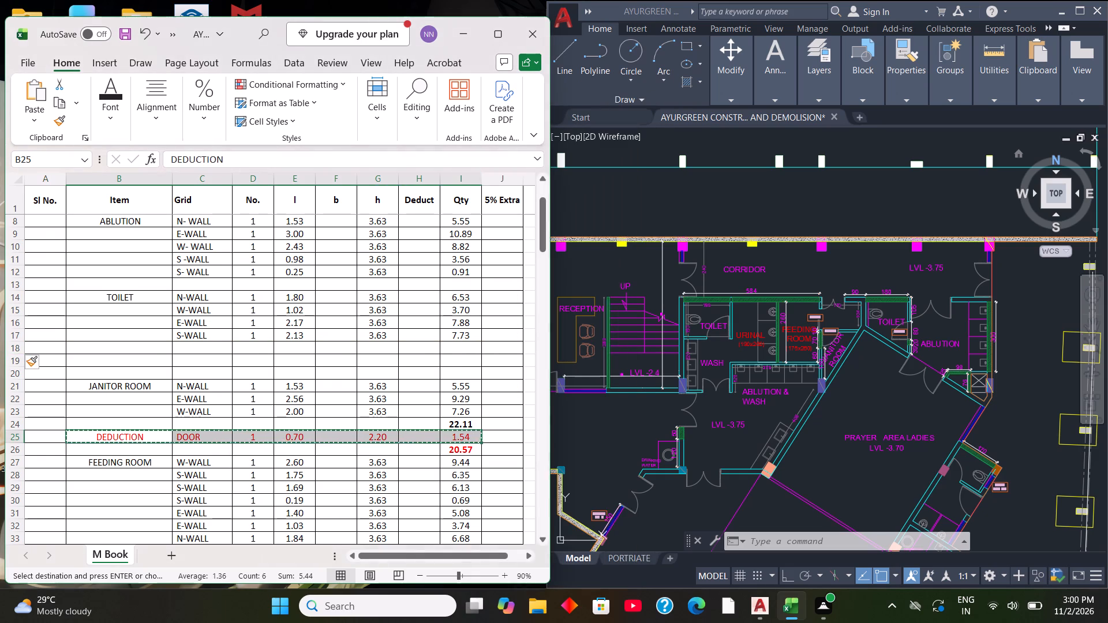
click(89, 358)
right_click(89, 358)
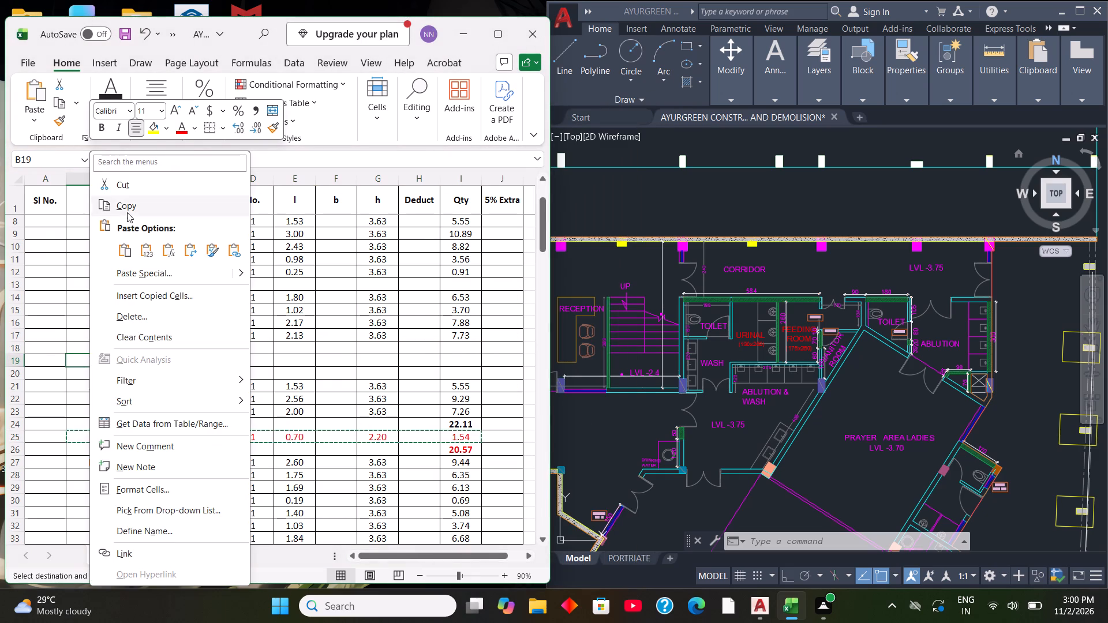
click(127, 249)
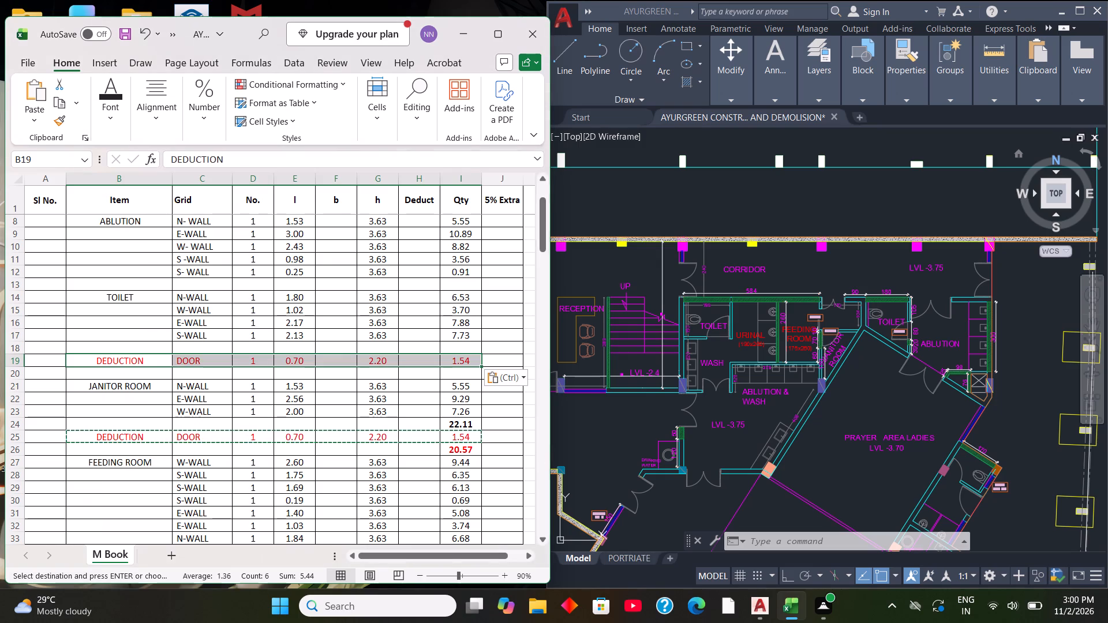
click(510, 438)
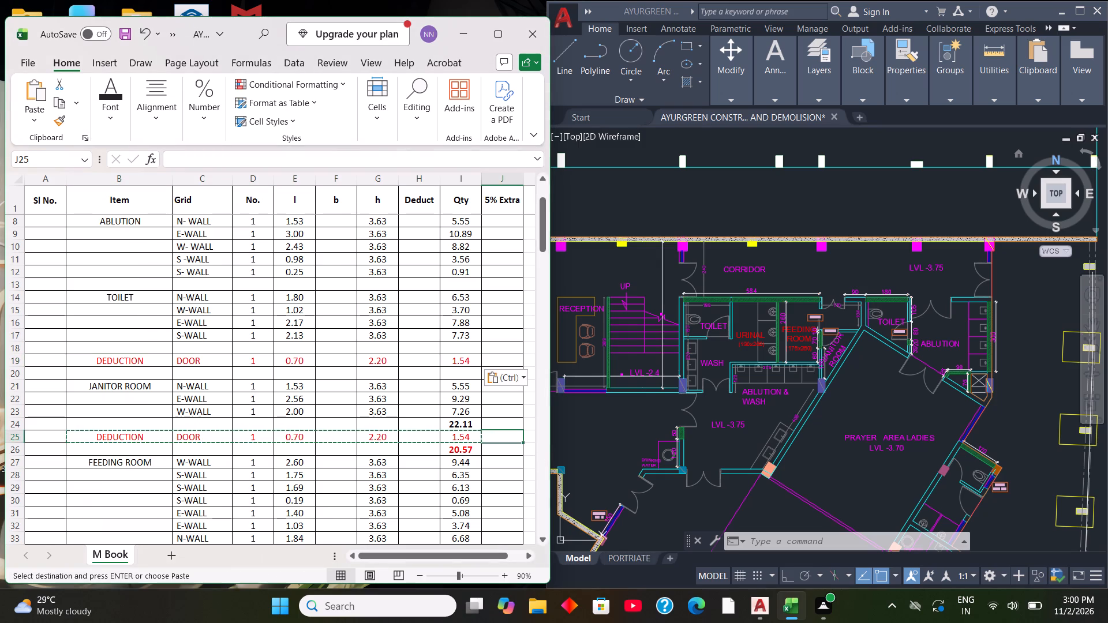
key(Escape)
key(Escape)
key(Escape)
key(Escape)
key(Escape)
key(Escape)
key(Escape)
key(Escape)
key(Escape)
key(Escape)
key(Escape)
key(Escape)
key(Escape)
key(Escape)
key(Escape)
key(Escape)
key(Escape)
key(Escape)
key(Escape)
key(Escape)
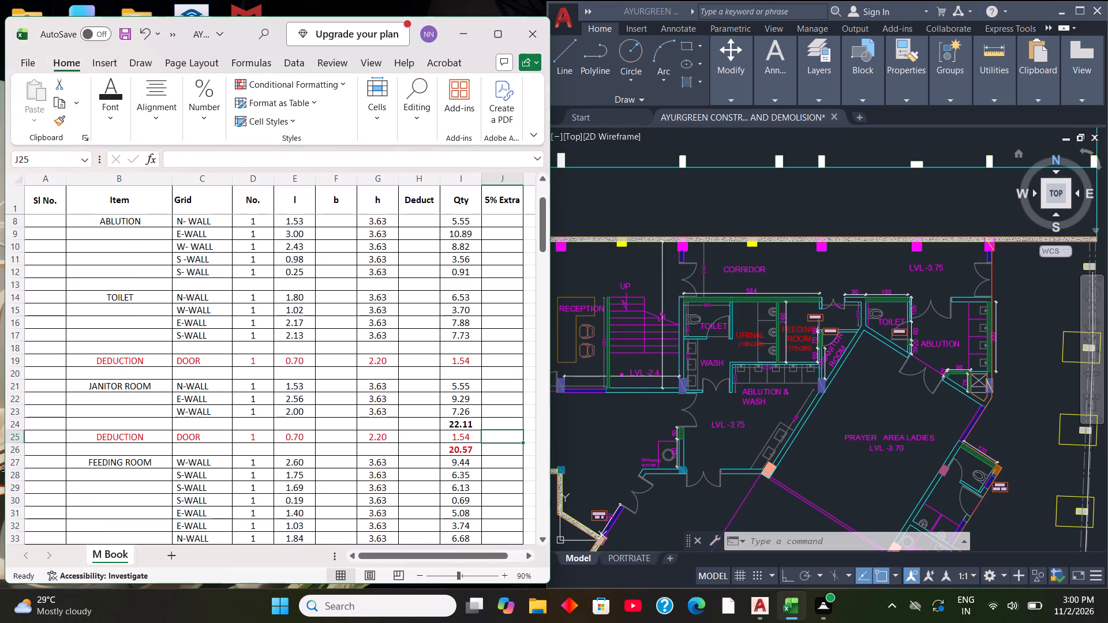
Set the TOILET door deduction's length in E19 to 0.8.
double_click(293, 357)
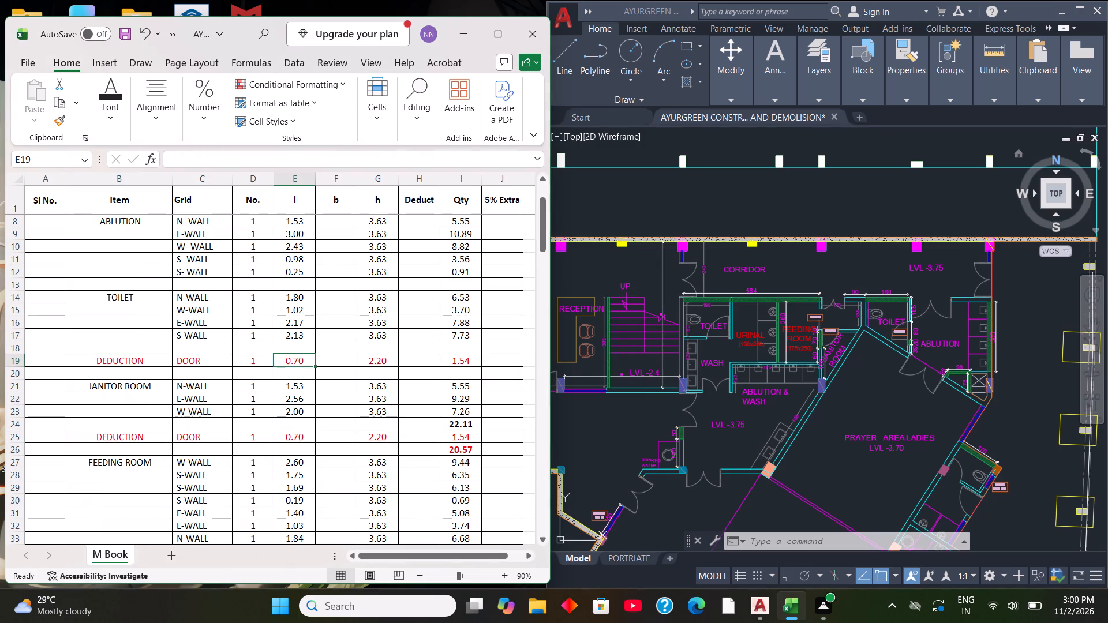
text(0.)
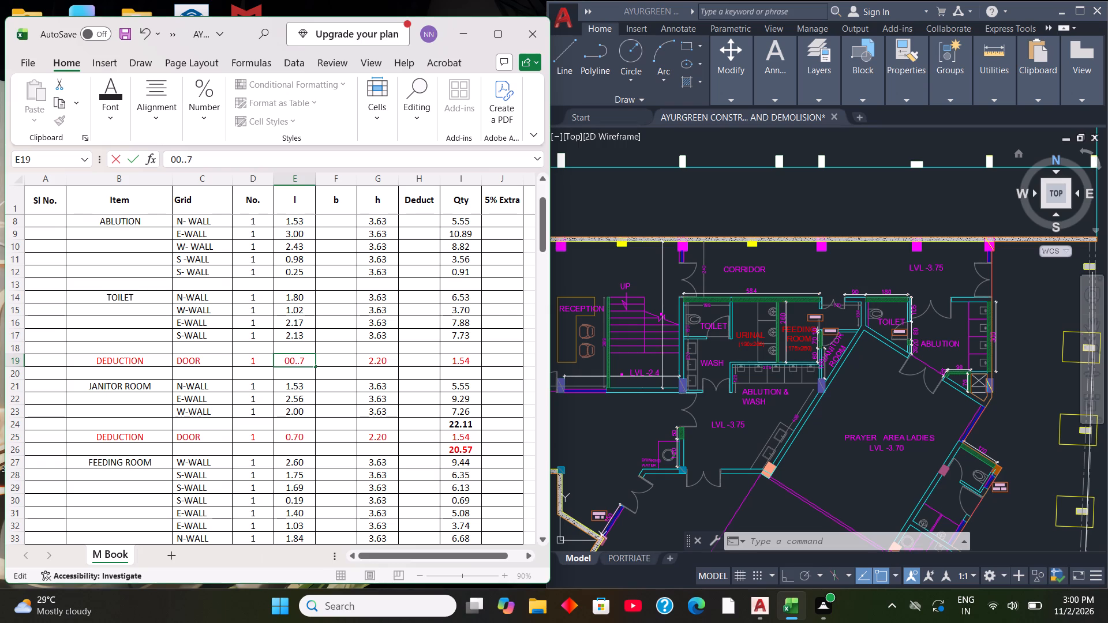
key(BackSpace)
key(BackSpace)
click(305, 359)
key(BackSpace)
key(8)
key(Return)
Total the TOILET wall quantities in I18 with =SUM(I14:I17).
scroll(407, 373, down, 3)
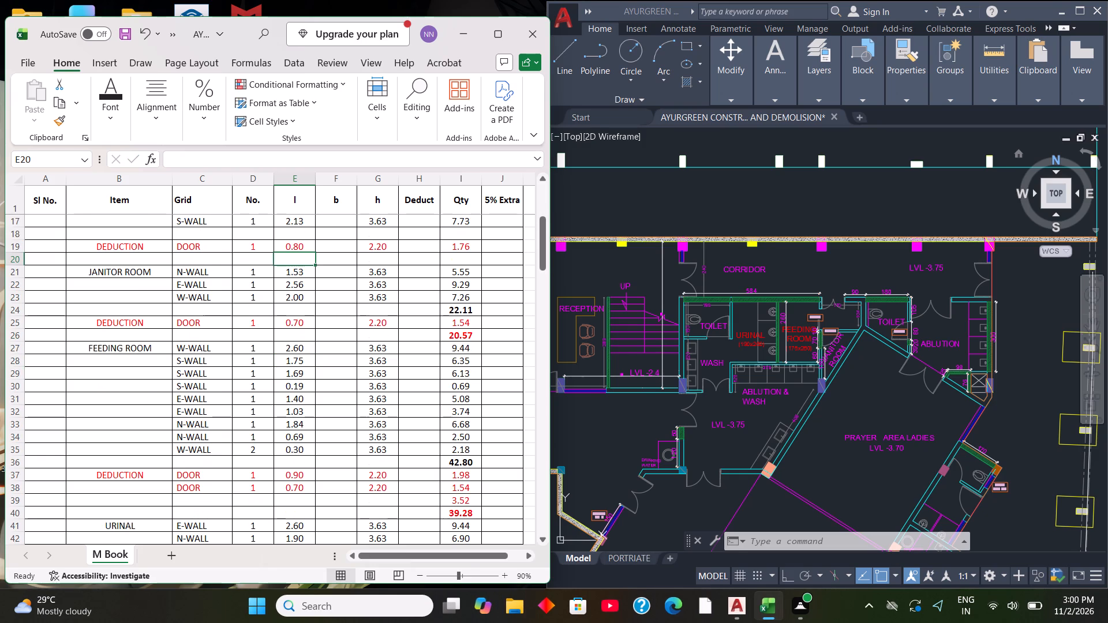
scroll(409, 373, down, 6)
scroll(409, 373, up, 6)
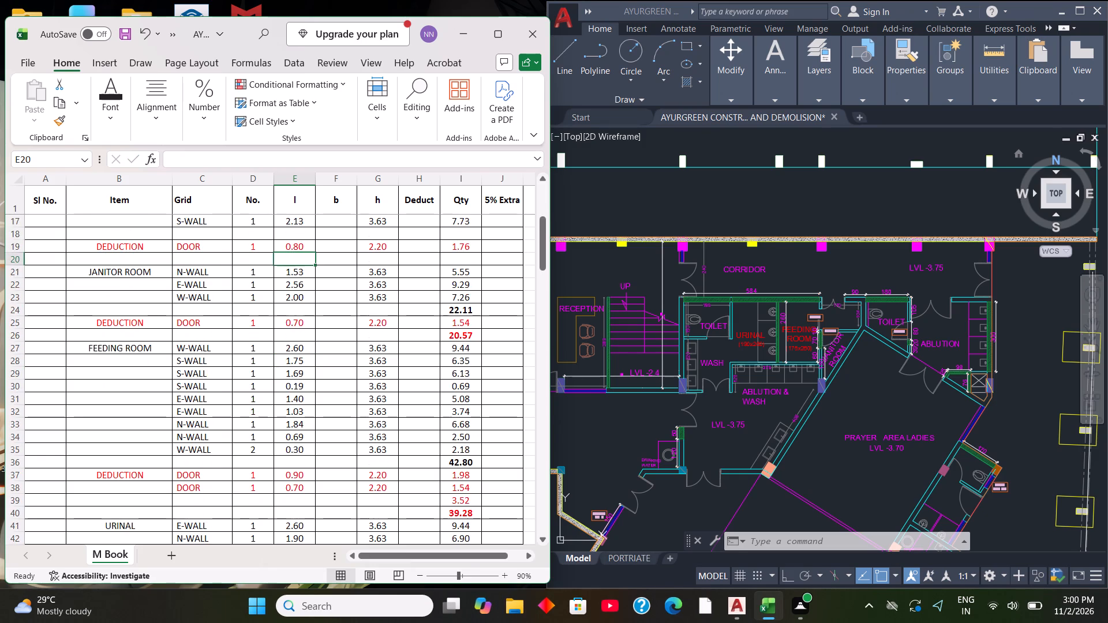
scroll(409, 373, up, 4)
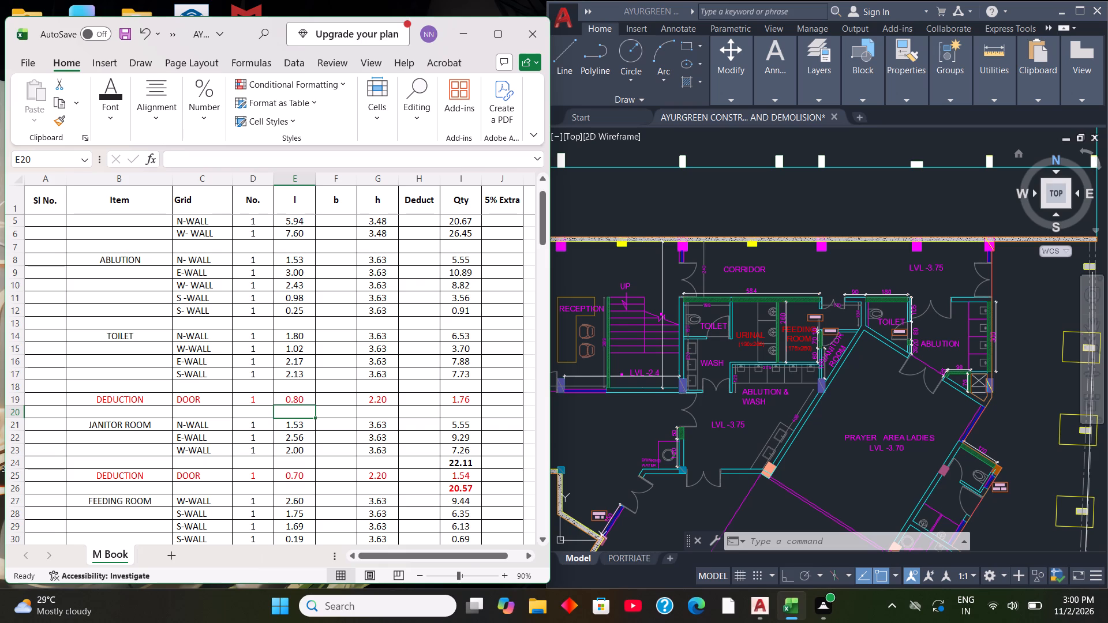
click(456, 389)
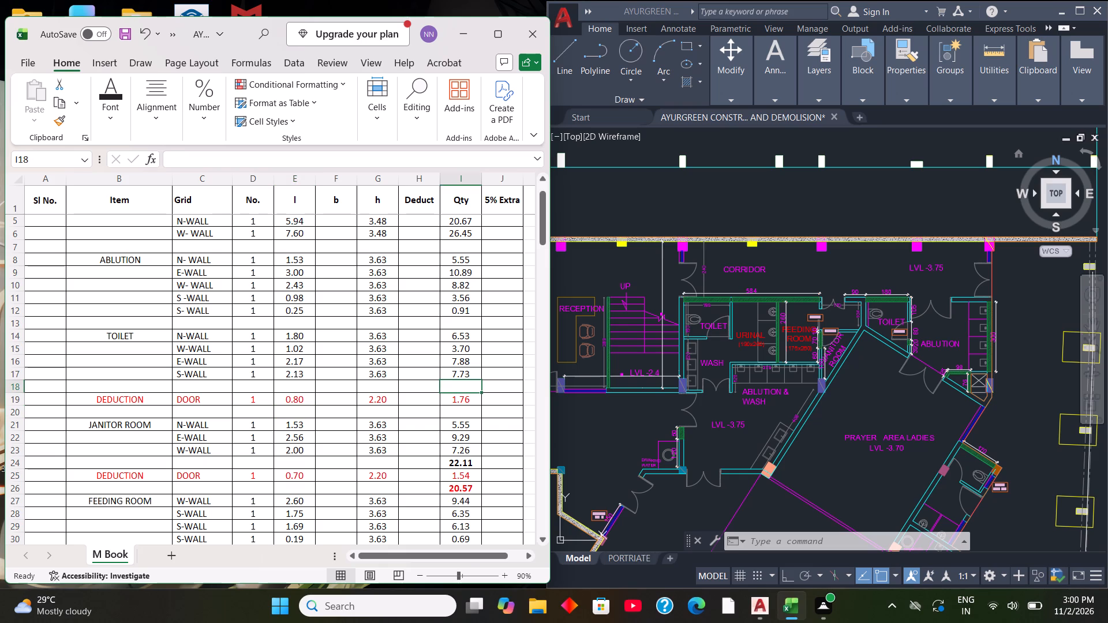
key(equal)
text(SUM)
key(shift+parenright)
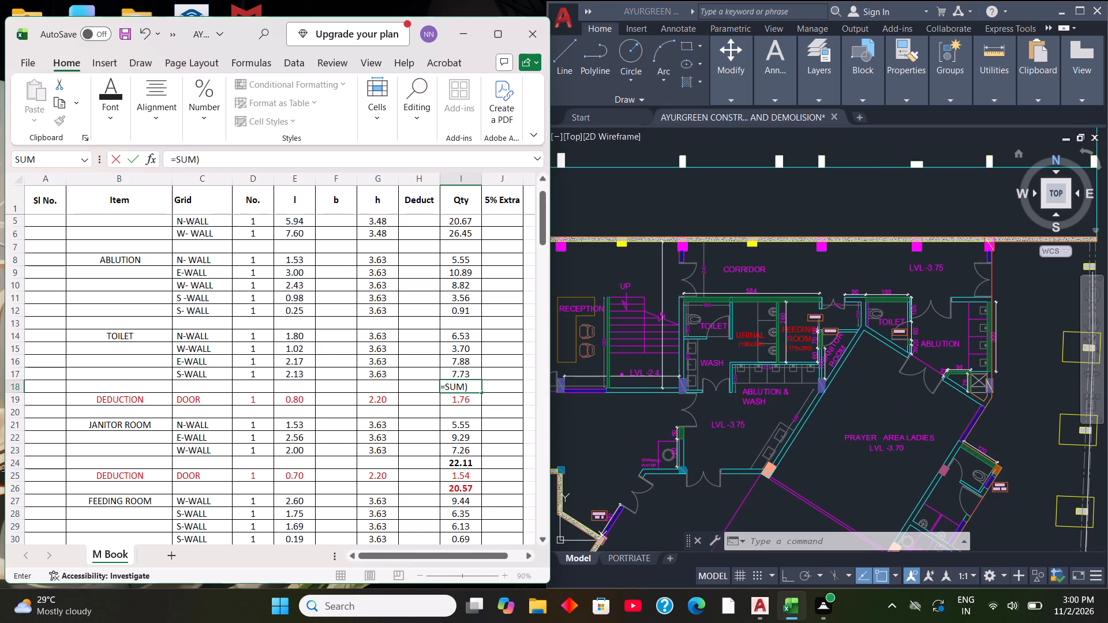
key(BackSpace)
key(shift+parenleft)
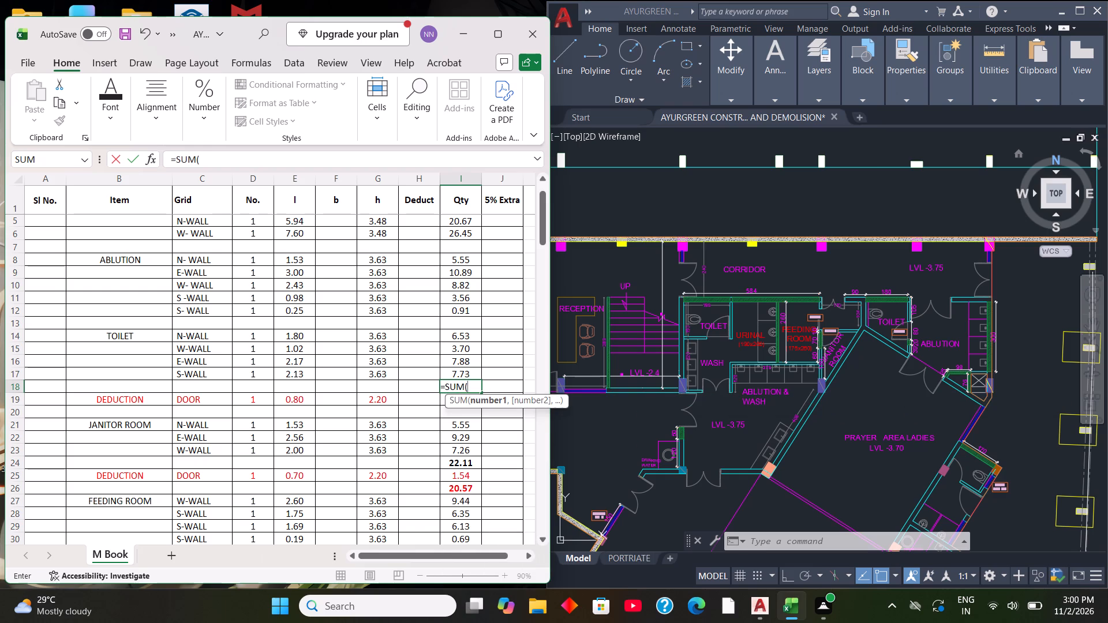
drag(463, 332, 474, 373)
key(shift+parenright)
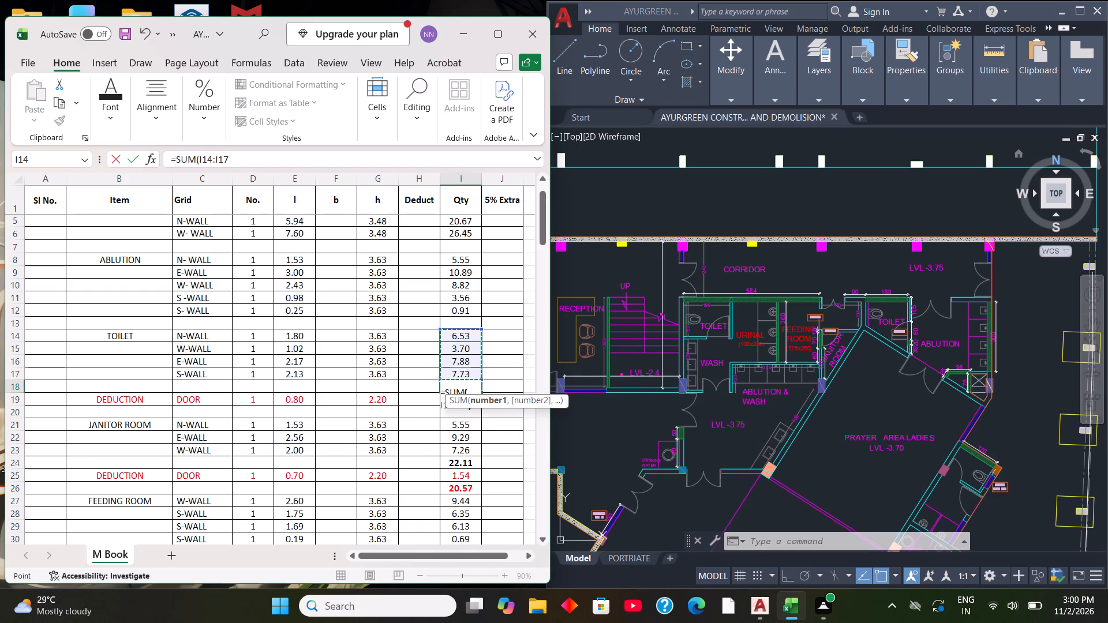
key(Return)
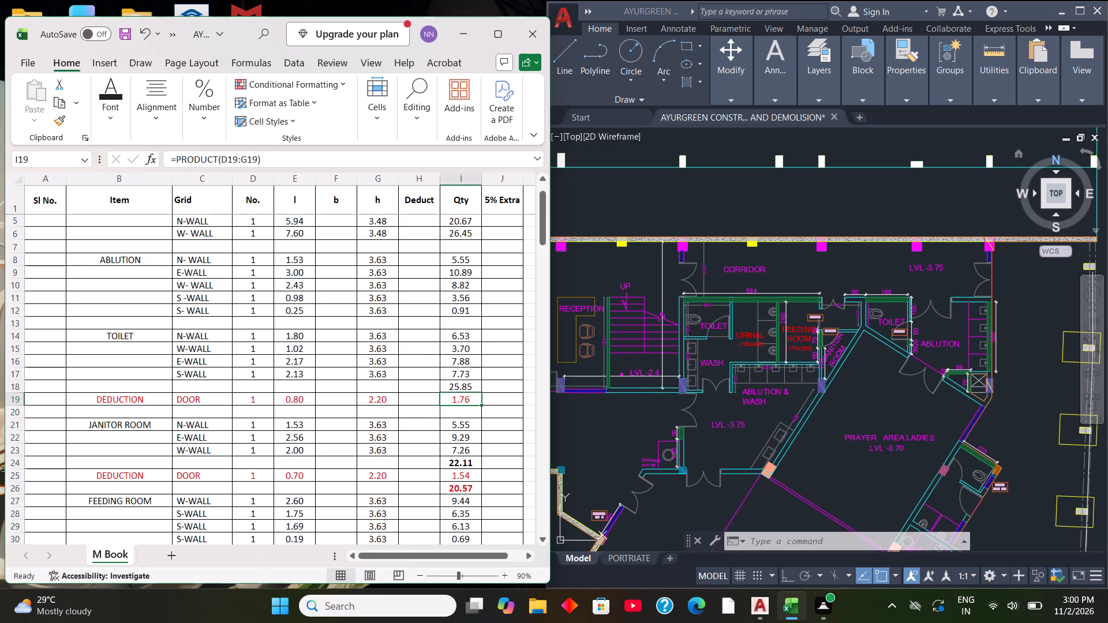
Make the TOILET wall total in I18 bold.
click(476, 384)
click(112, 127)
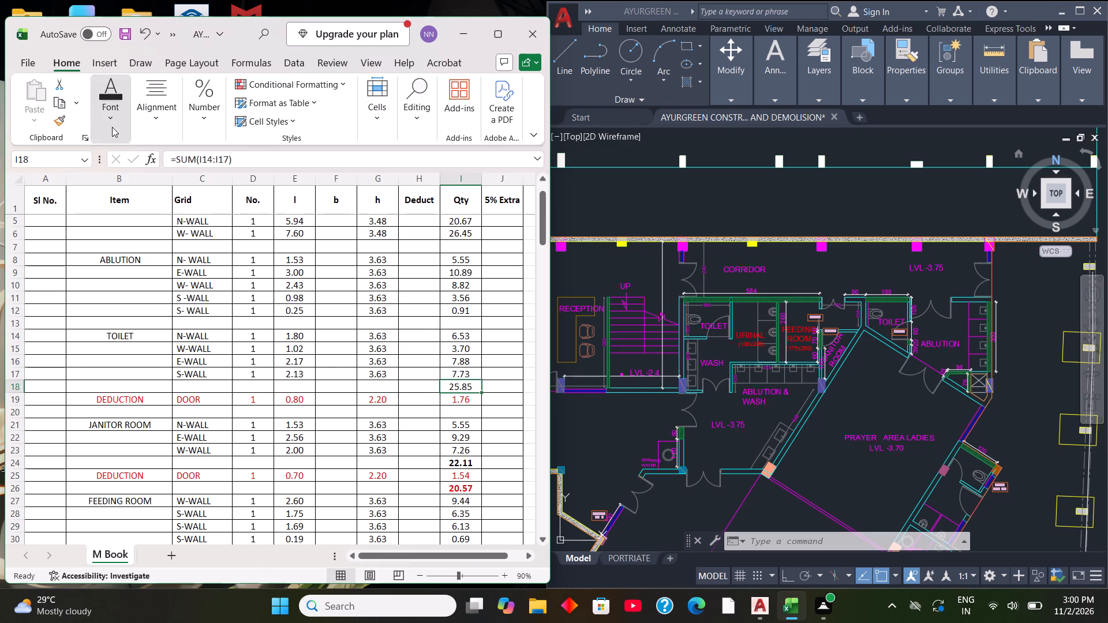
click(107, 182)
Calculate the TOILET net quantity in I20 with =(I18-I19).
drag(454, 411, 454, 406)
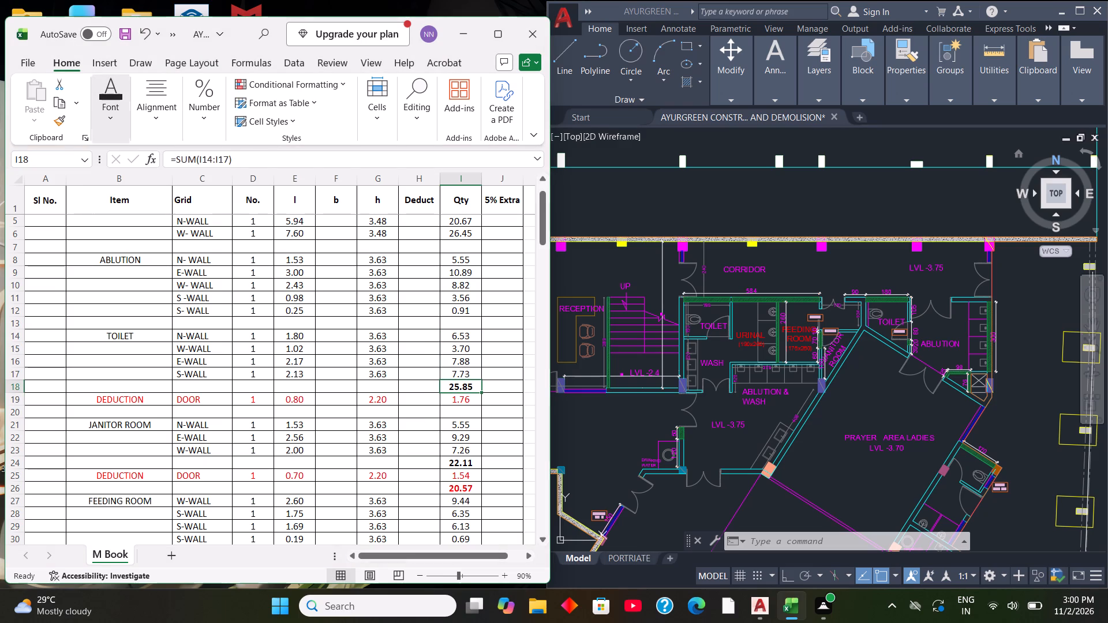
drag(454, 406, 454, 405)
click(454, 405)
click(456, 410)
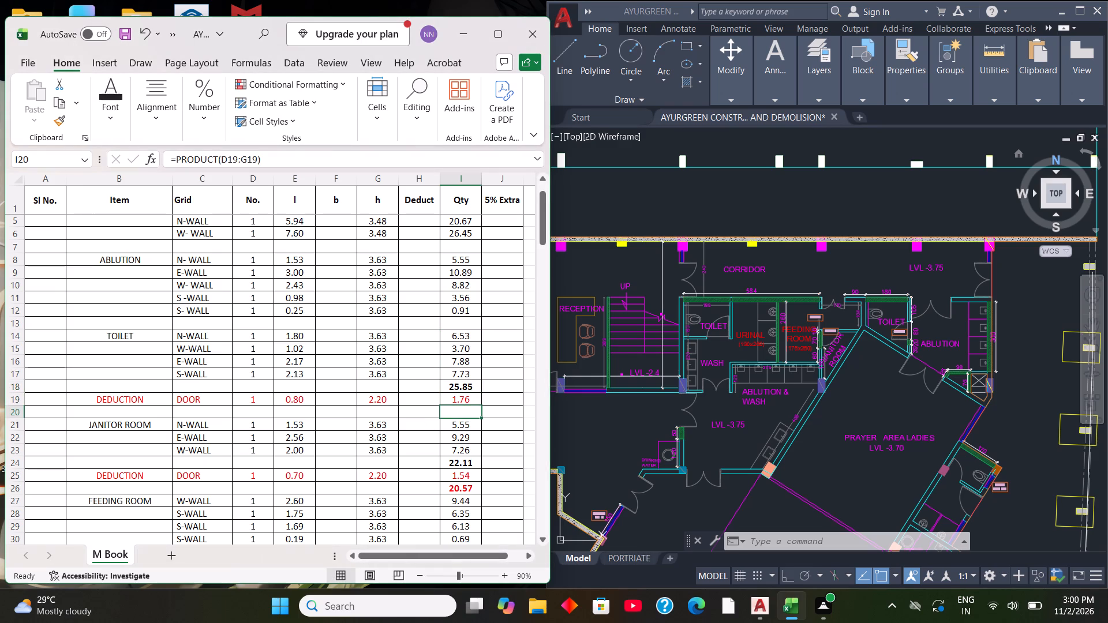
key(equal)
key(shift+parenleft)
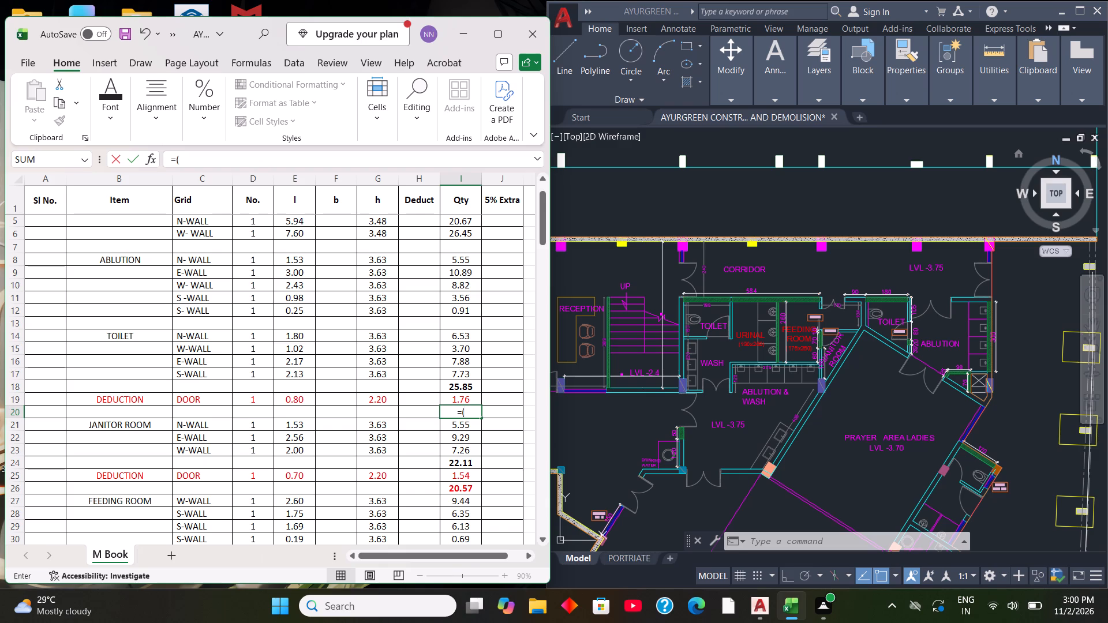
click(452, 391)
key(minus)
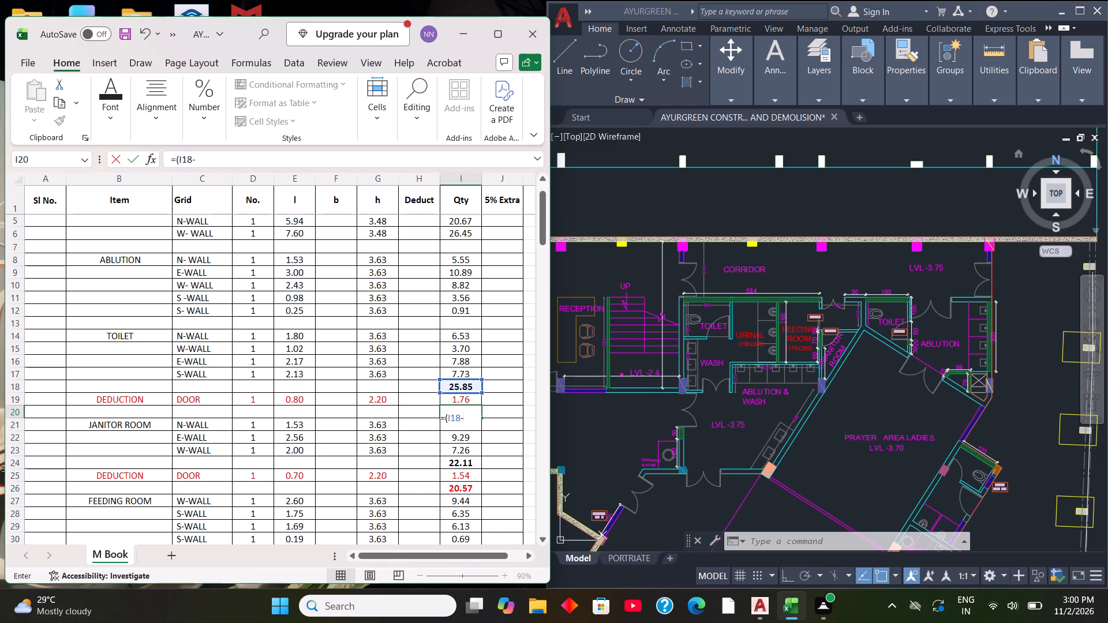
click(467, 396)
key(shift+parenright)
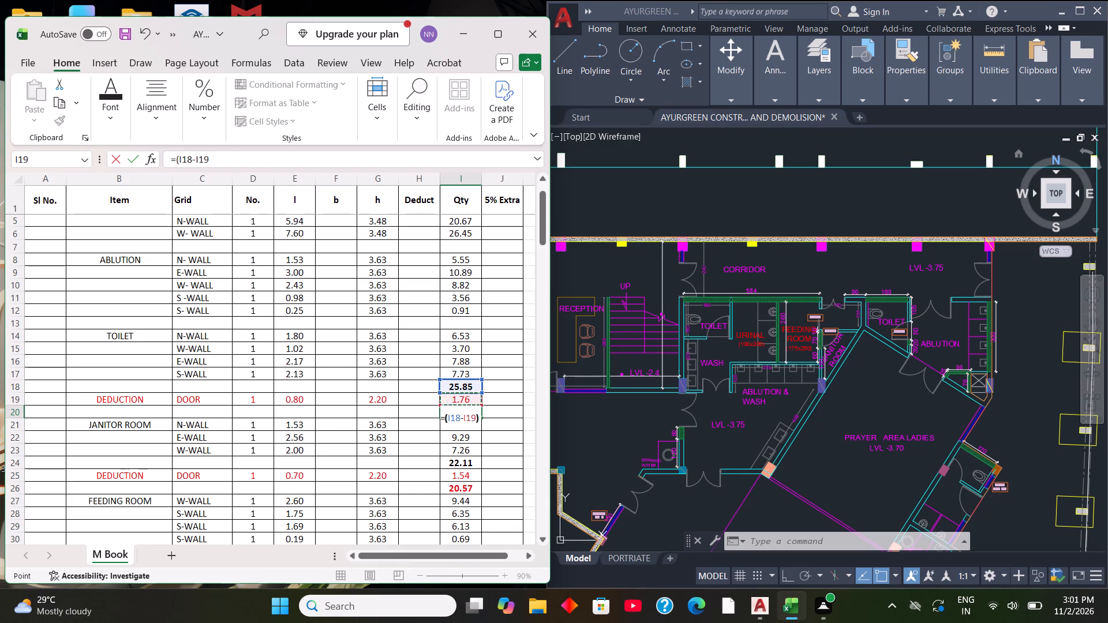
key(Return)
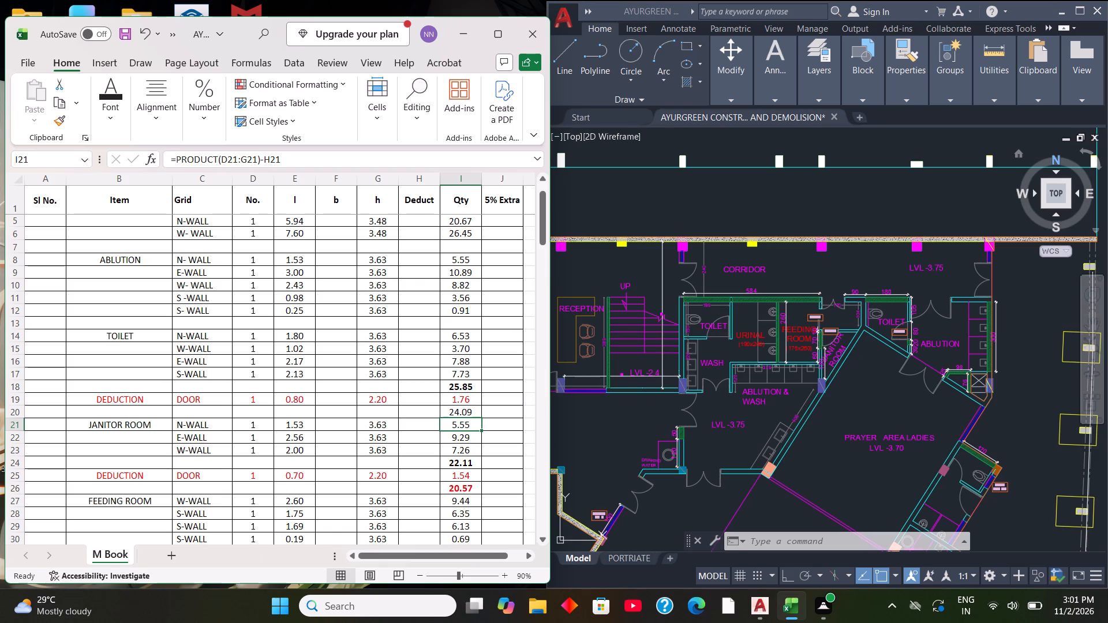
Format the TOILET net quantity in I20 as bold red text.
click(471, 412)
click(113, 107)
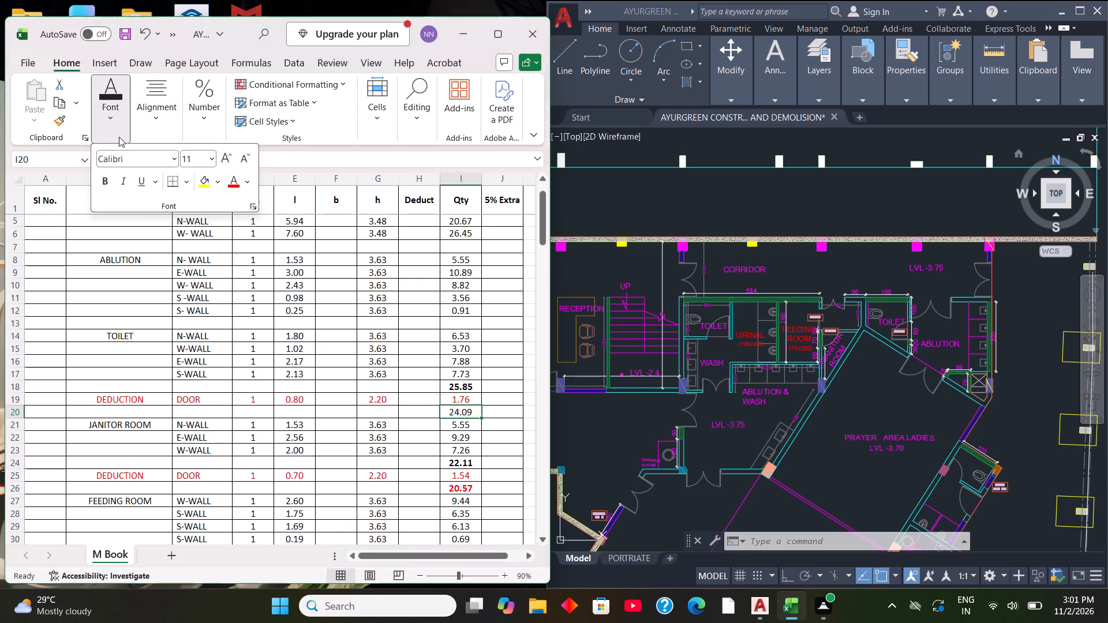
click(112, 180)
click(234, 187)
Copy the TOILET door deduction row B19:I19 into row 13 below the ABLUTION walls.
scroll(454, 446, up, 1)
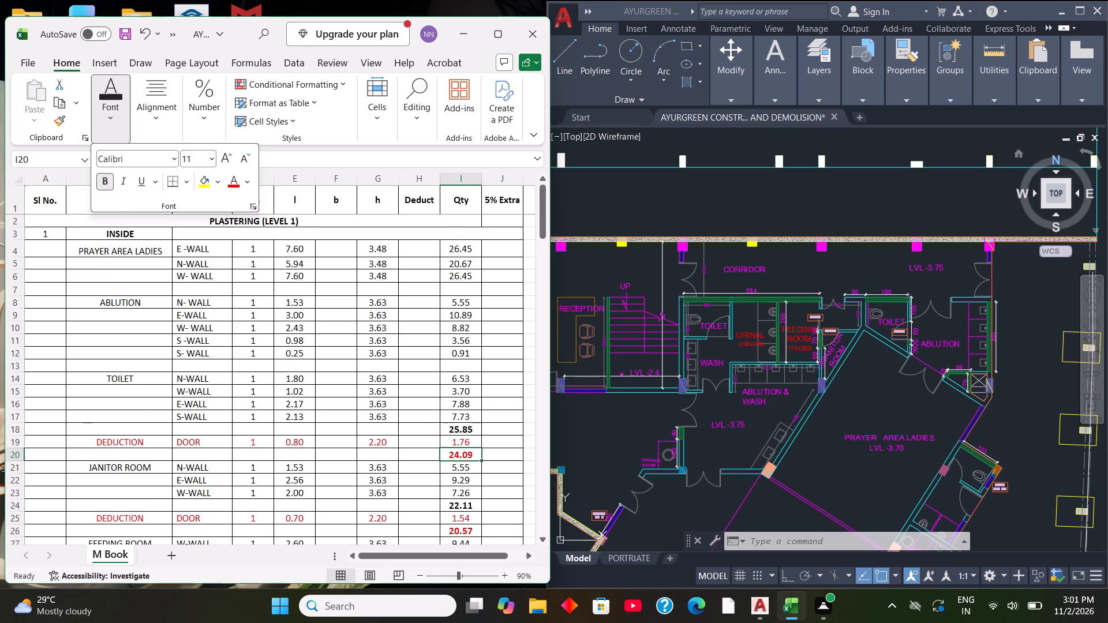
drag(84, 443, 85, 440)
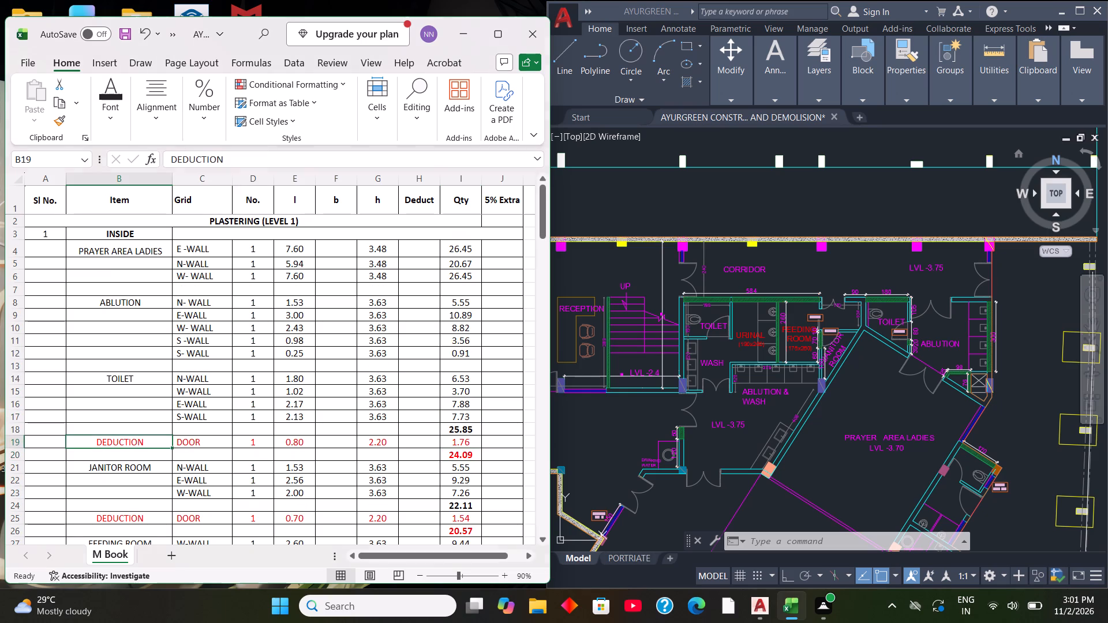
drag(85, 440, 461, 445)
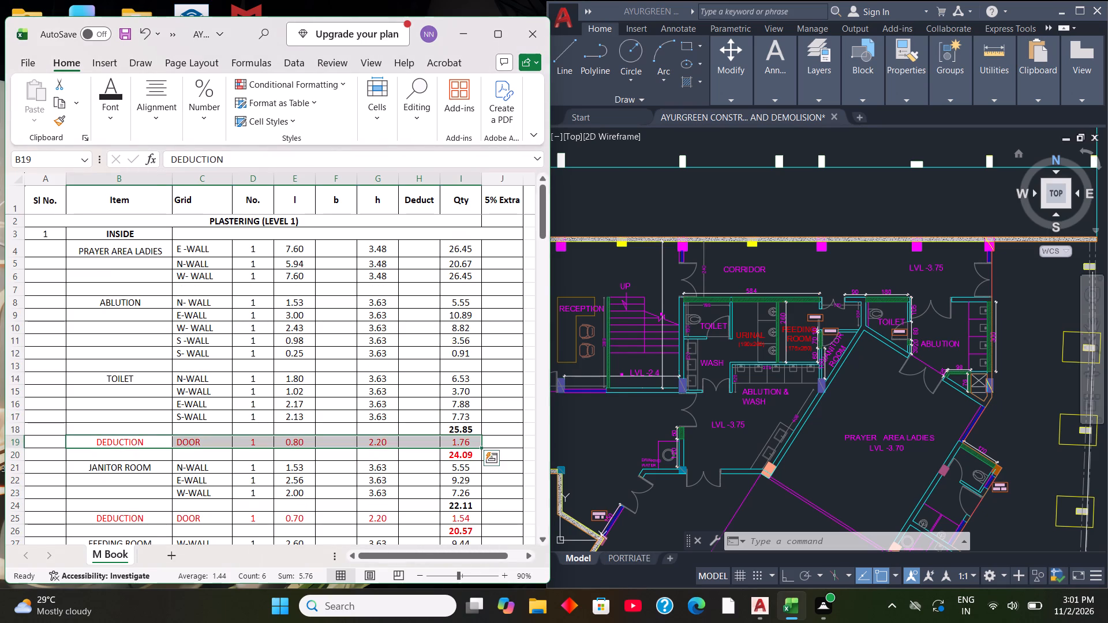
right_click(456, 444)
click(487, 186)
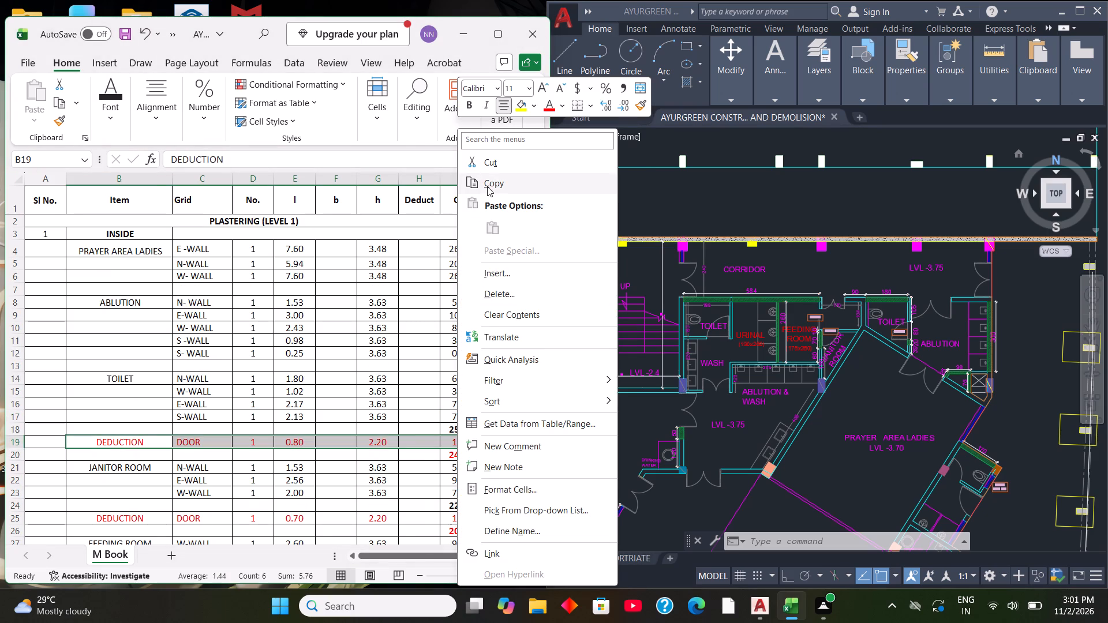
click(127, 364)
right_click(127, 364)
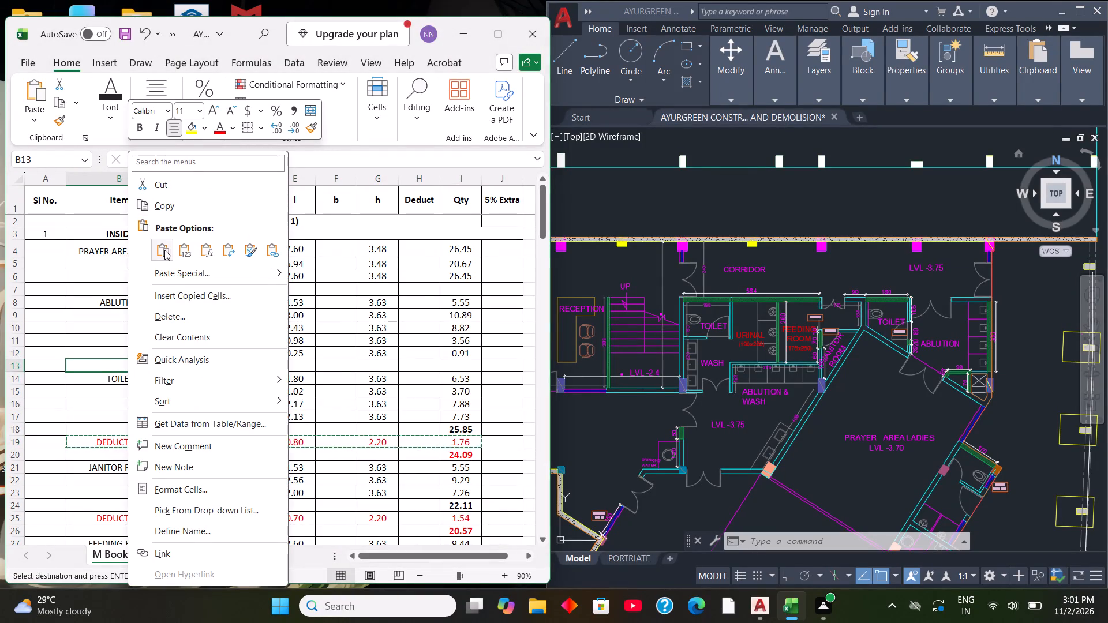
click(164, 250)
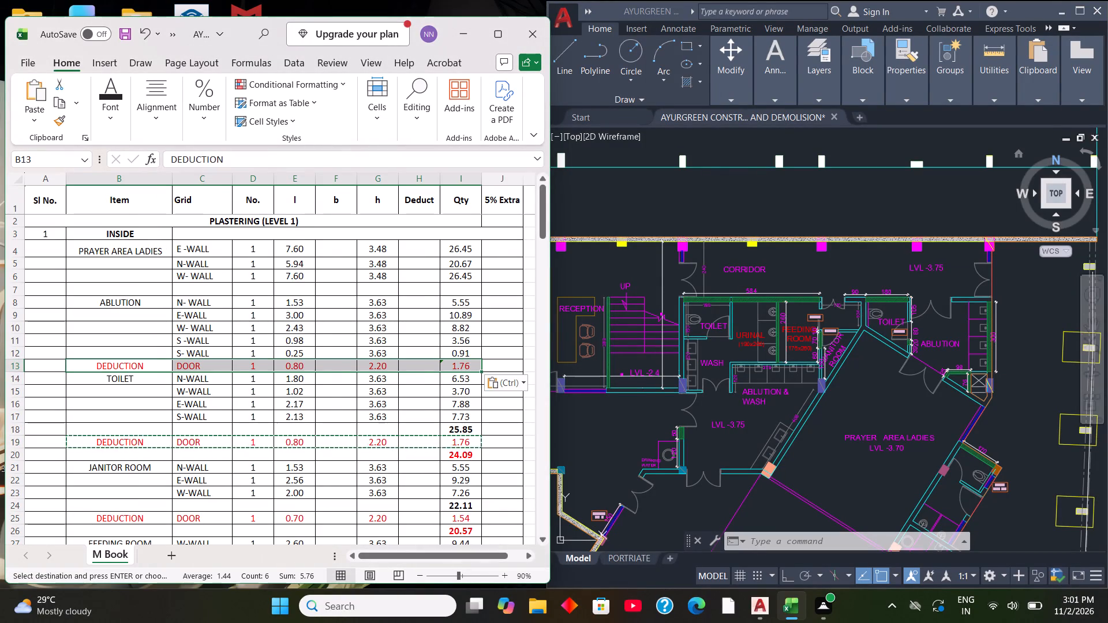
click(37, 379)
key(Escape)
key(Escape)
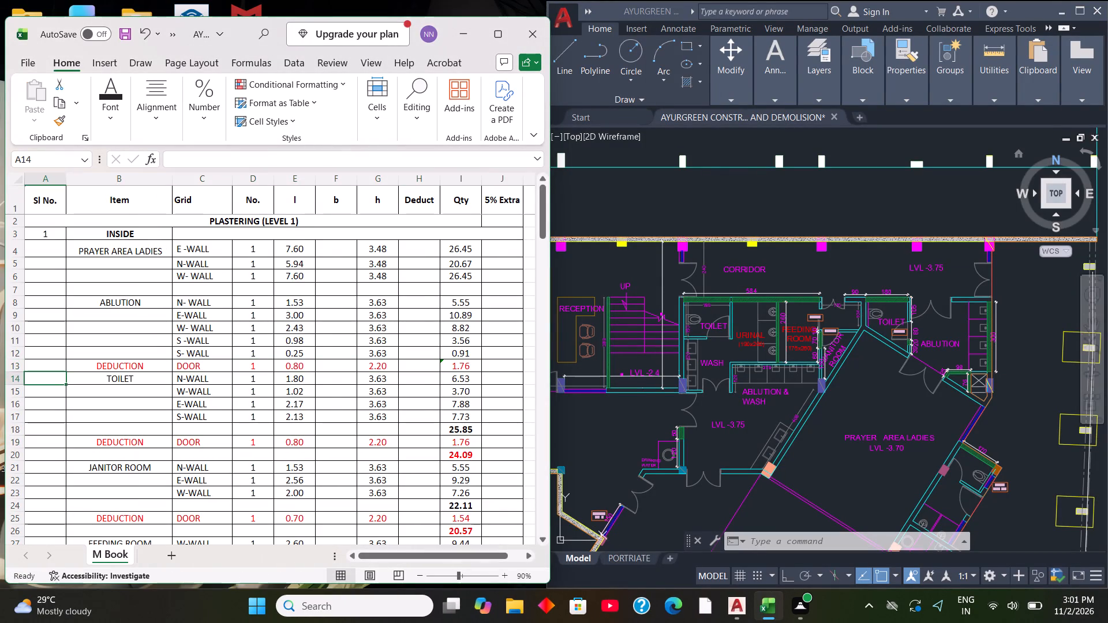
Insert a blank row above the ABLUTION door deduction and another between it and the TOILET section.
click(16, 361)
click(17, 369)
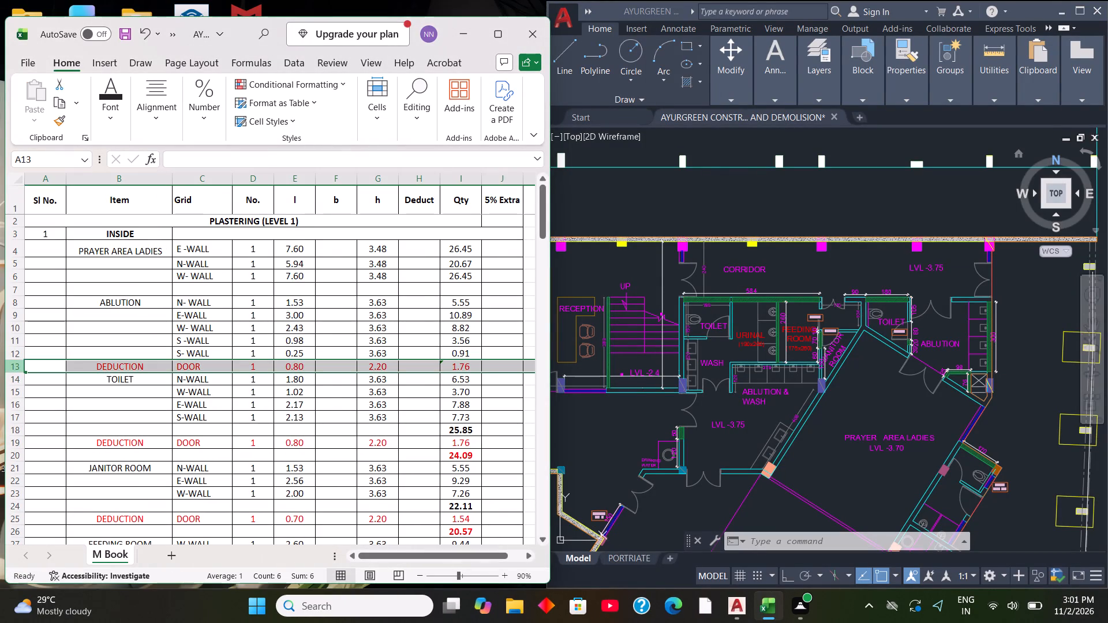
key(ctrl+plus)
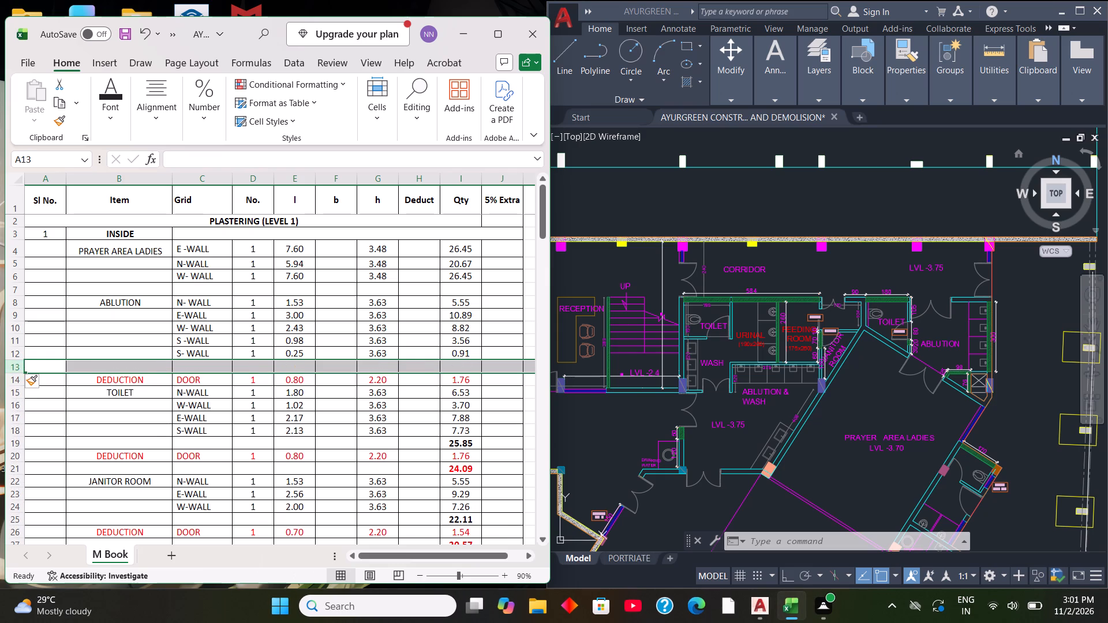
click(20, 384)
click(17, 391)
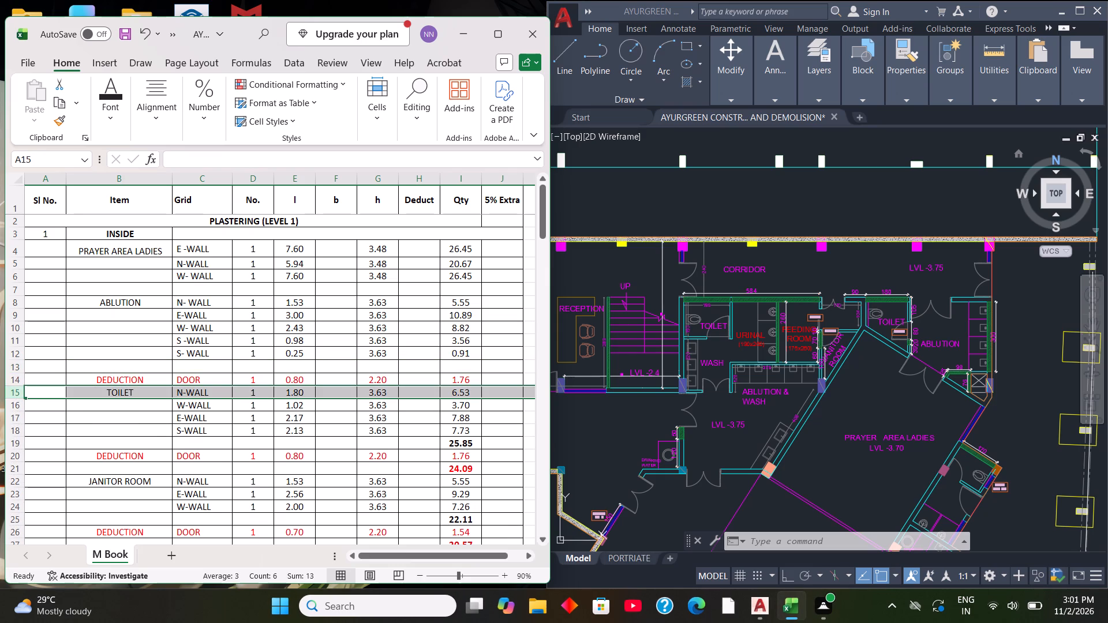
key(ctrl+plus)
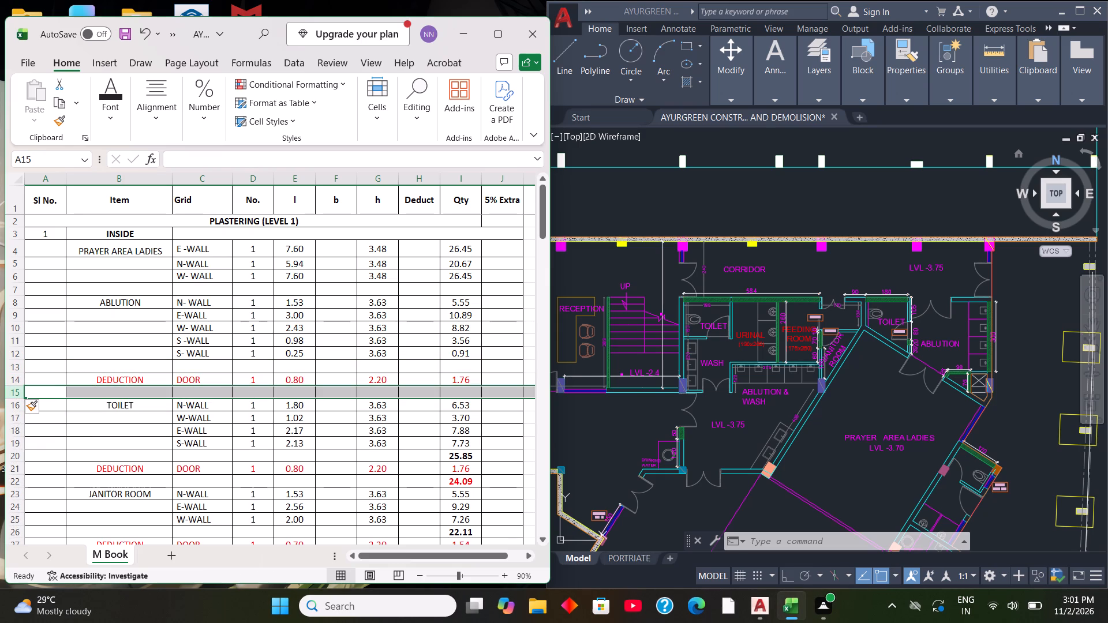
Total the ABLUTION wall quantities in I13 with =SUM(I8:I12).
scroll(377, 350, down, 2)
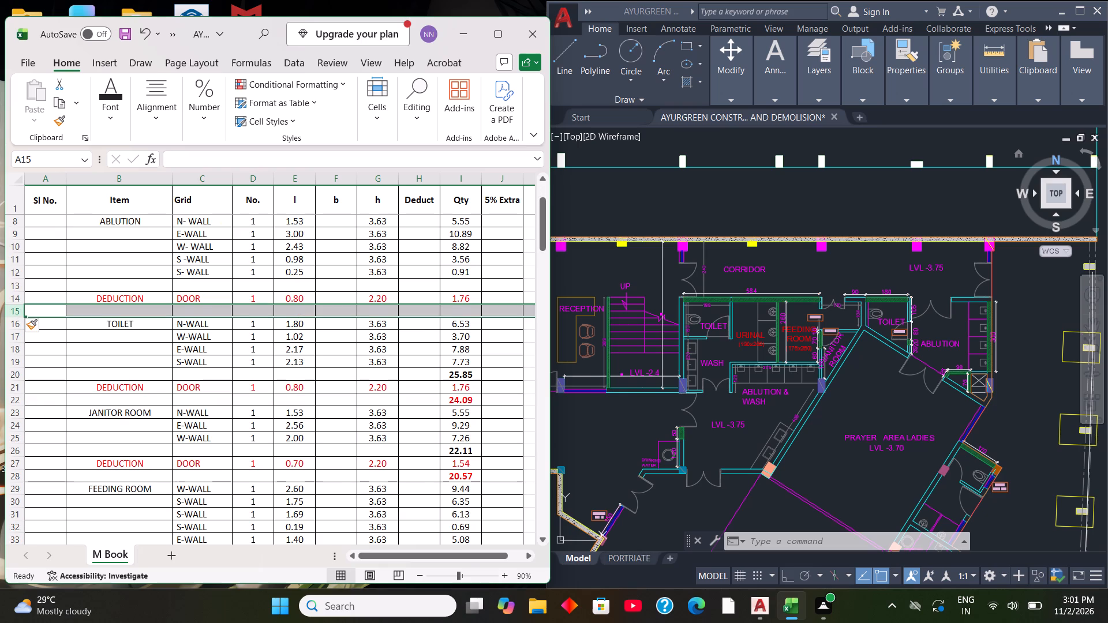
scroll(379, 350, up, 1)
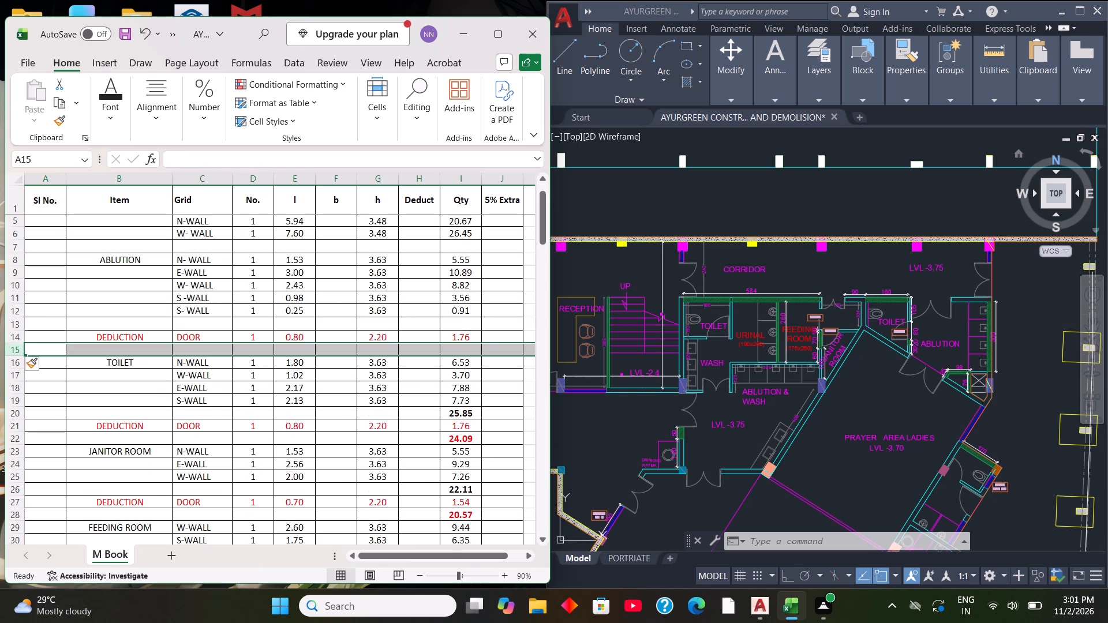
click(467, 323)
key(equal)
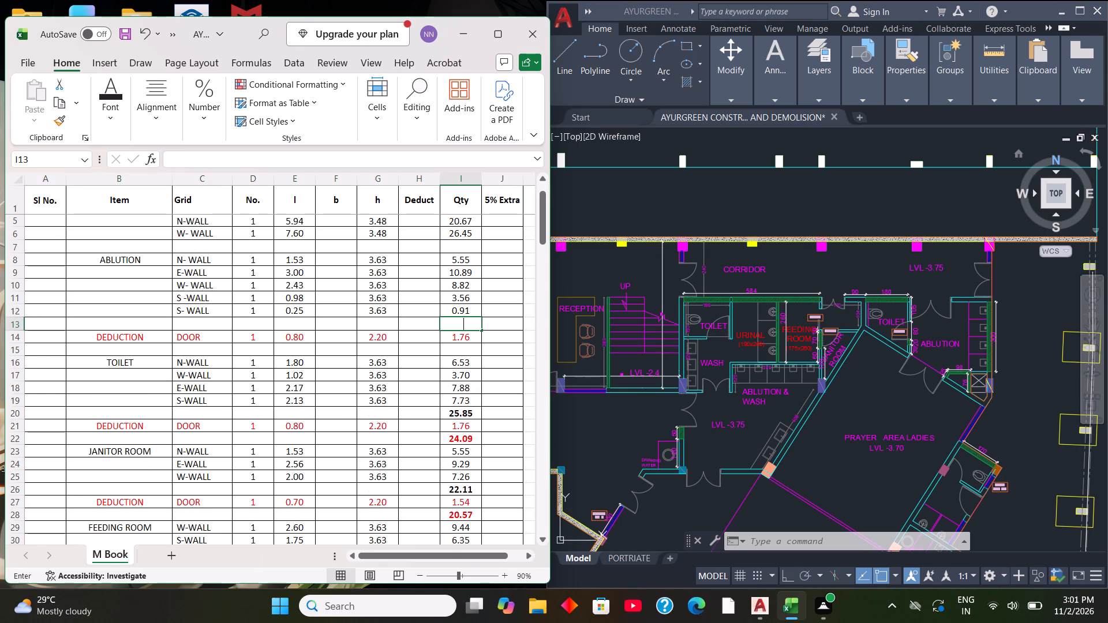
text(SUM)
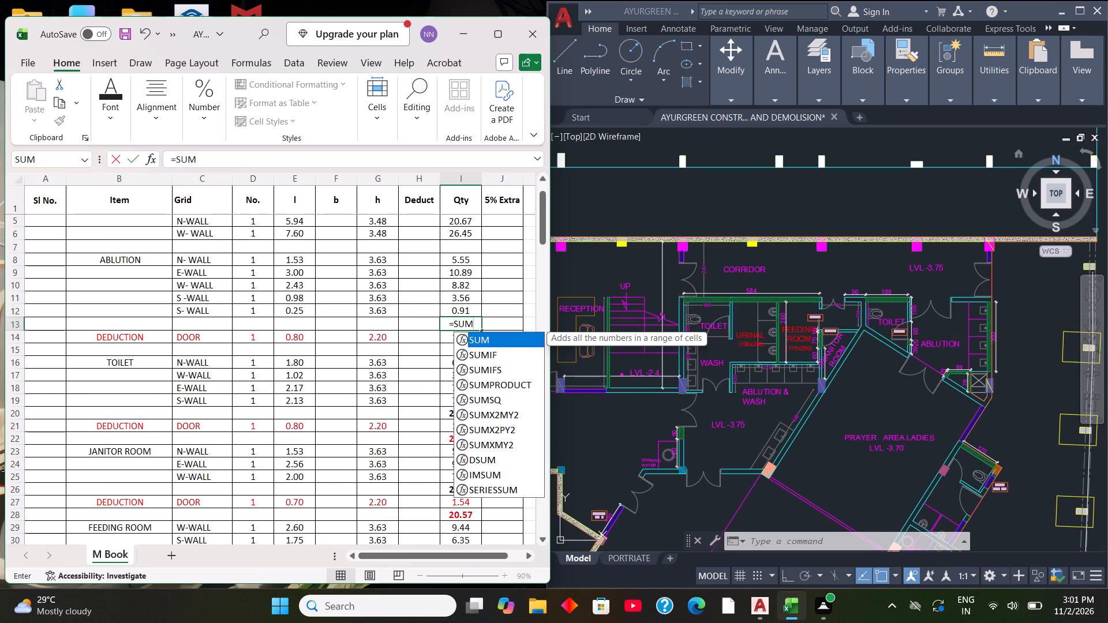
key(shift+parenleft)
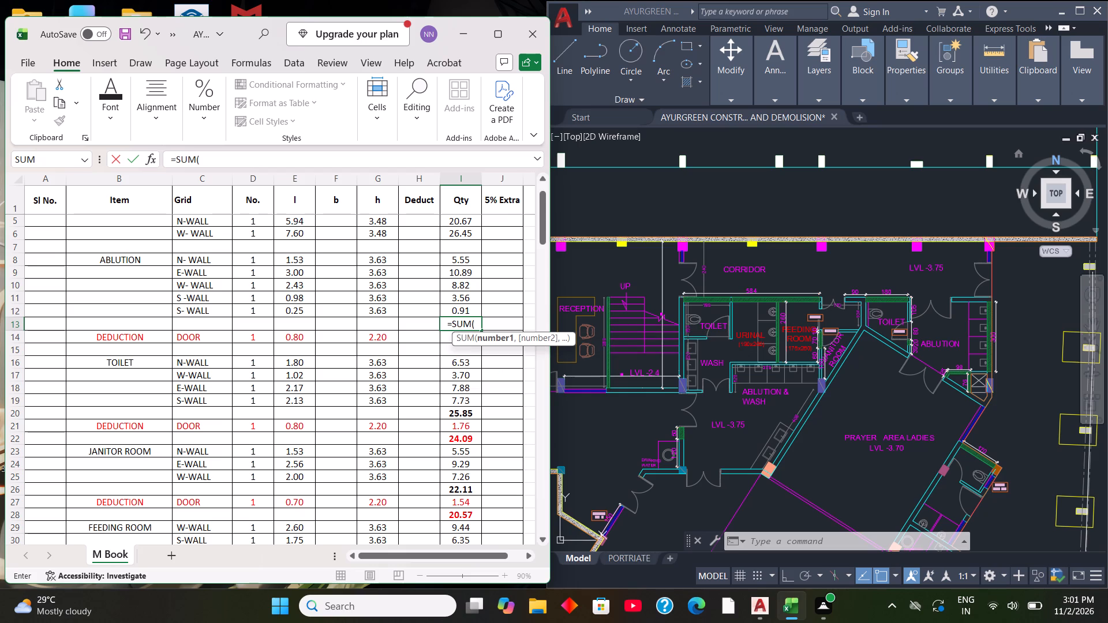
drag(468, 258, 475, 305)
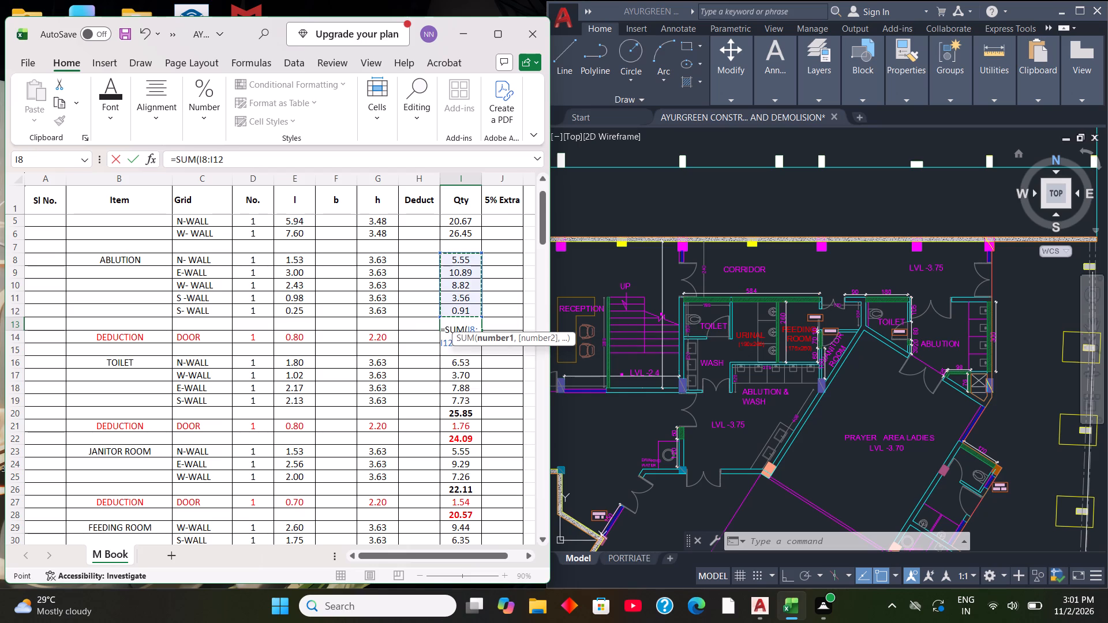
key(shift+parenleft)
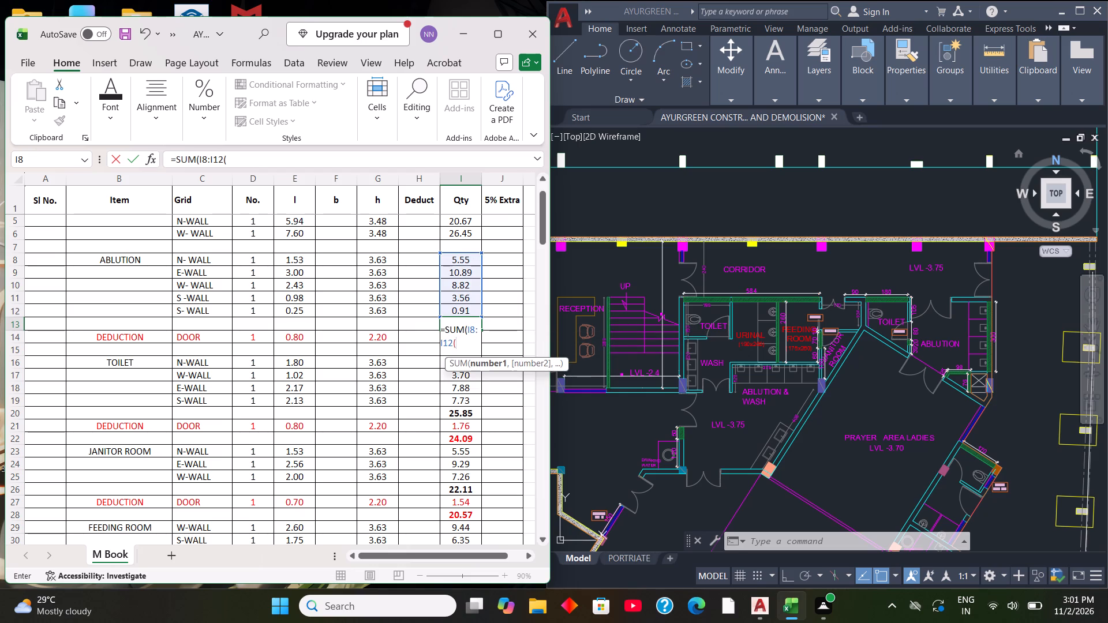
key(BackSpace)
key(shift+parenright)
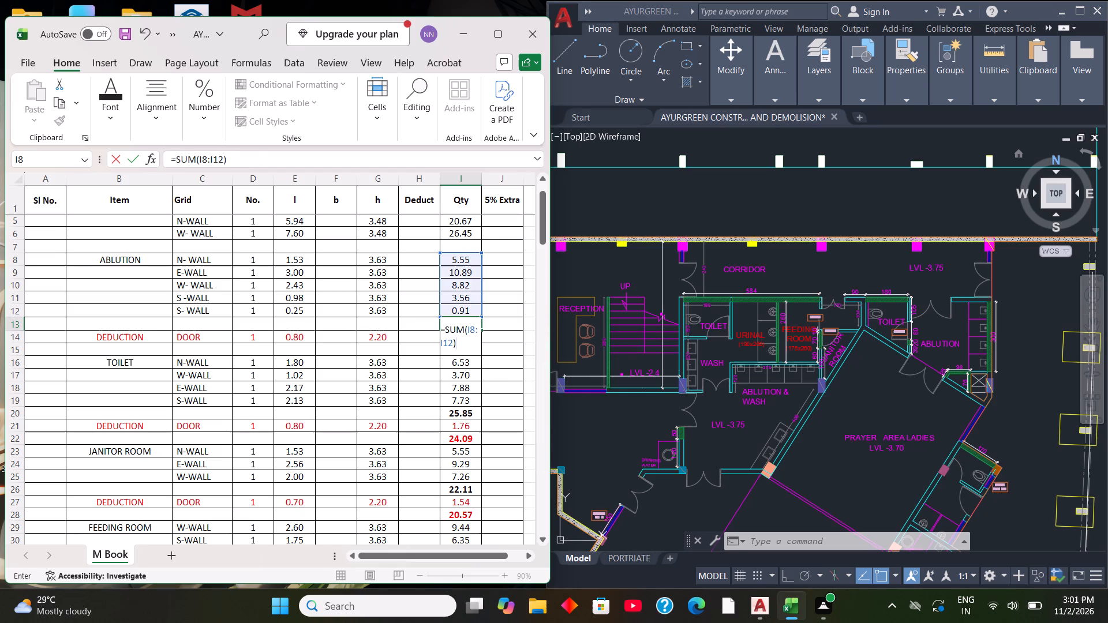
key(Return)
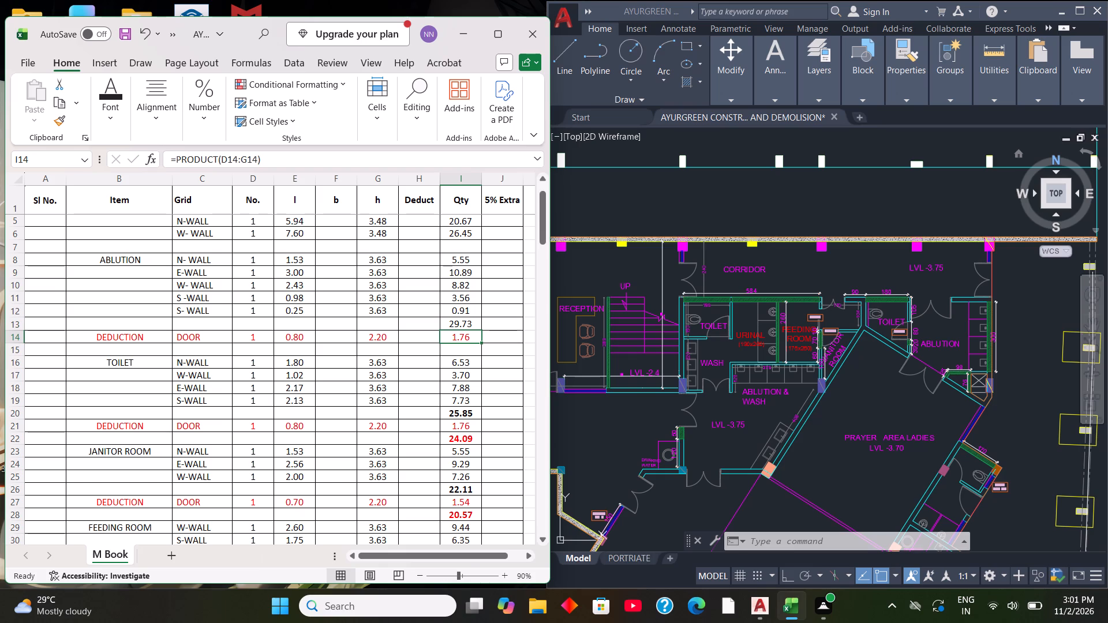
Make the ABLUTION wall total in I13 bold.
click(454, 326)
click(115, 125)
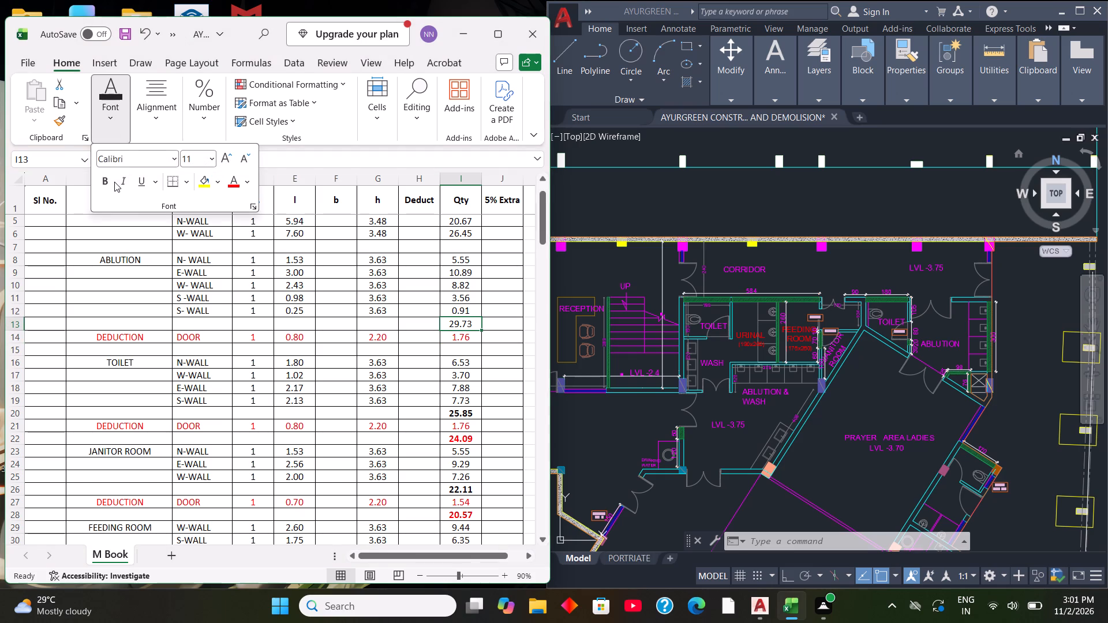
click(111, 181)
Calculate the ABLUTION net quantity in I15 with =(I13-I14).
double_click(466, 351)
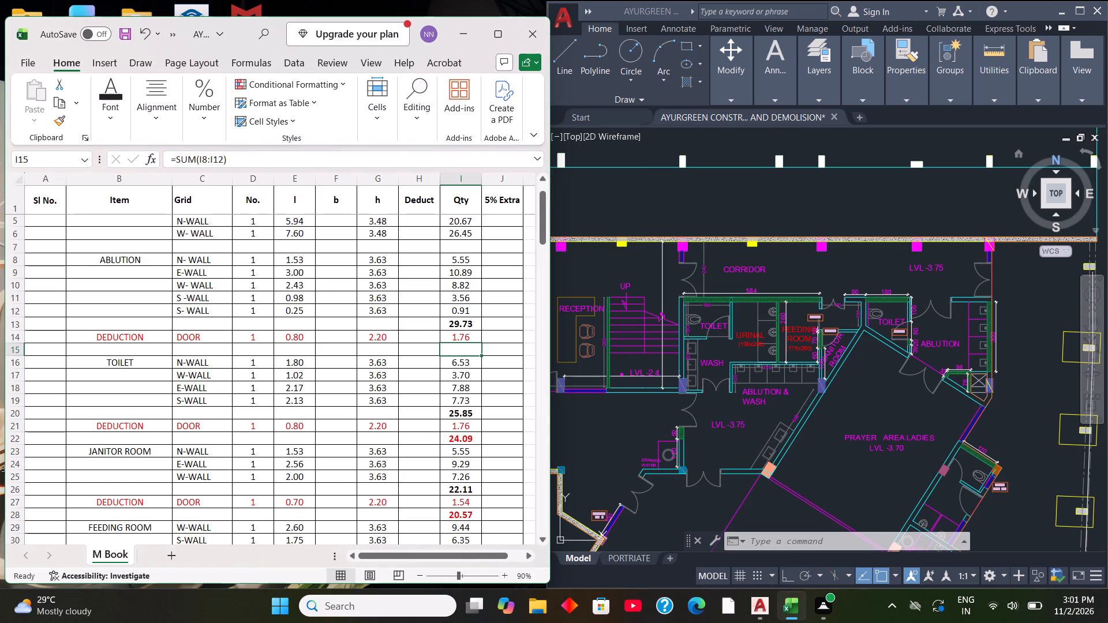
key(equal)
key(shift+parenleft)
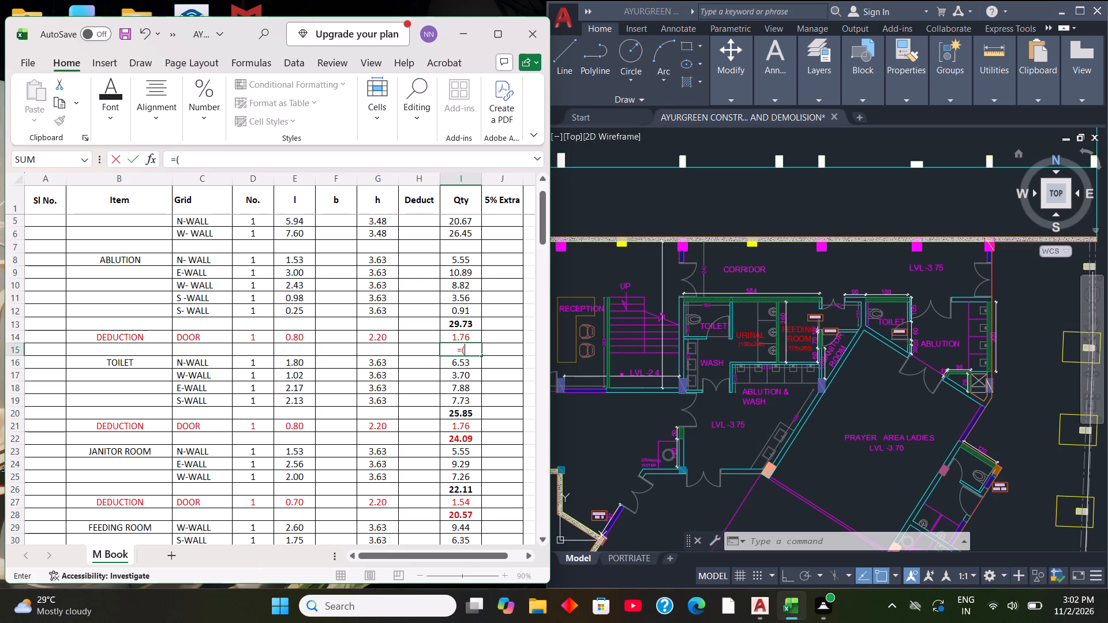
click(467, 325)
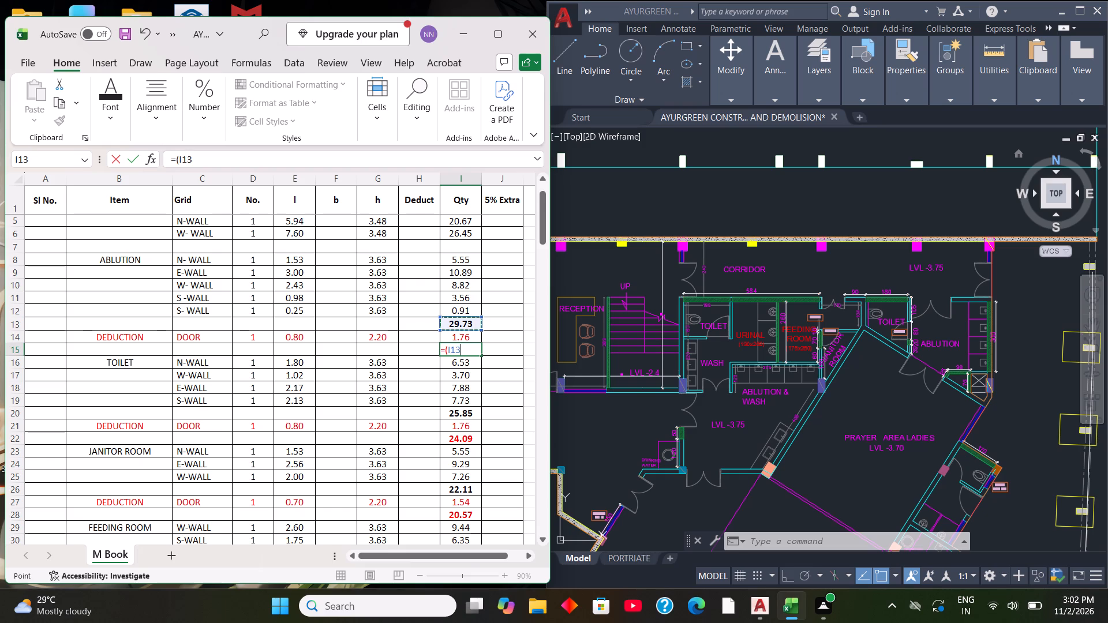
key(minus)
click(477, 339)
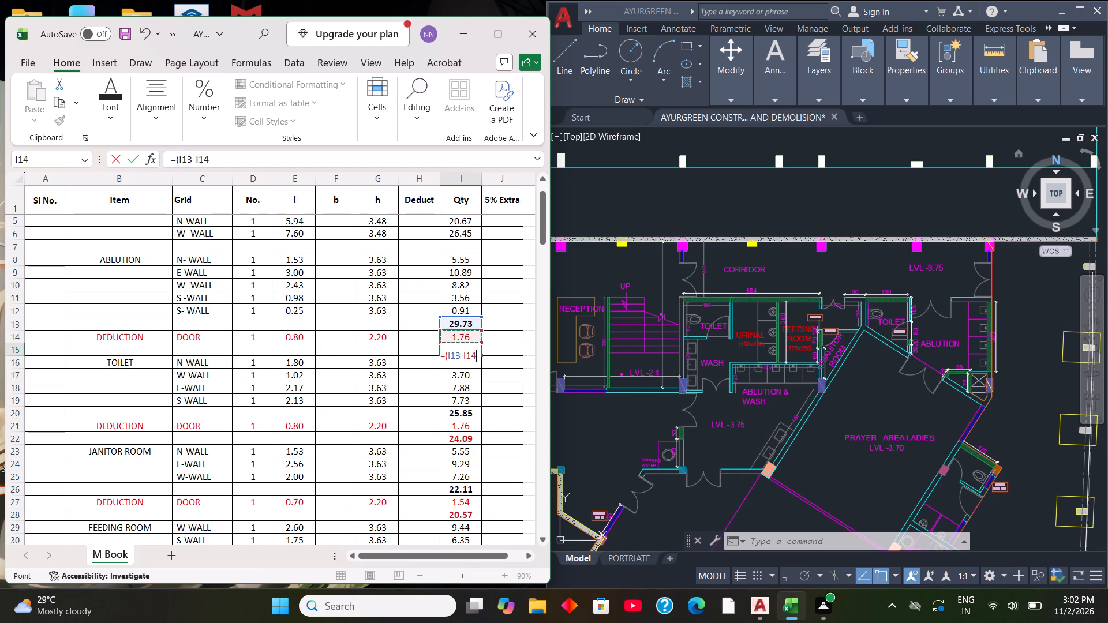
key(shift+parenright)
key(Return)
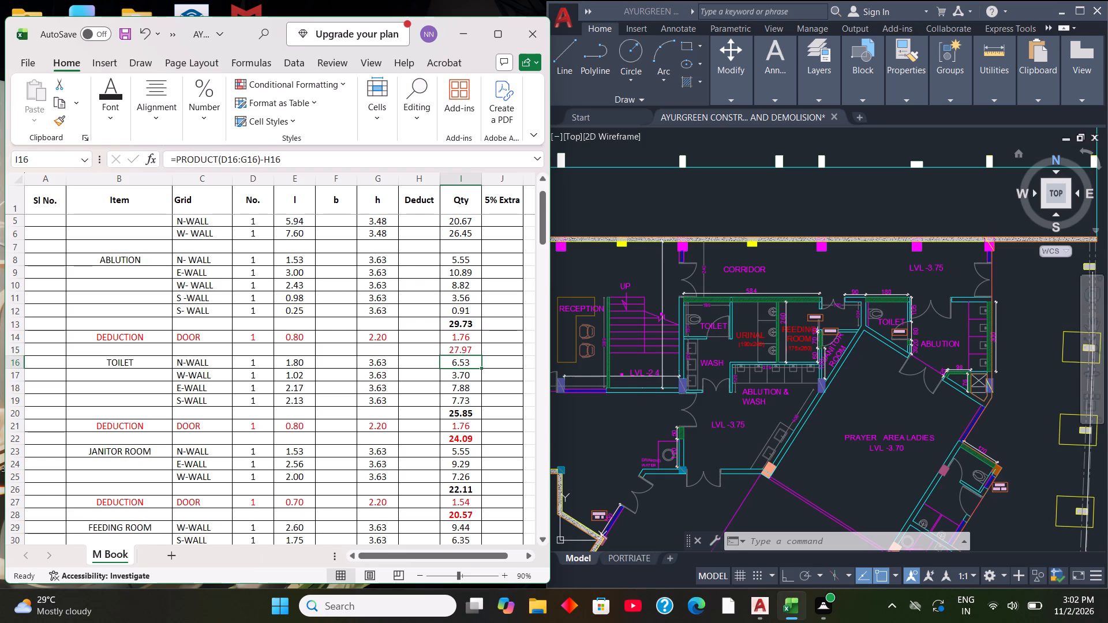
Make the ABLUTION net quantity in I15 bold.
click(468, 347)
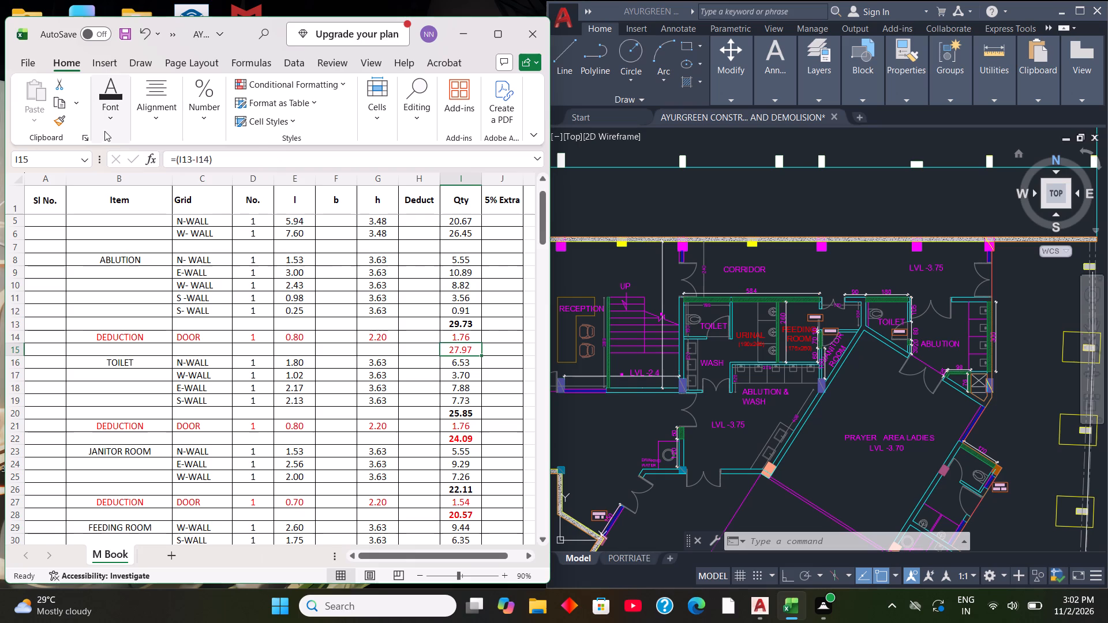
click(103, 125)
click(102, 186)
Total the PRAYER AREA LADIES wall quantities in I7 with =SUM(I4:I6).
scroll(437, 398, up, 4)
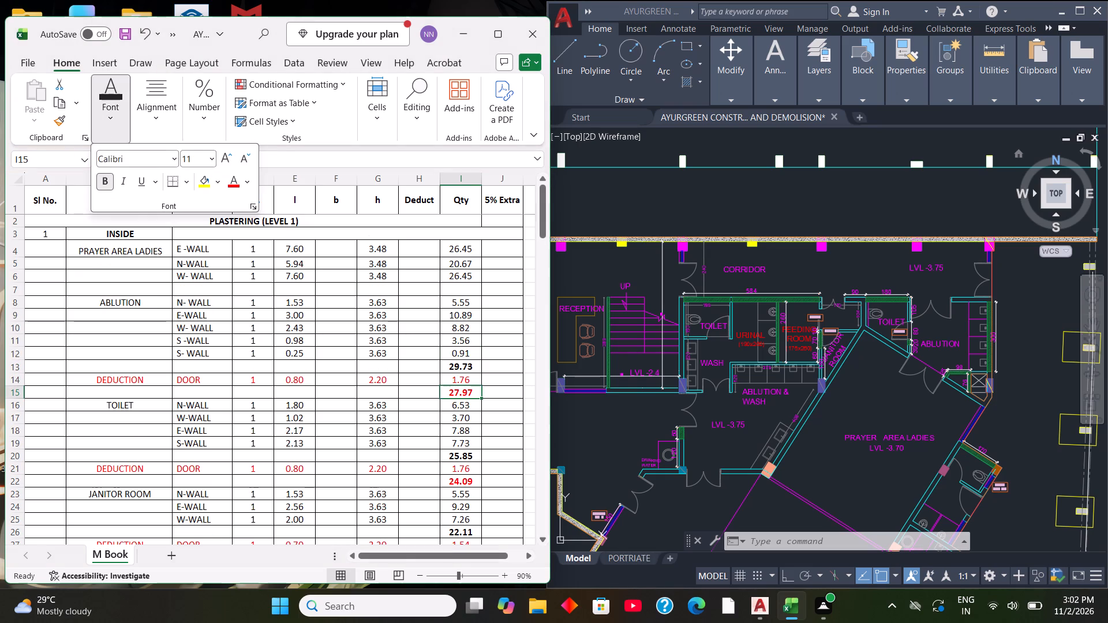
scroll(426, 306, up, 5)
scroll(141, 336, up, 3)
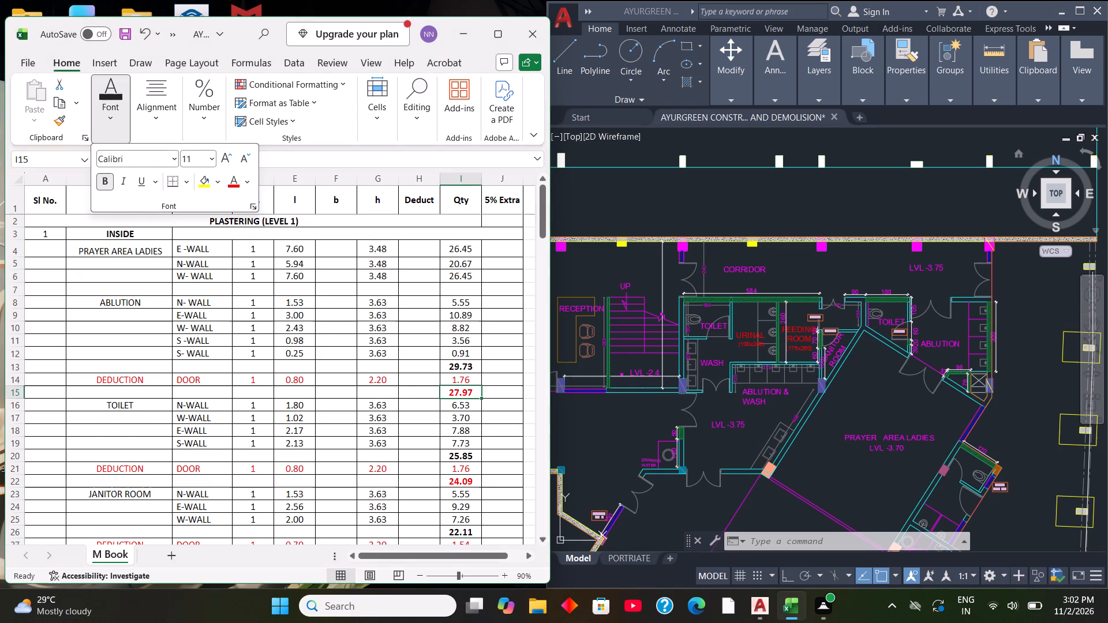
scroll(141, 336, up, 1)
click(470, 292)
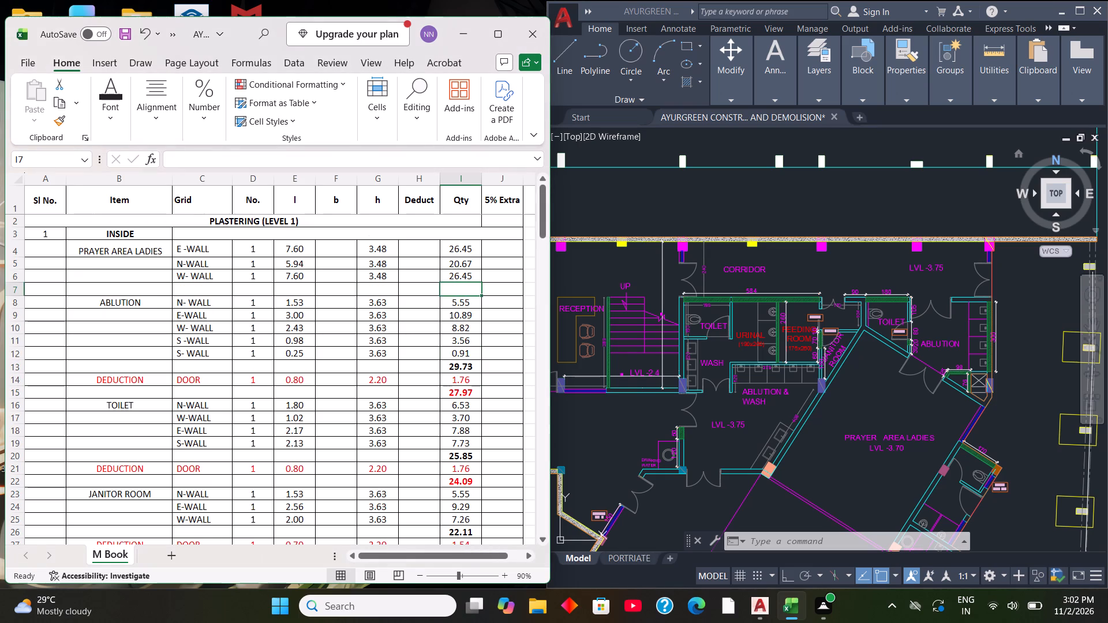
key(equal)
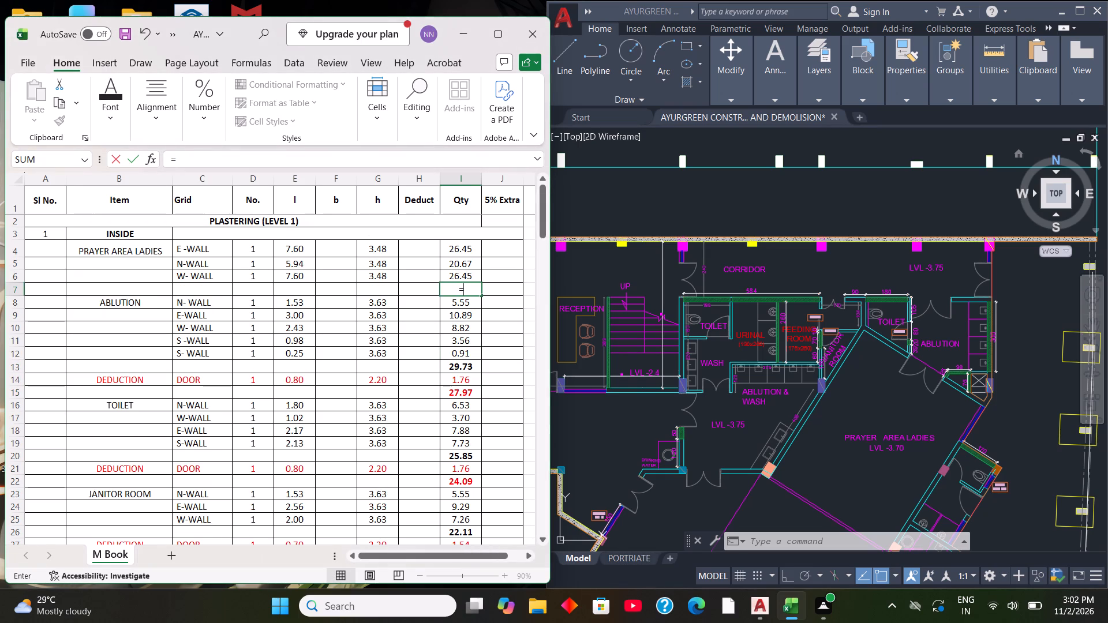
text(SUM)
key(shift+parenleft)
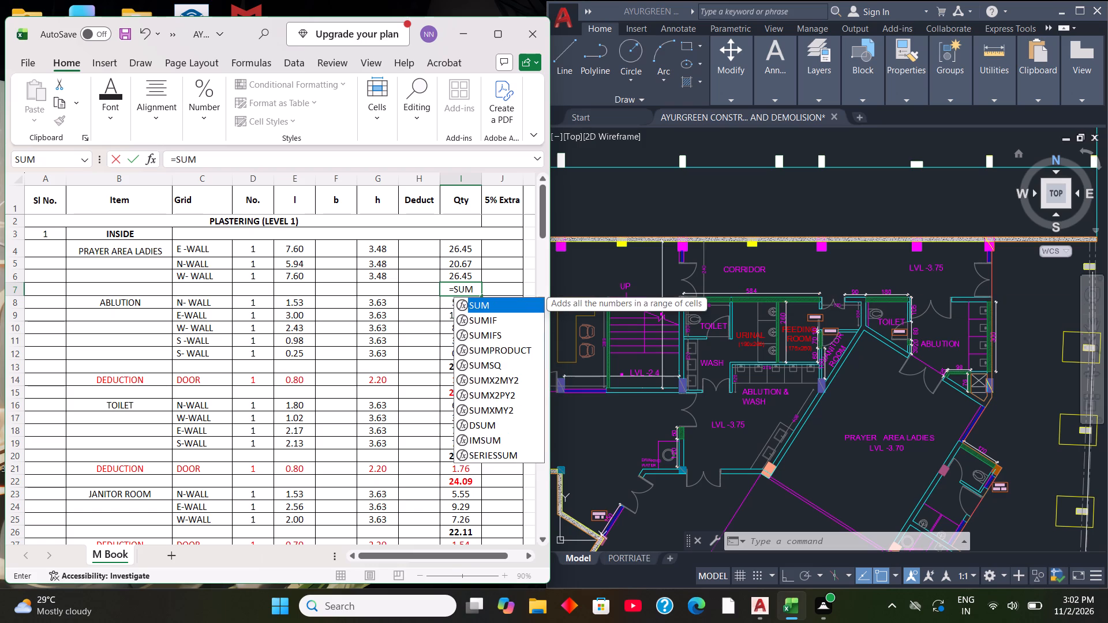
drag(466, 246, 469, 261)
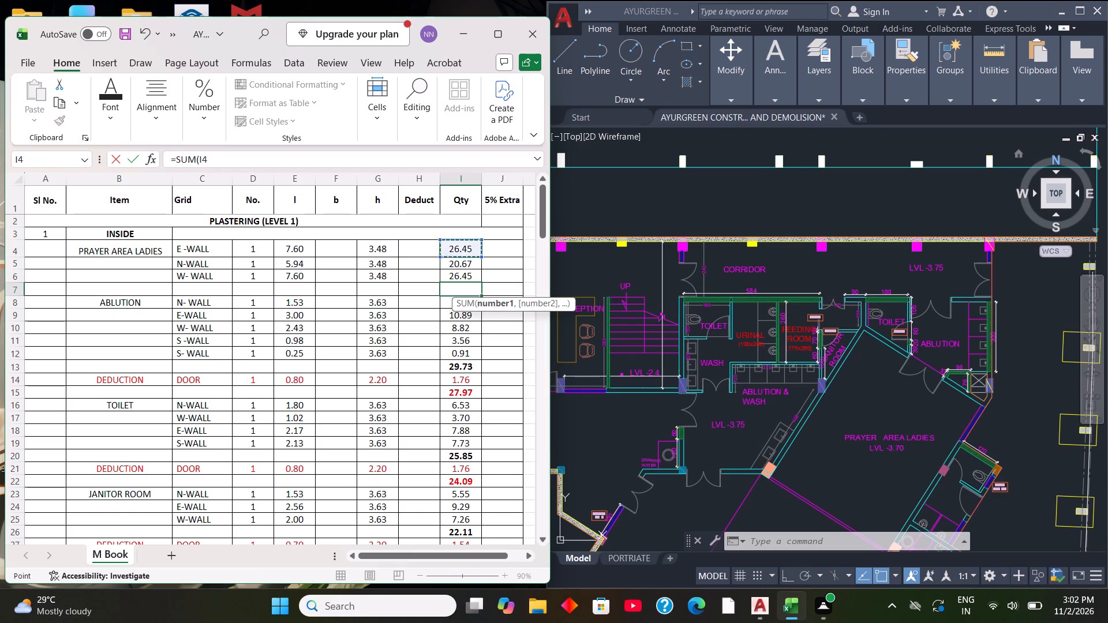
drag(469, 261, 471, 277)
key(shift+parenright)
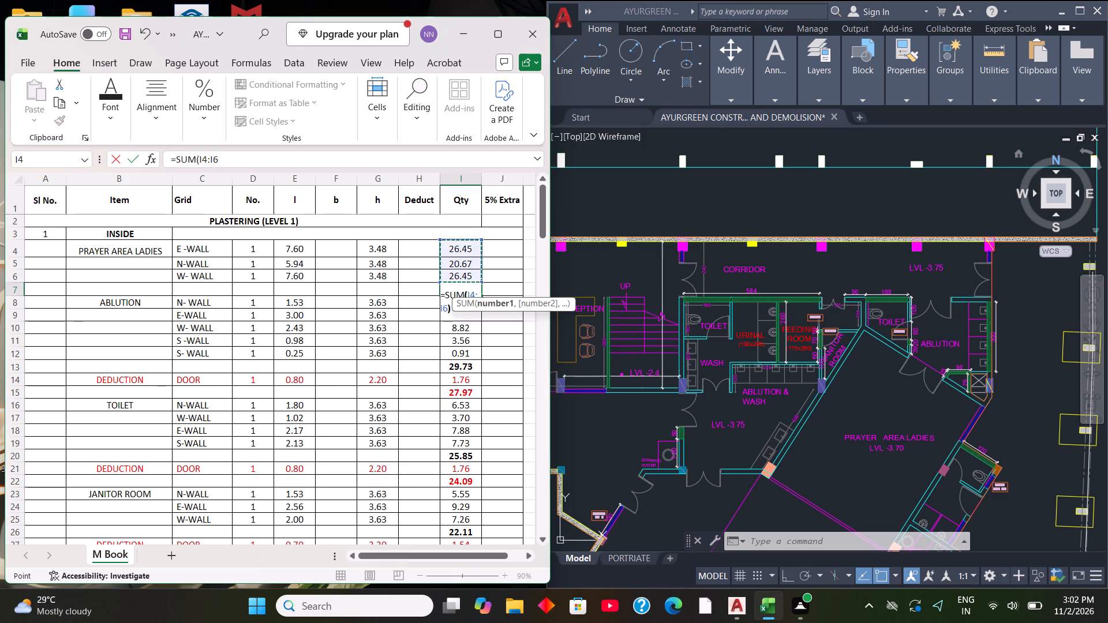
key(Return)
Make the PRAYER AREA LADIES wall total in I7 bold.
click(470, 286)
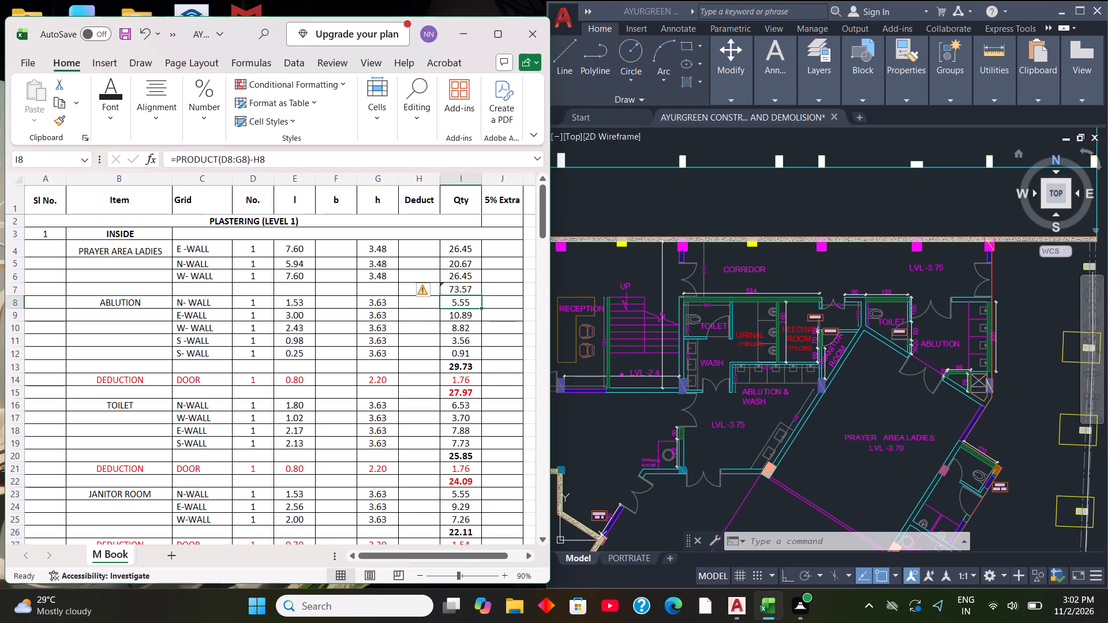
click(119, 125)
click(98, 185)
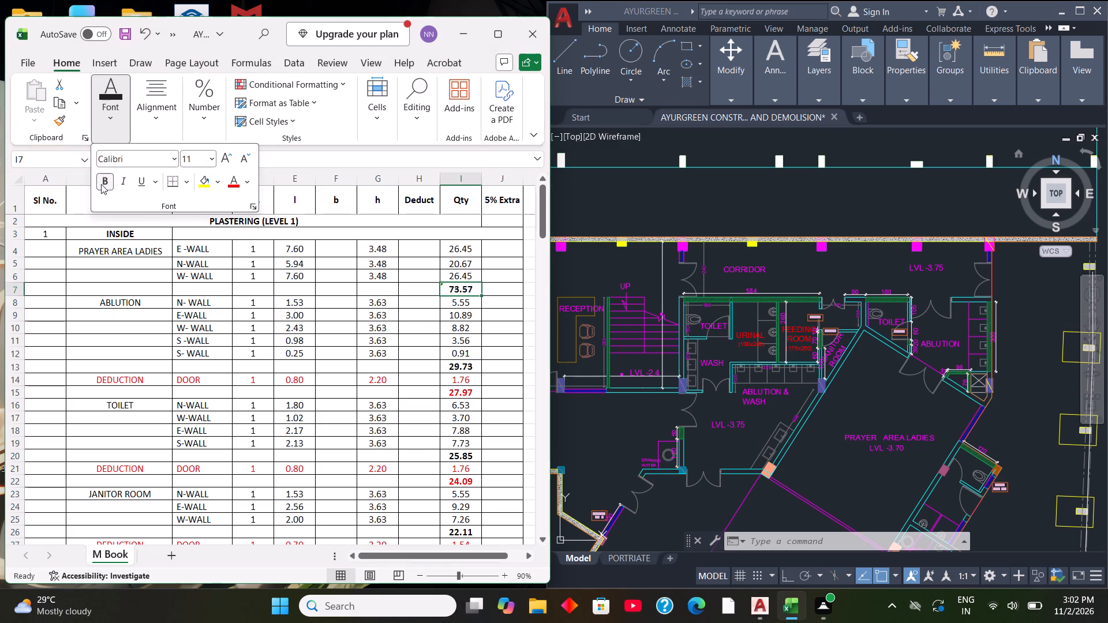
click(504, 307)
double_click(477, 288)
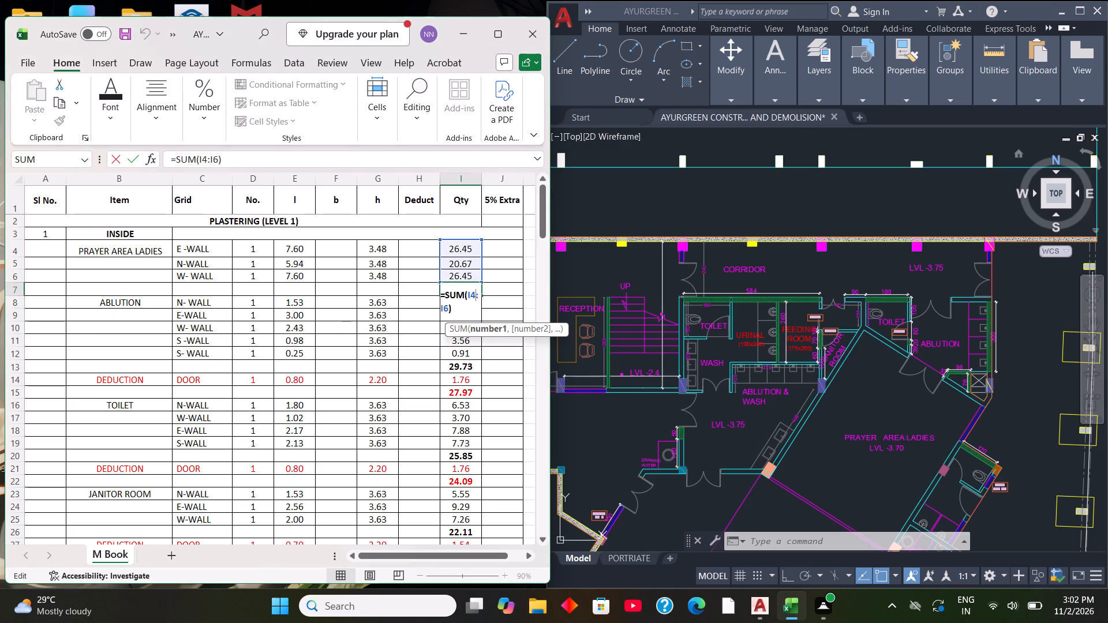
click(470, 316)
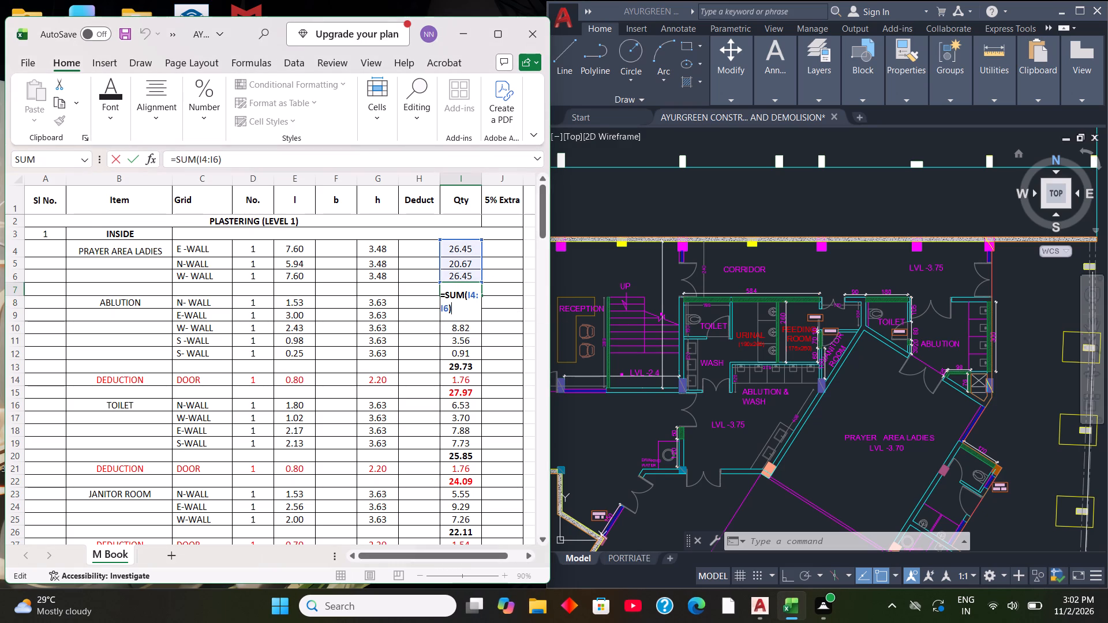
key(Return)
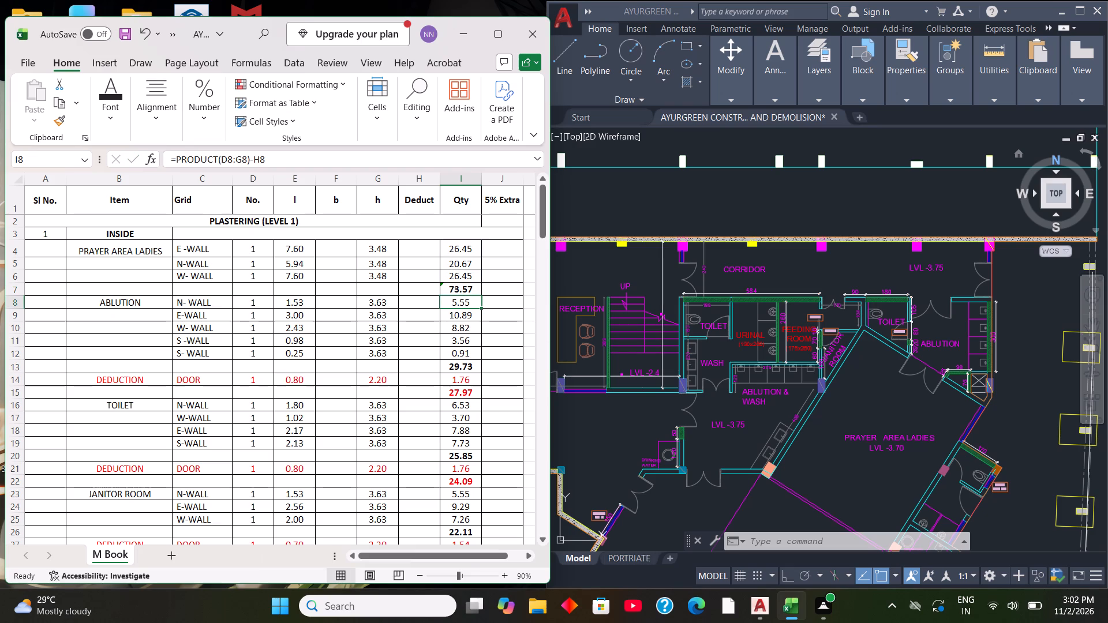
Total the URINAL wall quantities in I47 with =SUM(I43:I46).
scroll(426, 295, down, 1)
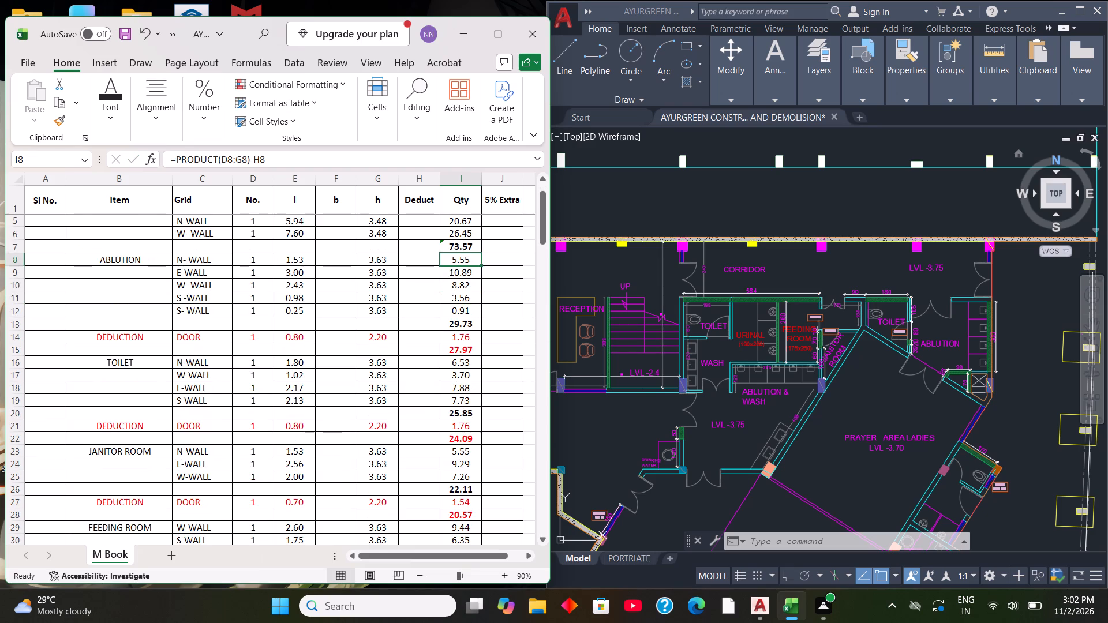
scroll(426, 295, down, 7)
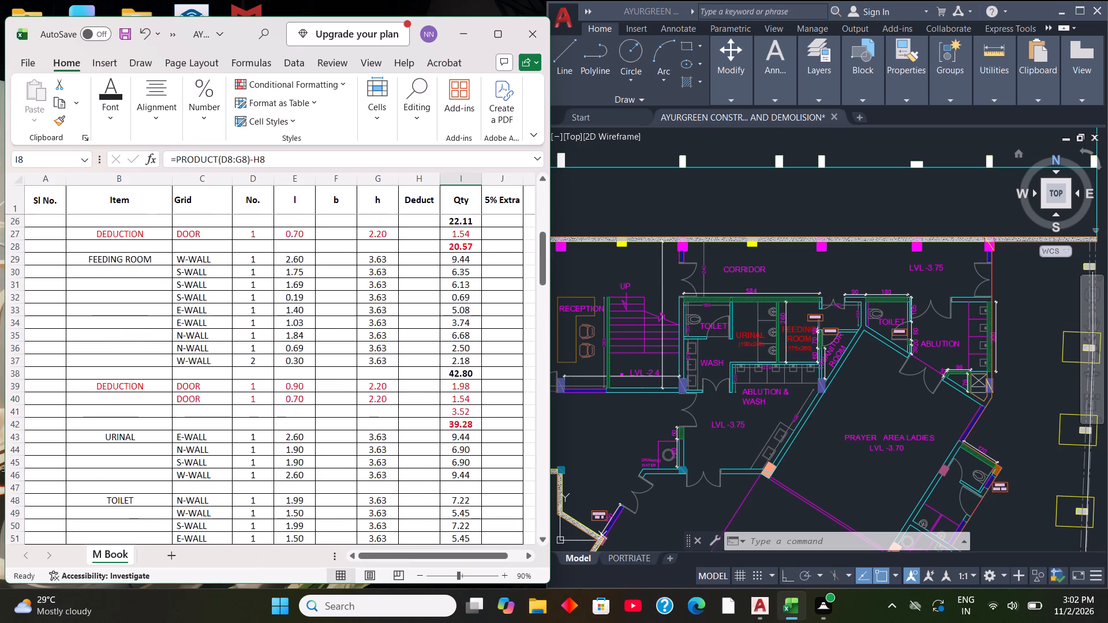
scroll(426, 295, down, 3)
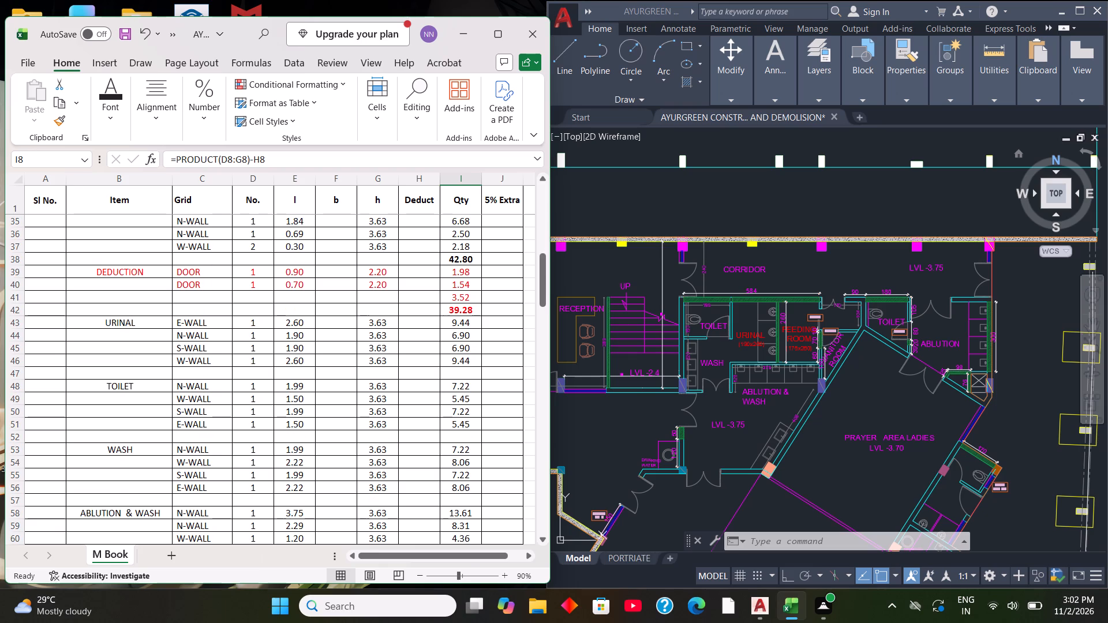
click(454, 376)
text(=SUM)
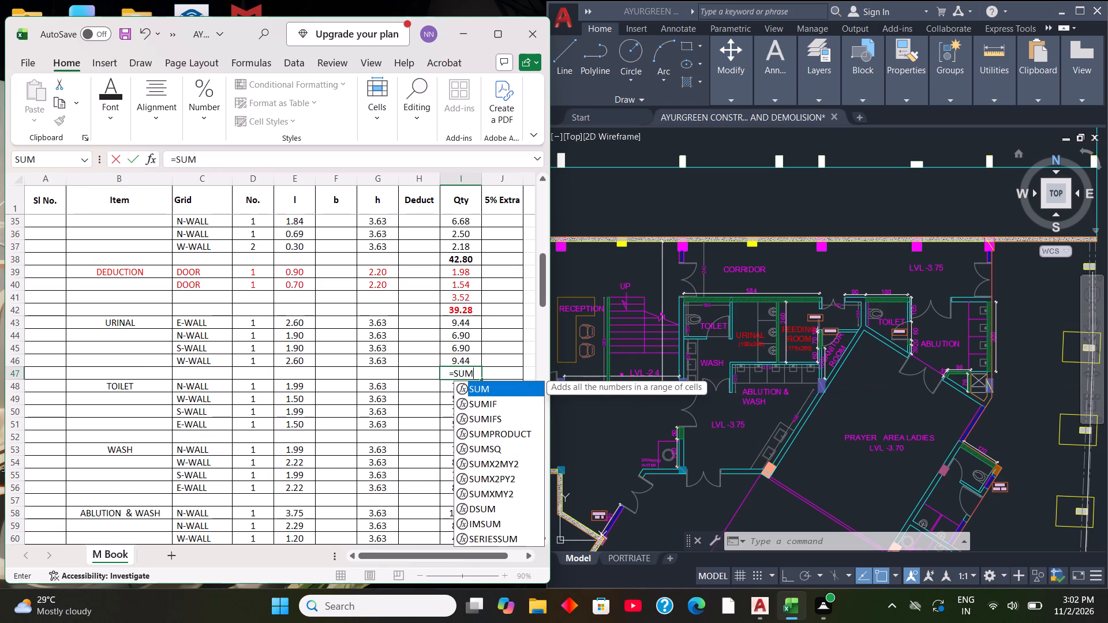
key(shift+parenleft)
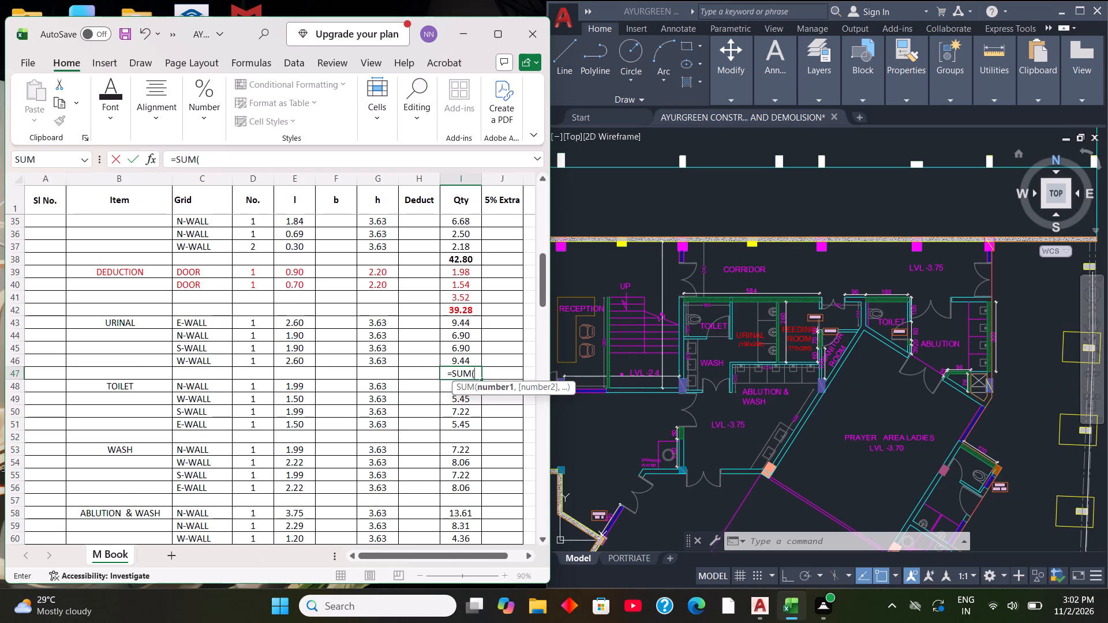
drag(452, 318, 462, 357)
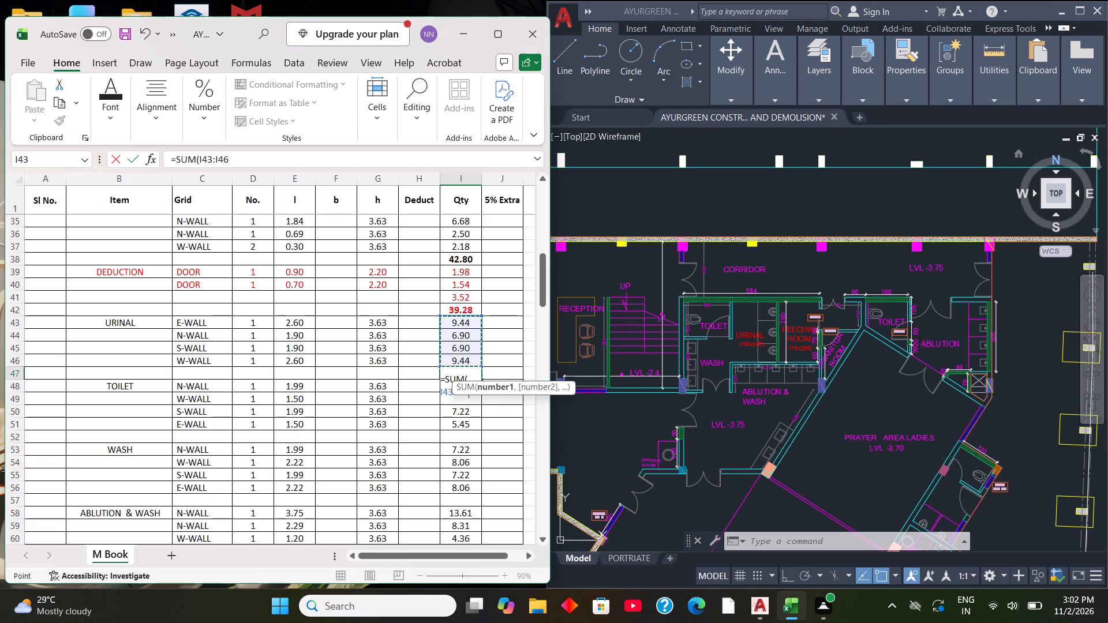
key(shift+parenright)
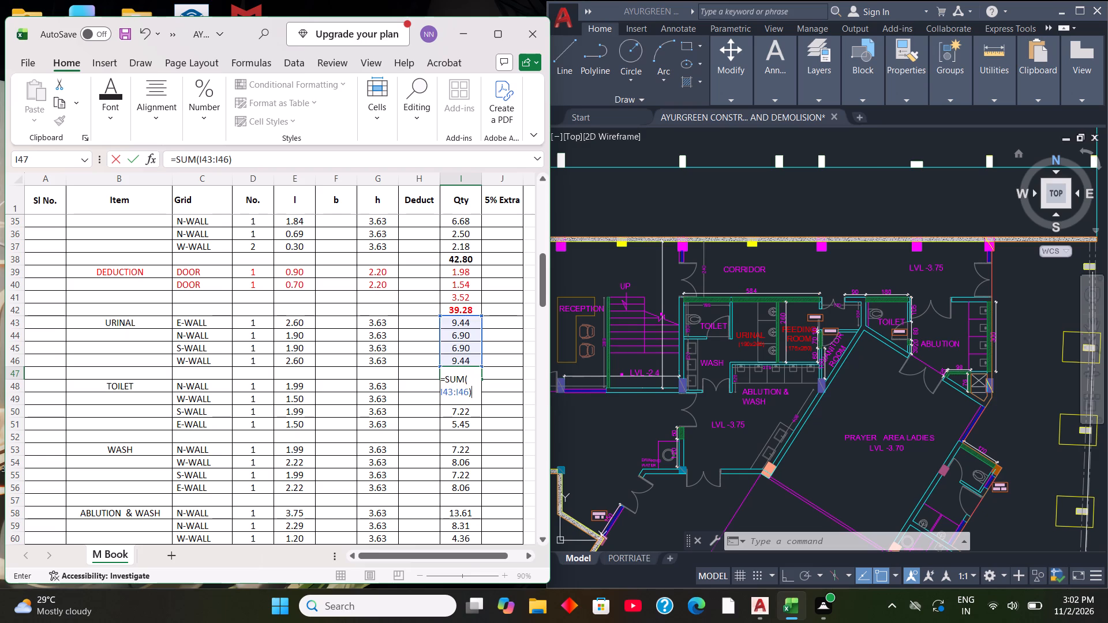
key(Return)
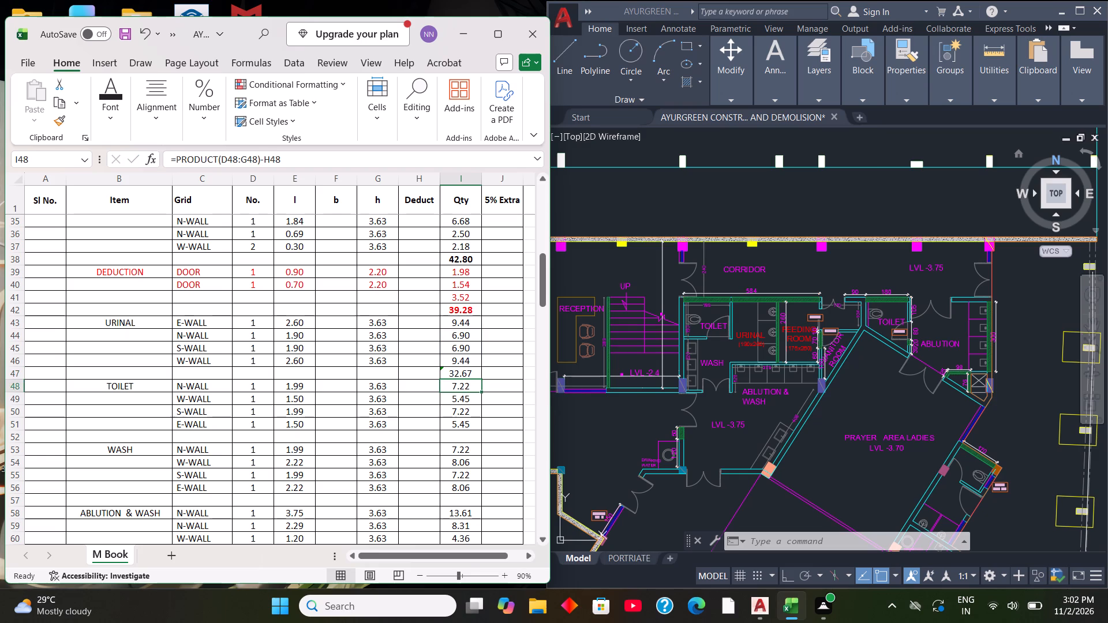
Make the URINAL wall total in I47 bold.
click(467, 377)
click(451, 370)
click(118, 118)
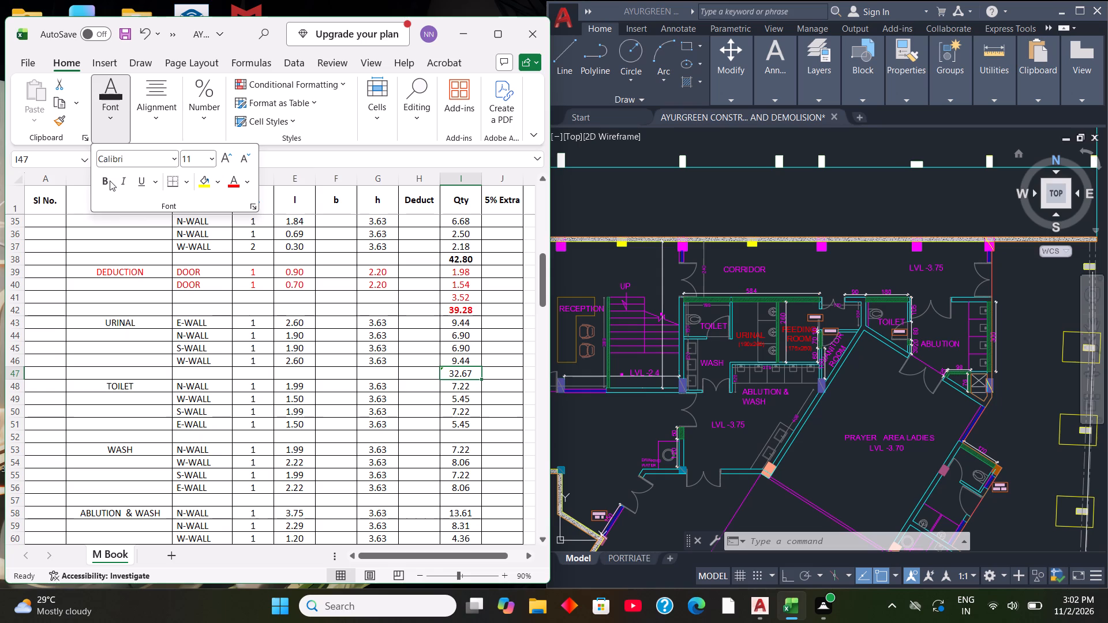
click(110, 181)
Total the wall quantities of the TOILET below URINAL in I52 with =SUM(I48:I51).
scroll(482, 378, down, 2)
click(468, 362)
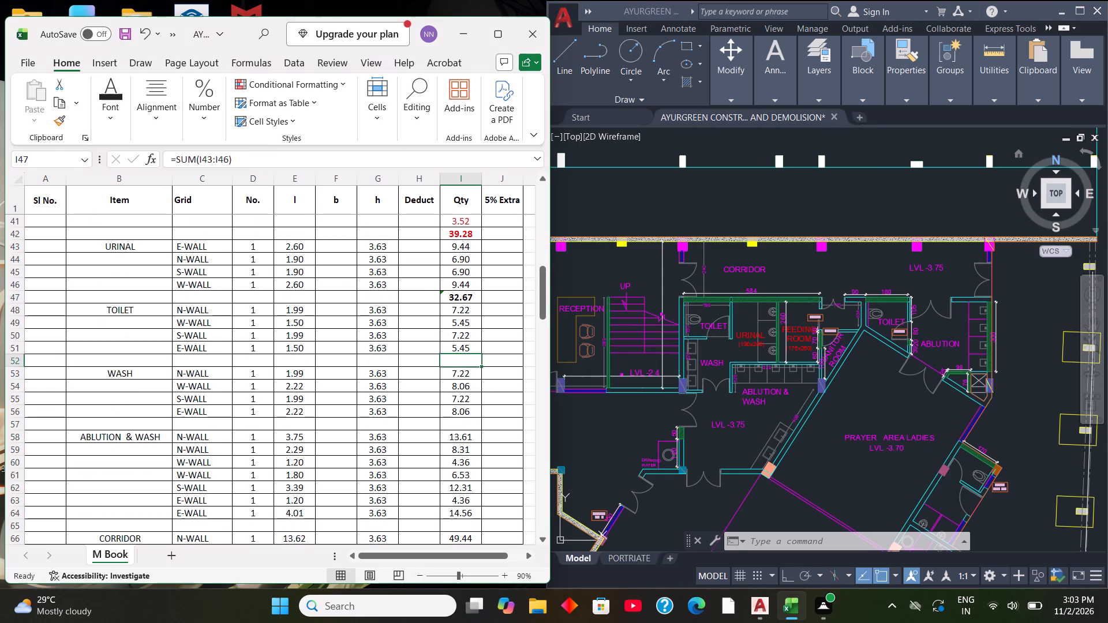
key(equal)
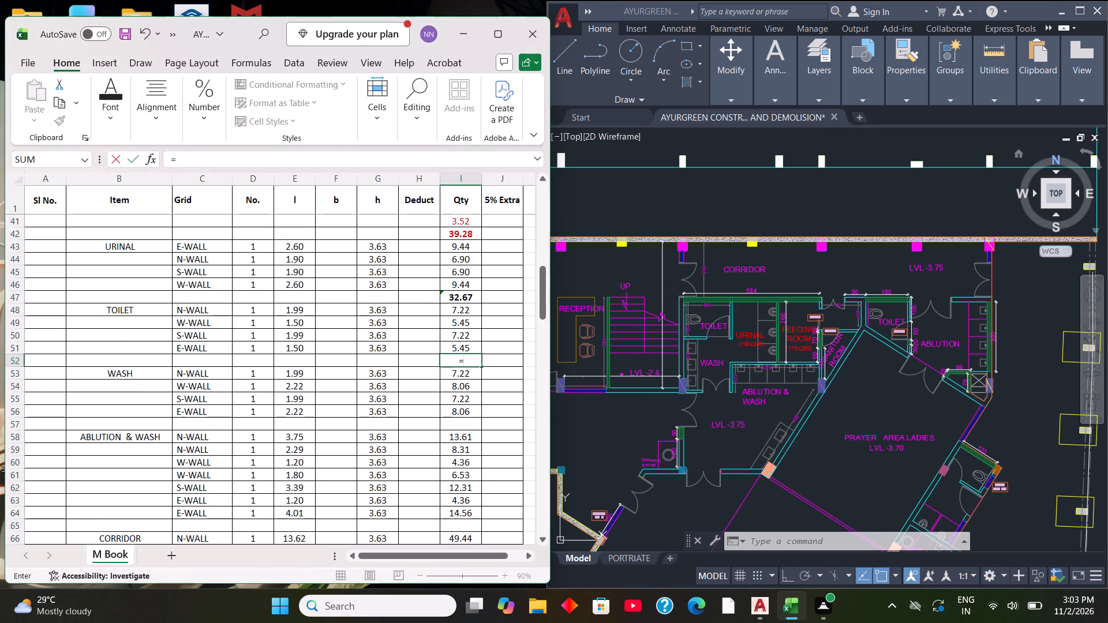
text(SUM)
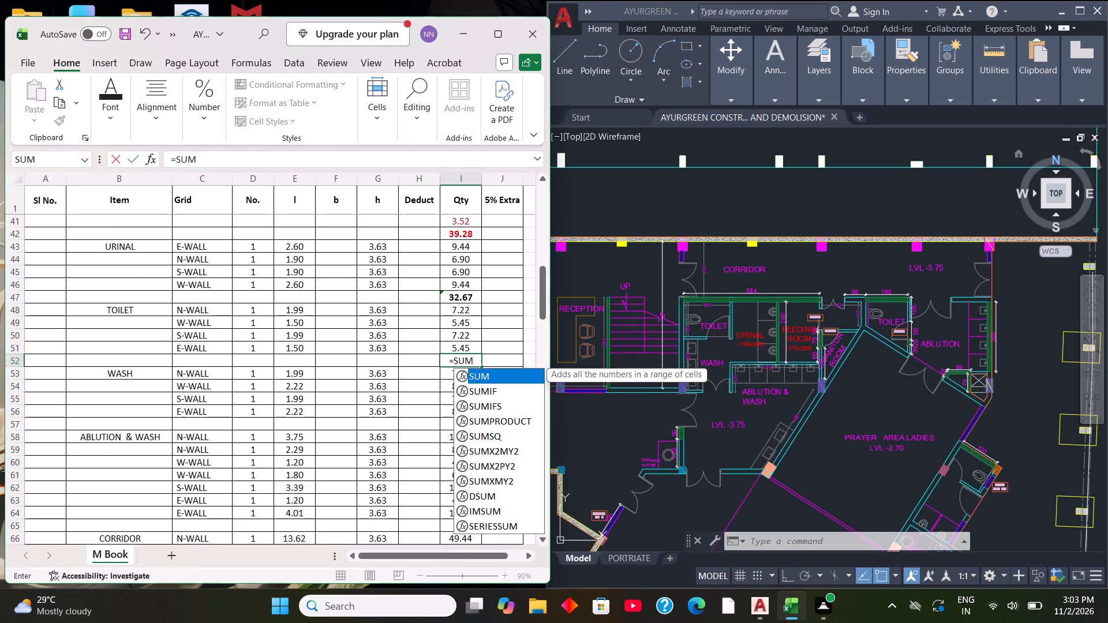
key(shift+parenleft)
drag(471, 306, 471, 305)
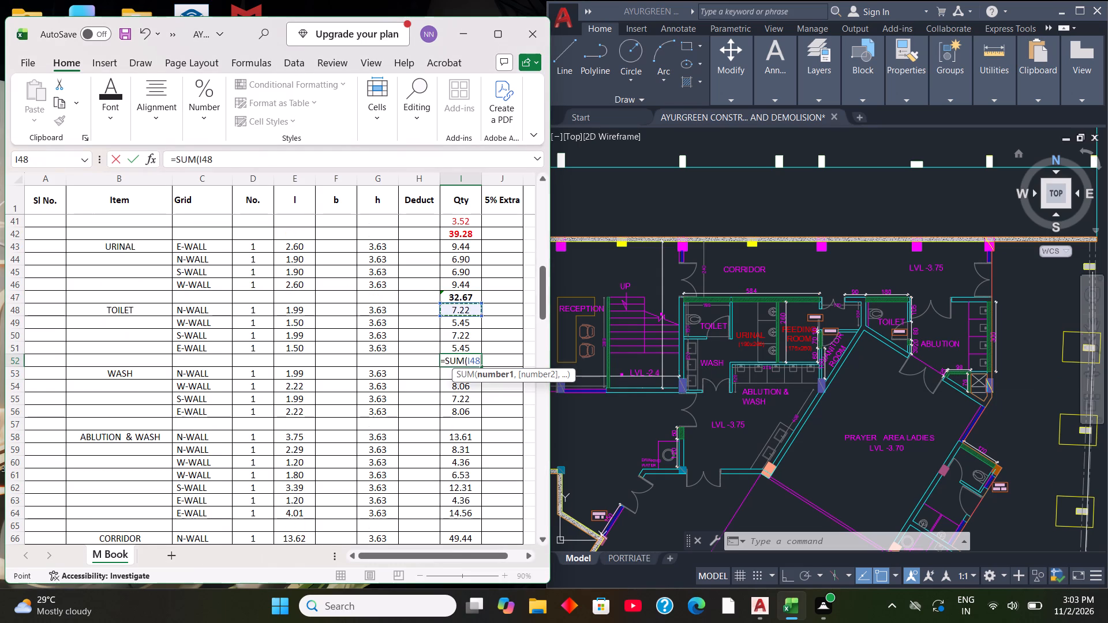
drag(471, 305, 473, 343)
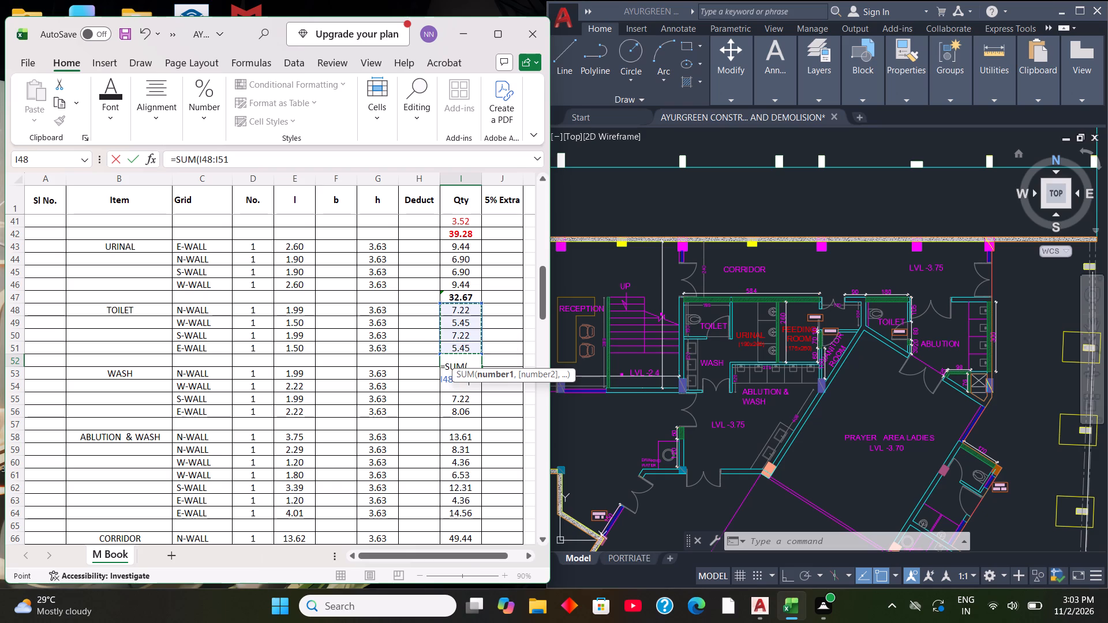
key(shift+parenright)
key(Return)
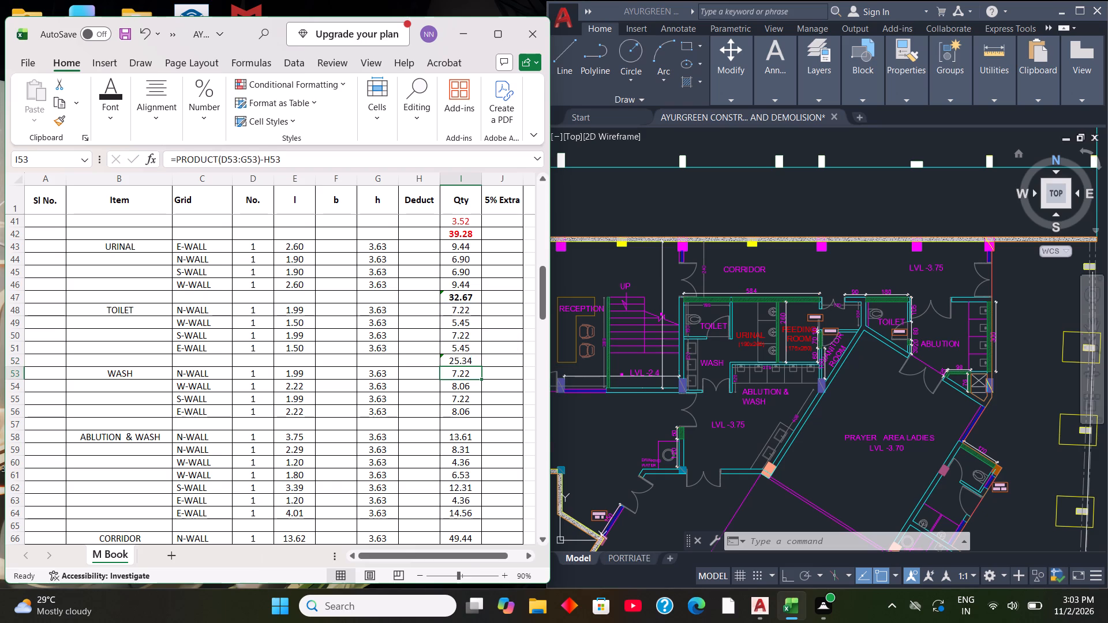
Make the TOILET wall total in I52 bold.
click(469, 361)
click(104, 109)
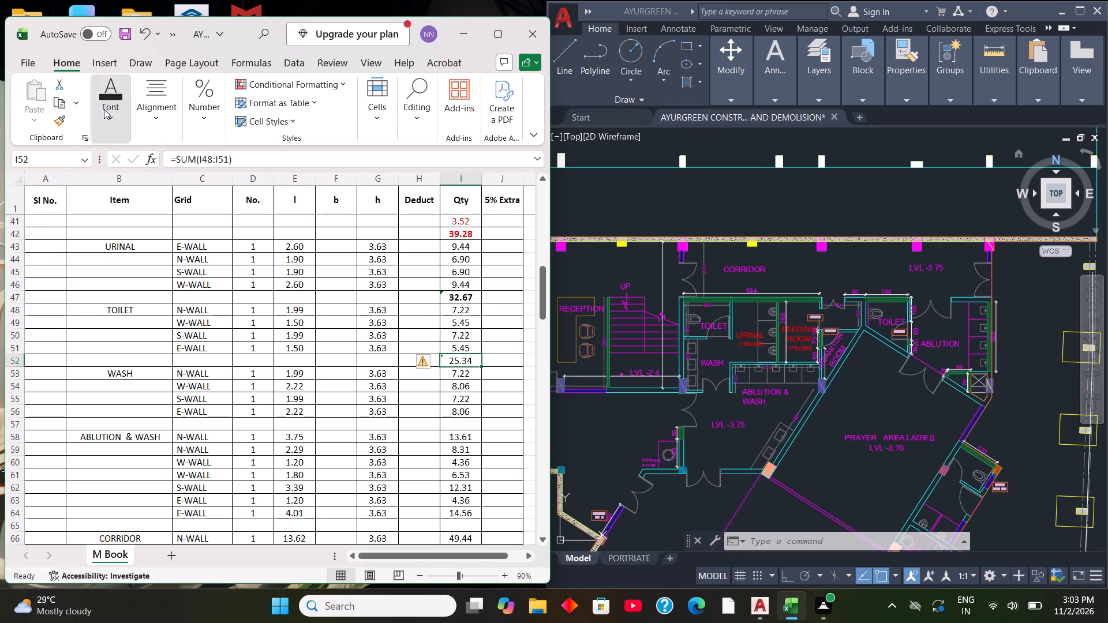
click(104, 180)
Total the WASH wall quantities in I57 with =SUM(I53:I56).
scroll(463, 367, down, 2)
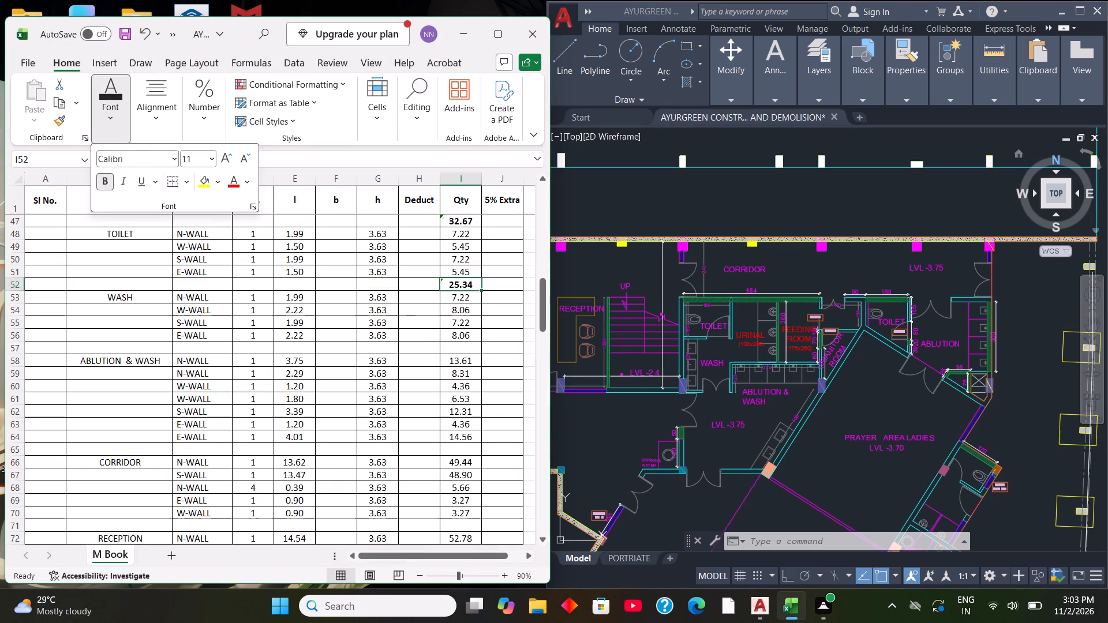
click(465, 350)
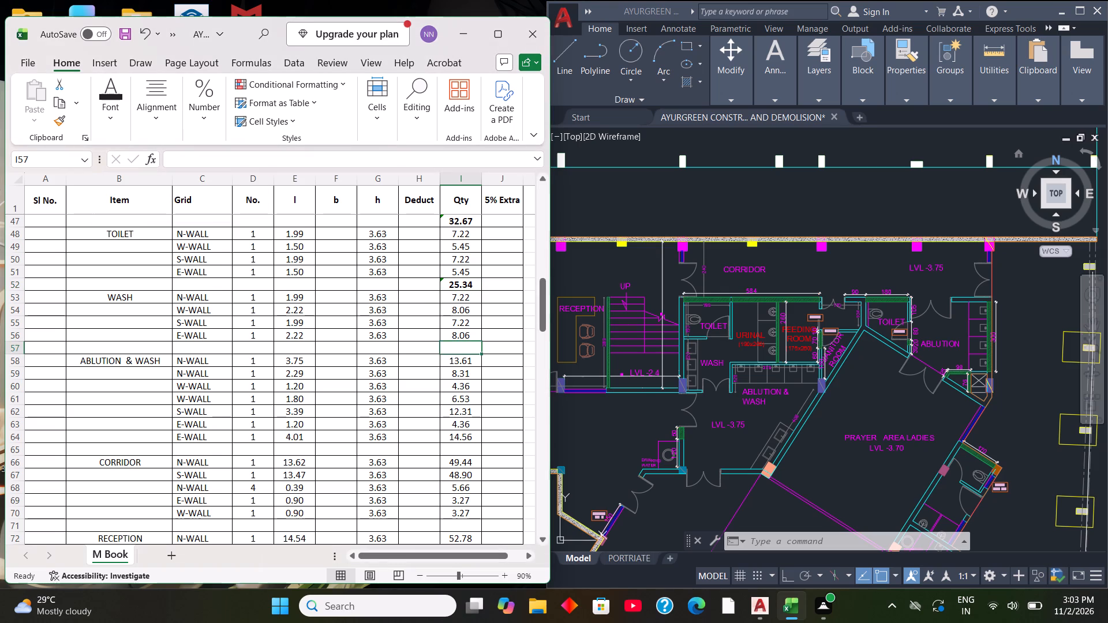
key(equal)
text(SUM)
key(shift+parenleft)
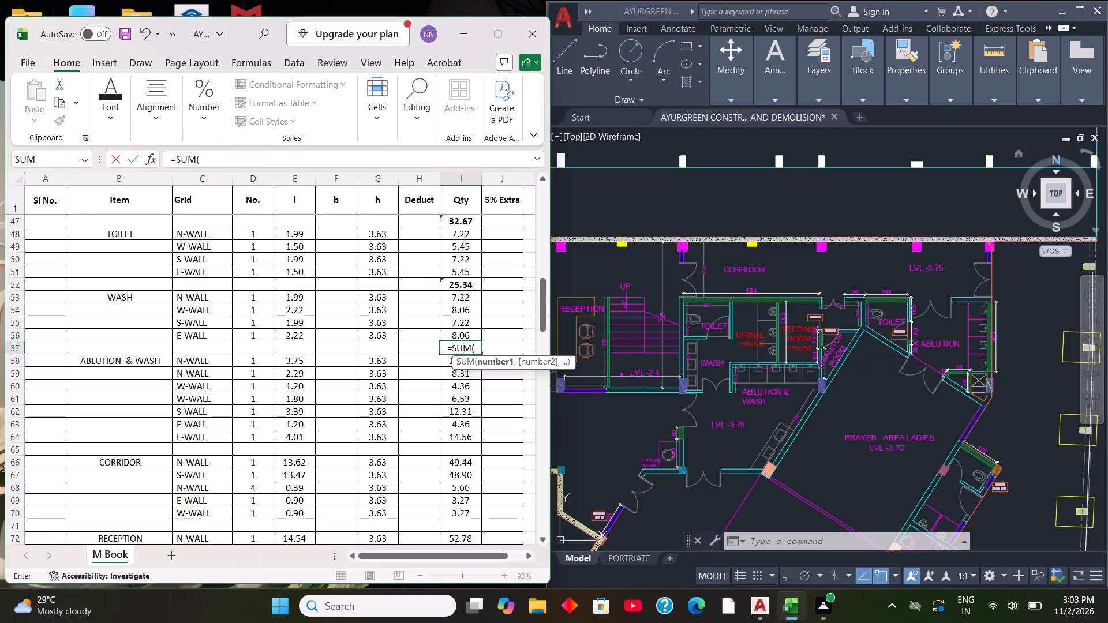
drag(451, 295, 459, 326)
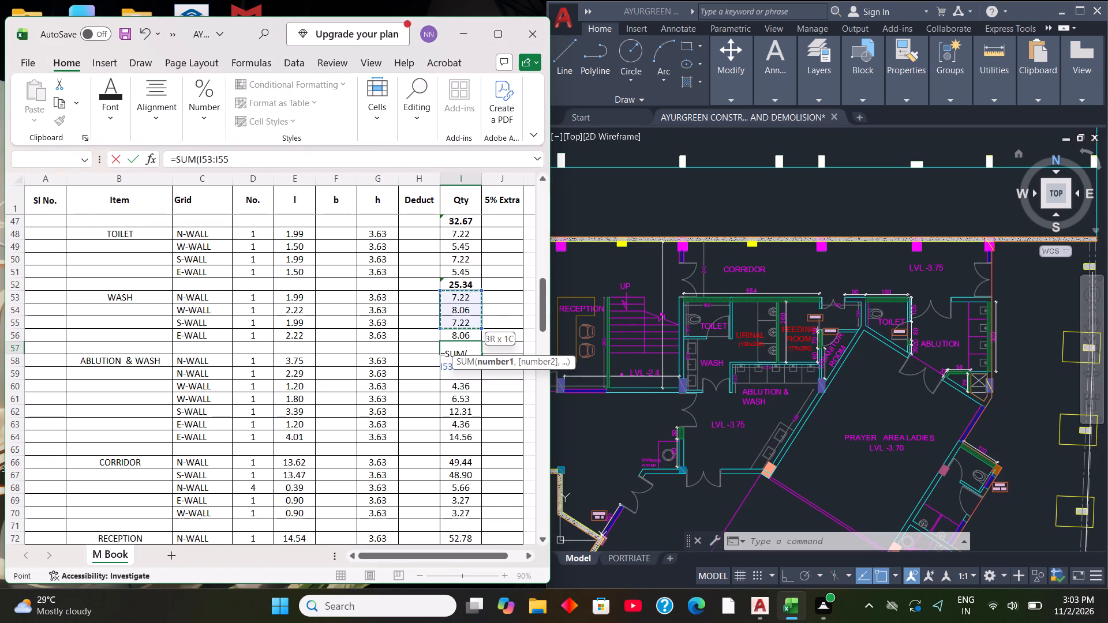
drag(459, 326, 461, 333)
key(shift+parenright)
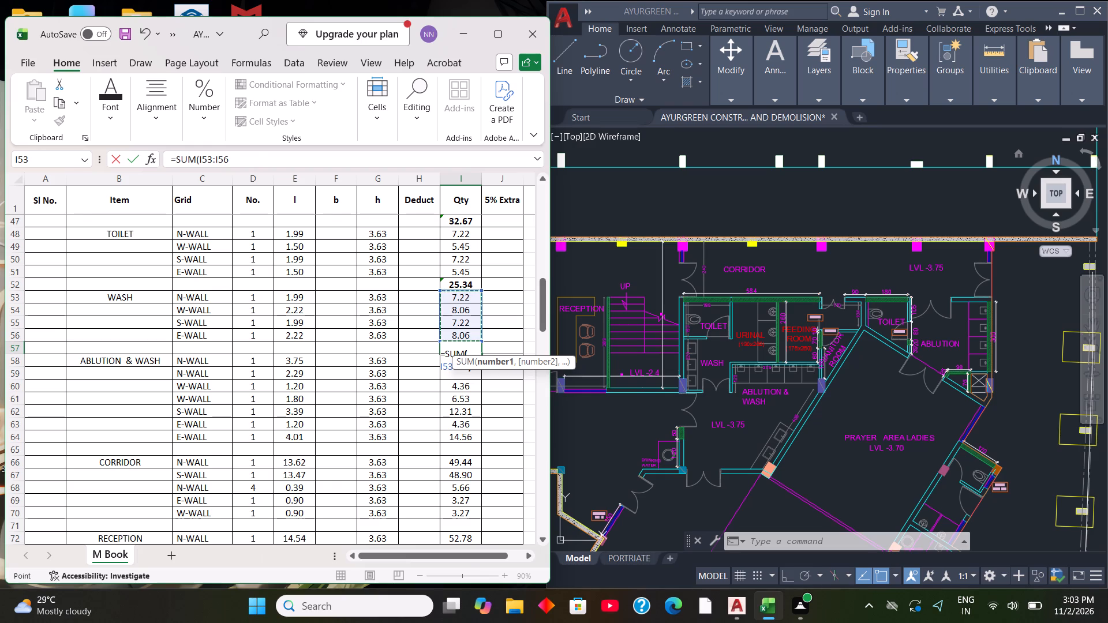
key(Return)
Make the WASH wall total in I57 bold.
click(462, 344)
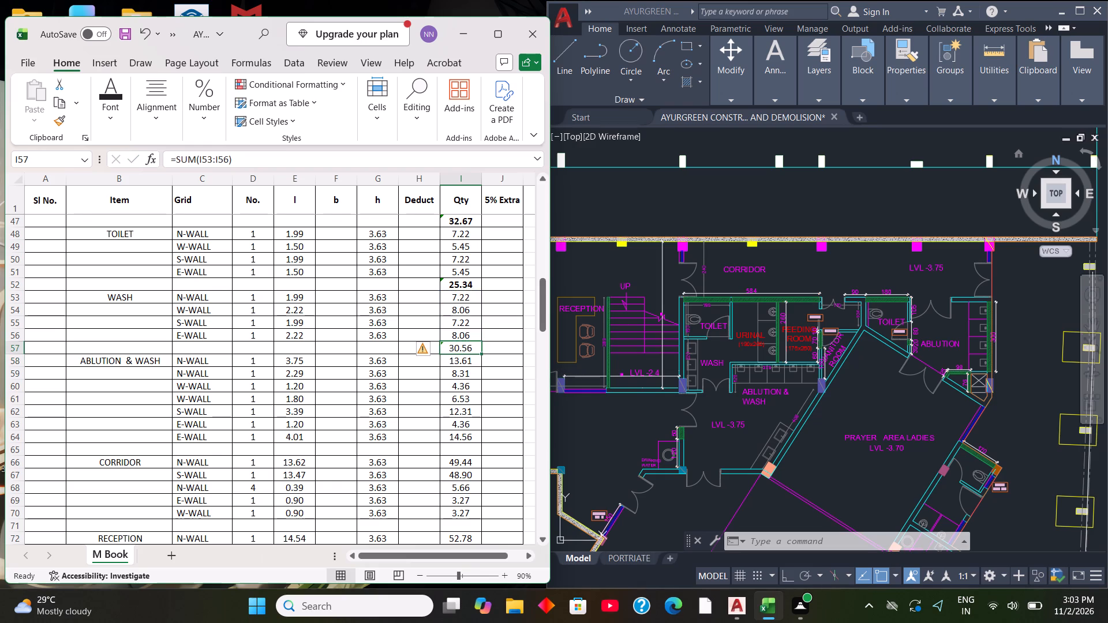
click(108, 123)
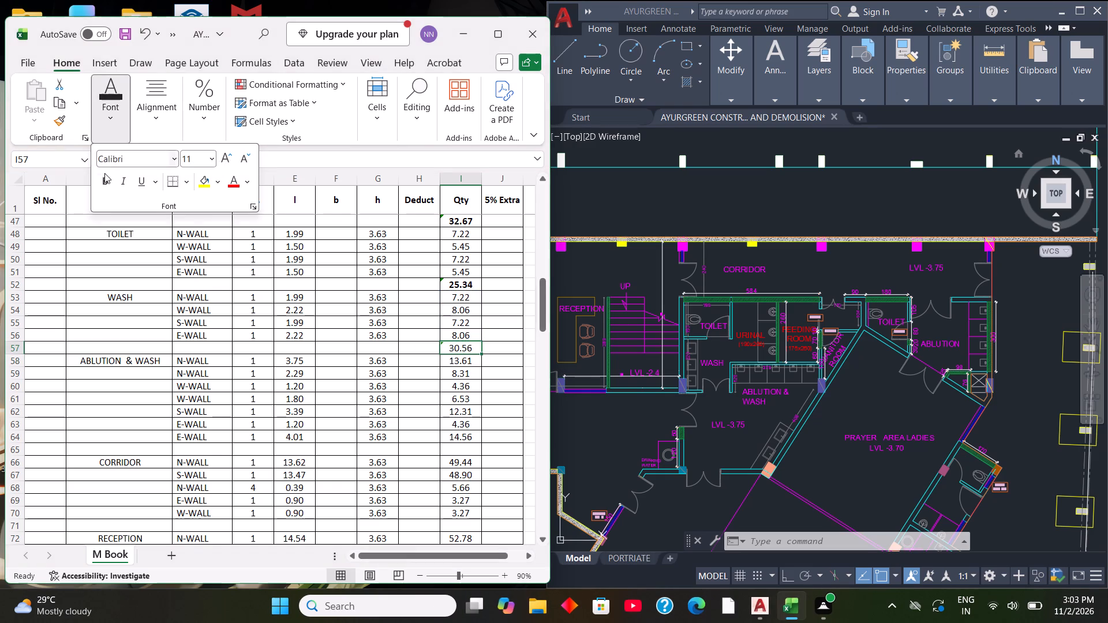
click(106, 175)
Total the ABLUTION & WASH wall quantities in I65 with =SUM(I58:I64).
scroll(403, 332, down, 6)
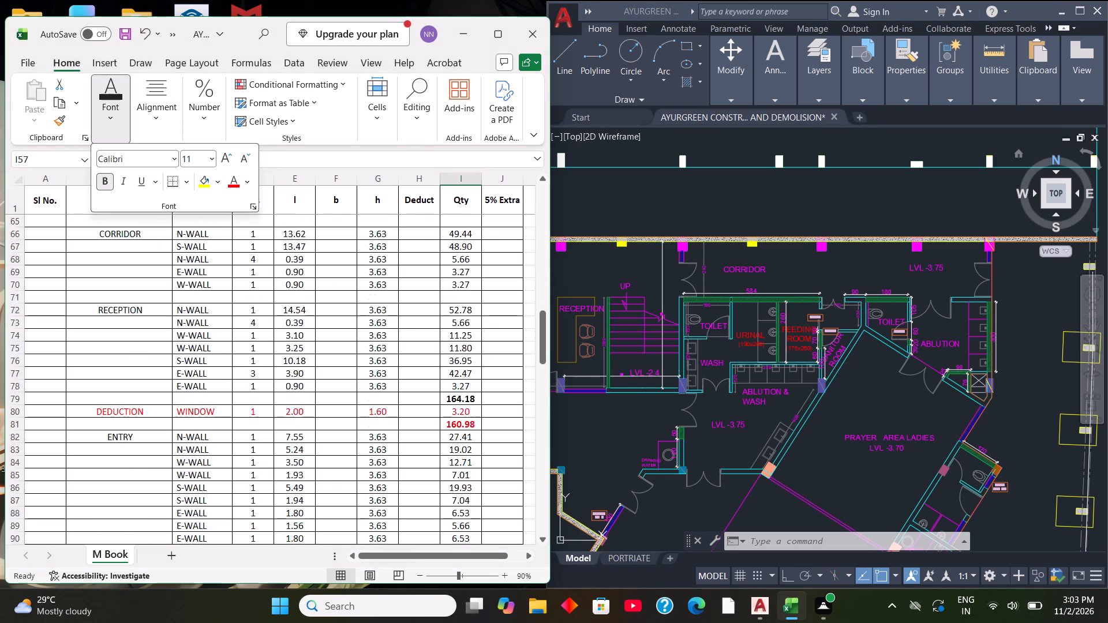
scroll(403, 336, down, 9)
scroll(402, 335, up, 10)
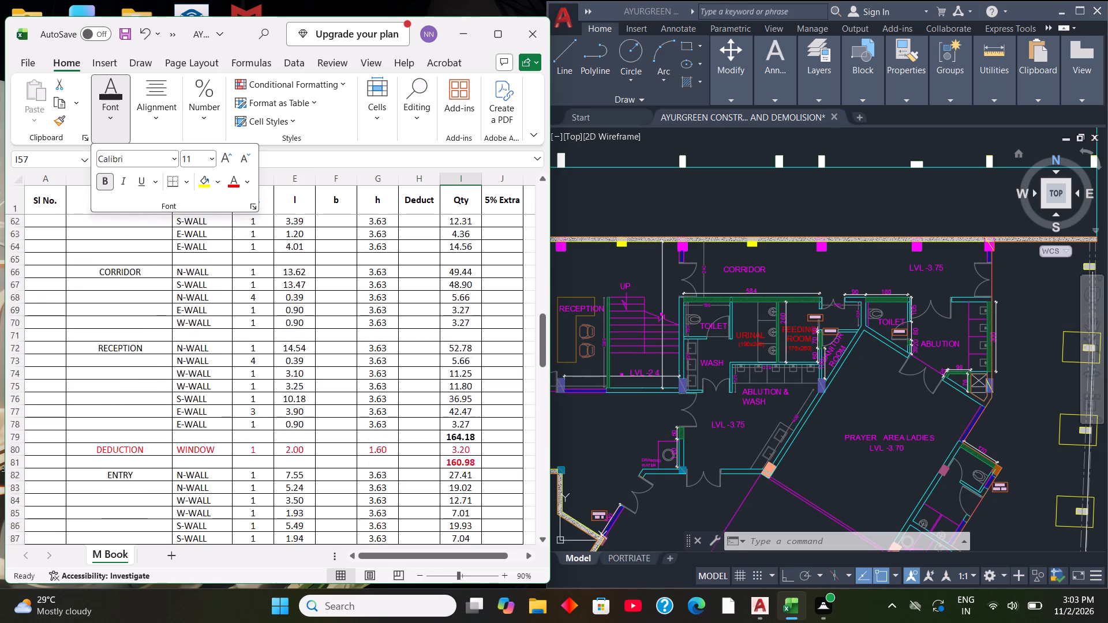
scroll(401, 328, up, 6)
scroll(405, 326, down, 1)
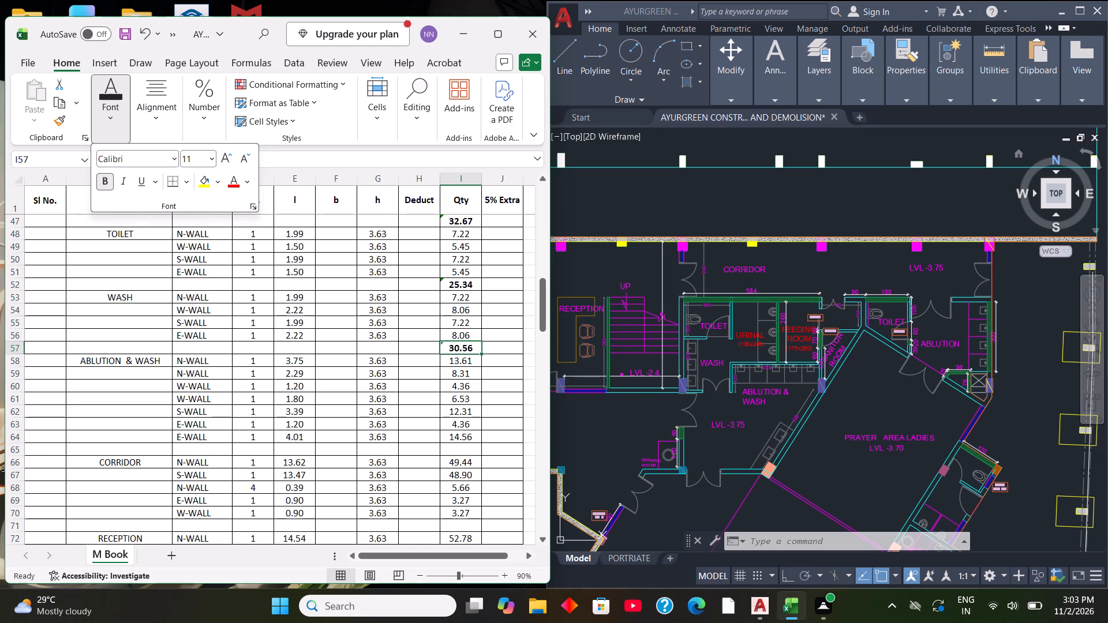
click(461, 448)
key(equal)
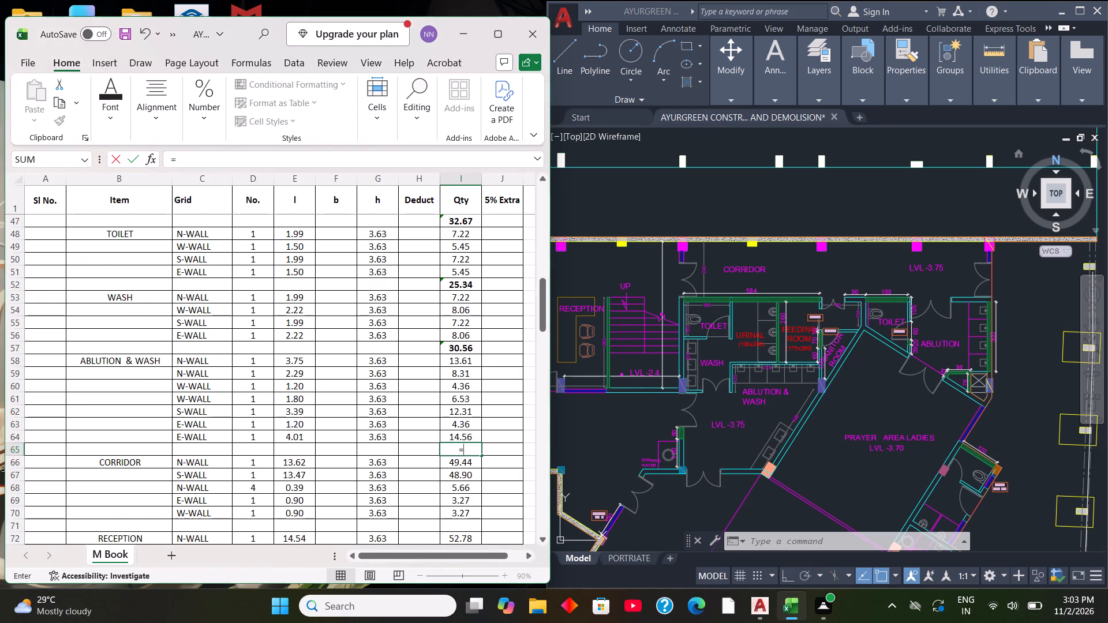
text(SUM)
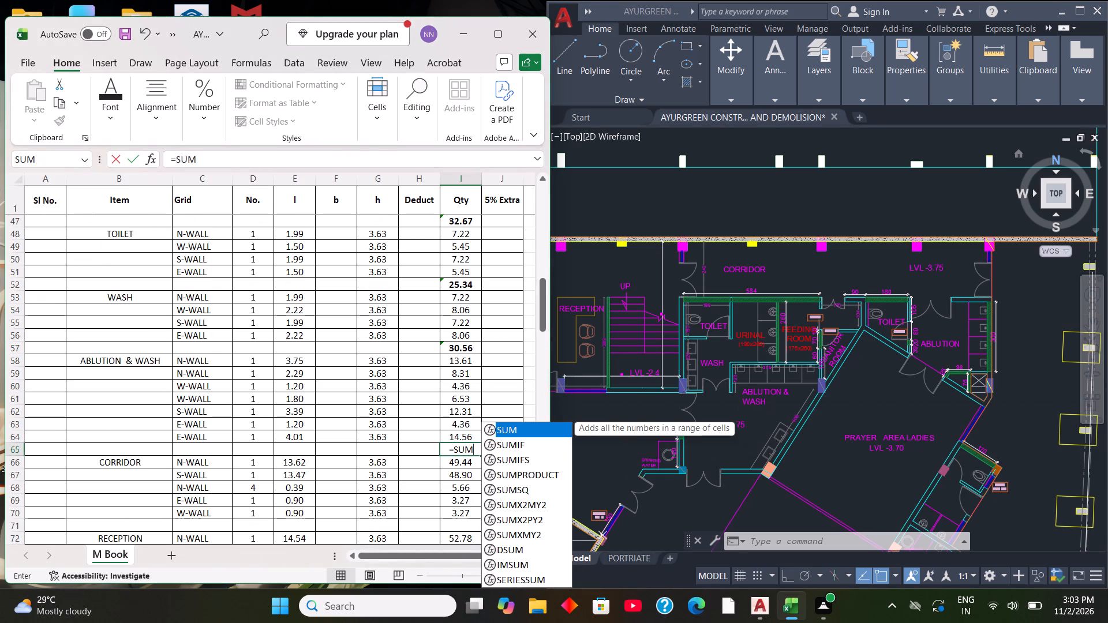
key(shift+parenleft)
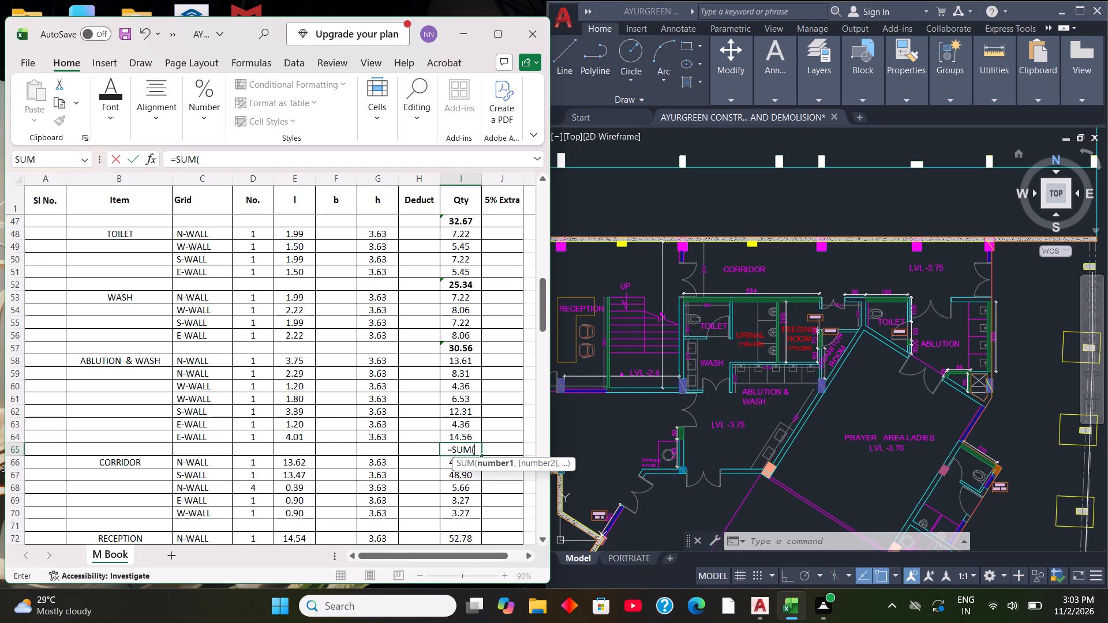
drag(449, 358, 459, 430)
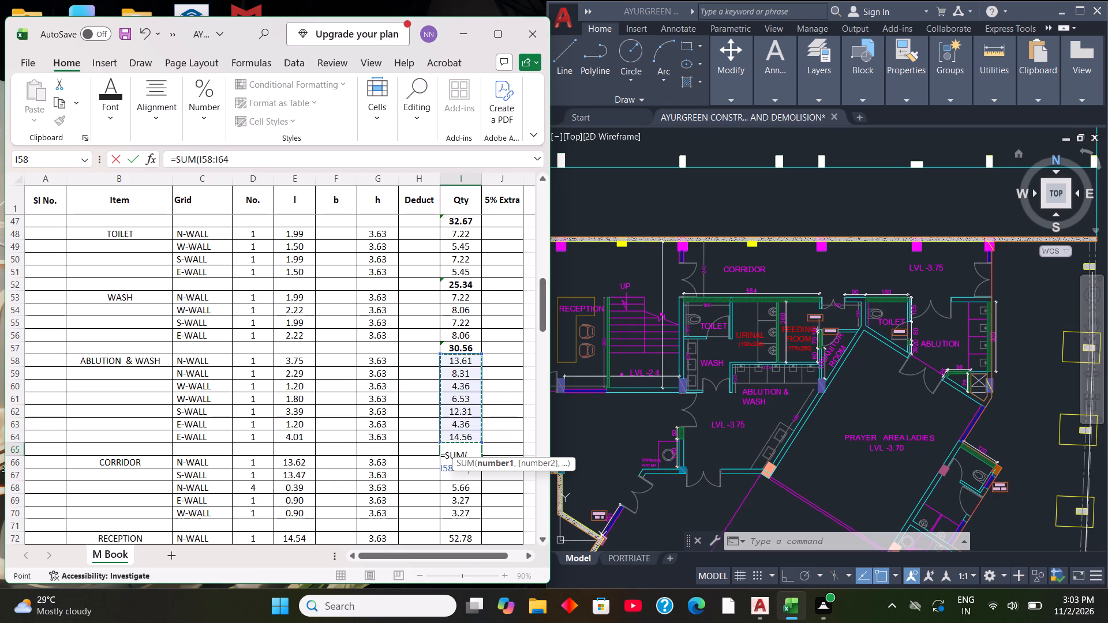
key(shift+parenright)
key(Return)
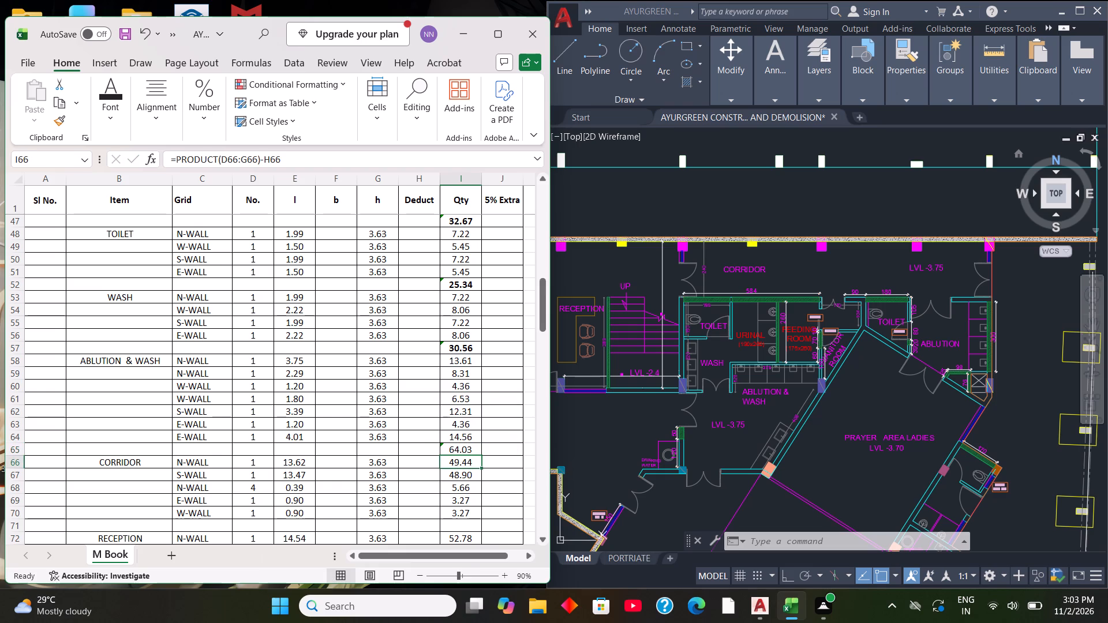
Make the ABLUTION & WASH wall total in I65 bold.
click(470, 454)
click(466, 452)
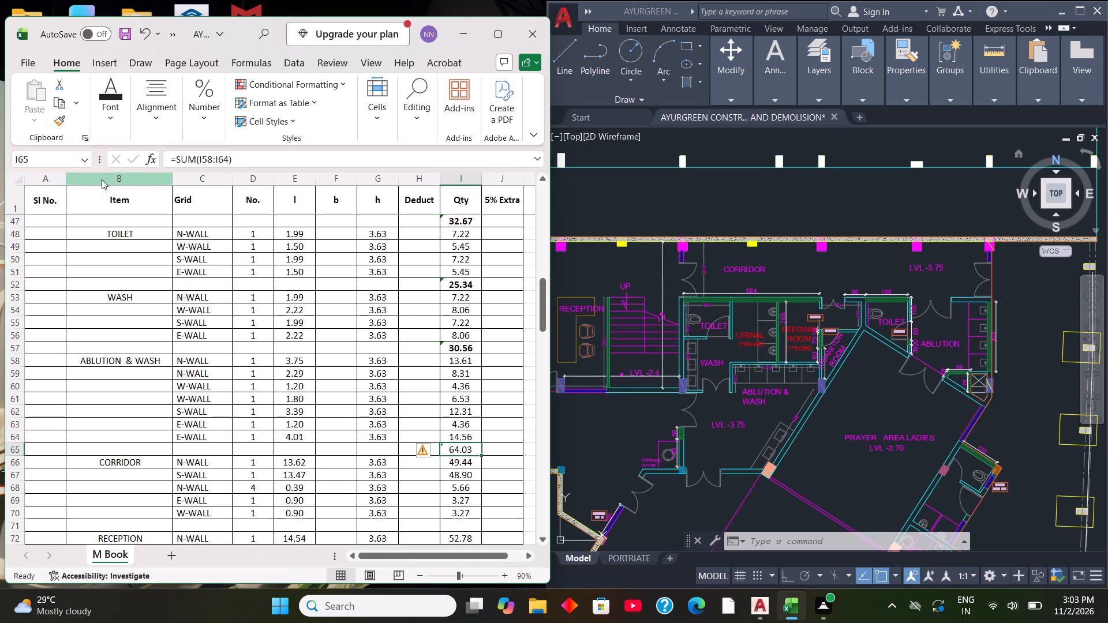
click(125, 124)
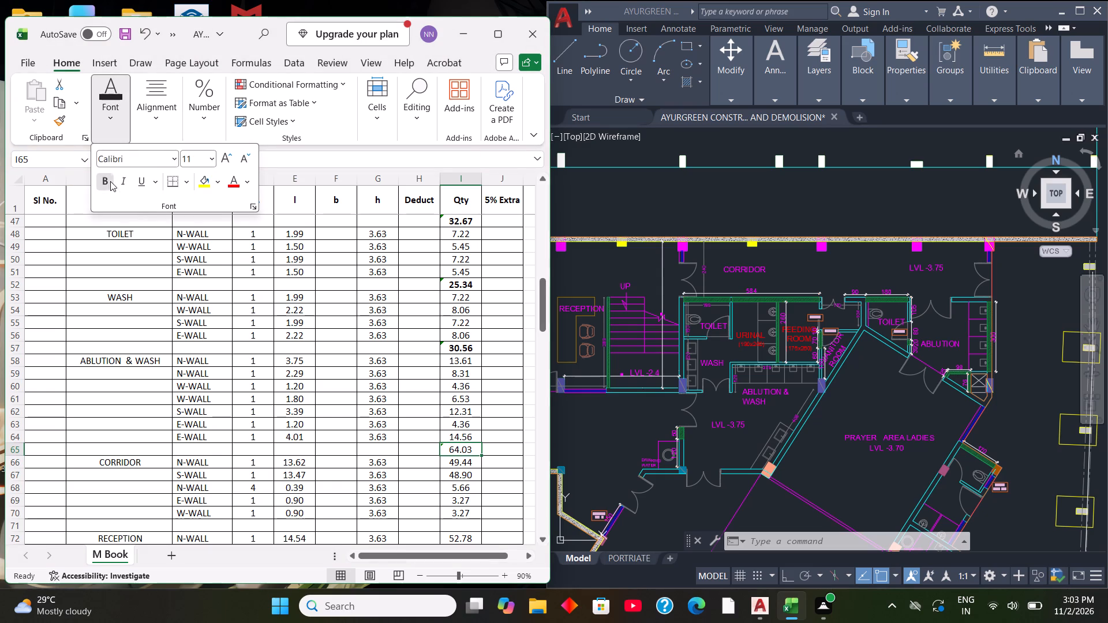
click(110, 181)
Total the CORRIDOR wall quantities in I71 with =SUM(I66:I70).
scroll(366, 429, down, 2)
click(451, 450)
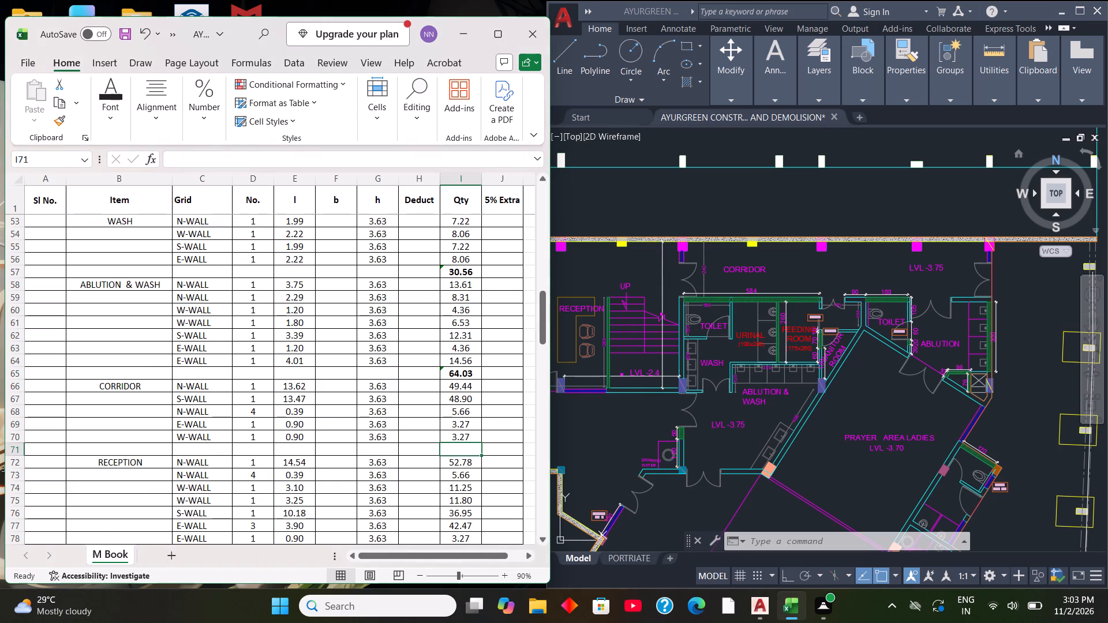
key(equal)
text(SUM)
key(shift+parenleft)
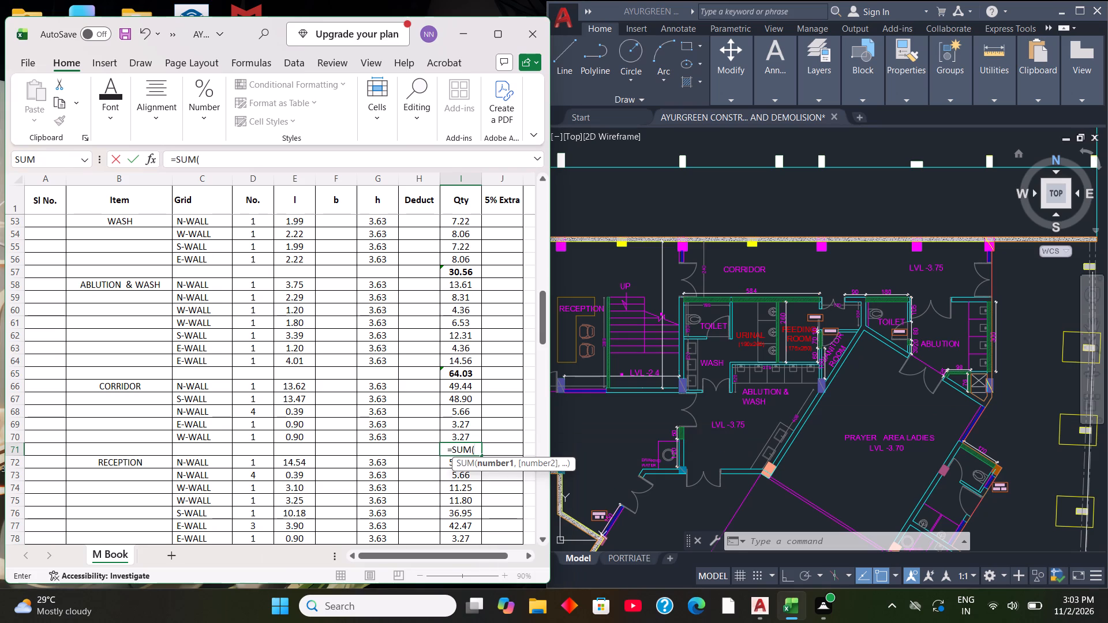
drag(446, 384, 458, 434)
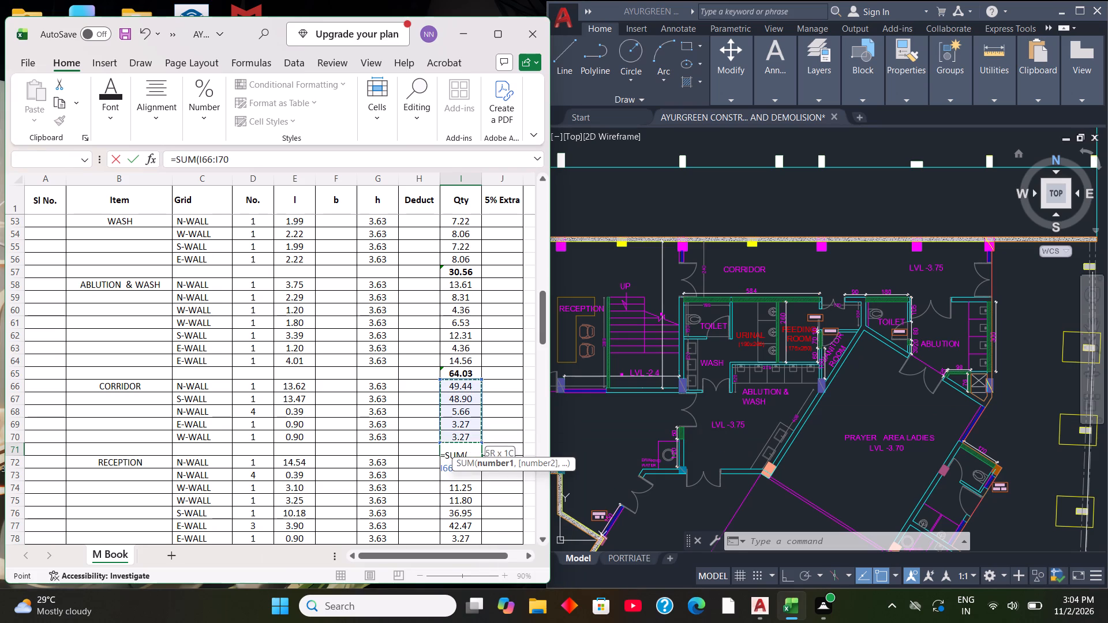
drag(458, 434, 458, 433)
key(shift+parenright)
key(Return)
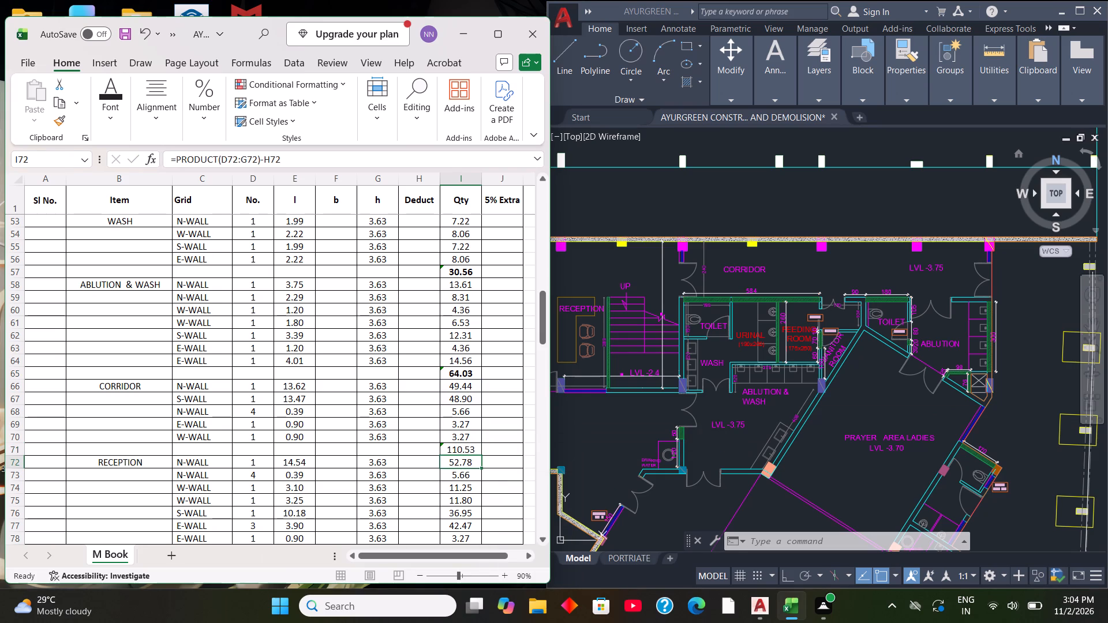
Make the CORRIDOR wall total in I71 bold.
click(473, 449)
click(471, 449)
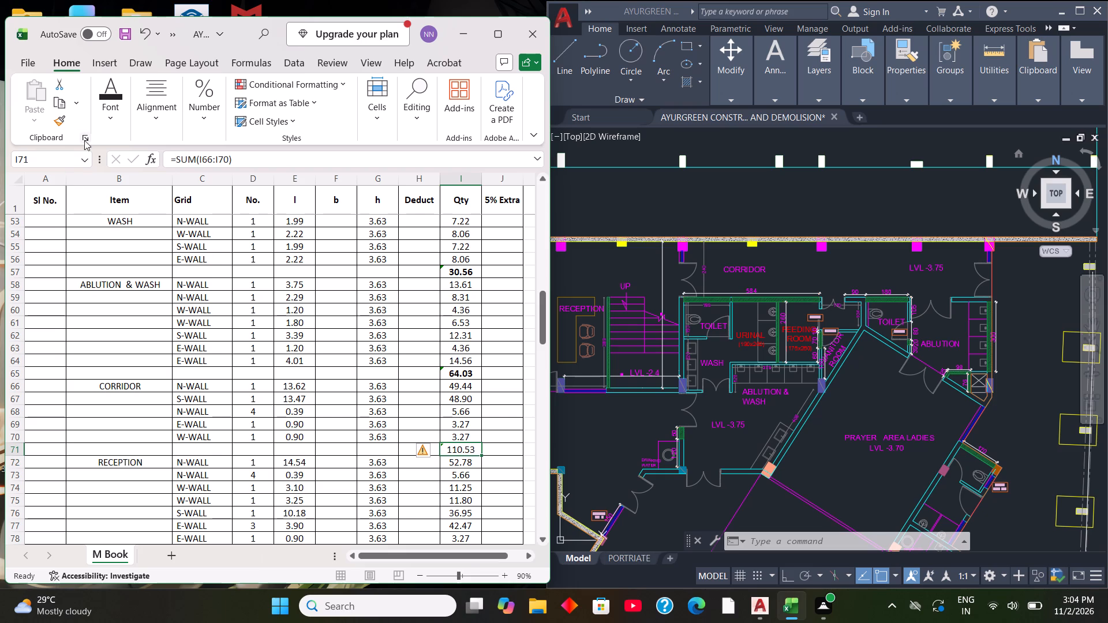
click(116, 122)
click(102, 183)
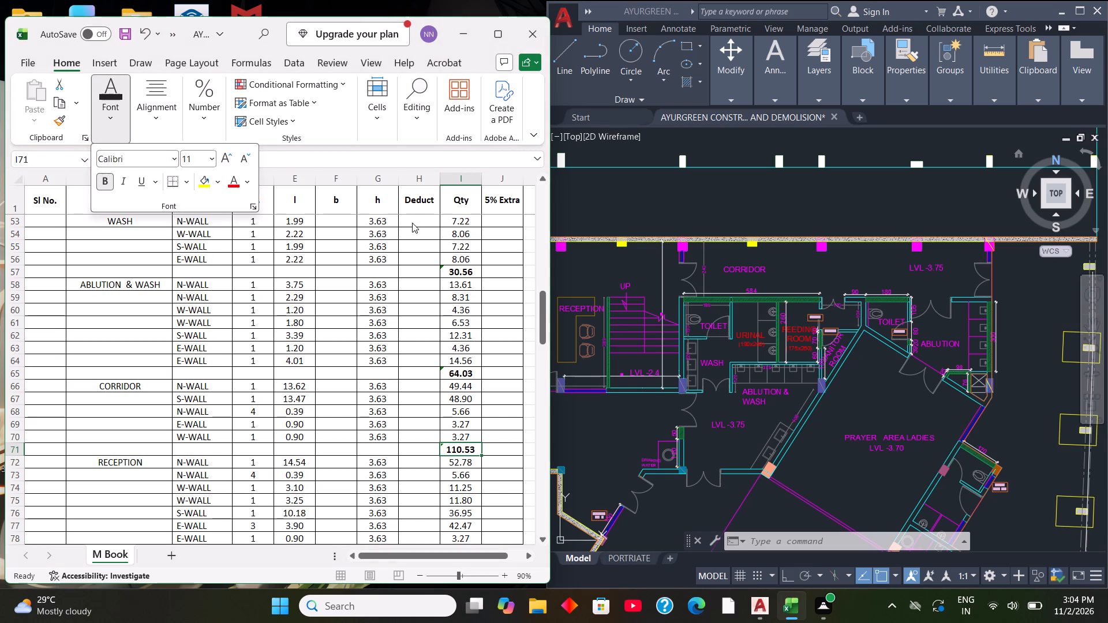
Check the CORRIDOR total's formula in I71 and its error-checking options.
scroll(421, 305, down, 3)
double_click(458, 335)
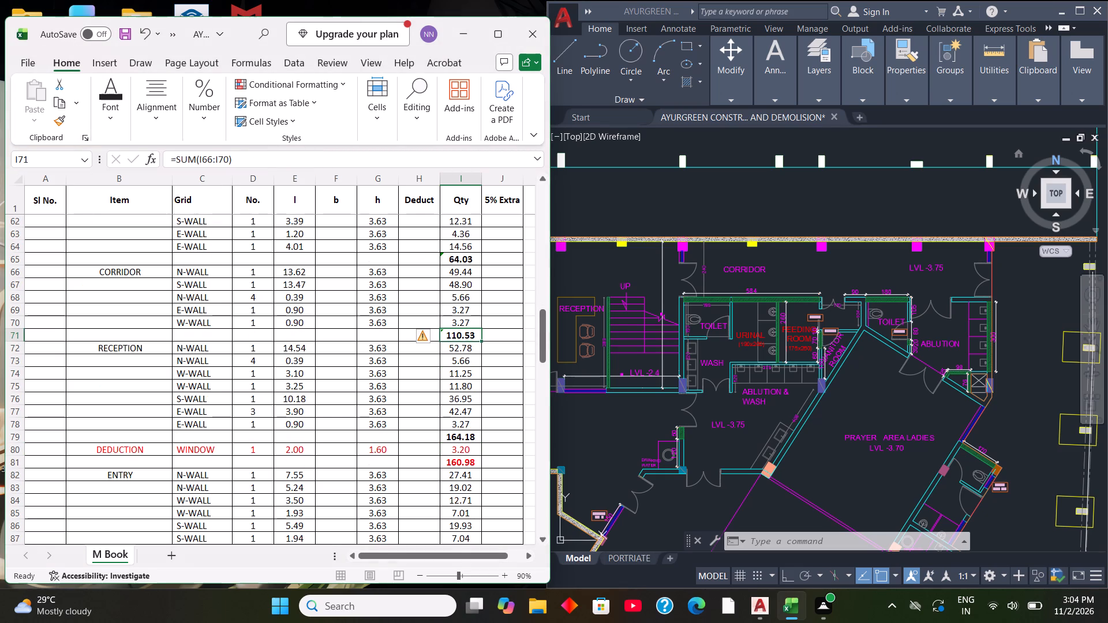
double_click(459, 335)
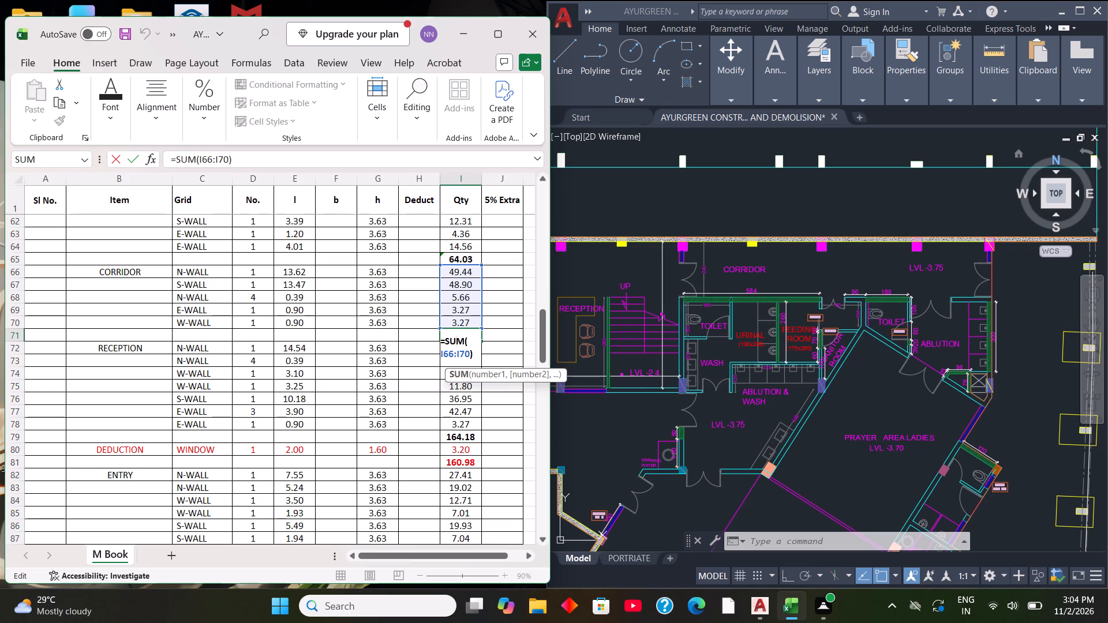
key(Return)
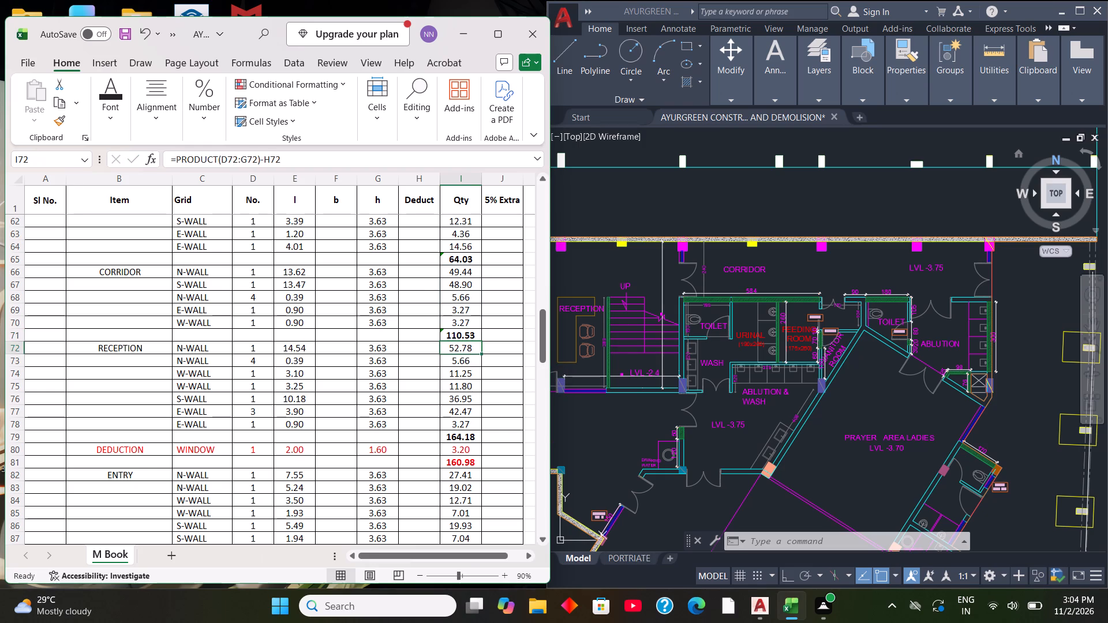
click(413, 419)
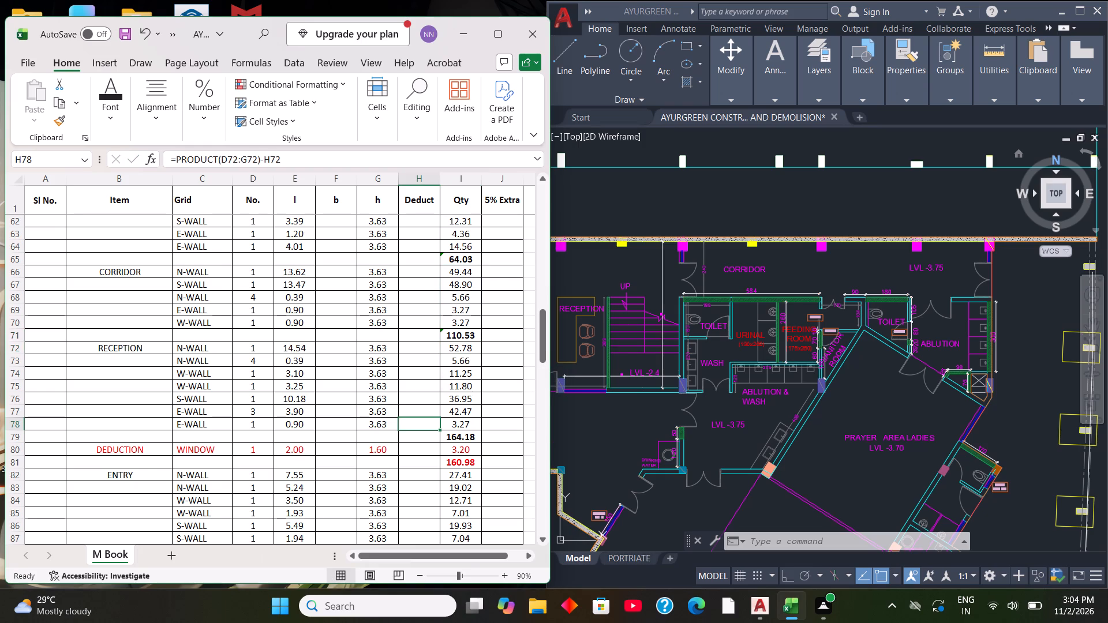
click(447, 334)
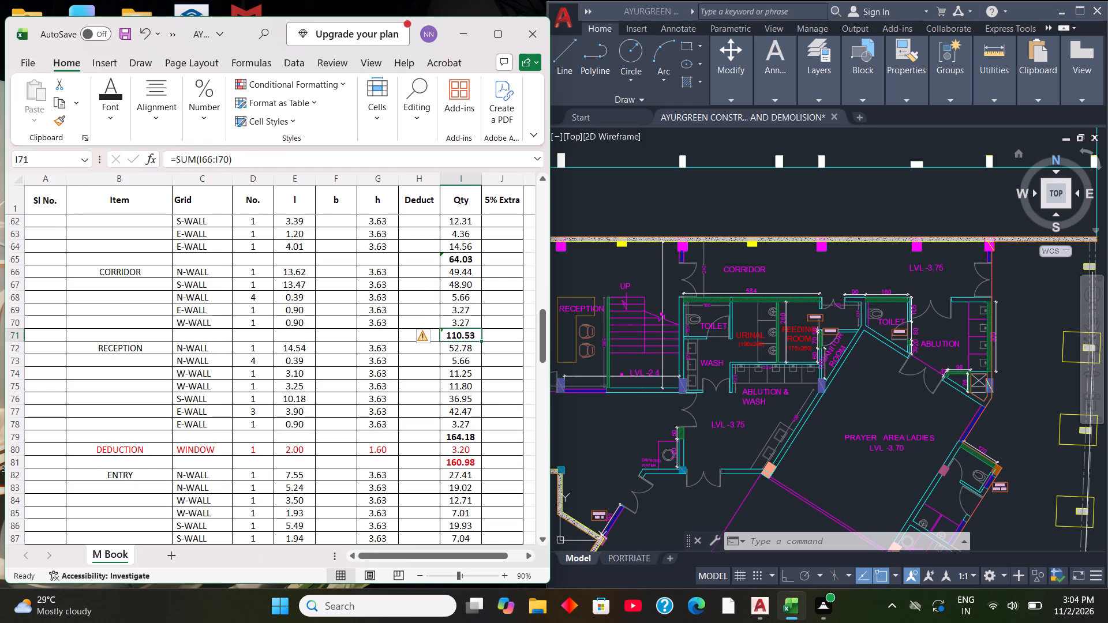
click(422, 337)
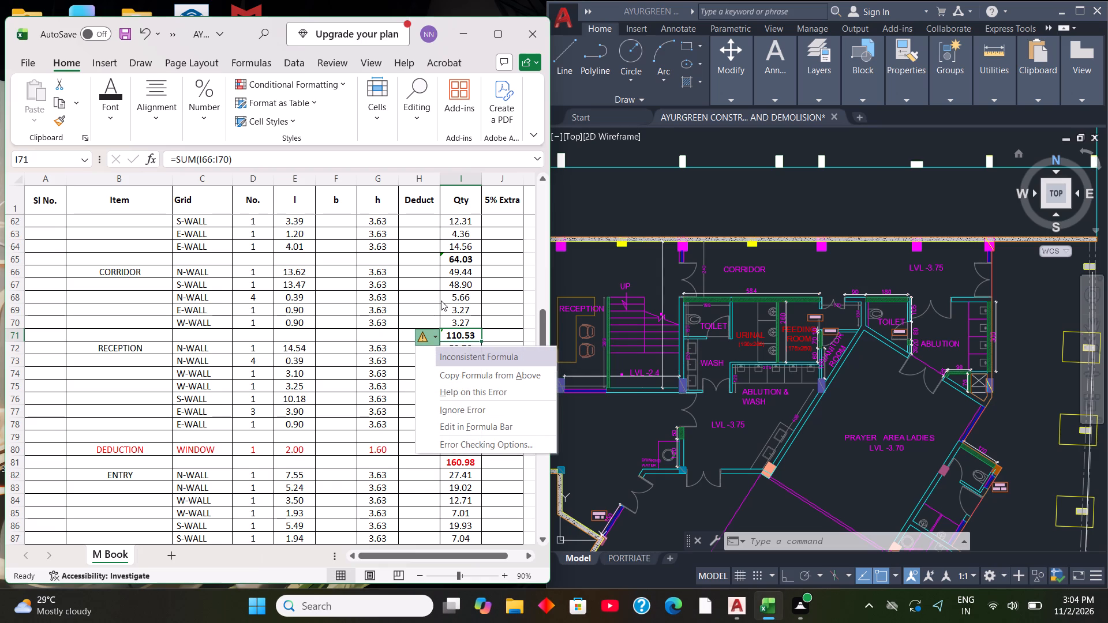
click(519, 309)
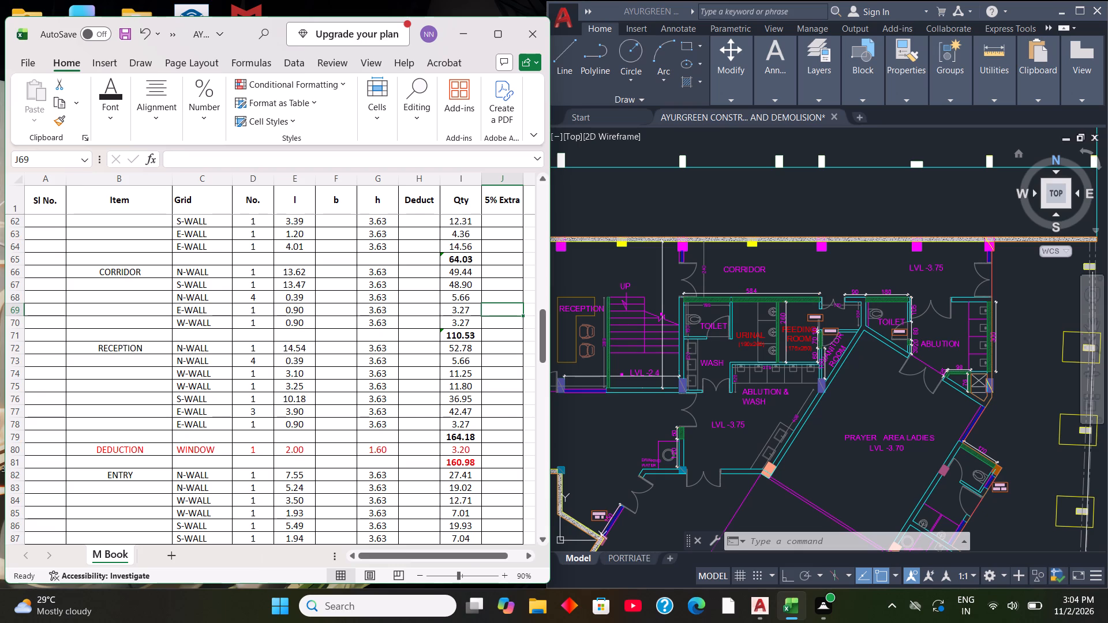
Total the SUPERMARKET wall quantities in I110 with =SUM(I107:I109).
scroll(515, 433, down, 9)
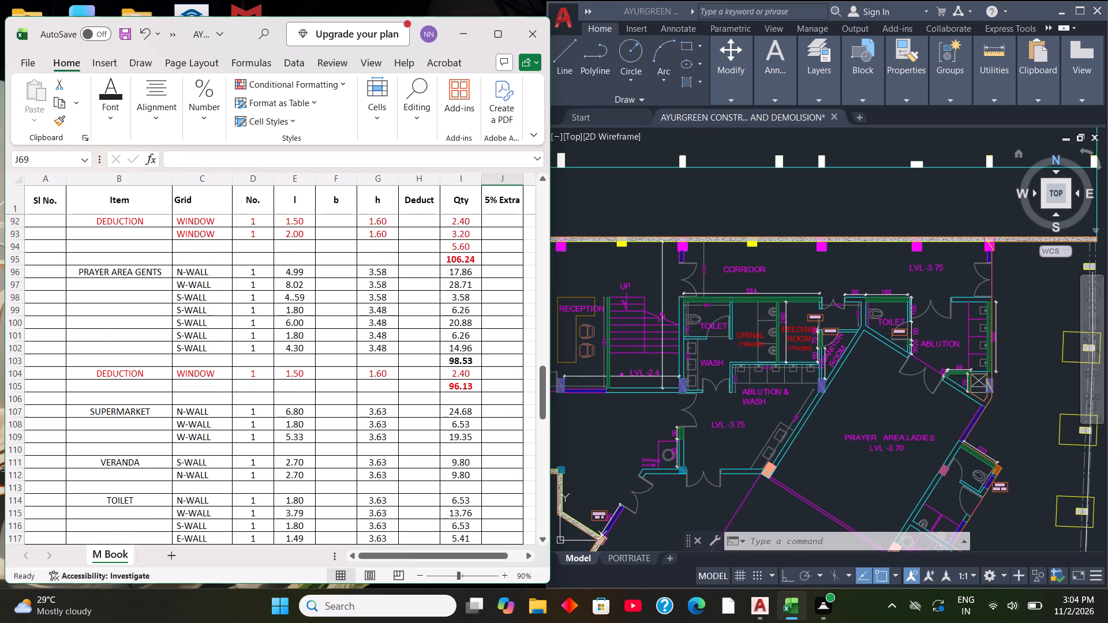
scroll(484, 443, down, 1)
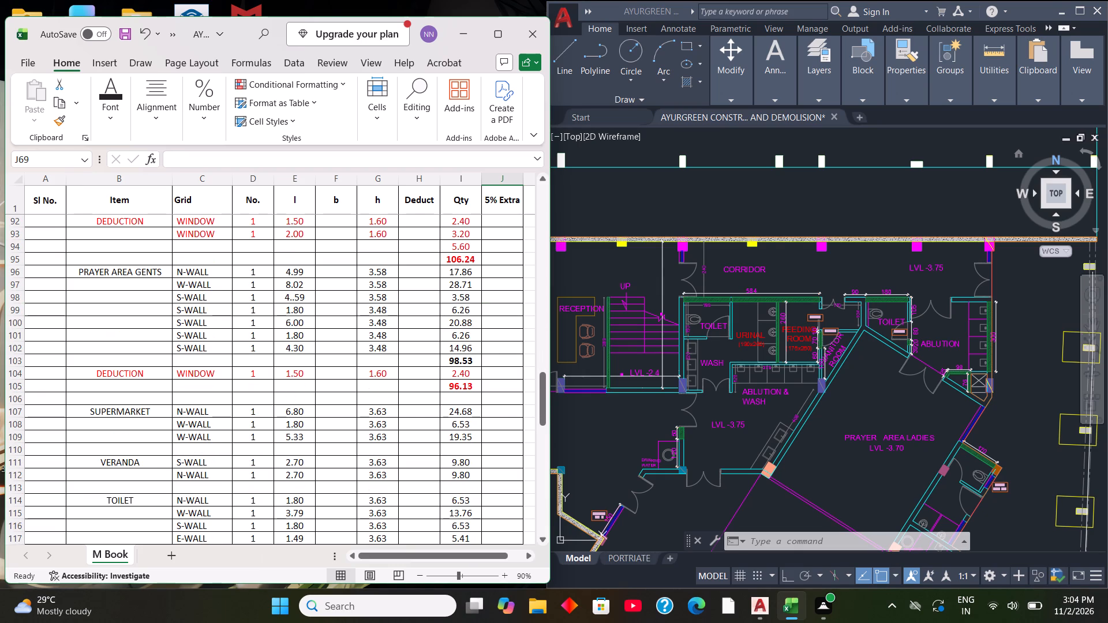
click(447, 454)
key(equal)
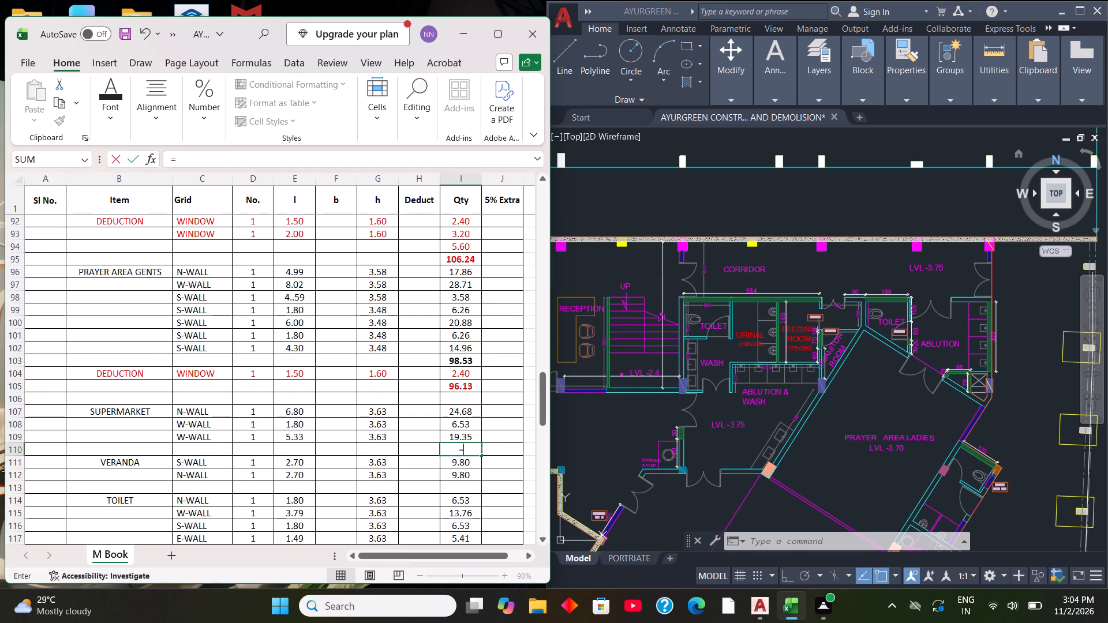
text(SU)
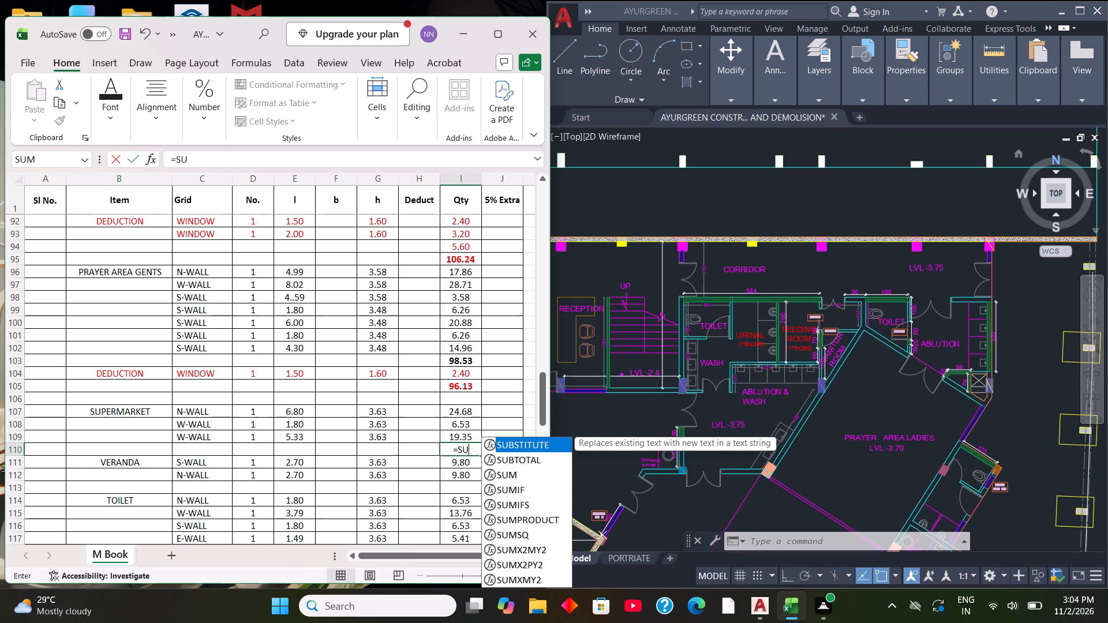
click(511, 471)
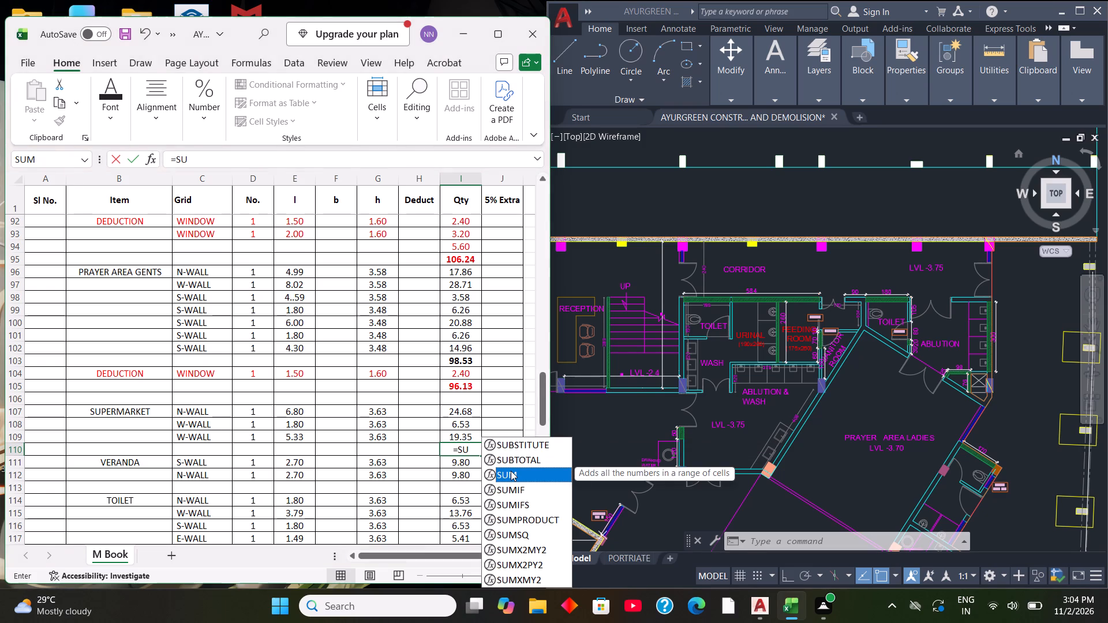
click(511, 471)
click(511, 471)
drag(462, 408, 470, 434)
key(Return)
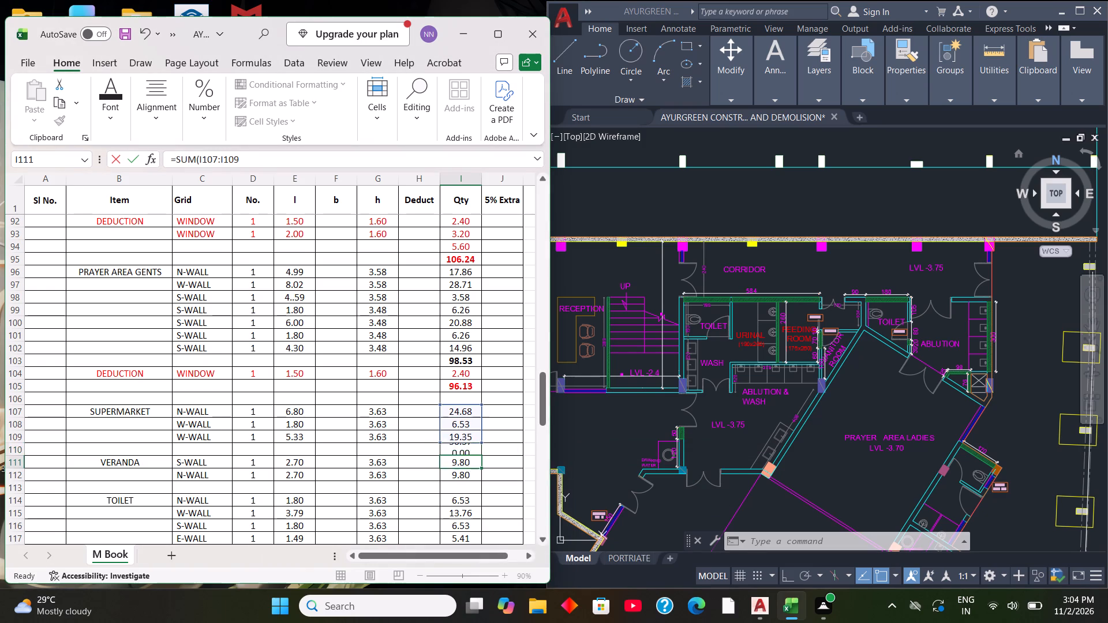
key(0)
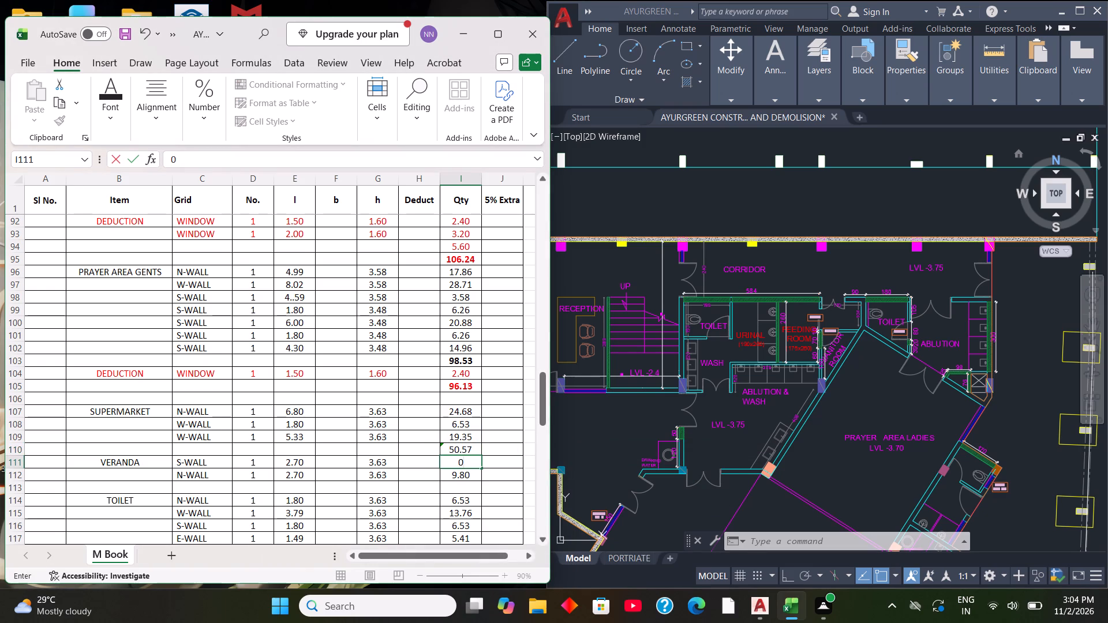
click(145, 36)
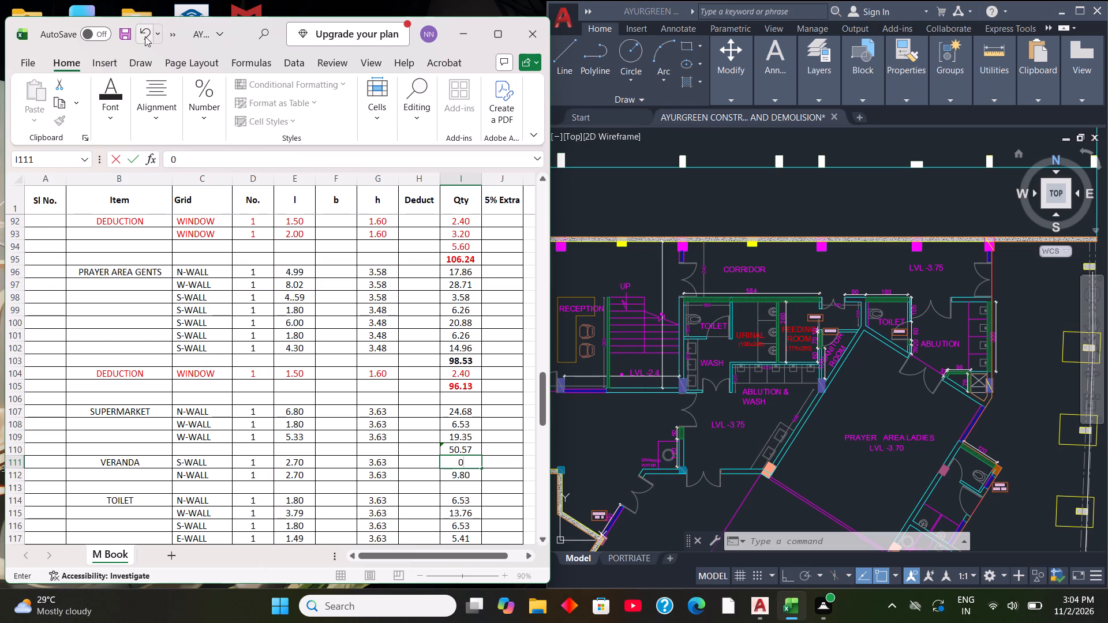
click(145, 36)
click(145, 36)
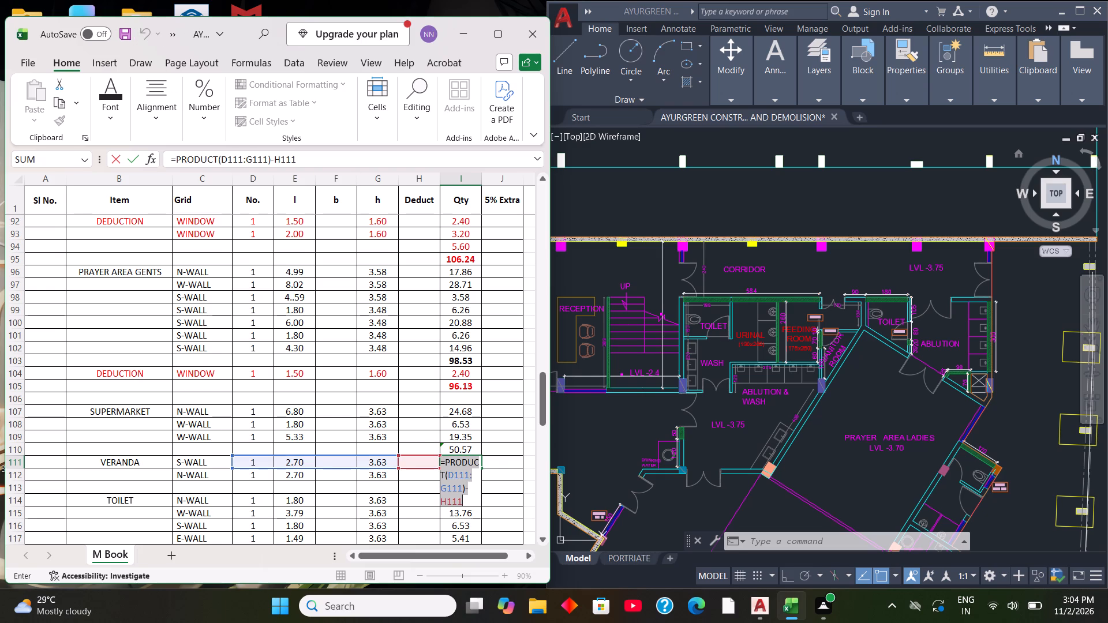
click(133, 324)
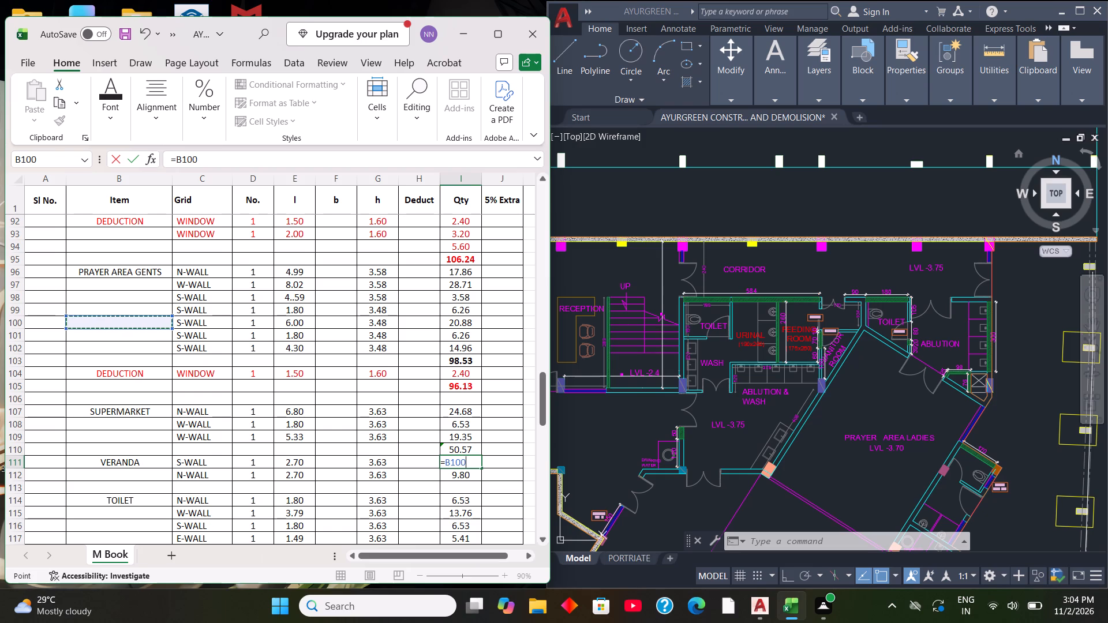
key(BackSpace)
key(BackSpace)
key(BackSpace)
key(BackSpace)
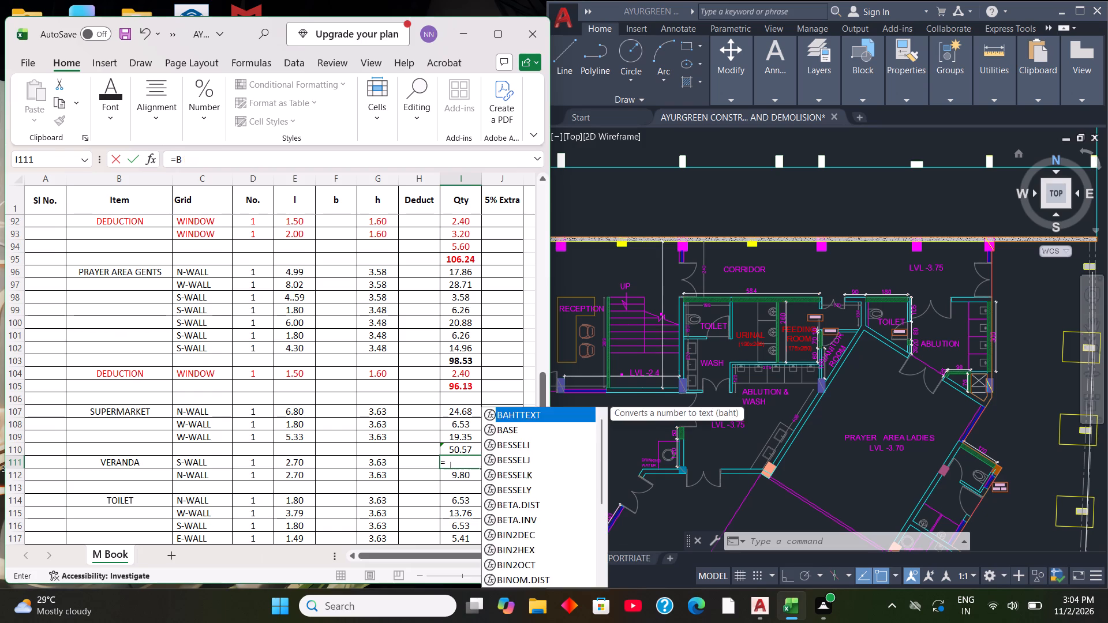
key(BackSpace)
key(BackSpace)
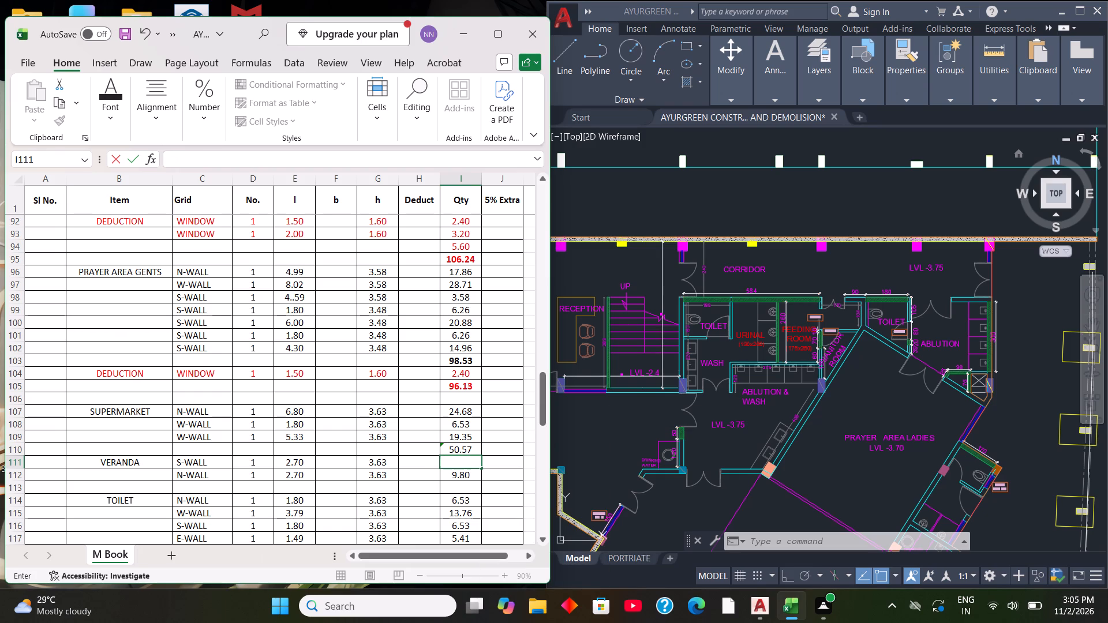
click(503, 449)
Fill the VERANDA N-WALL quantity formula from I112 up into the empty S-WALL quantity cell I111.
click(469, 478)
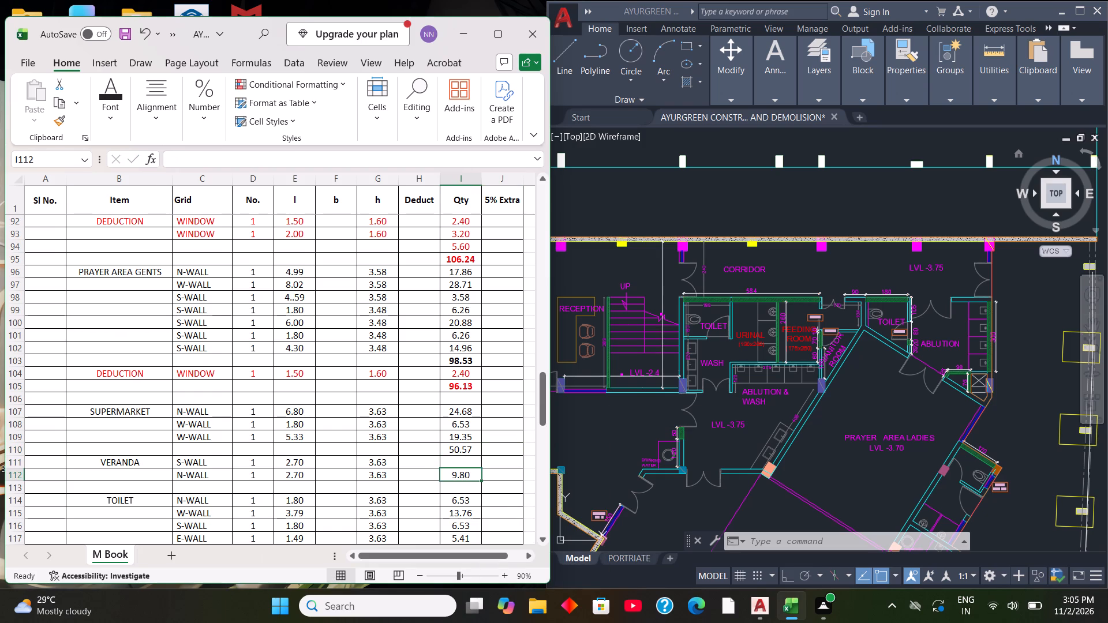
drag(480, 474, 480, 465)
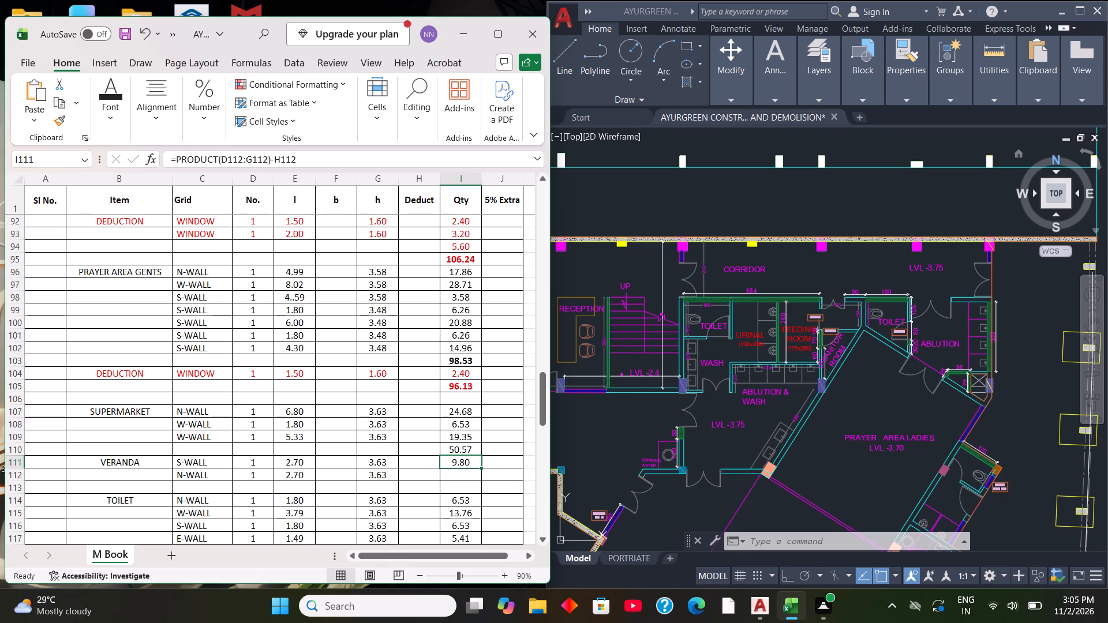
key(ctrl+z)
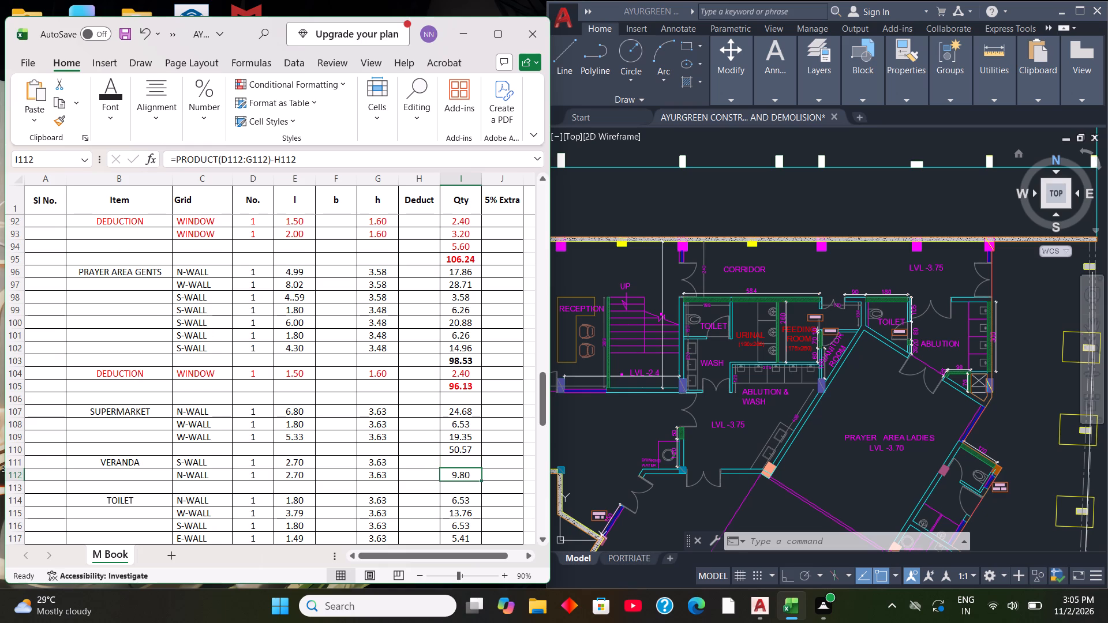
drag(484, 480, 485, 452)
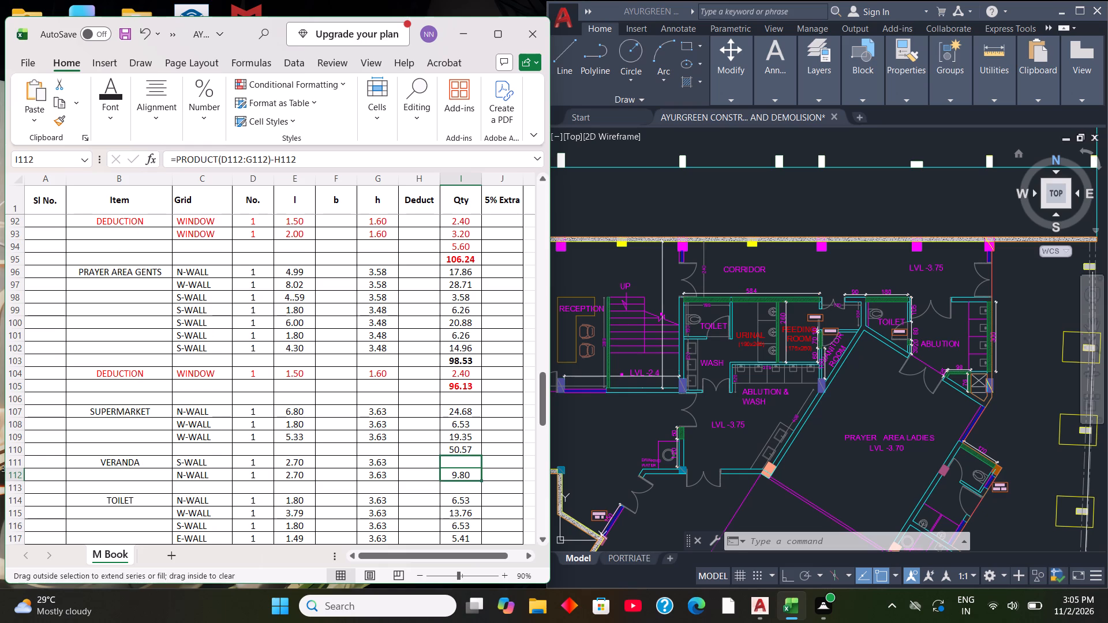
drag(485, 452, 486, 452)
Clear the SUPERMARKET total in I110 and re-enter it as =SUM(I107:I109).
click(466, 446)
key(Delete)
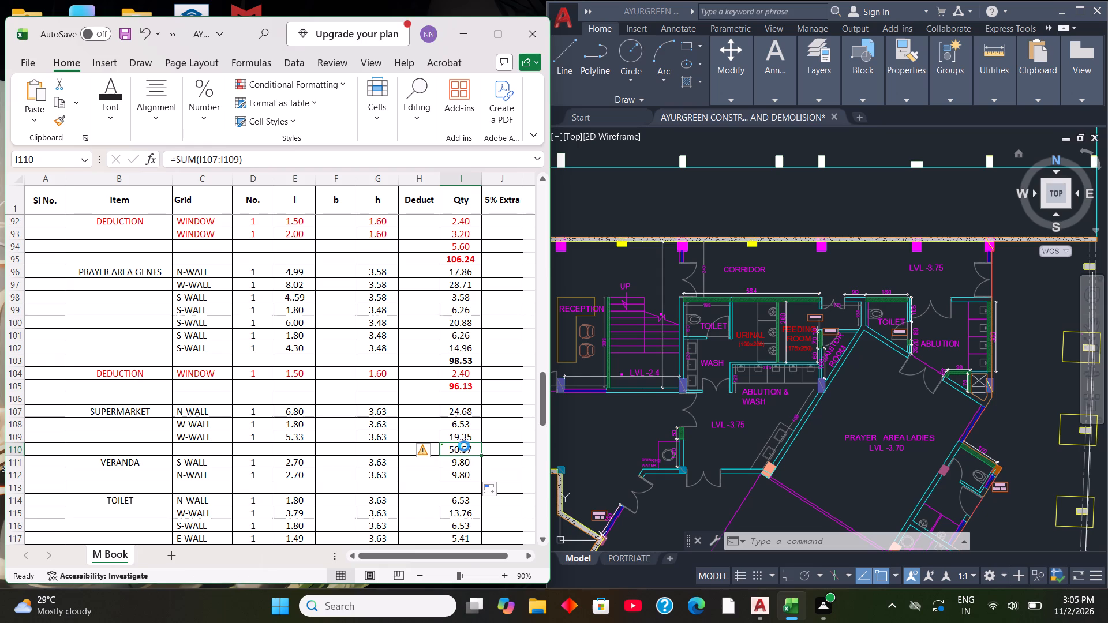
click(464, 451)
text(=SUM)
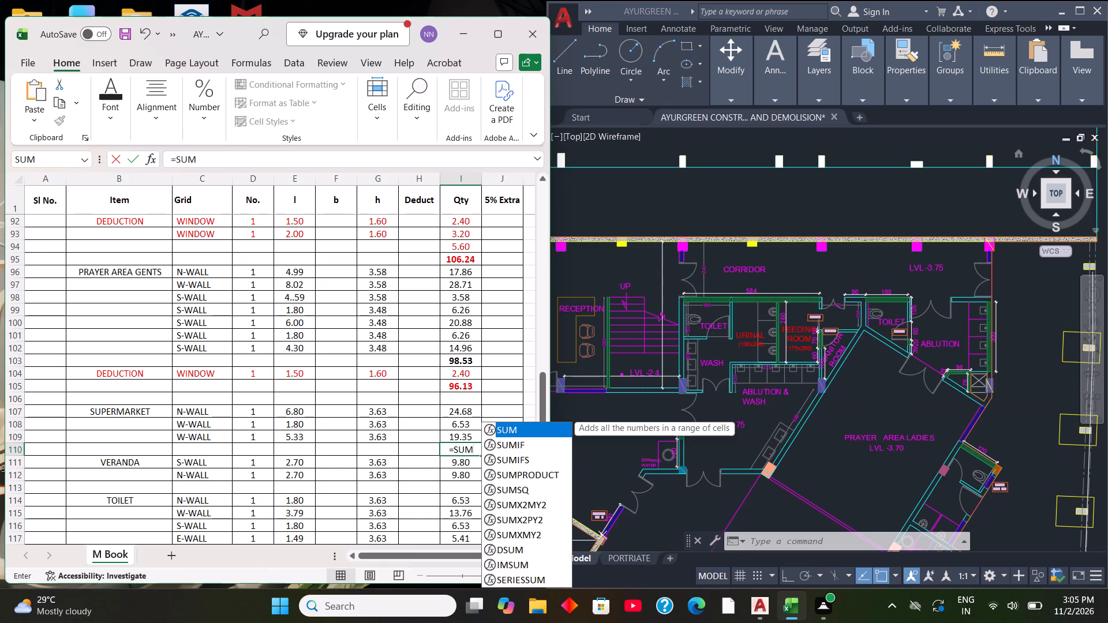
key(shift+parenleft)
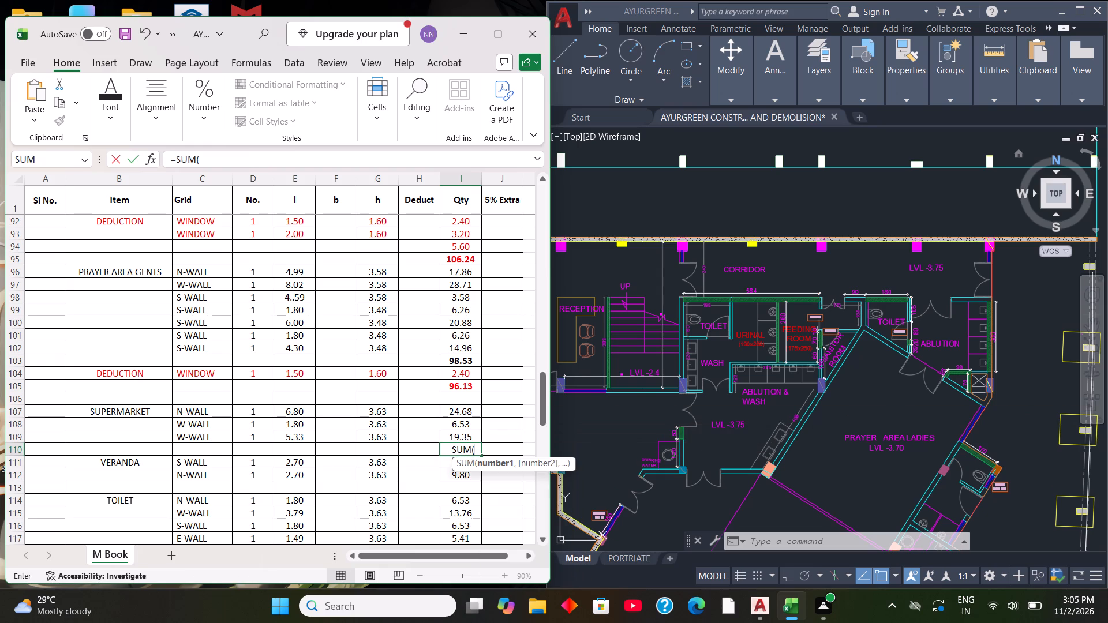
drag(463, 408, 470, 441)
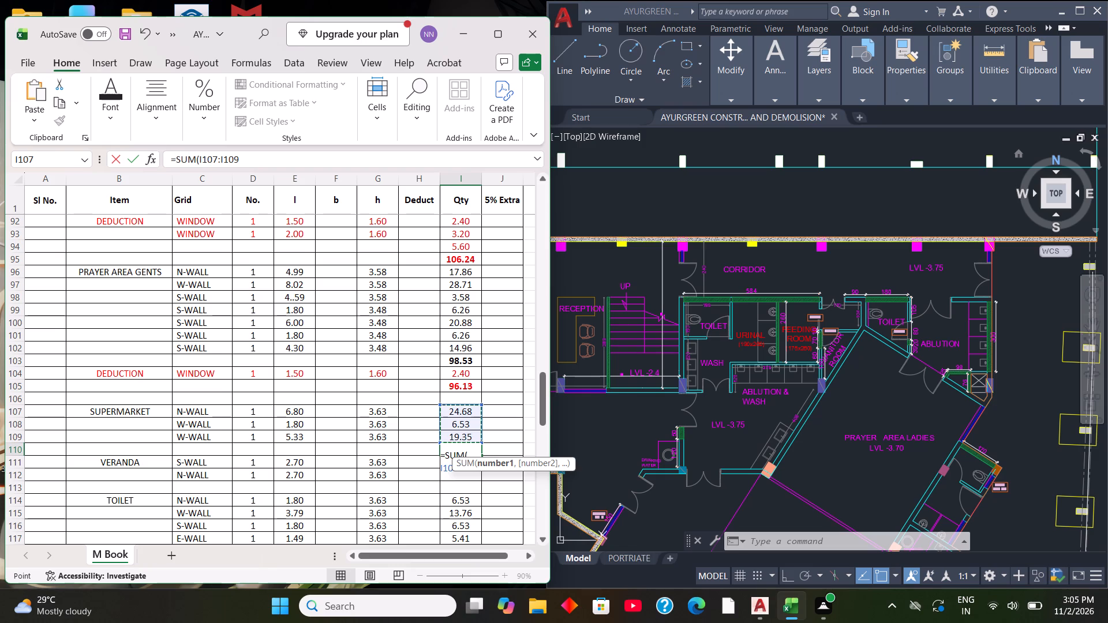
key(shift+parenright)
key(Return)
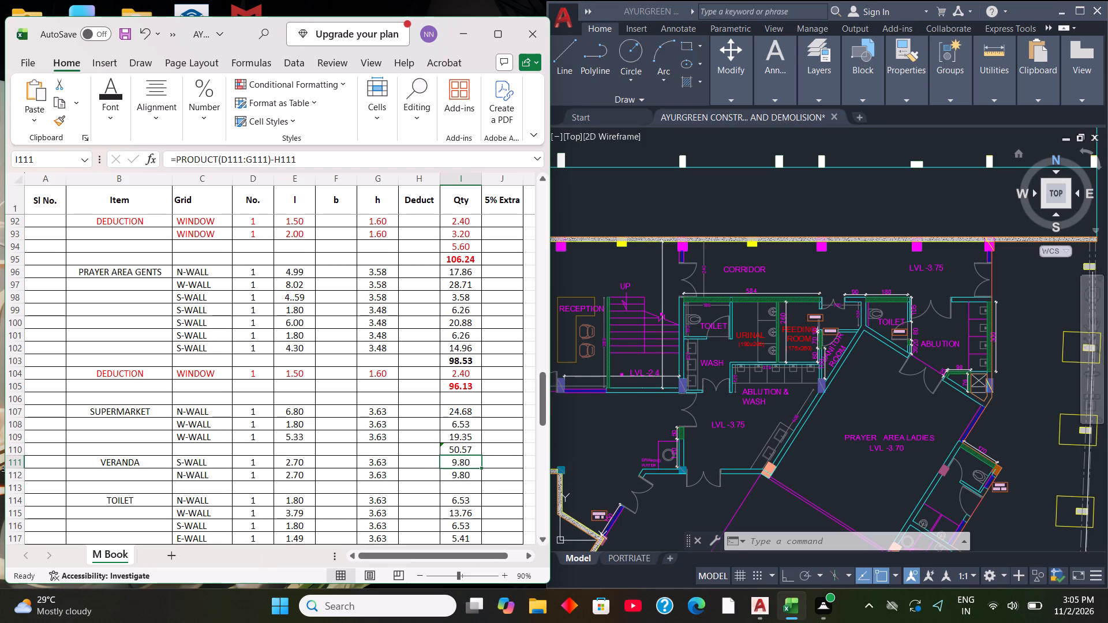
Make the SUPERMARKET wall total in I110 bold.
click(471, 451)
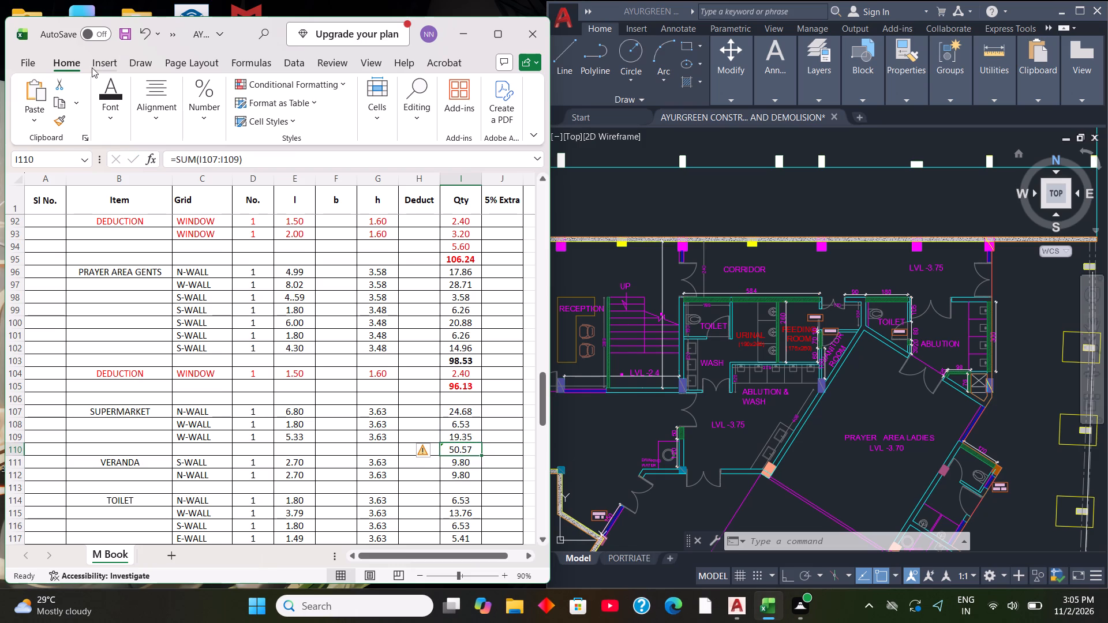
click(104, 110)
click(107, 179)
Total the VERANDA wall quantities in I113 with =SUM(I111:I112).
scroll(484, 337, down, 1)
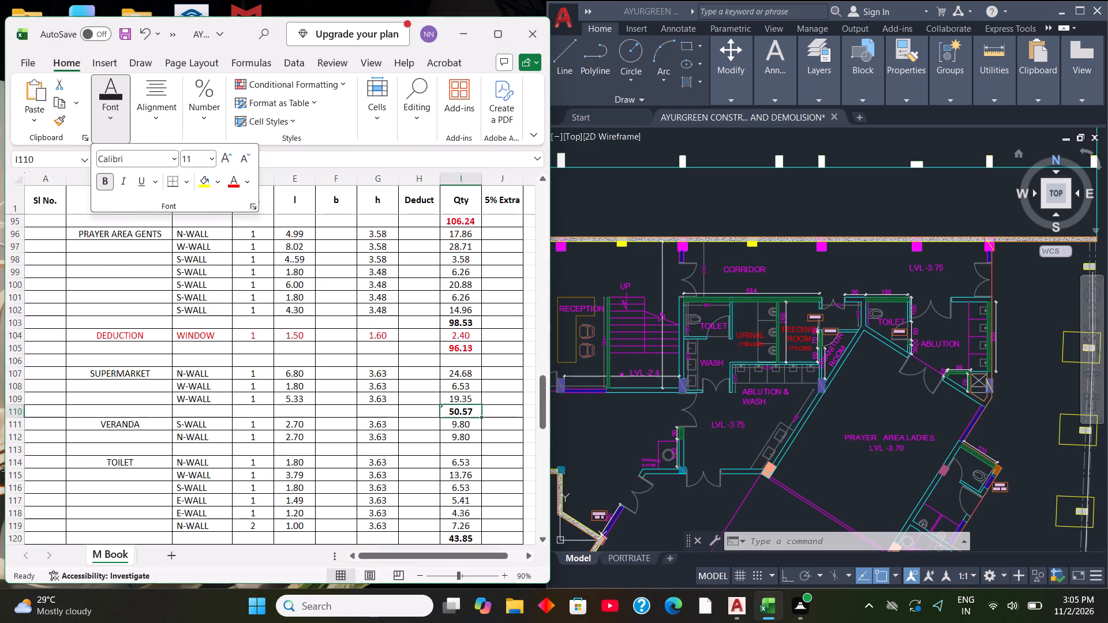
scroll(484, 339, down, 2)
click(469, 376)
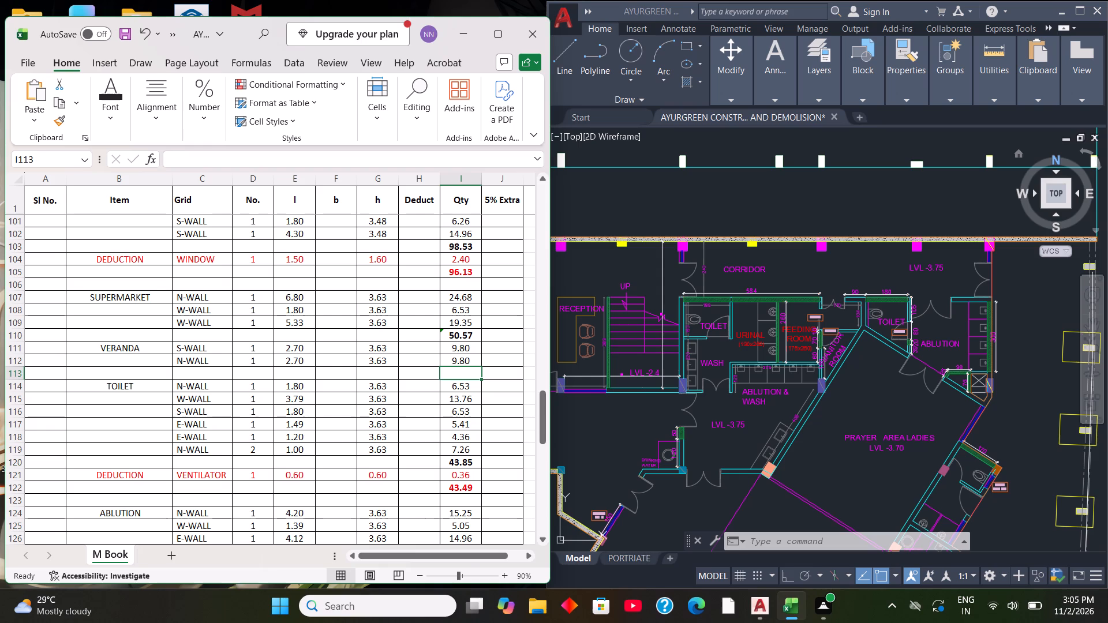
key(equal)
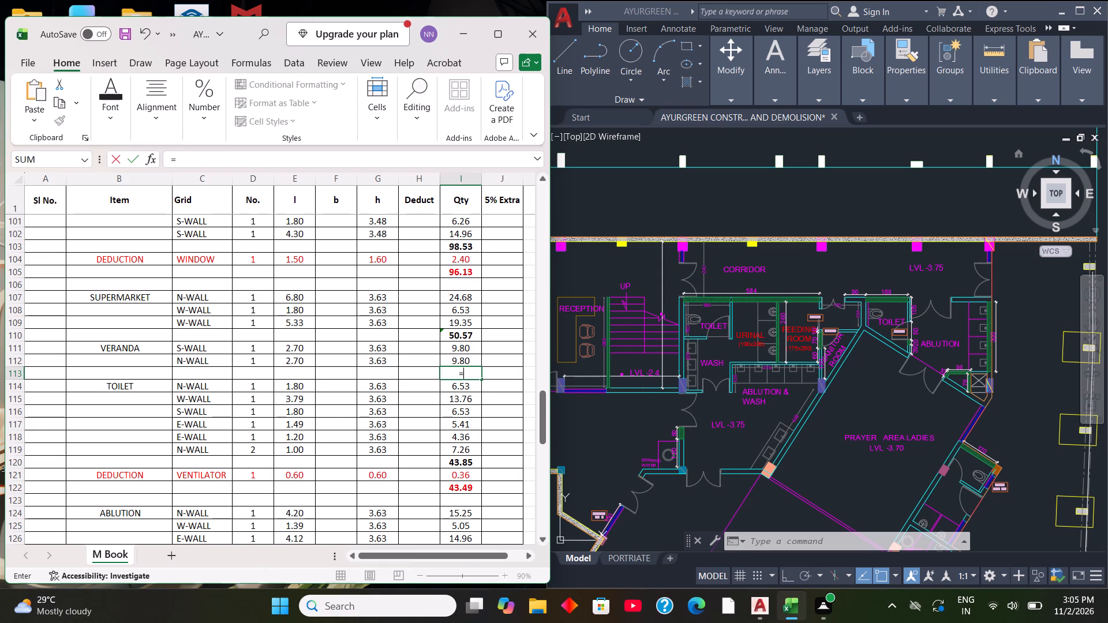
text(SUM)
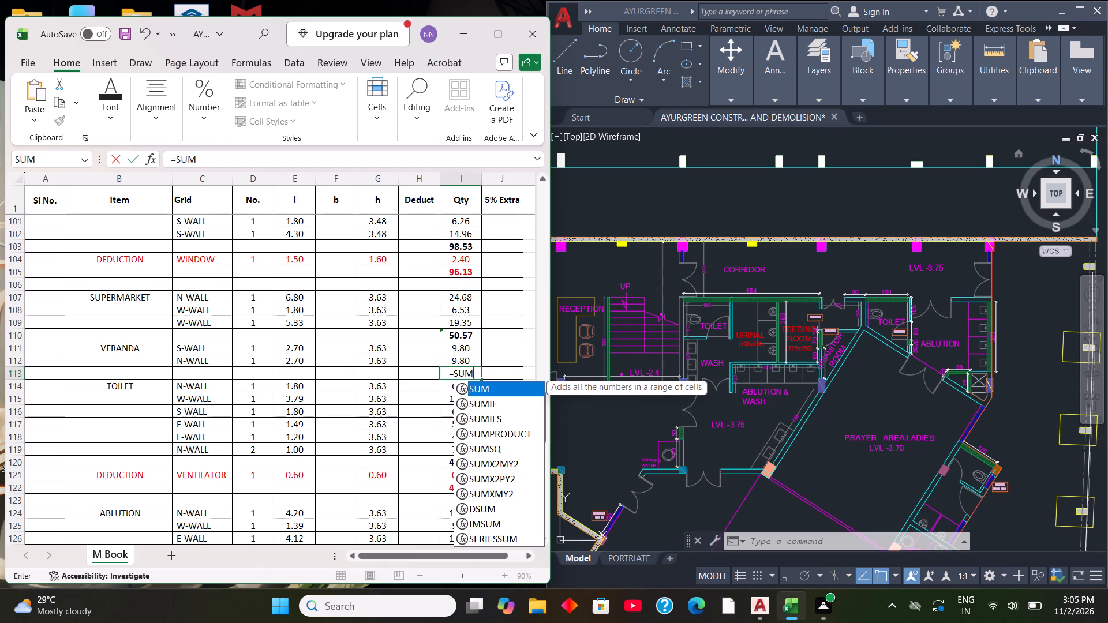
key(shift+parenleft)
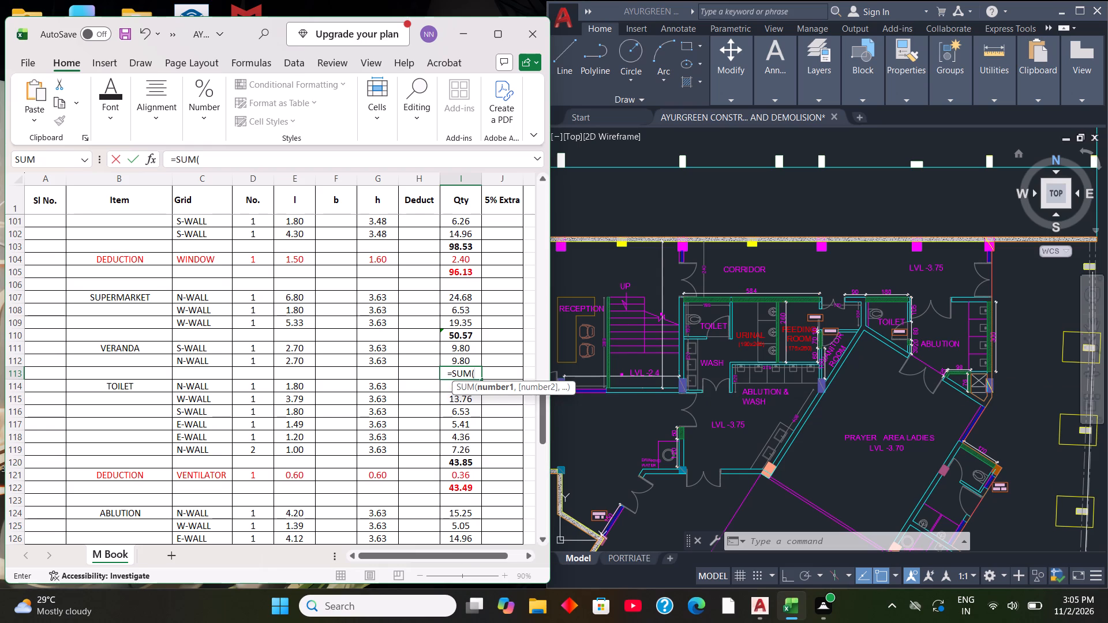
drag(475, 346, 476, 360)
key(shift+parenright)
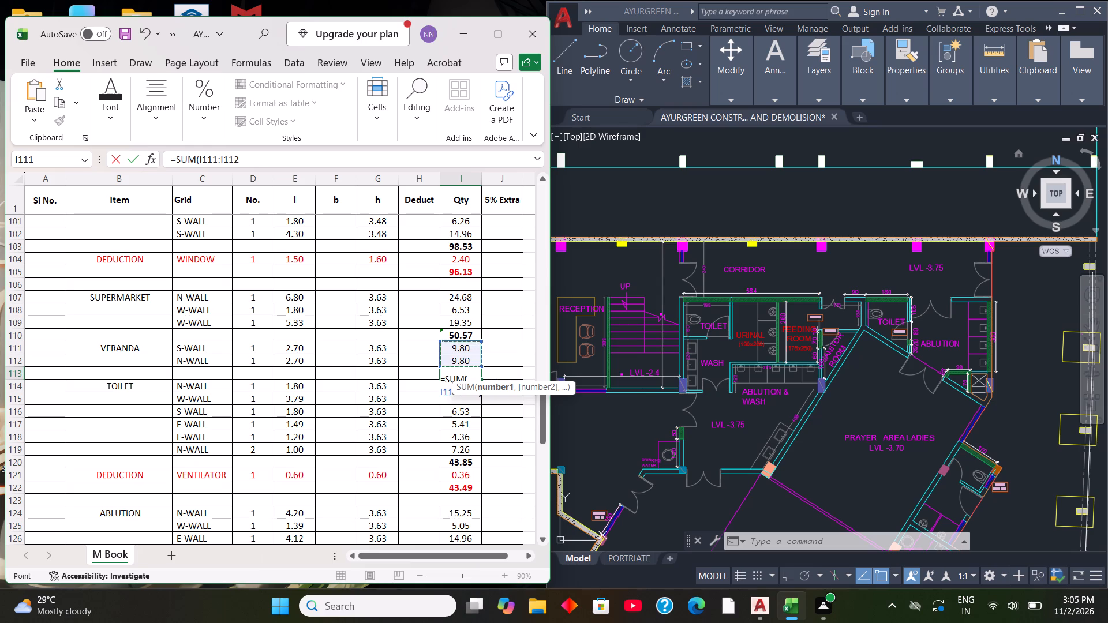
key(Return)
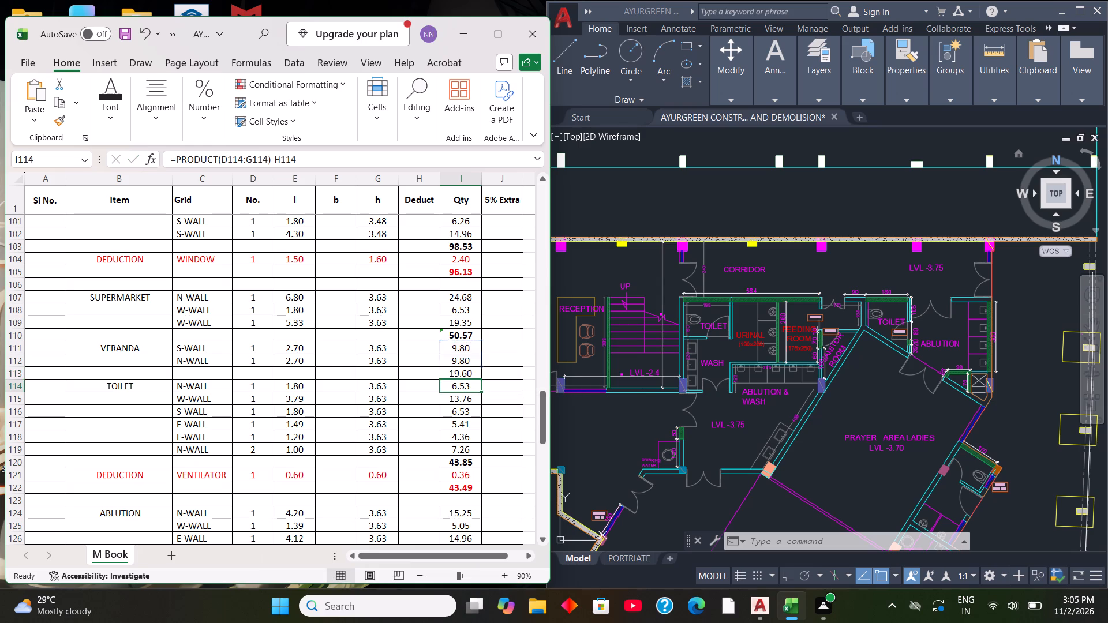
Make the VERANDA wall total in I113 bold.
click(466, 373)
click(121, 113)
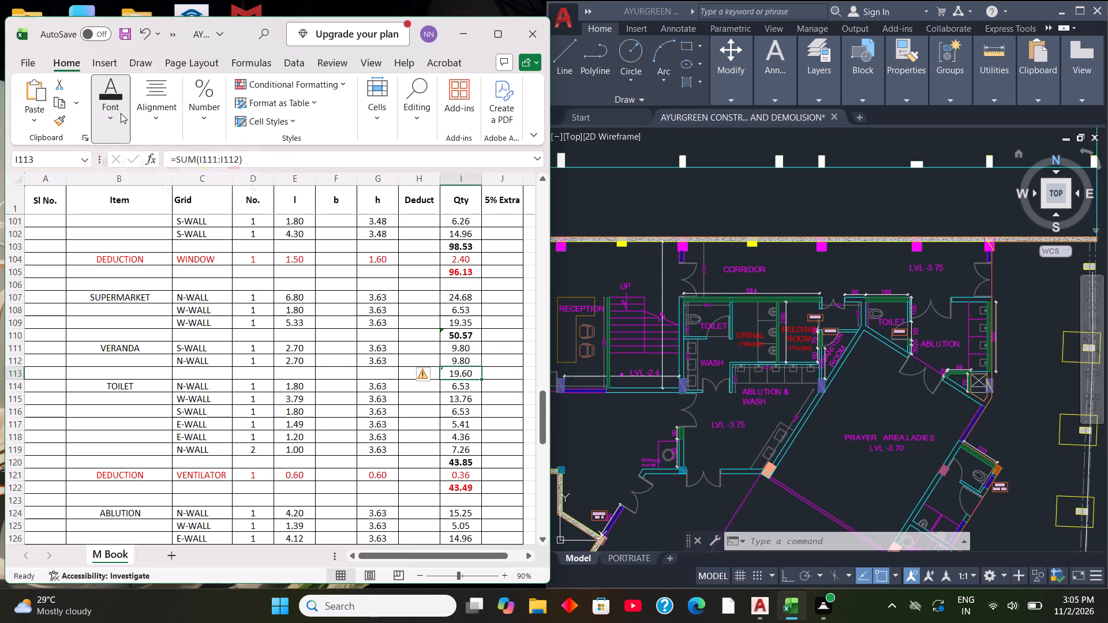
click(109, 183)
Delete the blank row 123 between the TOILET net quantity and the ABLUTION entries.
scroll(452, 421, down, 3)
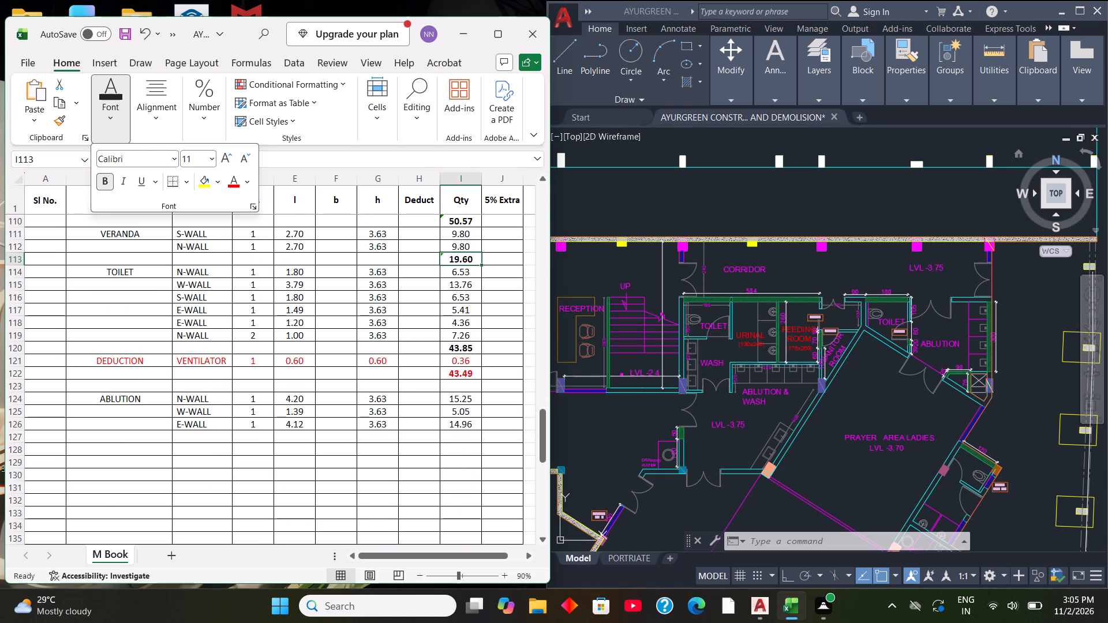
scroll(455, 421, up, 2)
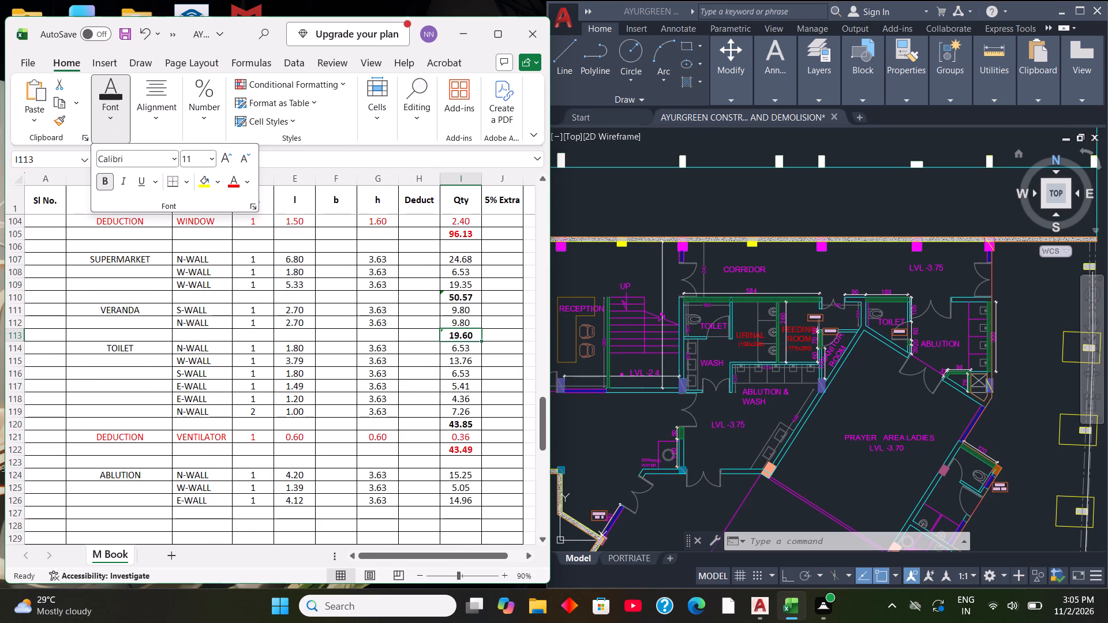
click(20, 465)
right_click(20, 465)
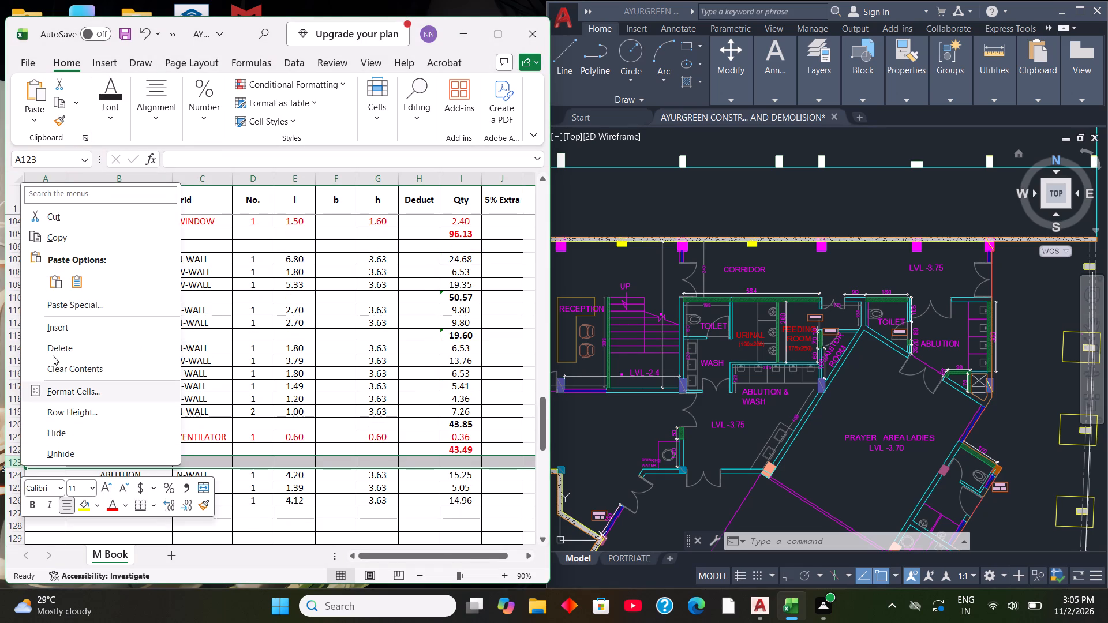
click(64, 347)
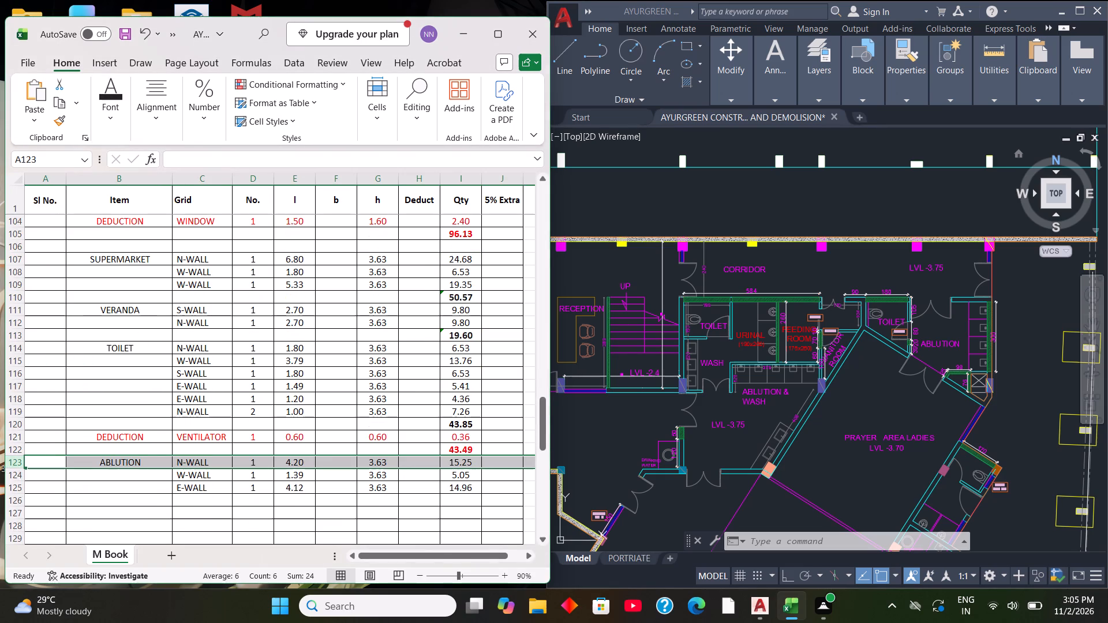
Delete the blank row 106 between the PRAYER AREA GENTS net quantity and the SUPERMARKET entries.
scroll(484, 477, up, 3)
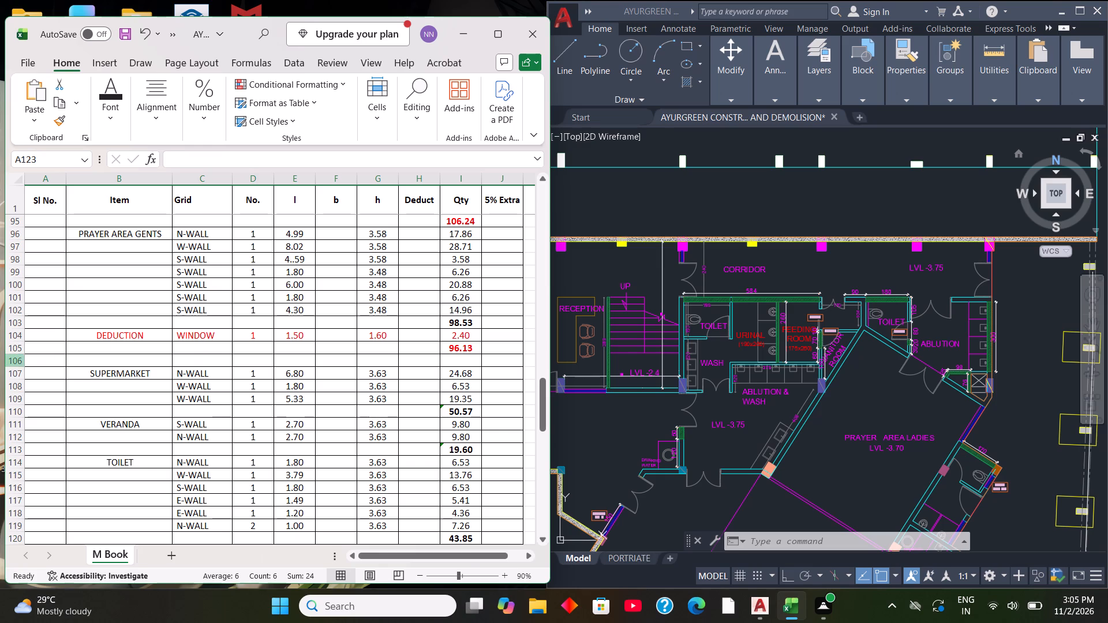
click(21, 360)
right_click(21, 360)
click(65, 245)
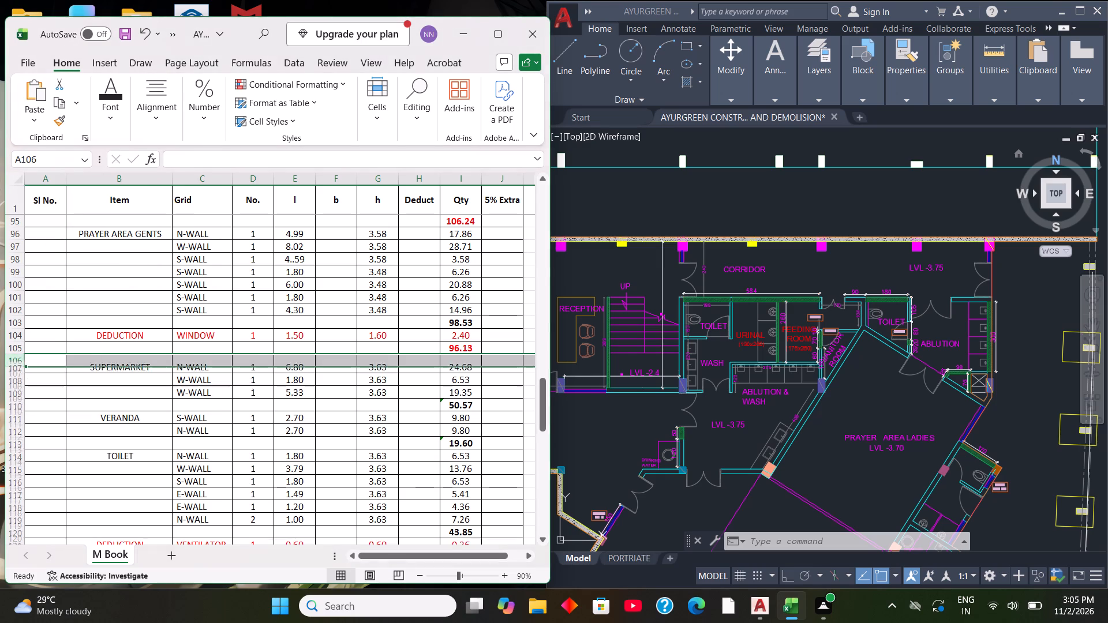
Review the room-by-room plastering quantities, totals and deductions from the SUPERMARKET rows back to the start of the sheet.
scroll(345, 332, up, 3)
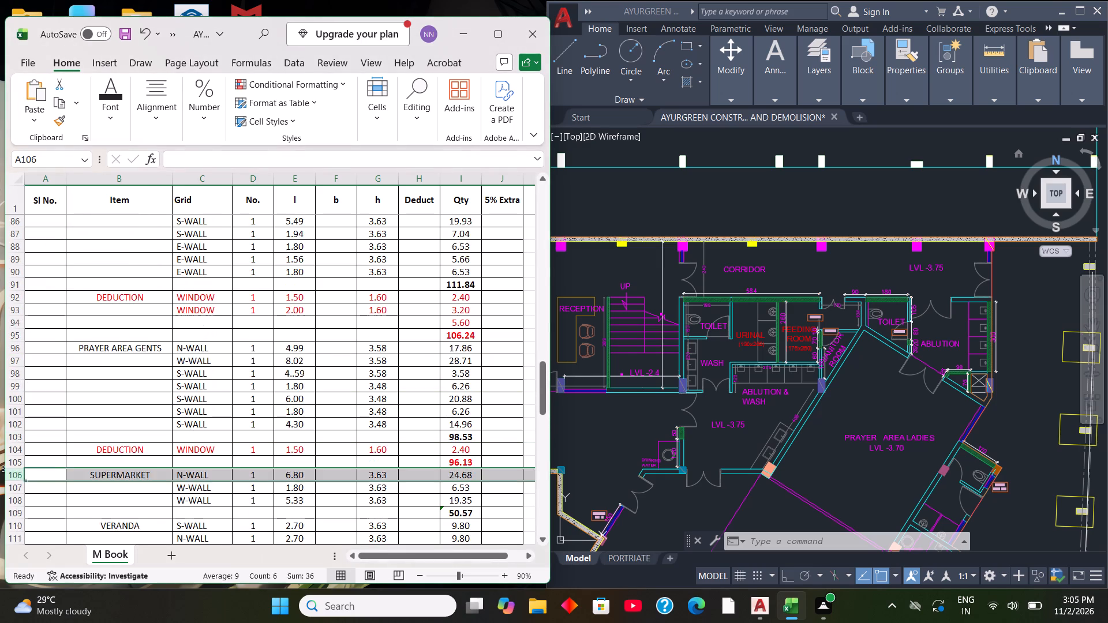
scroll(345, 332, up, 3)
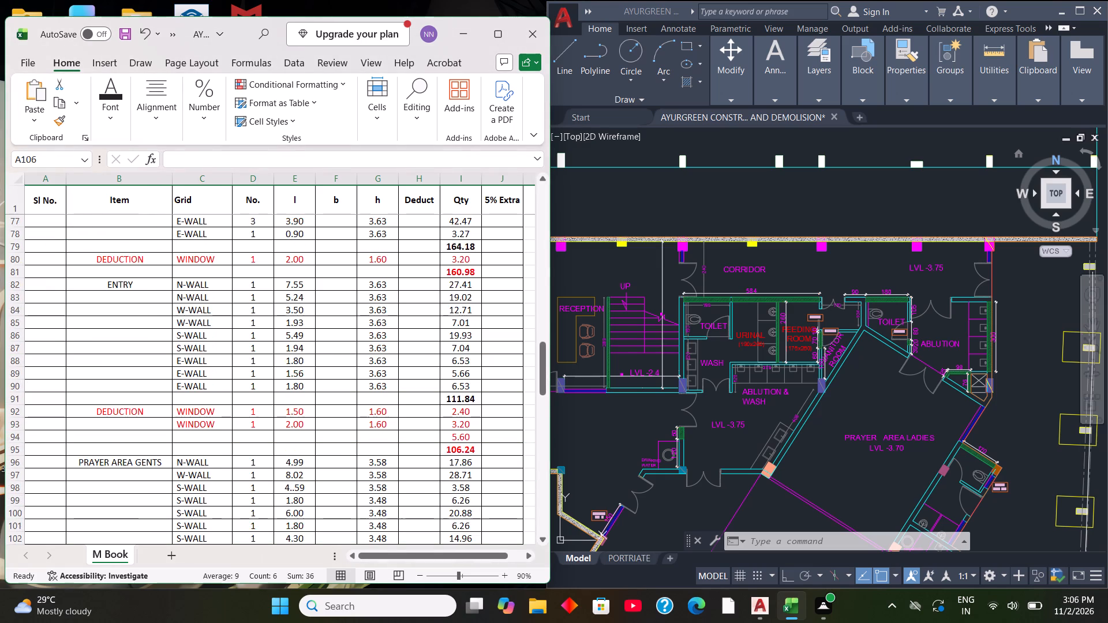
scroll(359, 320, up, 3)
scroll(404, 293, up, 2)
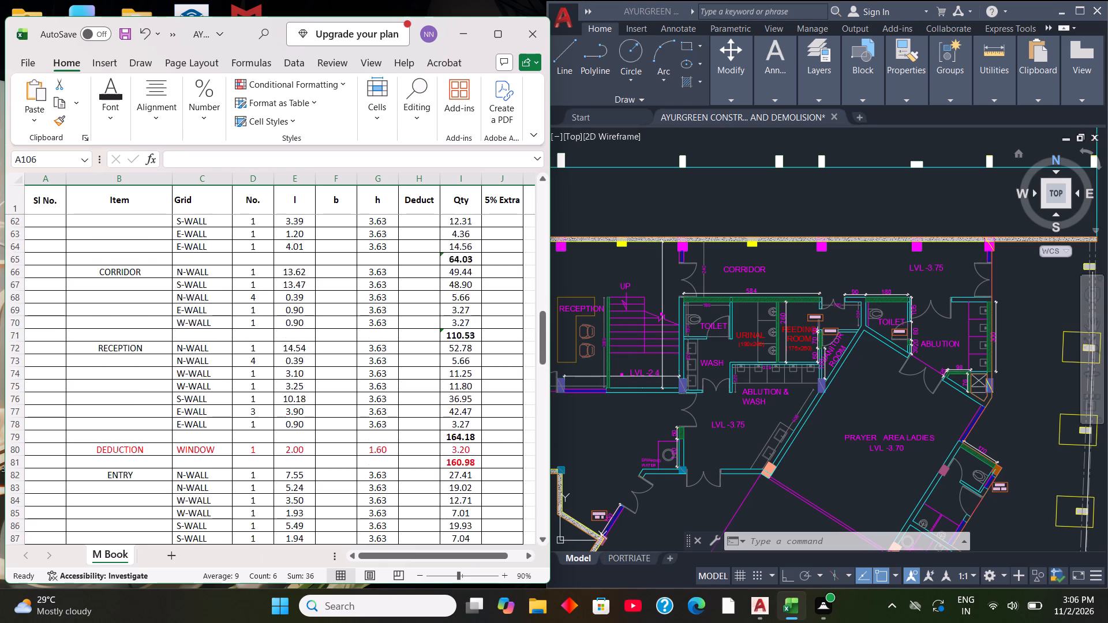
scroll(410, 290, up, 16)
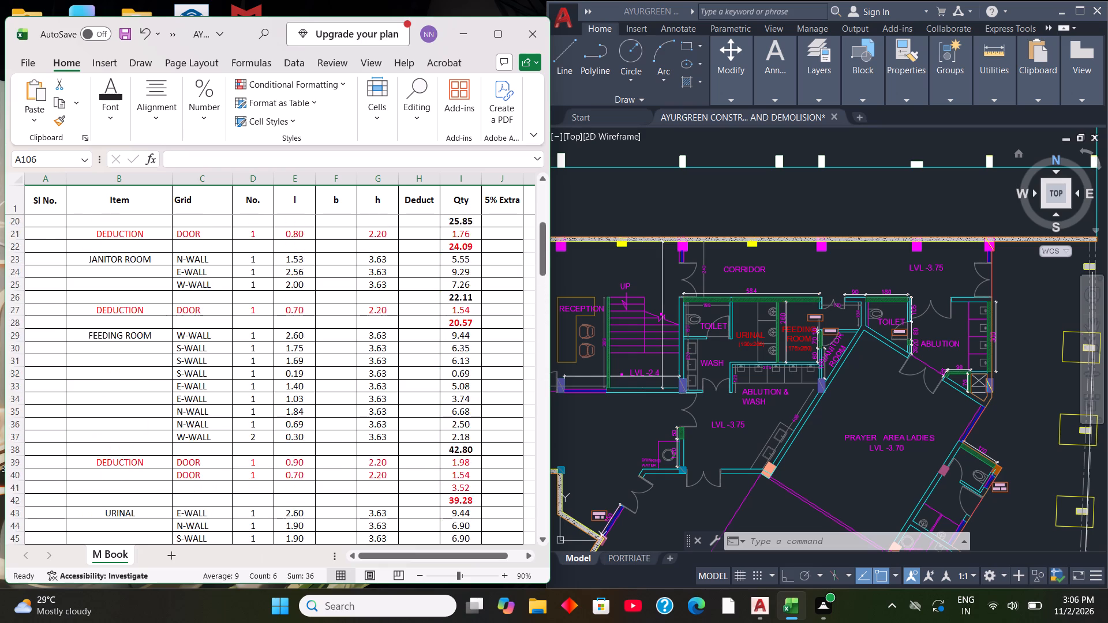
scroll(411, 290, up, 8)
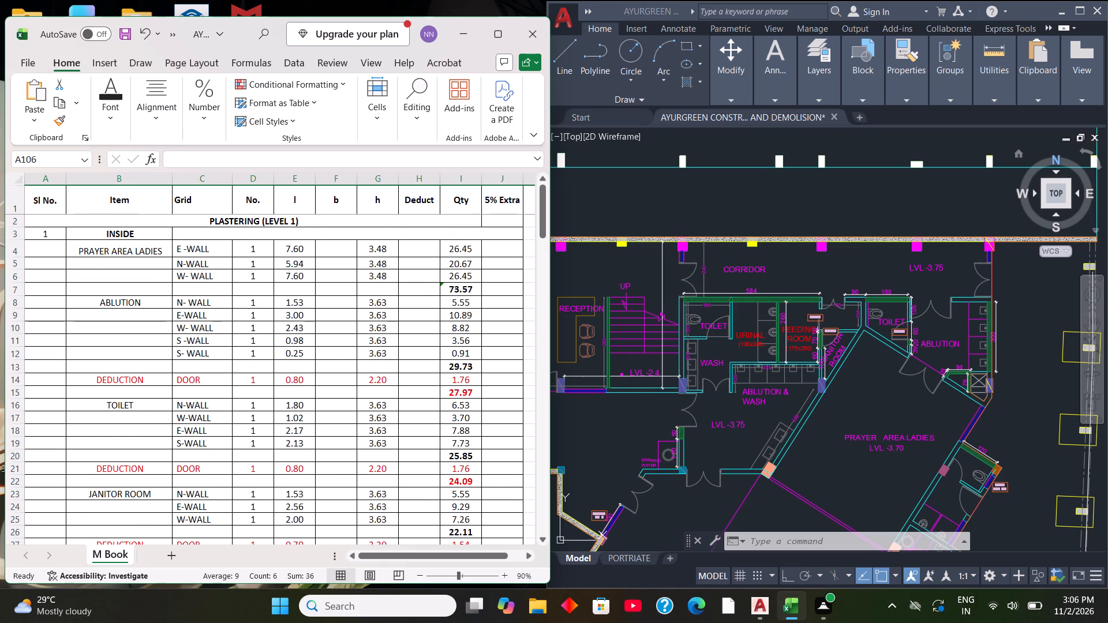
Total the three ABLUTION wall quantities in I125 with the formula =SUM(I122:I124).
scroll(420, 278, down, 6)
scroll(421, 273, down, 17)
scroll(420, 266, down, 5)
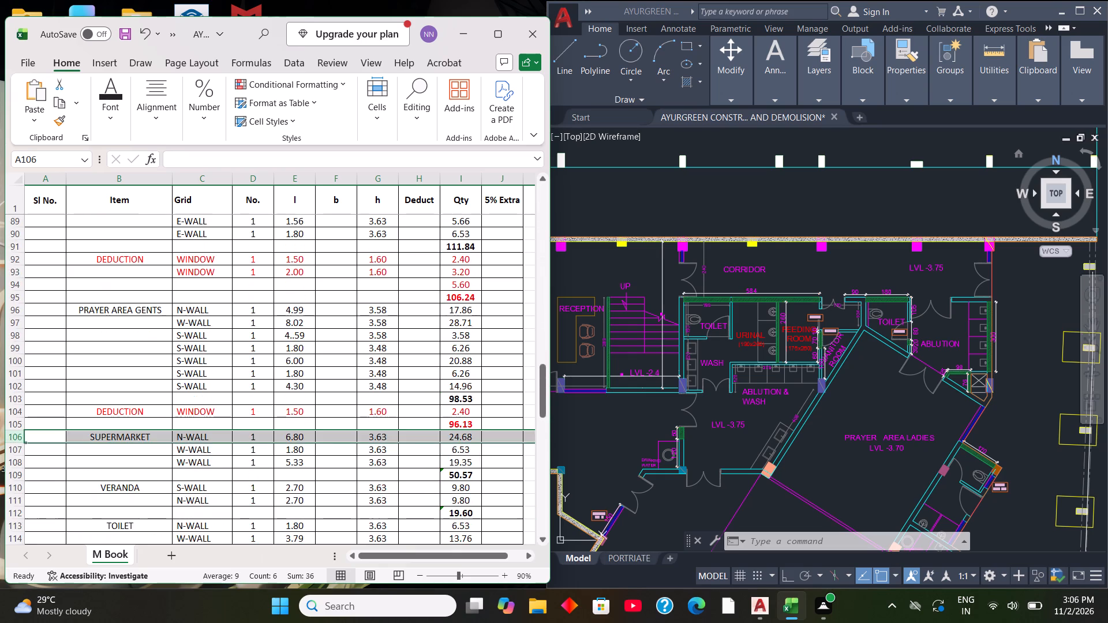
scroll(420, 266, down, 11)
scroll(426, 276, up, 4)
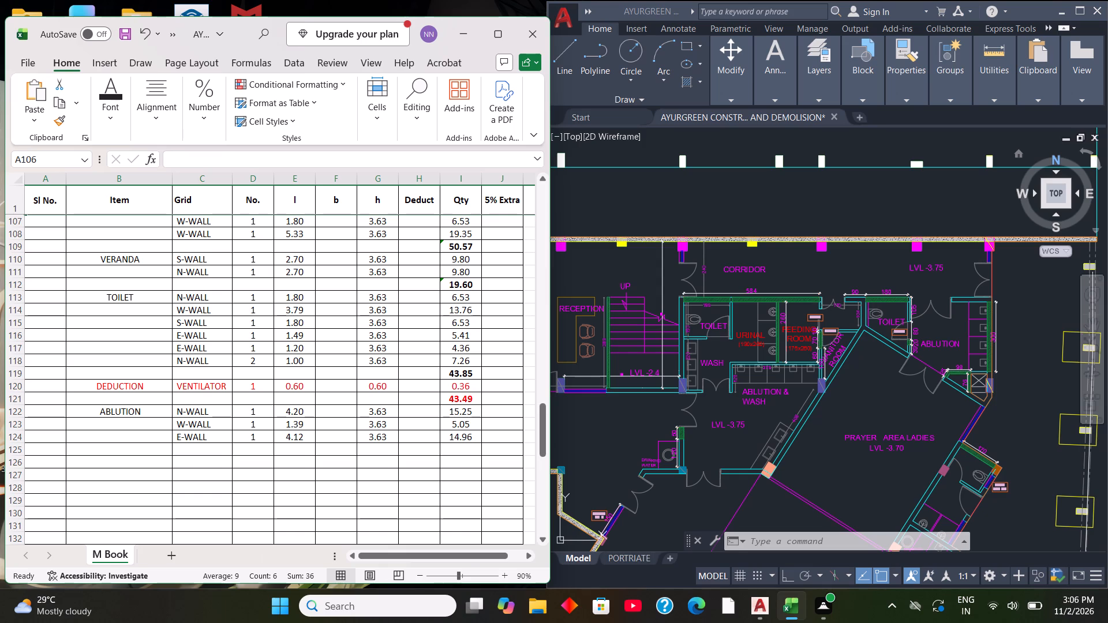
click(469, 453)
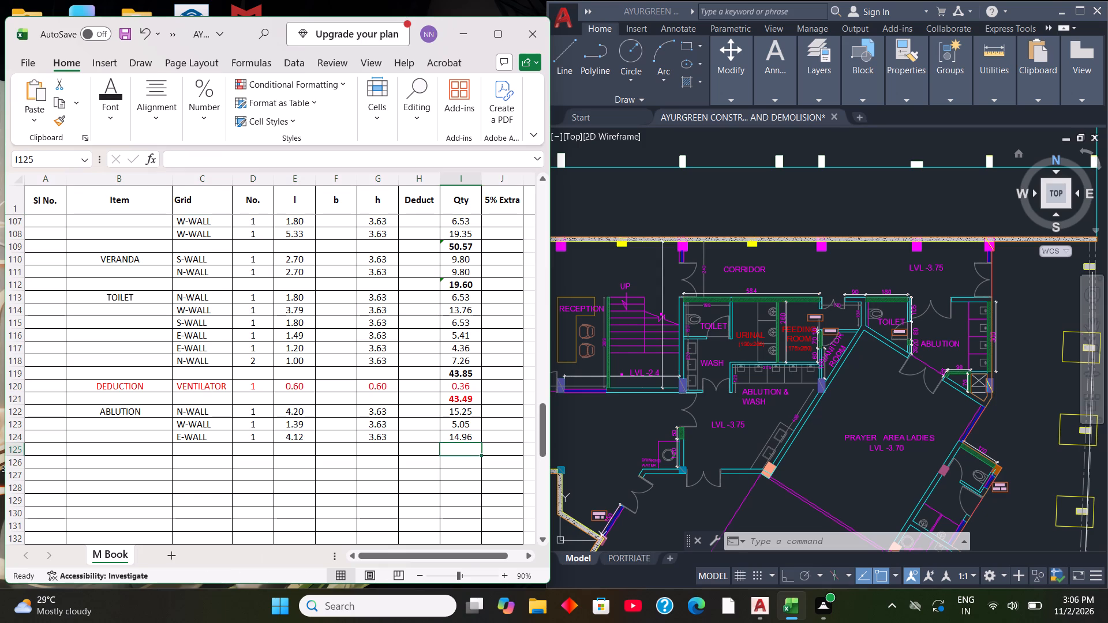
scroll(478, 483, down, 16)
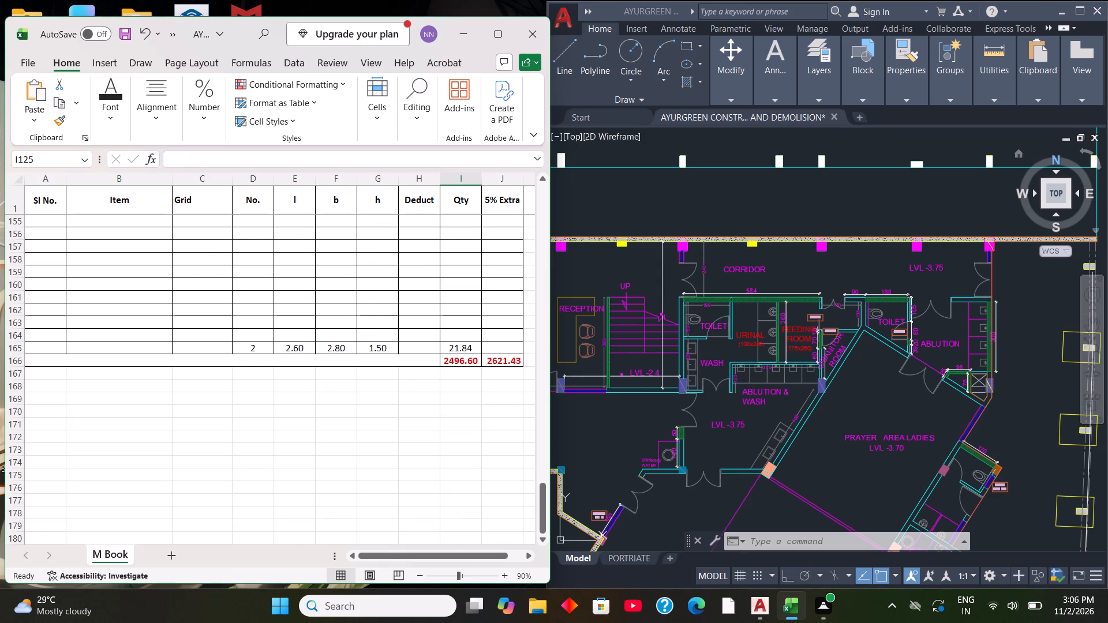
scroll(484, 481, up, 15)
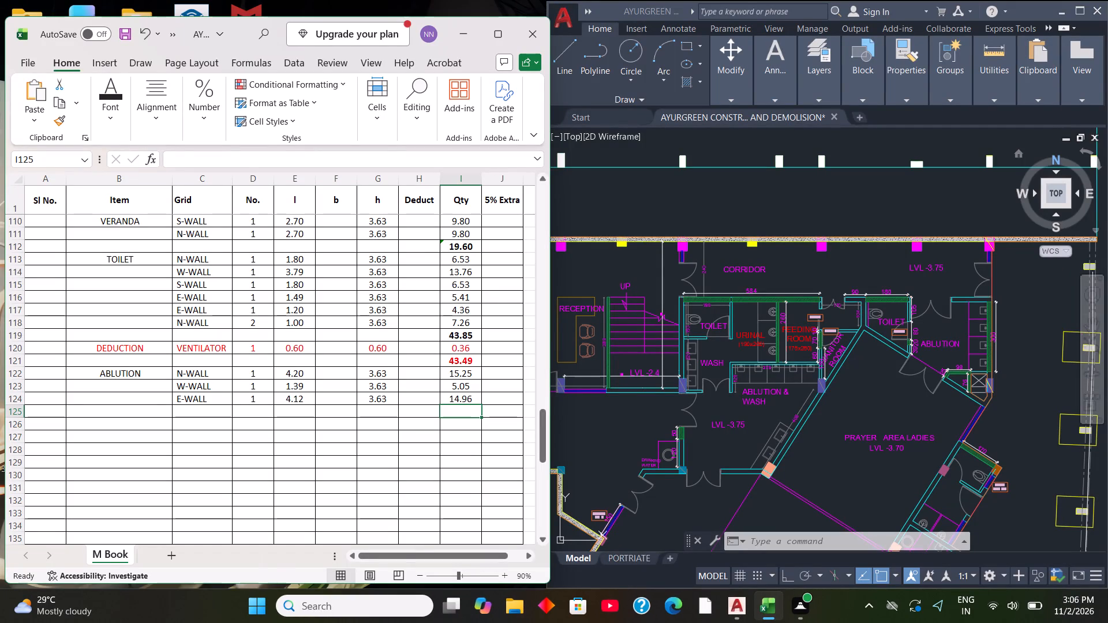
key(equal)
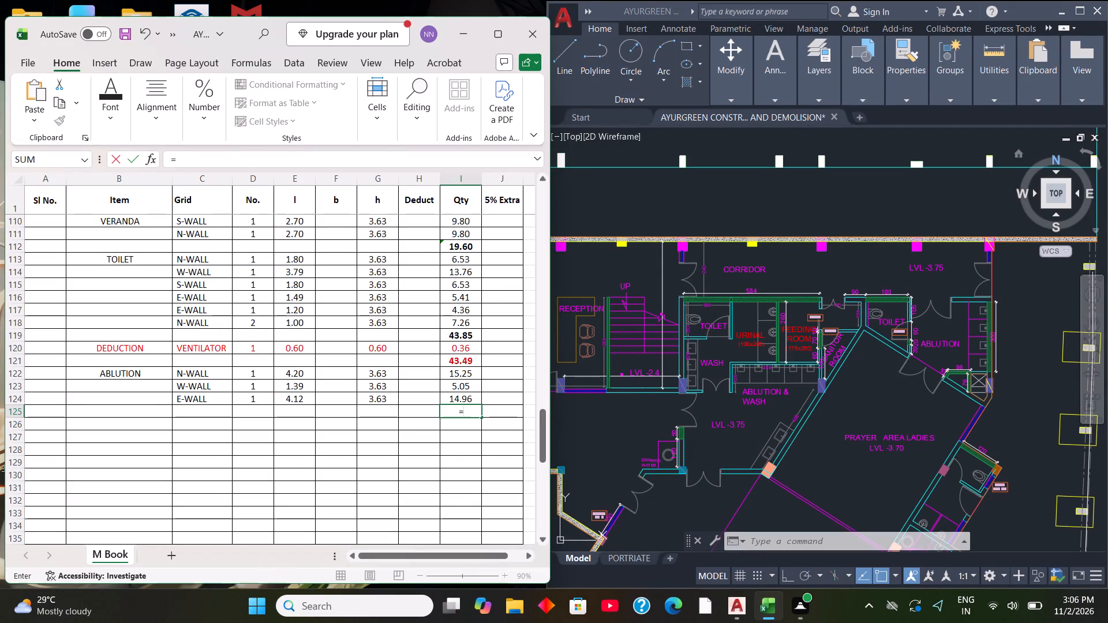
text(SUM)
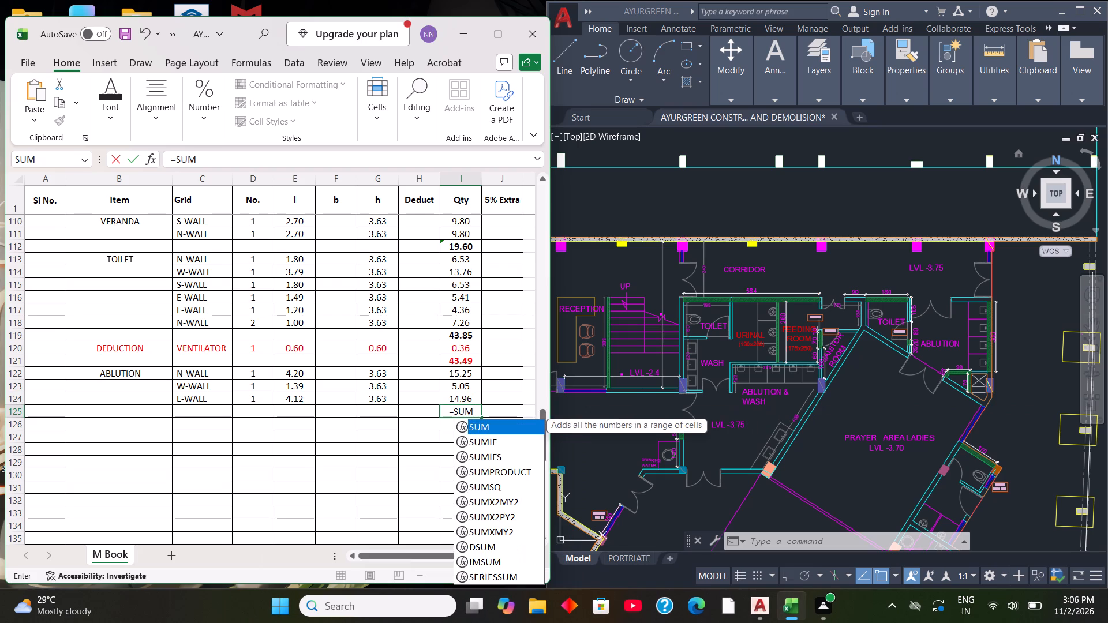
key(shift+parenleft)
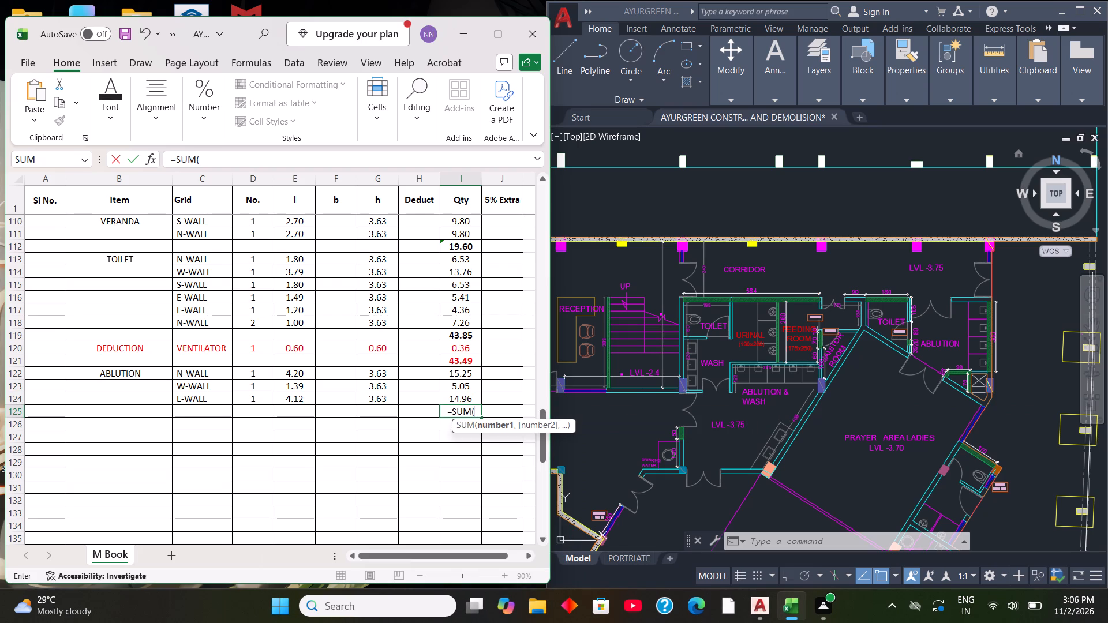
drag(446, 373, 449, 399)
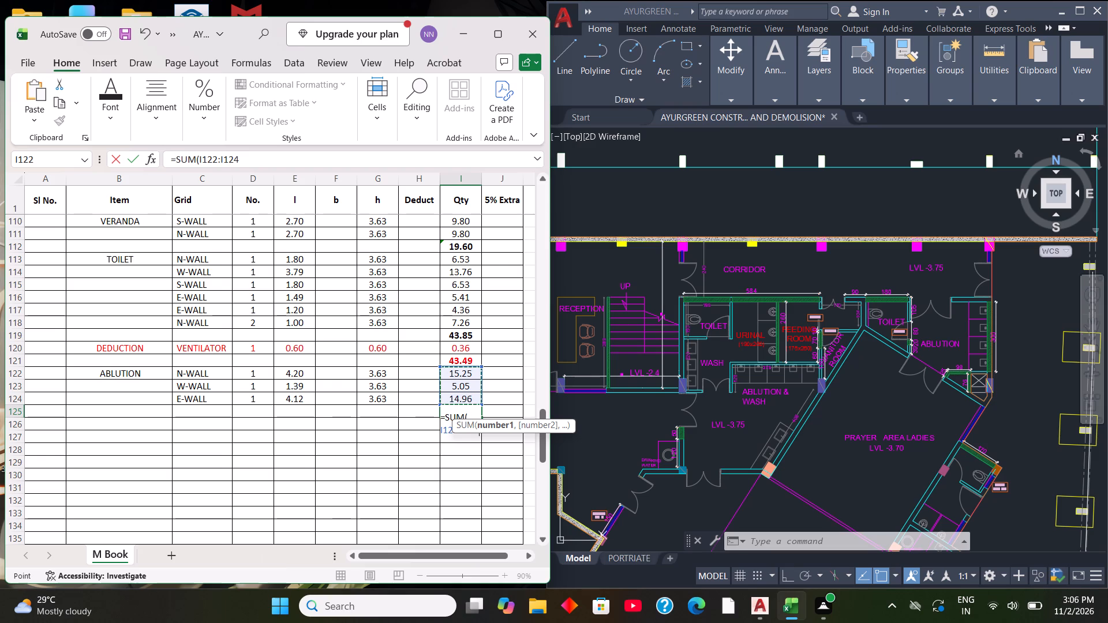
key(shift+parenright)
key(Return)
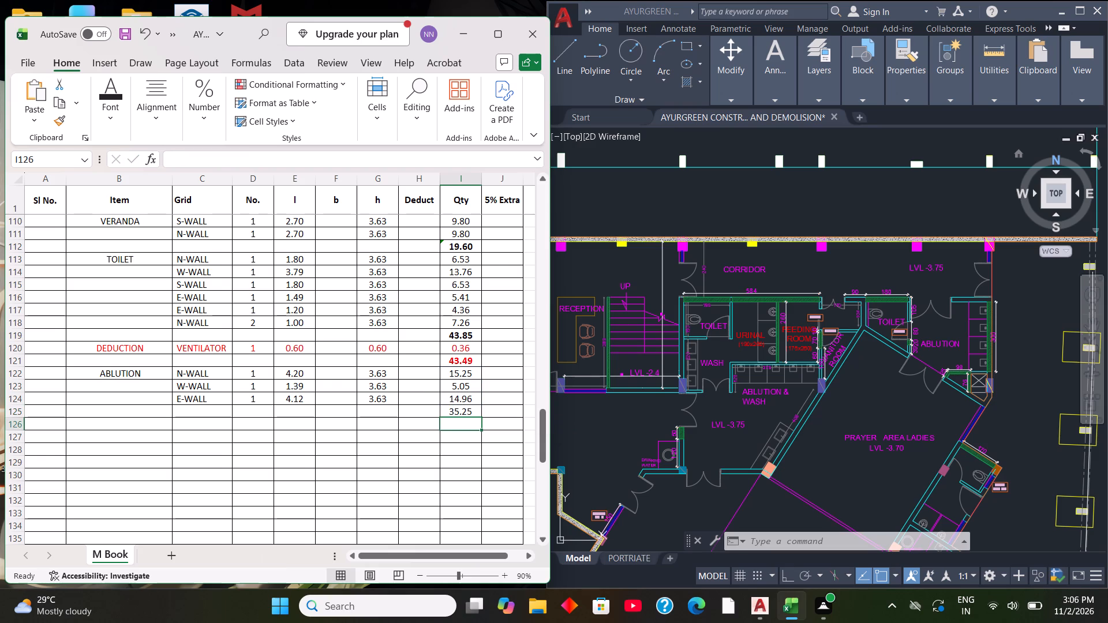
Check which cells the VERANDA total formula in I112 adds up.
double_click(466, 249)
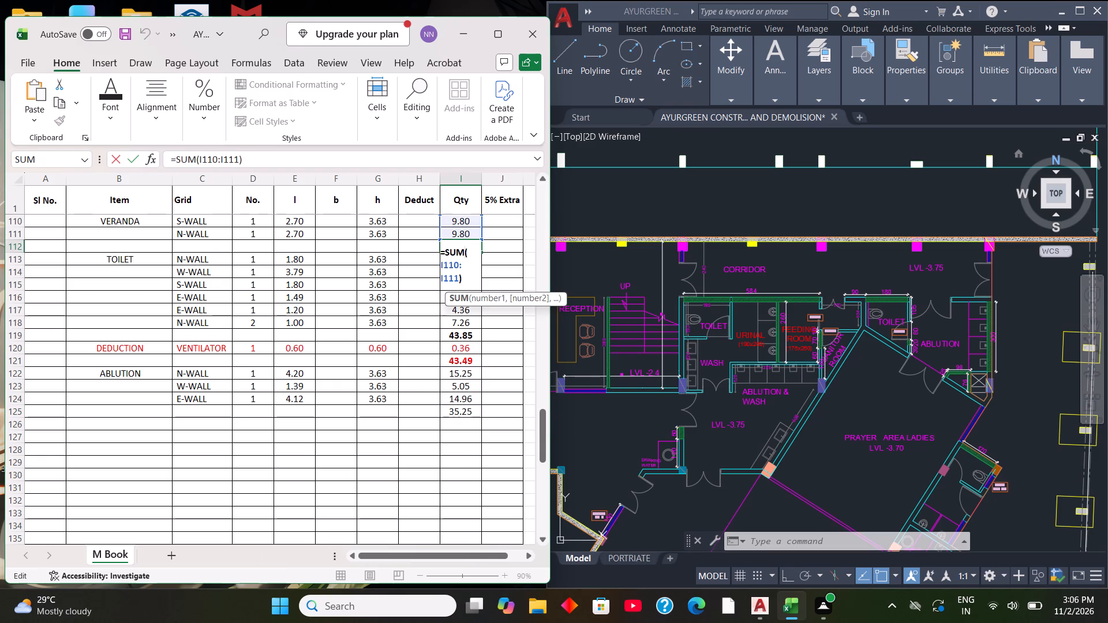
scroll(472, 277, up, 2)
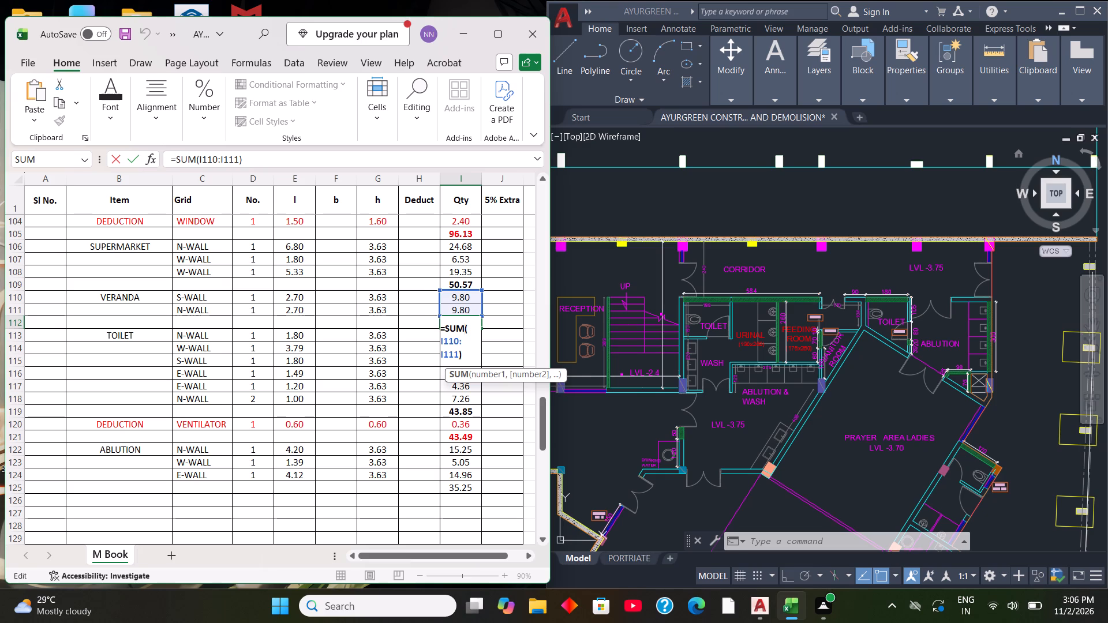
click(468, 352)
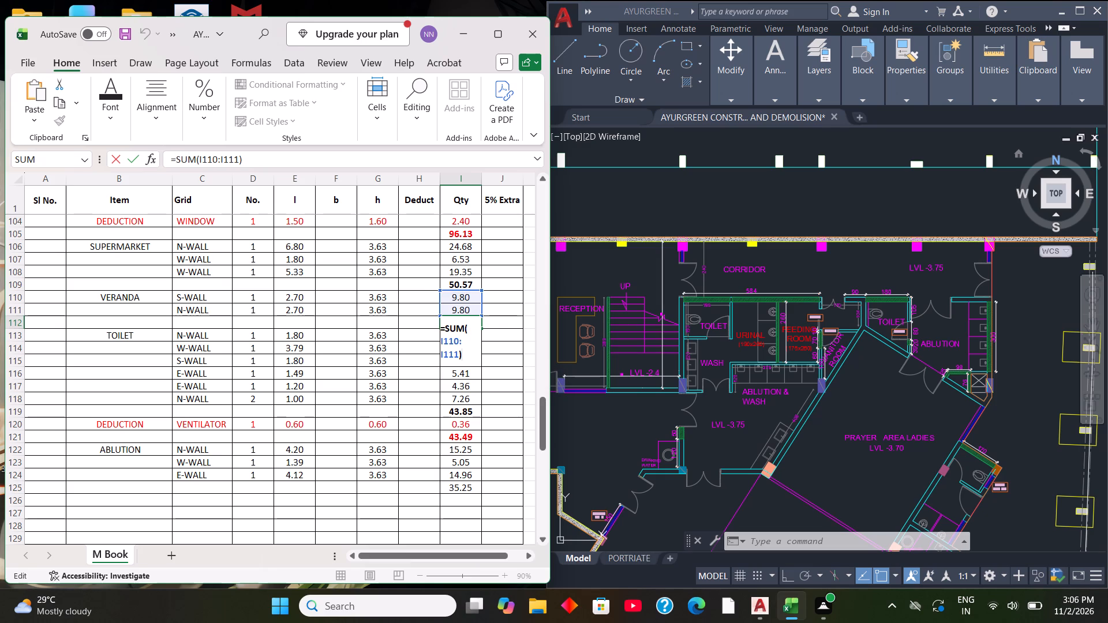
key(Return)
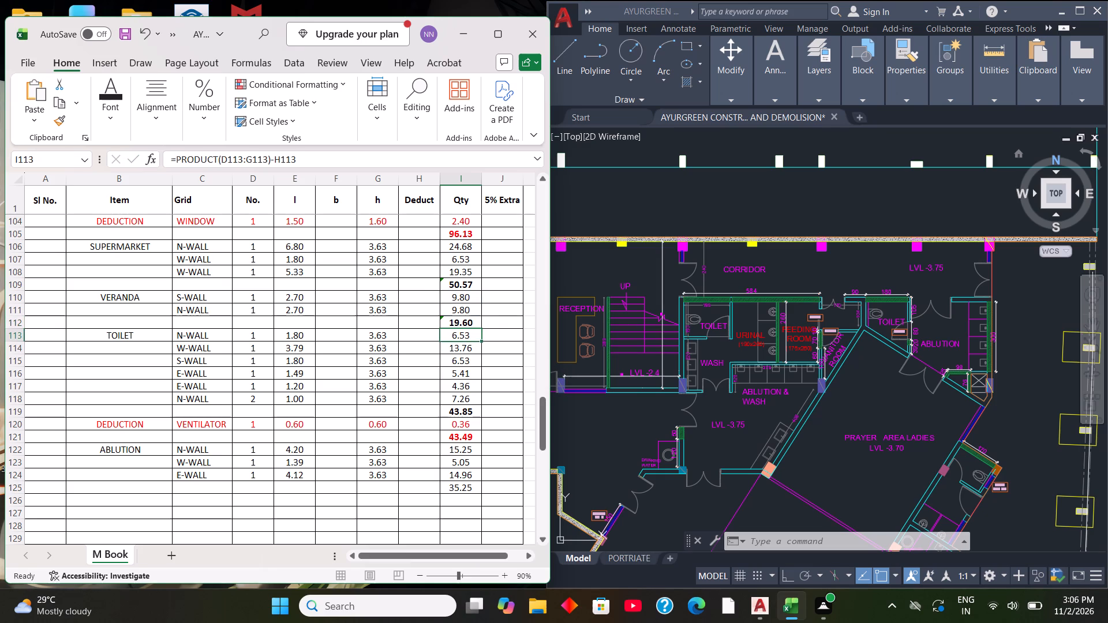
Make the ABLUTION wall total in I125 bold.
click(472, 490)
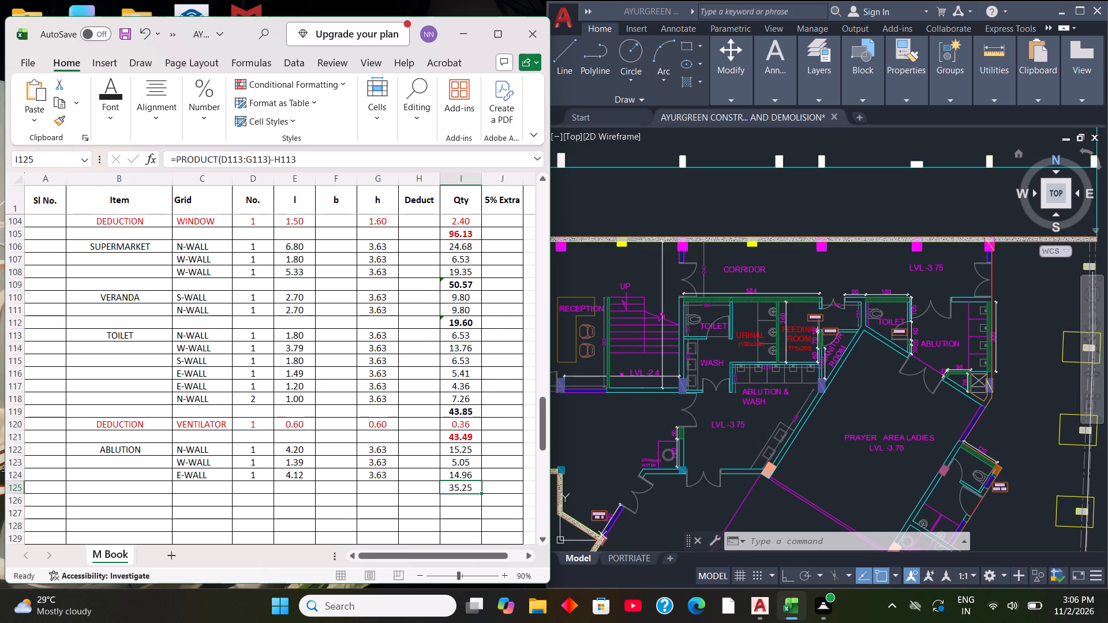
right_click(470, 490)
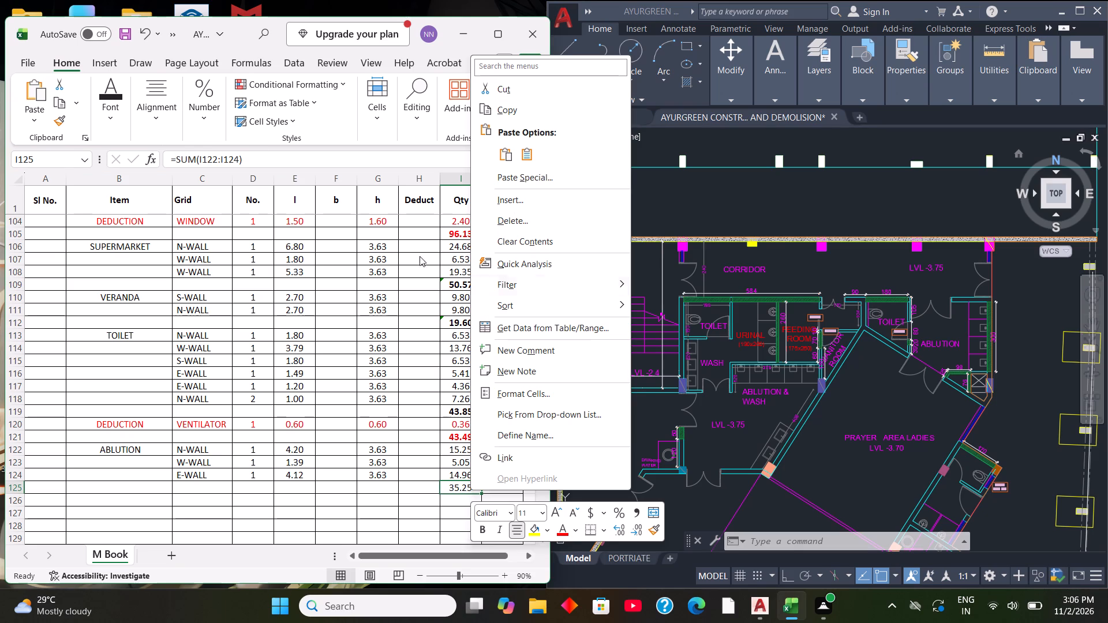
click(481, 526)
click(390, 526)
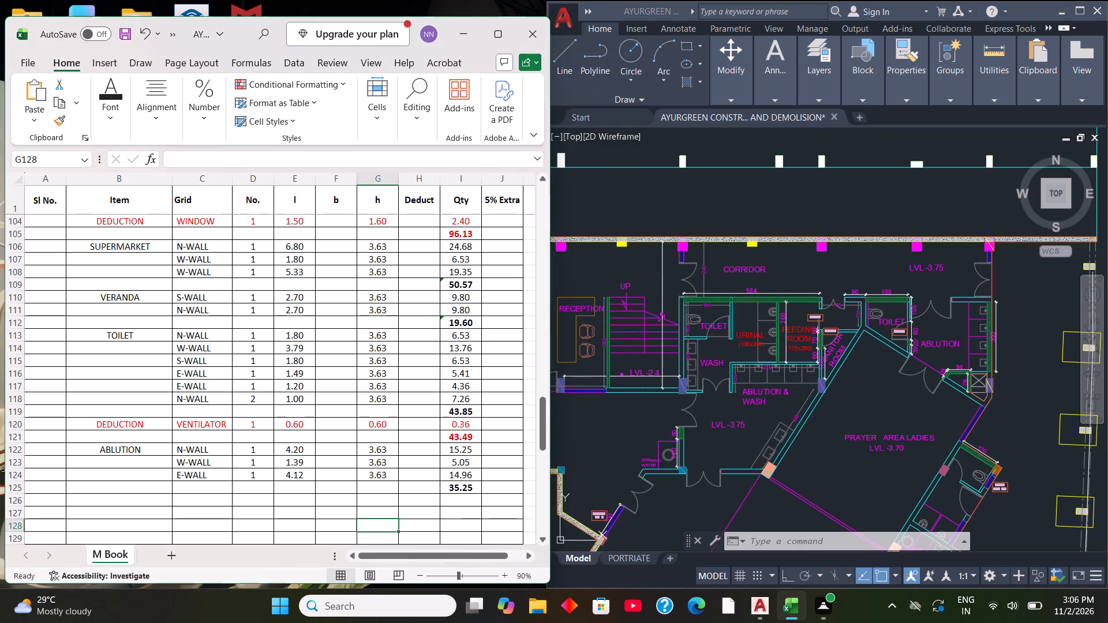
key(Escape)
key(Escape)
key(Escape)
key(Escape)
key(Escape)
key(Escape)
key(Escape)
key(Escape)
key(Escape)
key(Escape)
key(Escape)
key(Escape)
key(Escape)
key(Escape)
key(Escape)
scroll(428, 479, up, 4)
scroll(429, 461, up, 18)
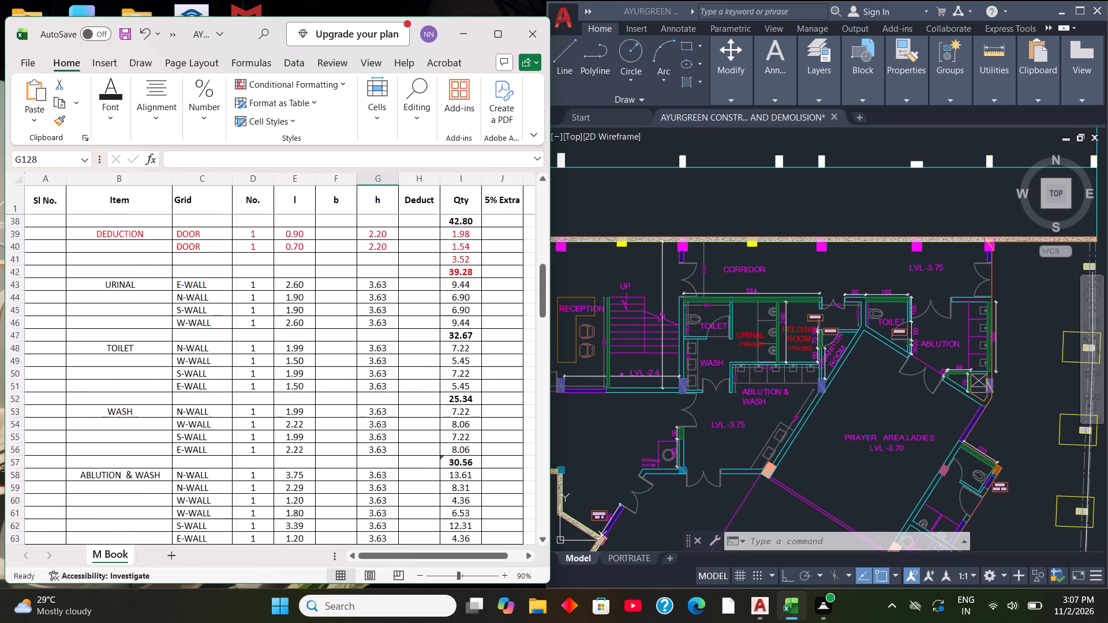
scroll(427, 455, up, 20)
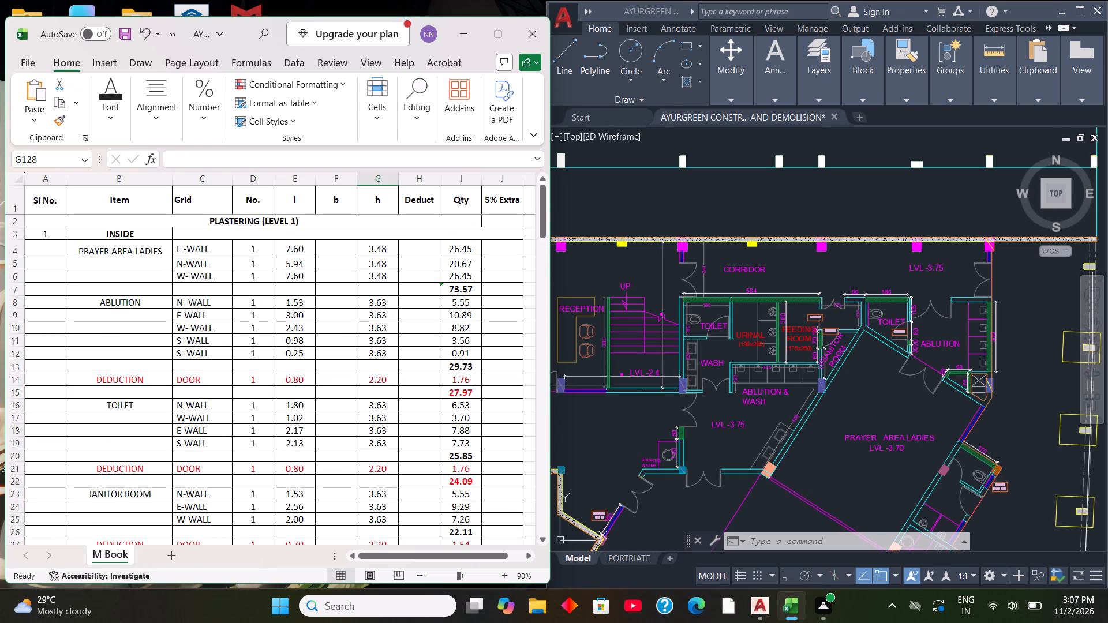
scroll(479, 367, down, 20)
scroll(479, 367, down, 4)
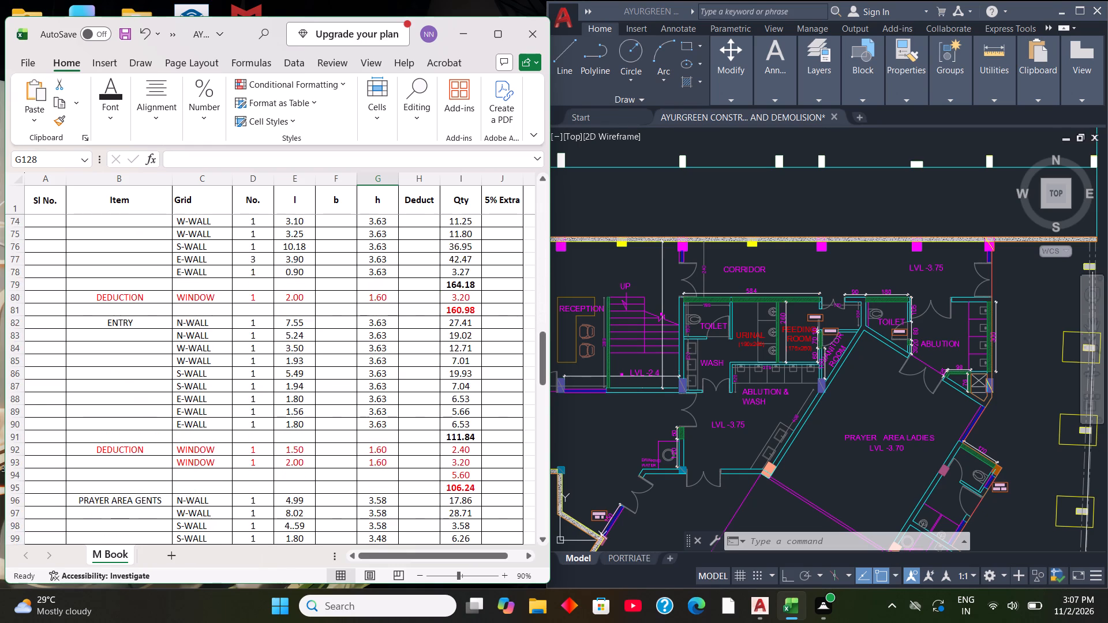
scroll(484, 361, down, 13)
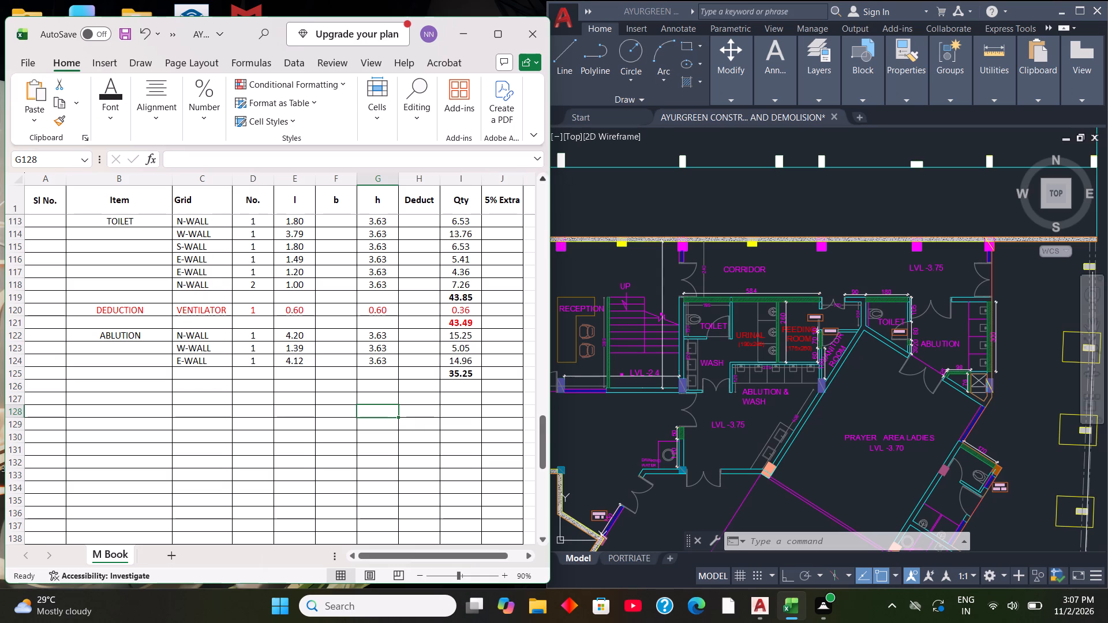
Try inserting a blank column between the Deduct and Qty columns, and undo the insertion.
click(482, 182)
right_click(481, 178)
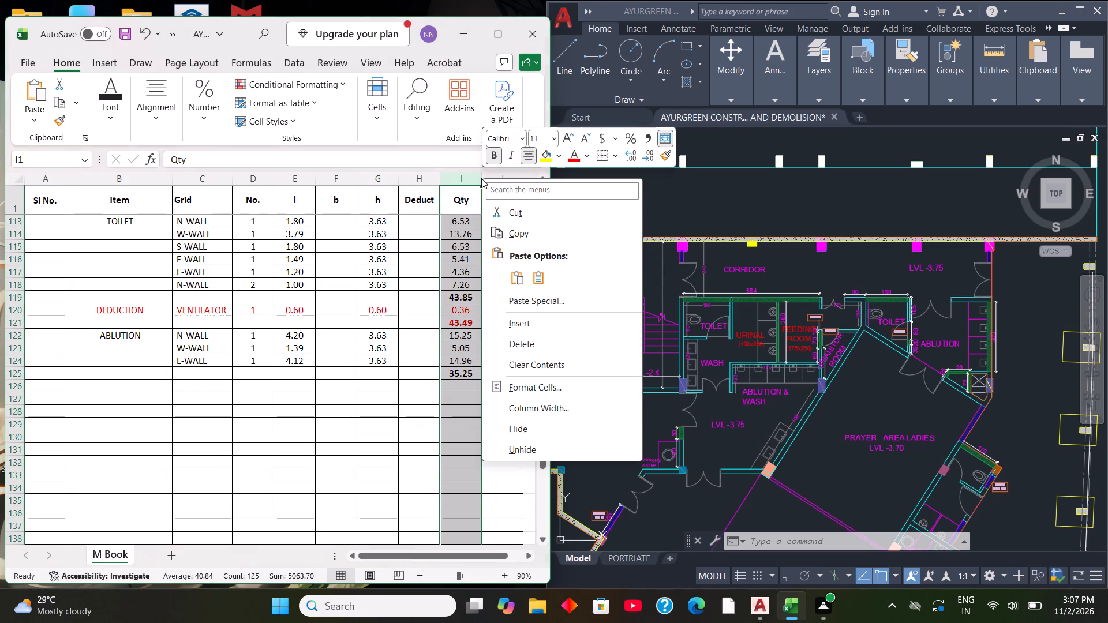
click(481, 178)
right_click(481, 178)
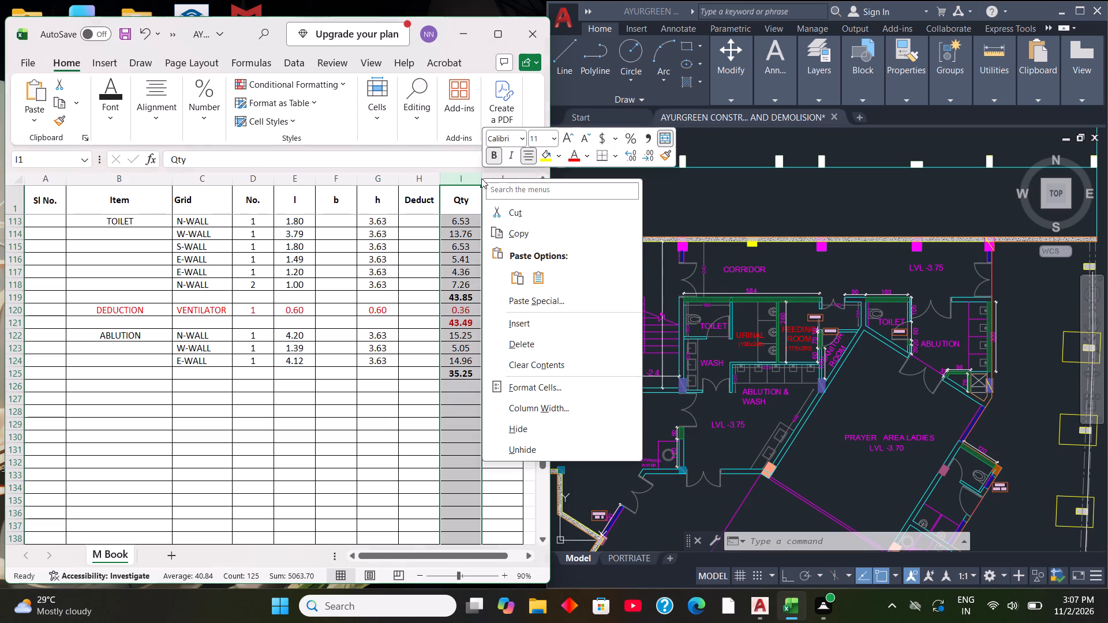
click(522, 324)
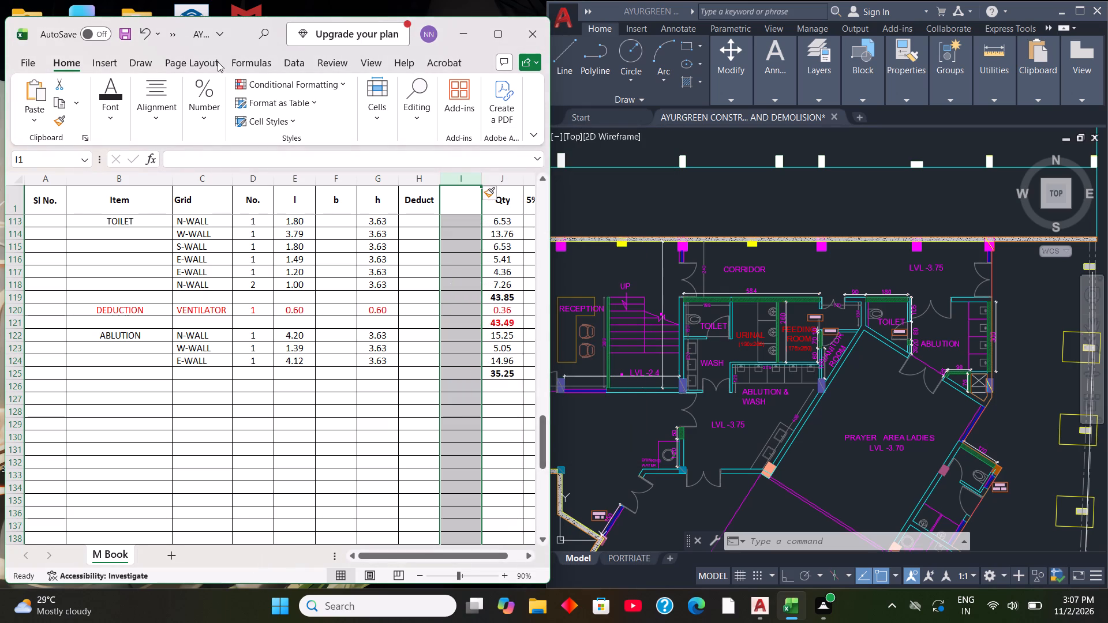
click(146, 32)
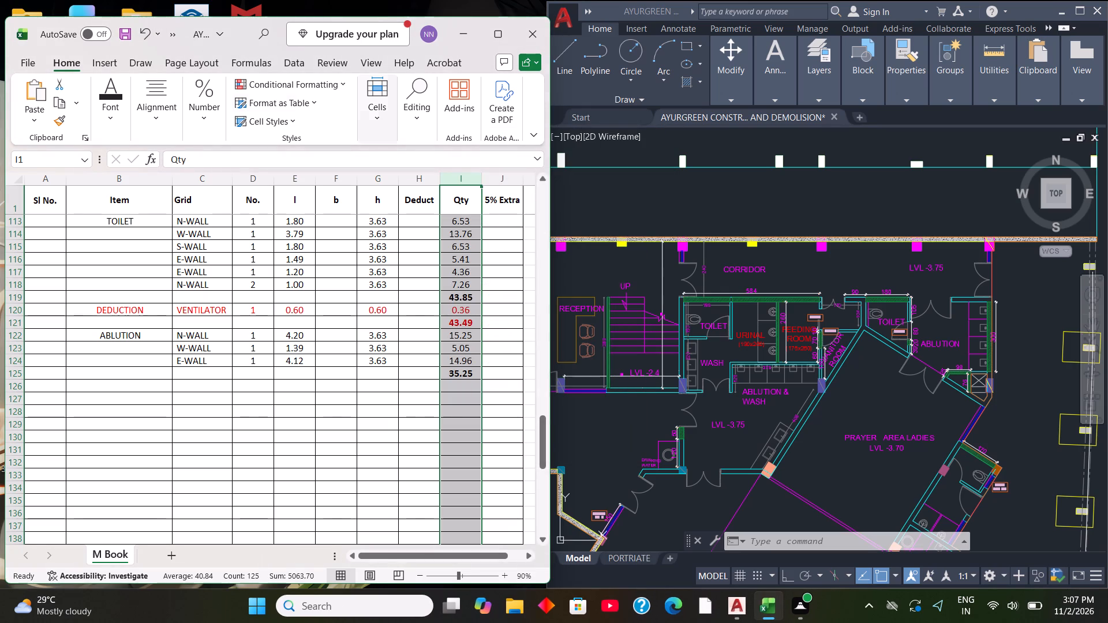
Insert a blank column between the Qty and 5% Extra columns.
click(501, 179)
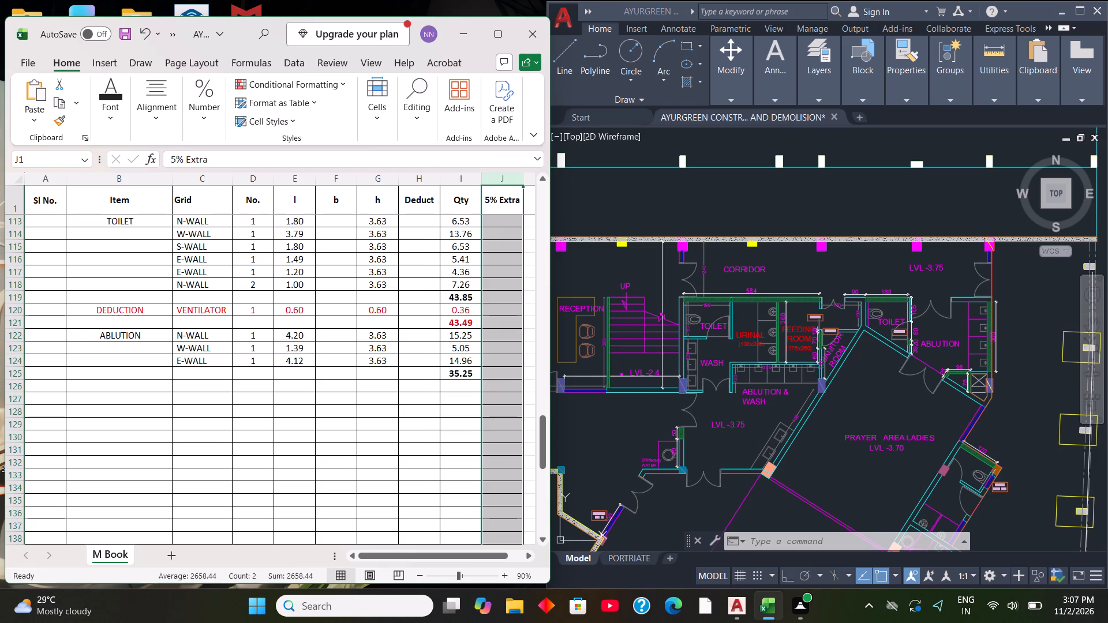
right_click(472, 179)
click(428, 179)
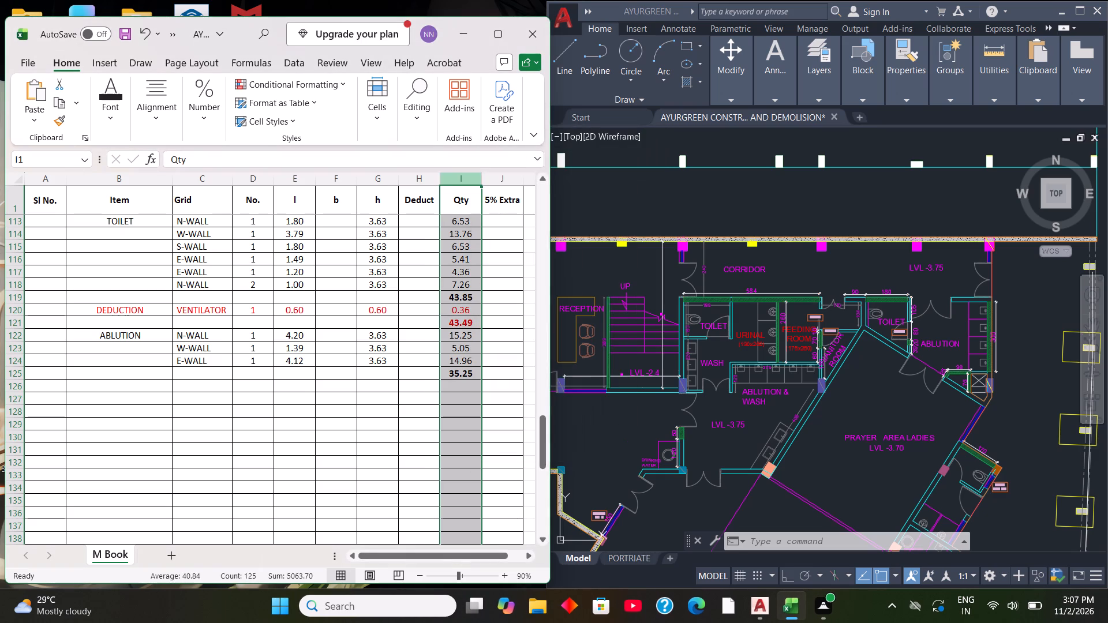
click(500, 184)
right_click(501, 184)
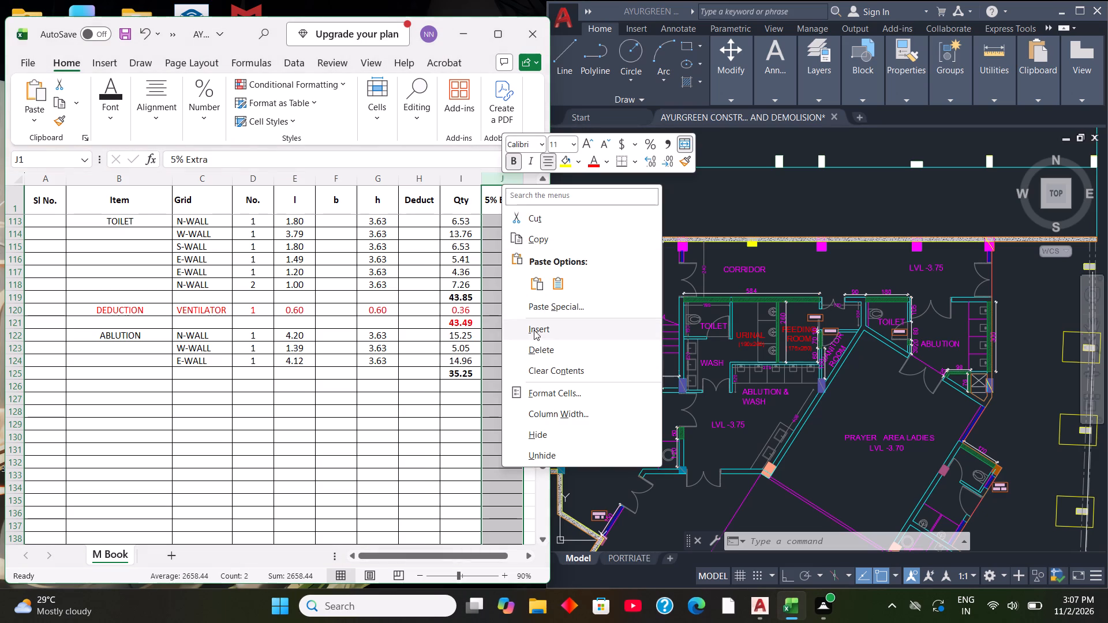
click(536, 331)
Enter the heading TOTAL in J1 above the new blank column beside Qty.
scroll(485, 379, up, 2)
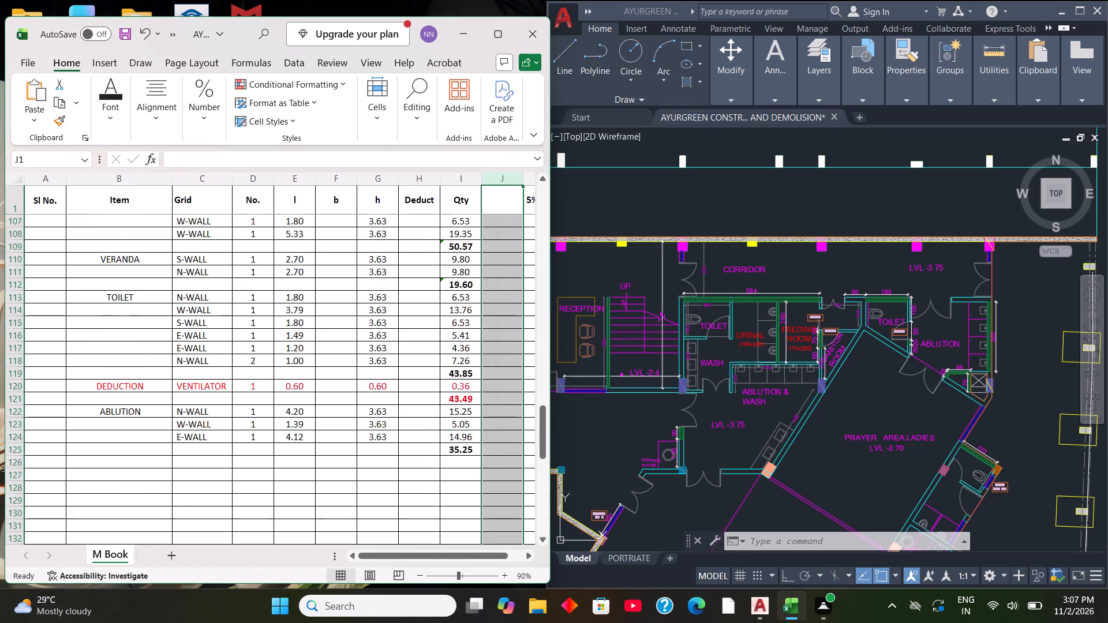
scroll(486, 380, up, 2)
scroll(483, 370, up, 20)
scroll(483, 370, up, 6)
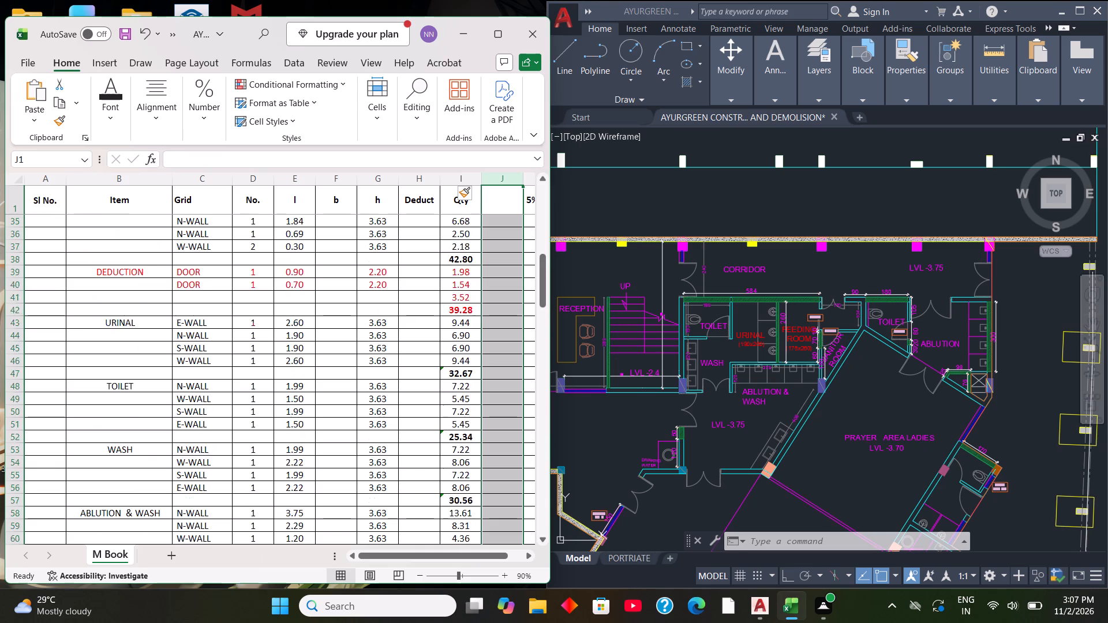
scroll(476, 336, up, 12)
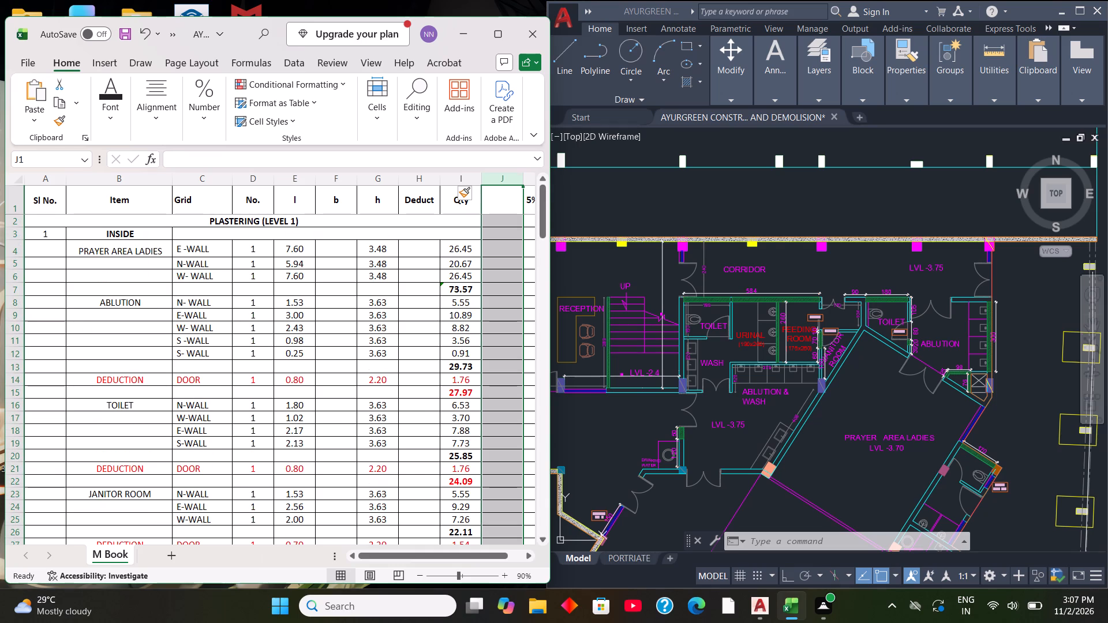
click(493, 198)
click(495, 201)
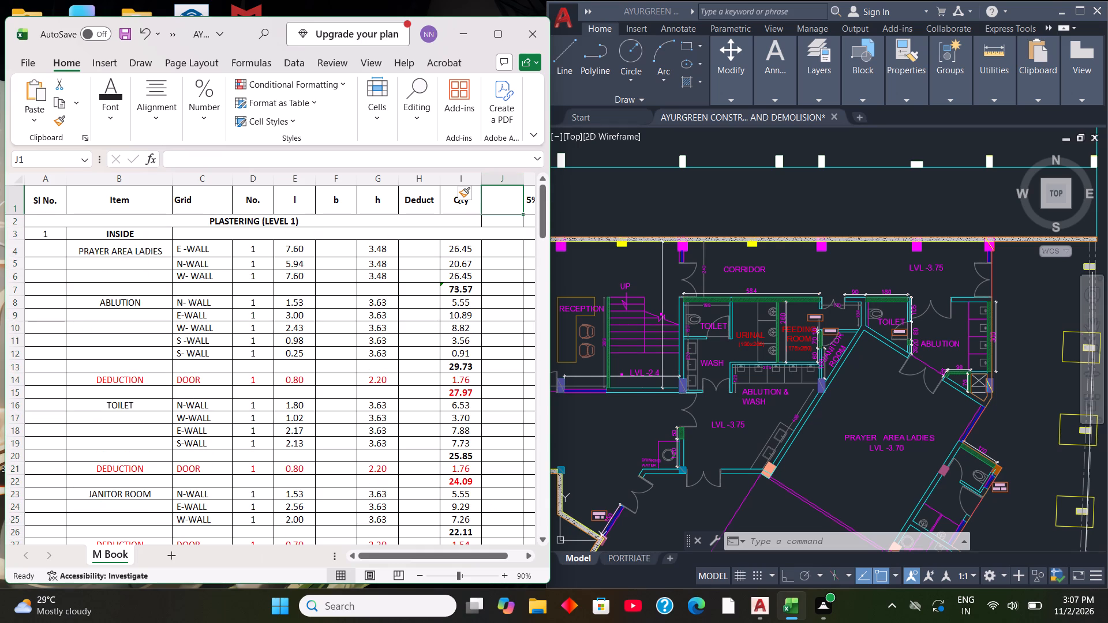
key(t)
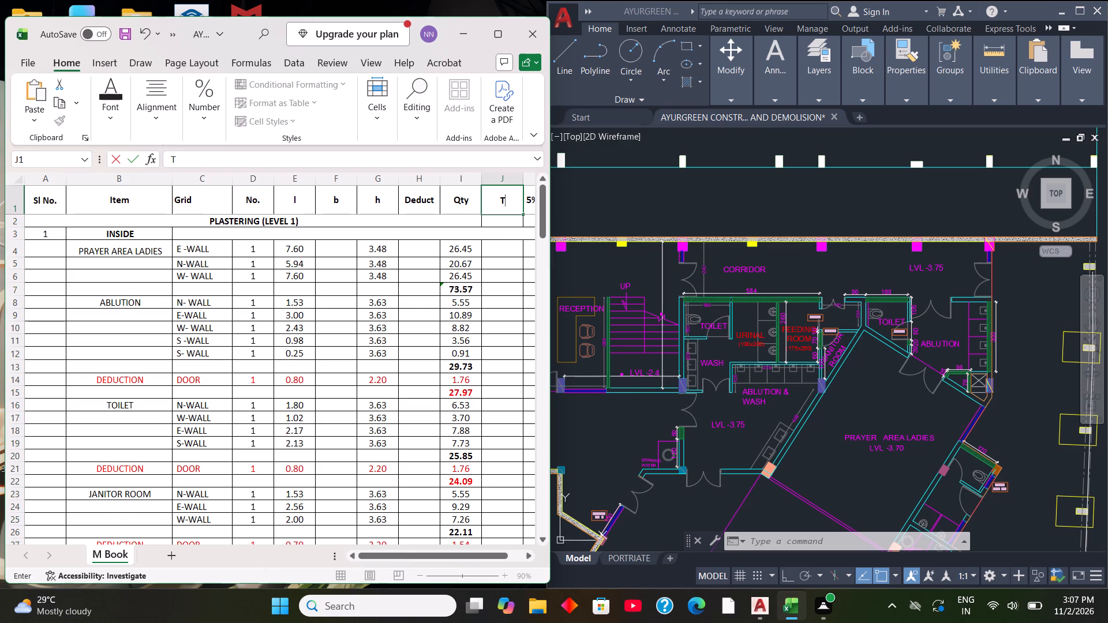
text(OT)
key(a)
key(l)
key(Return)
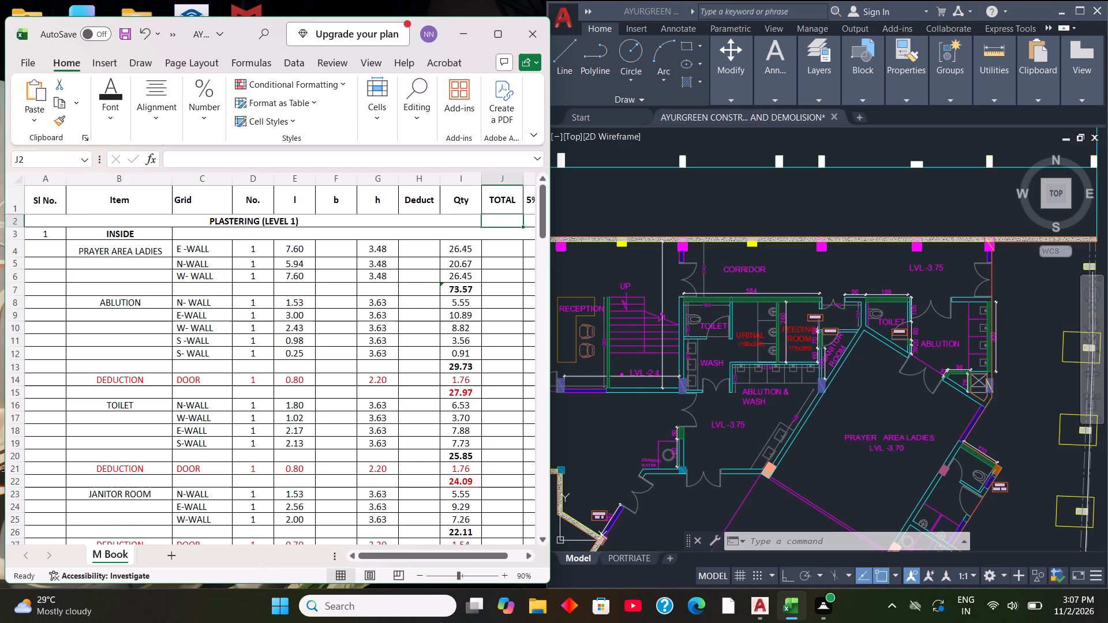
key(BackSpace)
key(BackSpace)
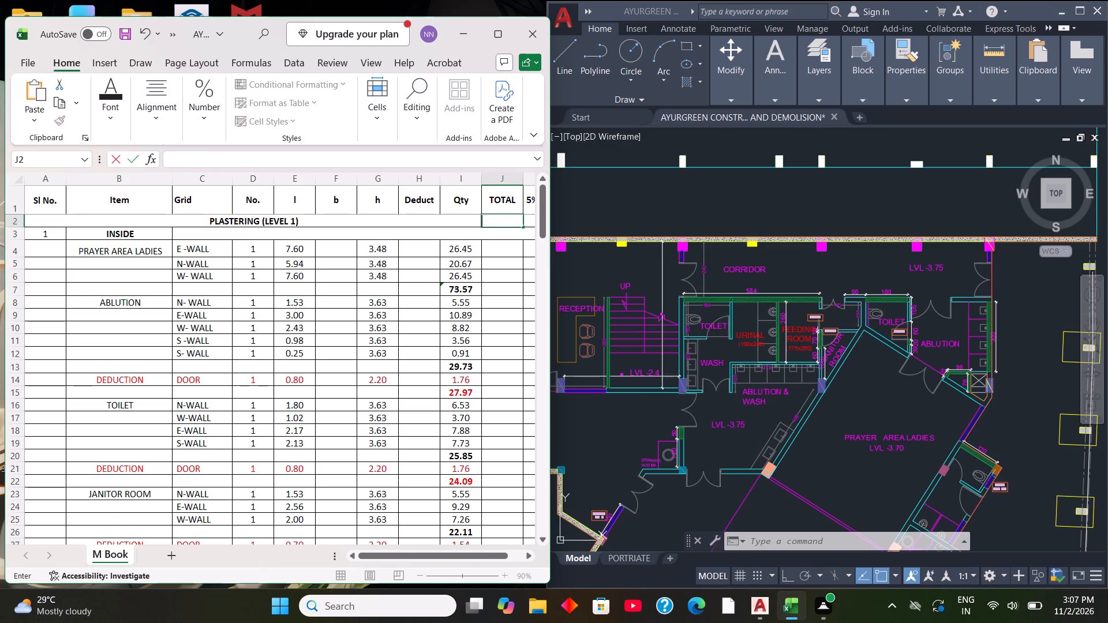
Extend the J1 heading to read TOTAL Qty.
click(495, 203)
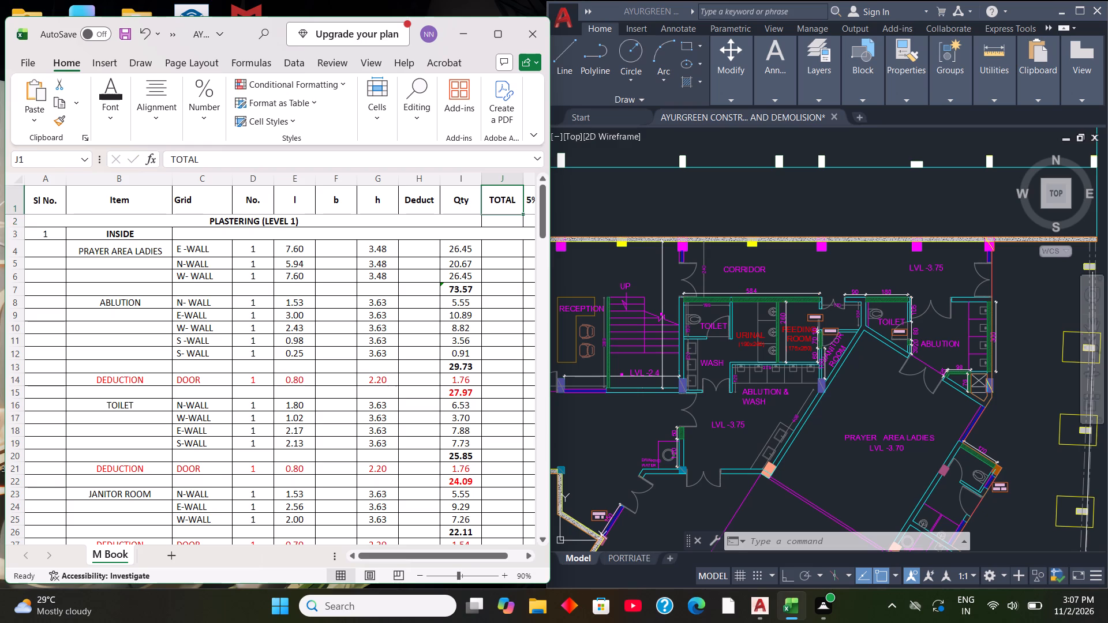
click(510, 192)
double_click(516, 200)
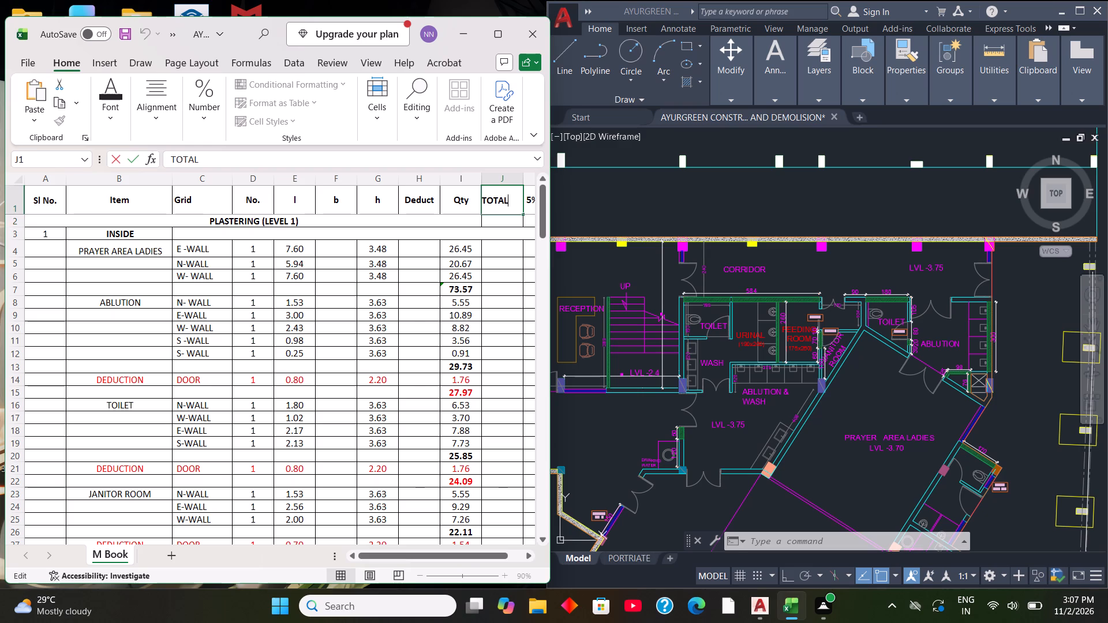
key(space)
key(q)
text(ty)
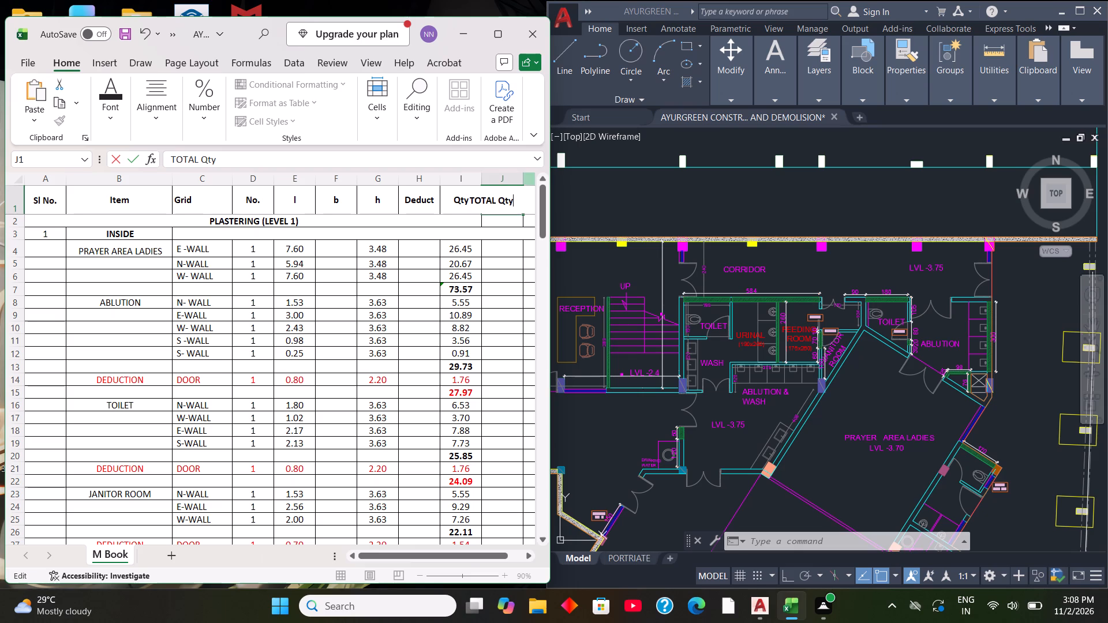
click(523, 181)
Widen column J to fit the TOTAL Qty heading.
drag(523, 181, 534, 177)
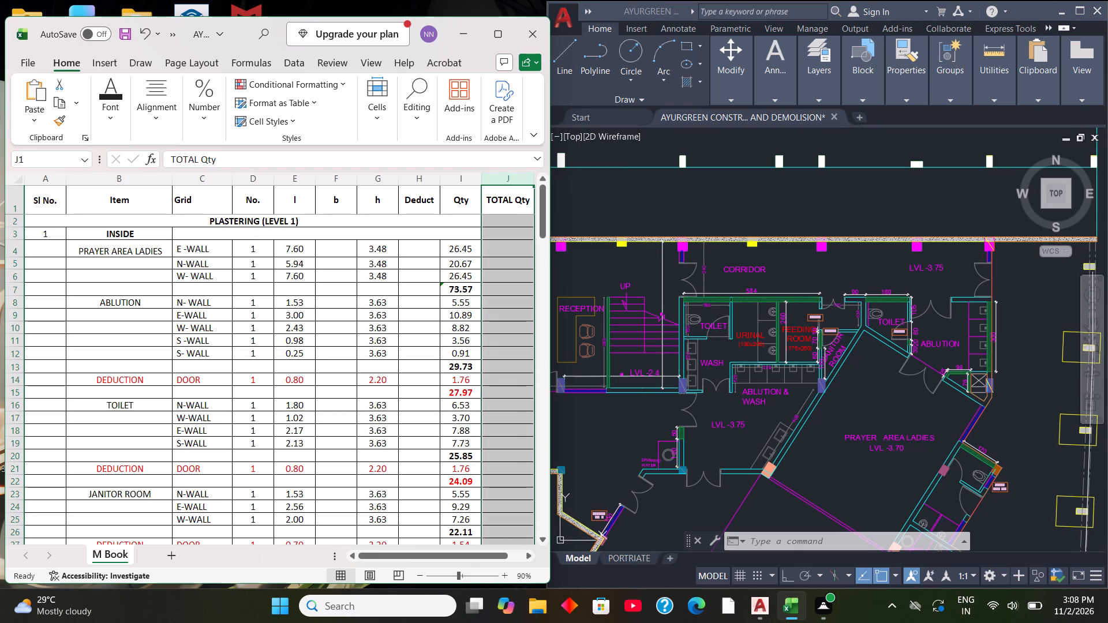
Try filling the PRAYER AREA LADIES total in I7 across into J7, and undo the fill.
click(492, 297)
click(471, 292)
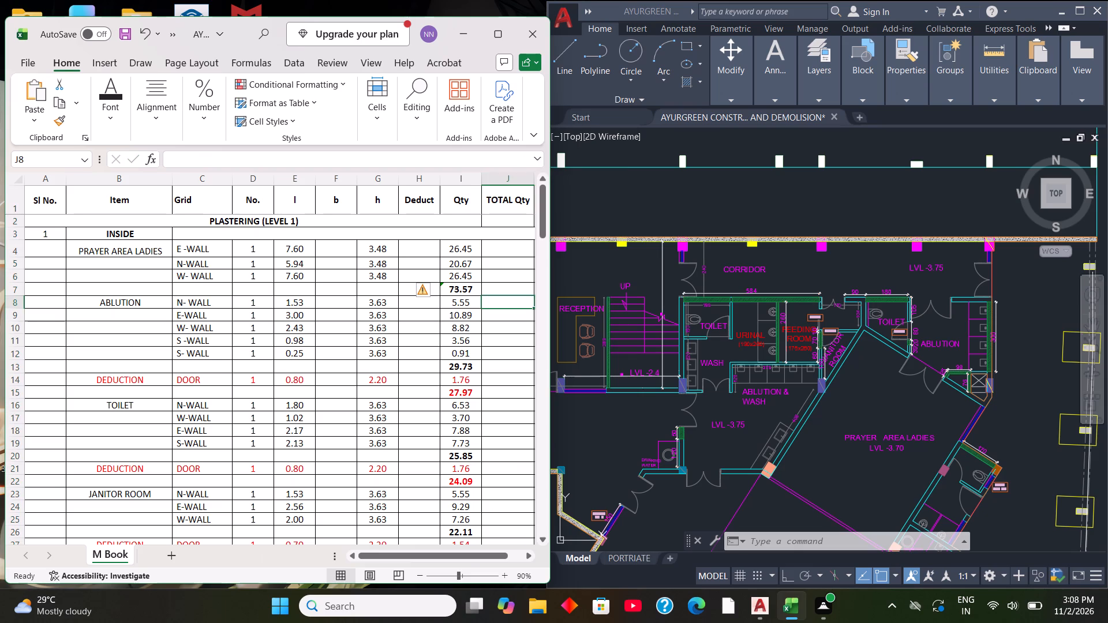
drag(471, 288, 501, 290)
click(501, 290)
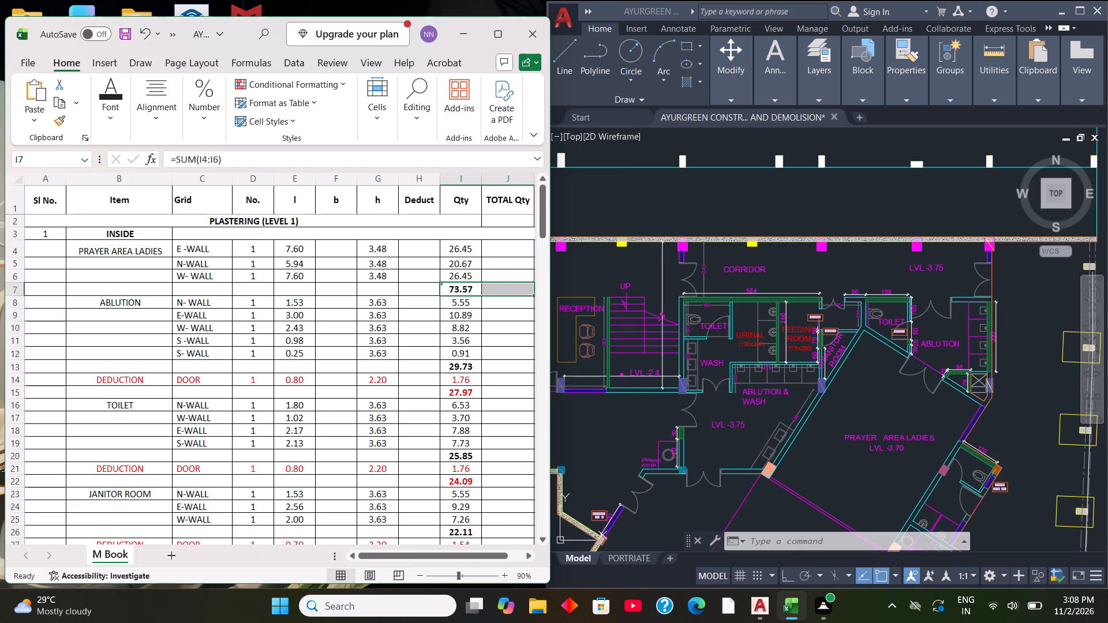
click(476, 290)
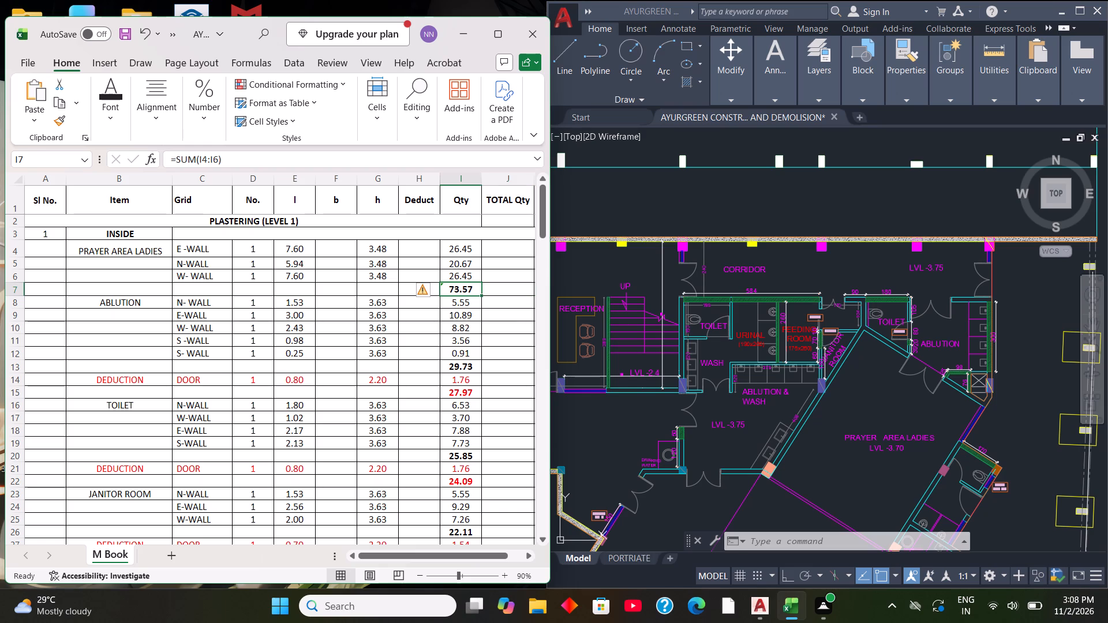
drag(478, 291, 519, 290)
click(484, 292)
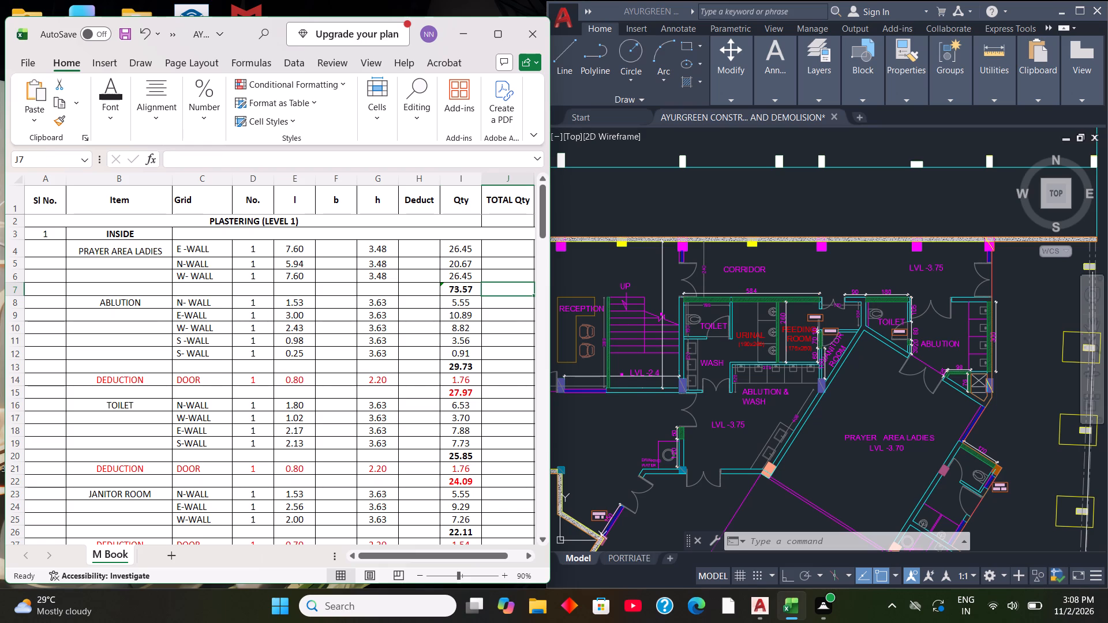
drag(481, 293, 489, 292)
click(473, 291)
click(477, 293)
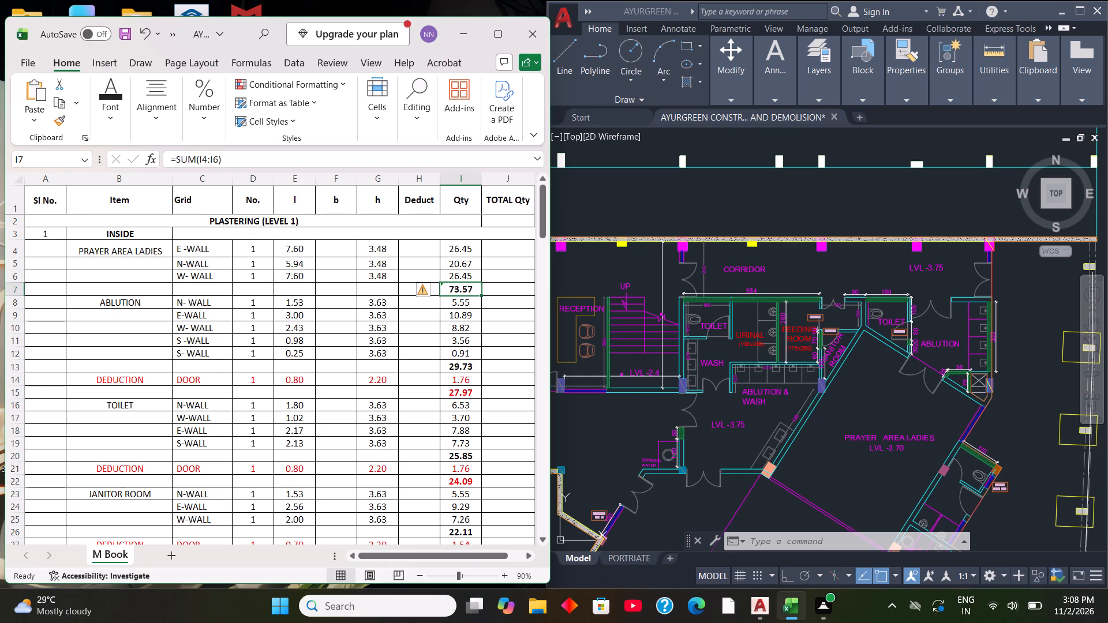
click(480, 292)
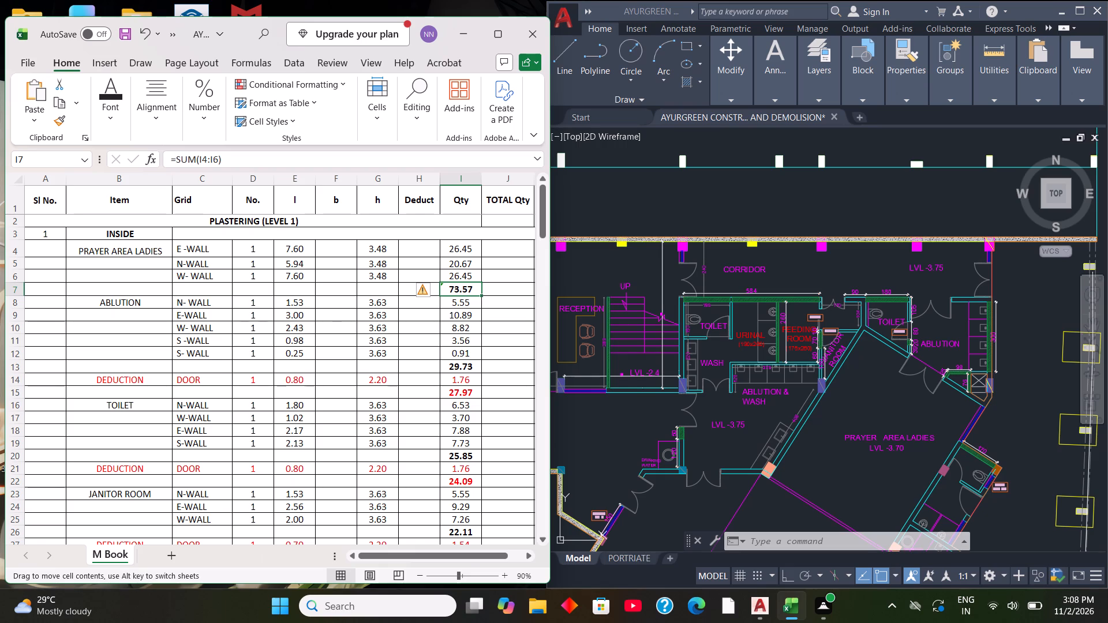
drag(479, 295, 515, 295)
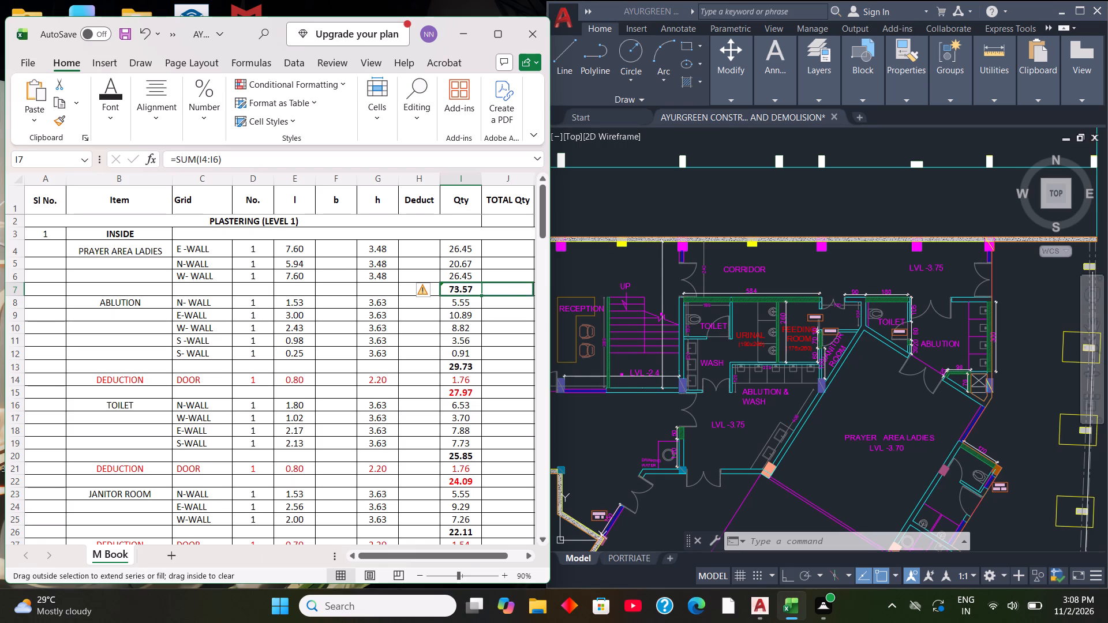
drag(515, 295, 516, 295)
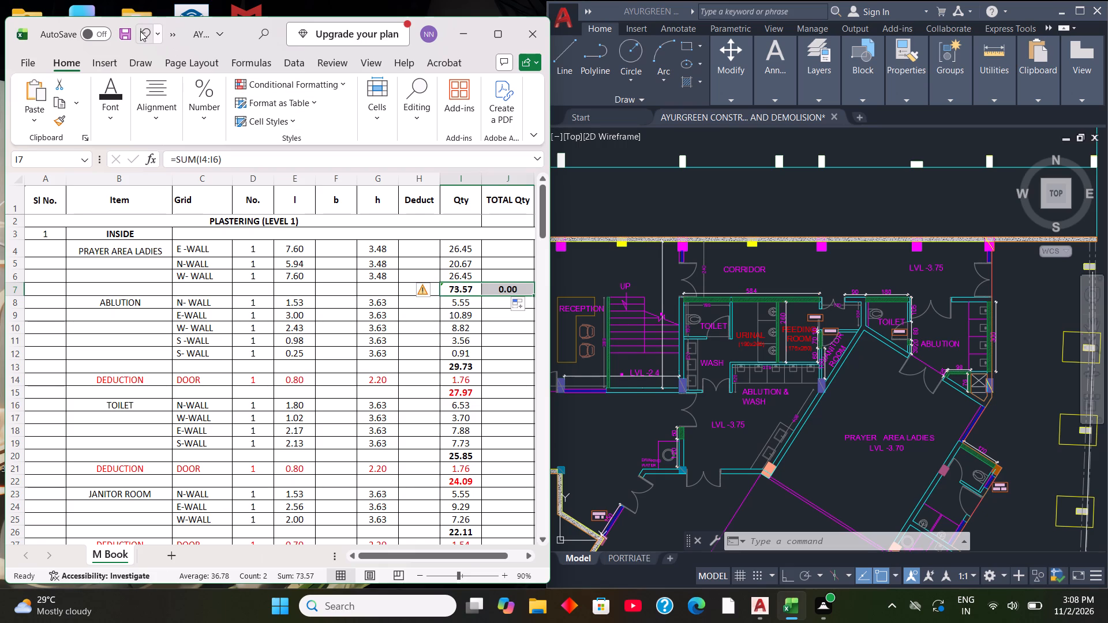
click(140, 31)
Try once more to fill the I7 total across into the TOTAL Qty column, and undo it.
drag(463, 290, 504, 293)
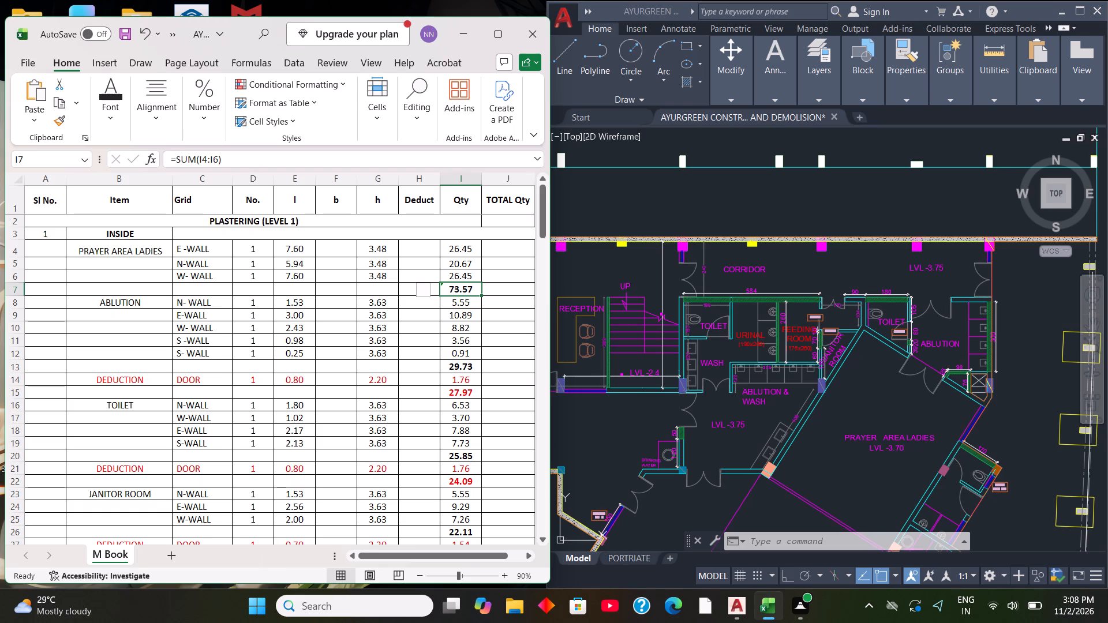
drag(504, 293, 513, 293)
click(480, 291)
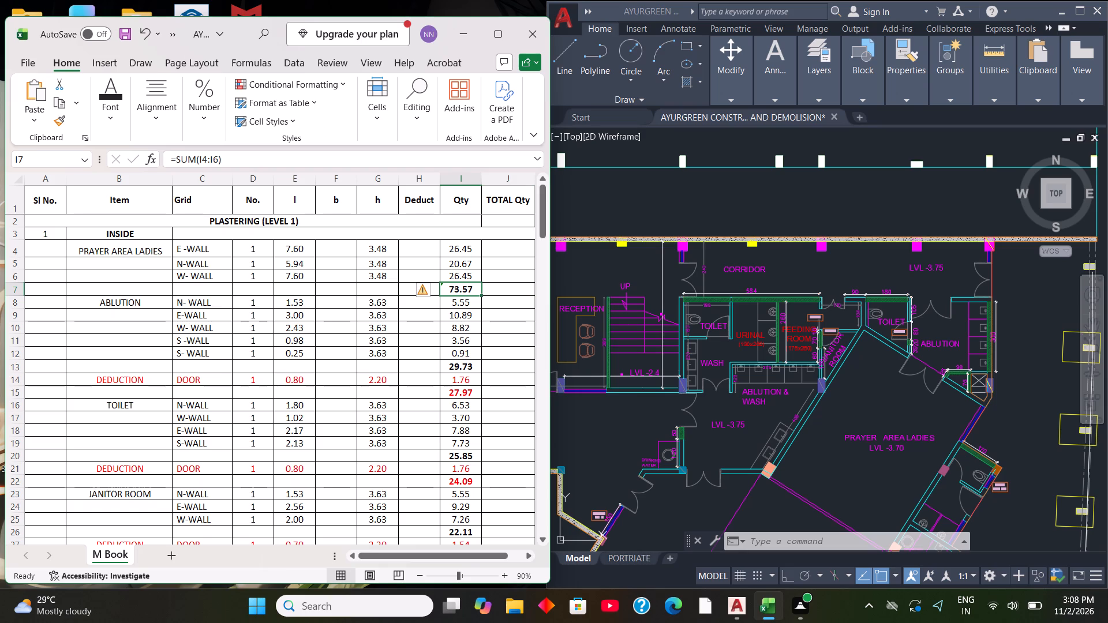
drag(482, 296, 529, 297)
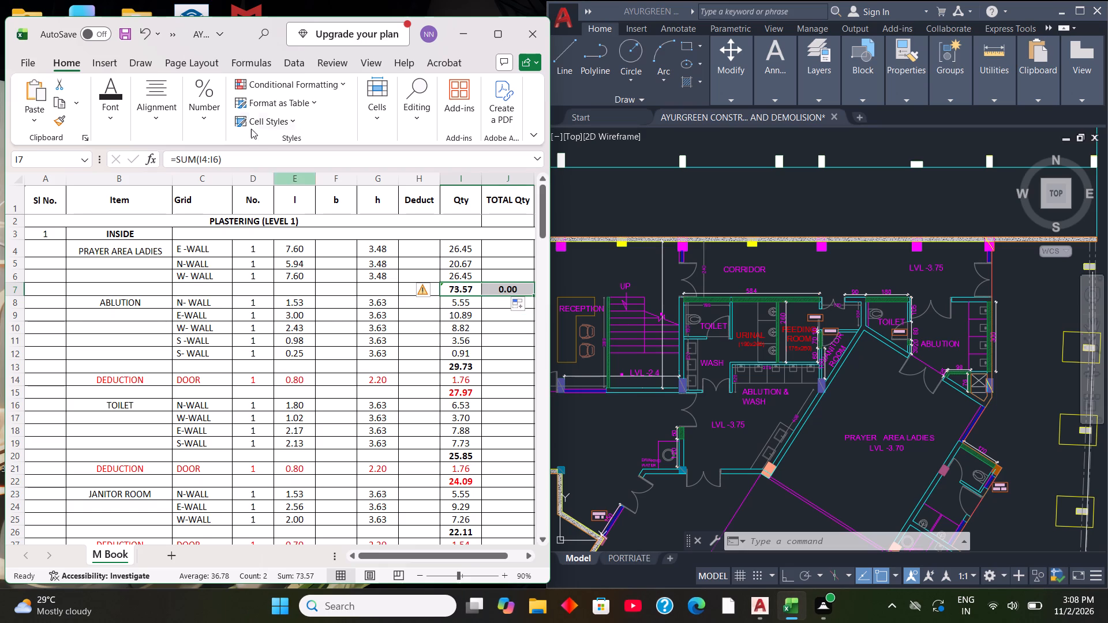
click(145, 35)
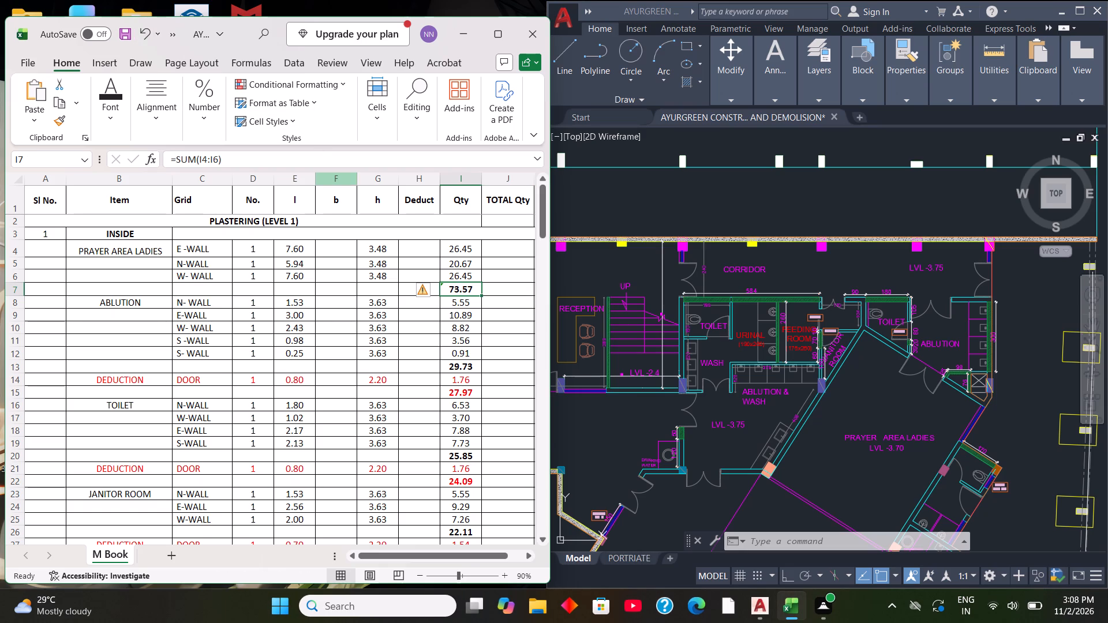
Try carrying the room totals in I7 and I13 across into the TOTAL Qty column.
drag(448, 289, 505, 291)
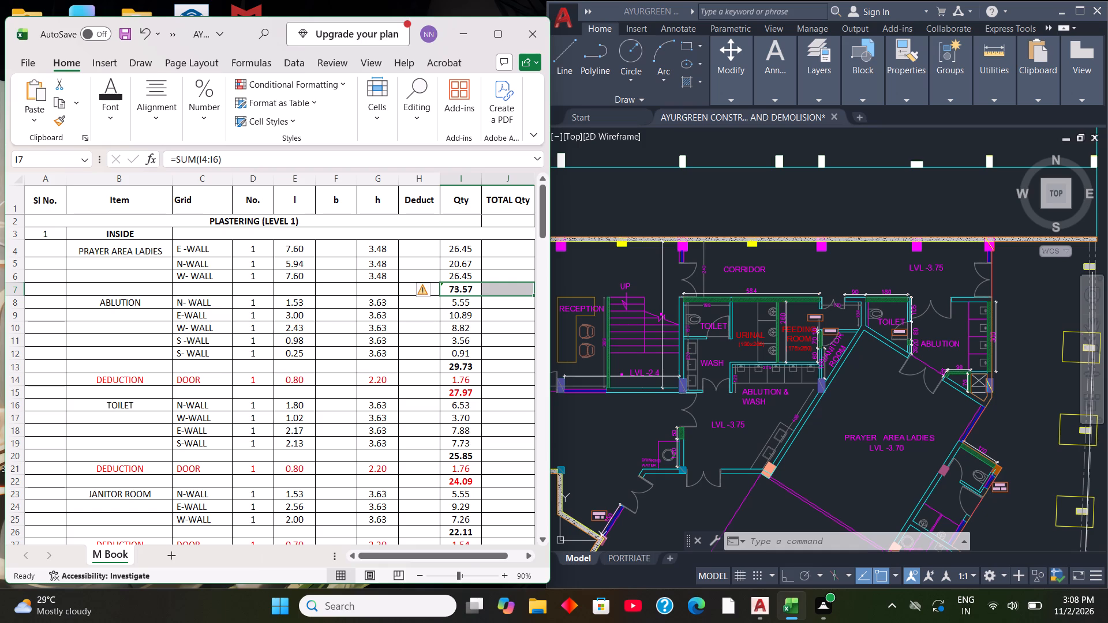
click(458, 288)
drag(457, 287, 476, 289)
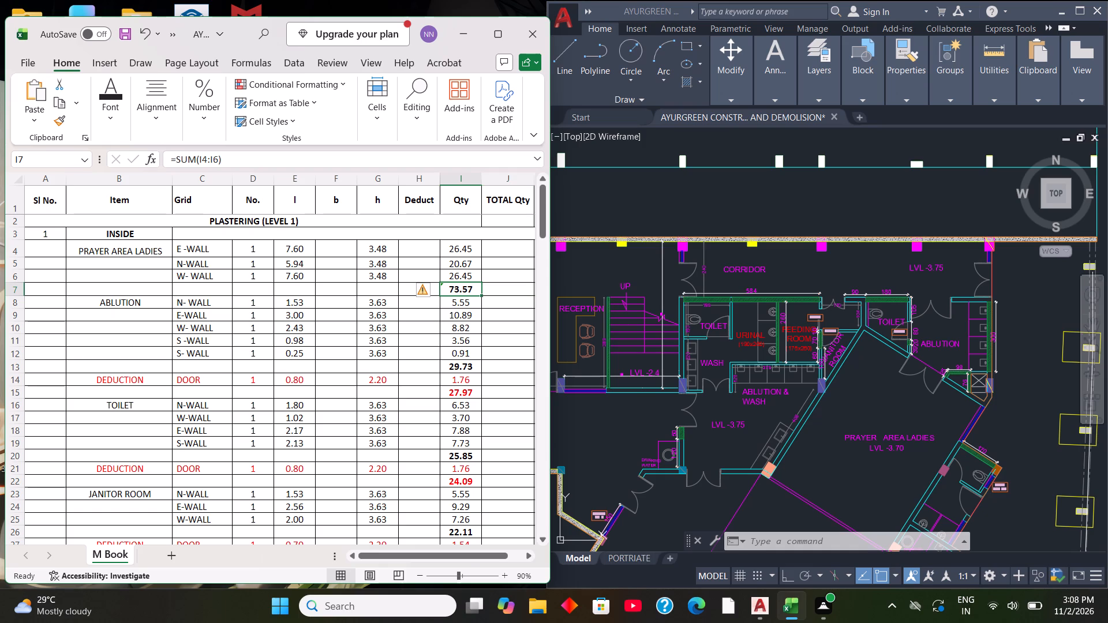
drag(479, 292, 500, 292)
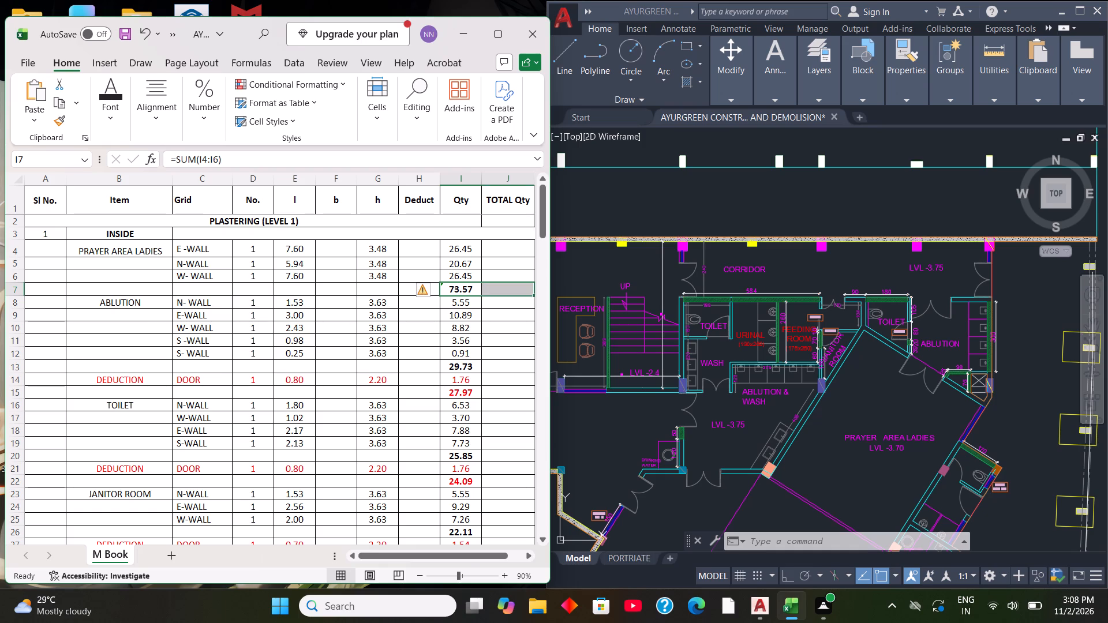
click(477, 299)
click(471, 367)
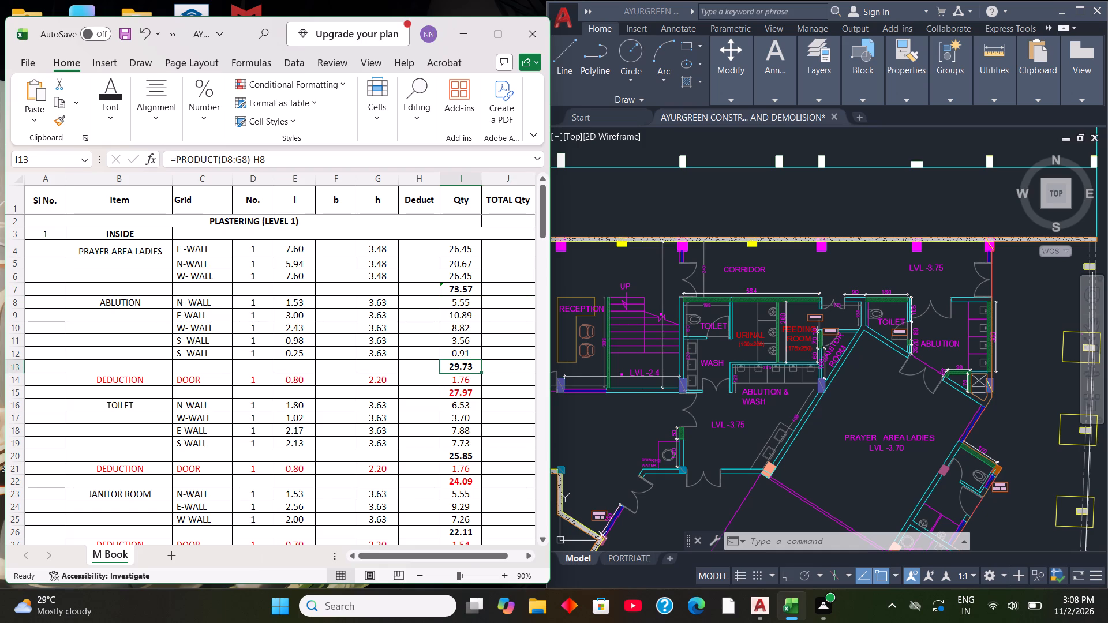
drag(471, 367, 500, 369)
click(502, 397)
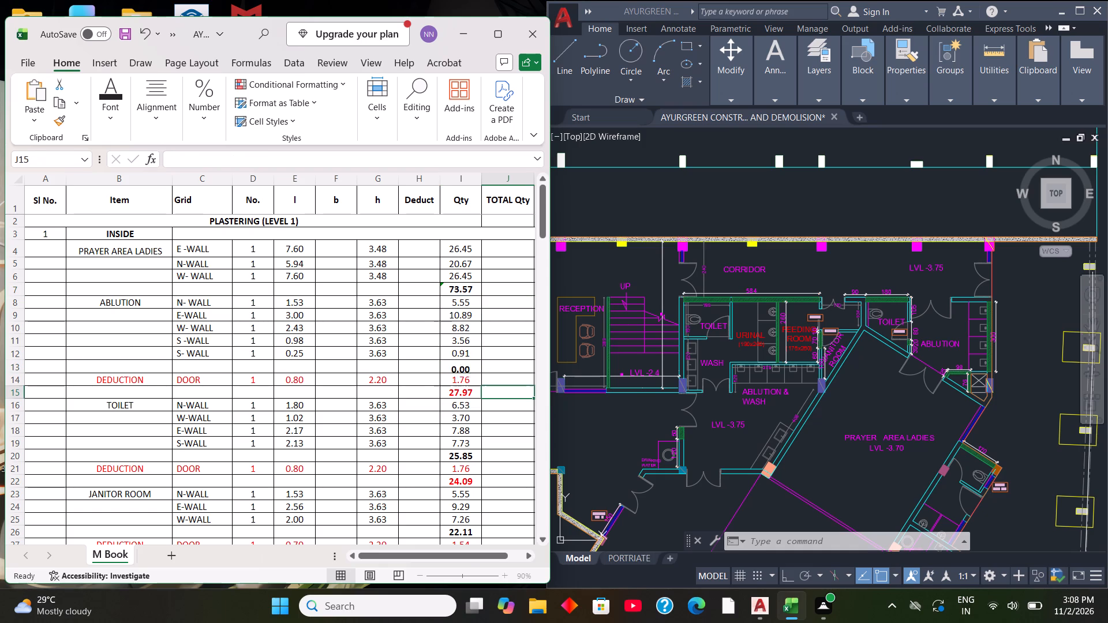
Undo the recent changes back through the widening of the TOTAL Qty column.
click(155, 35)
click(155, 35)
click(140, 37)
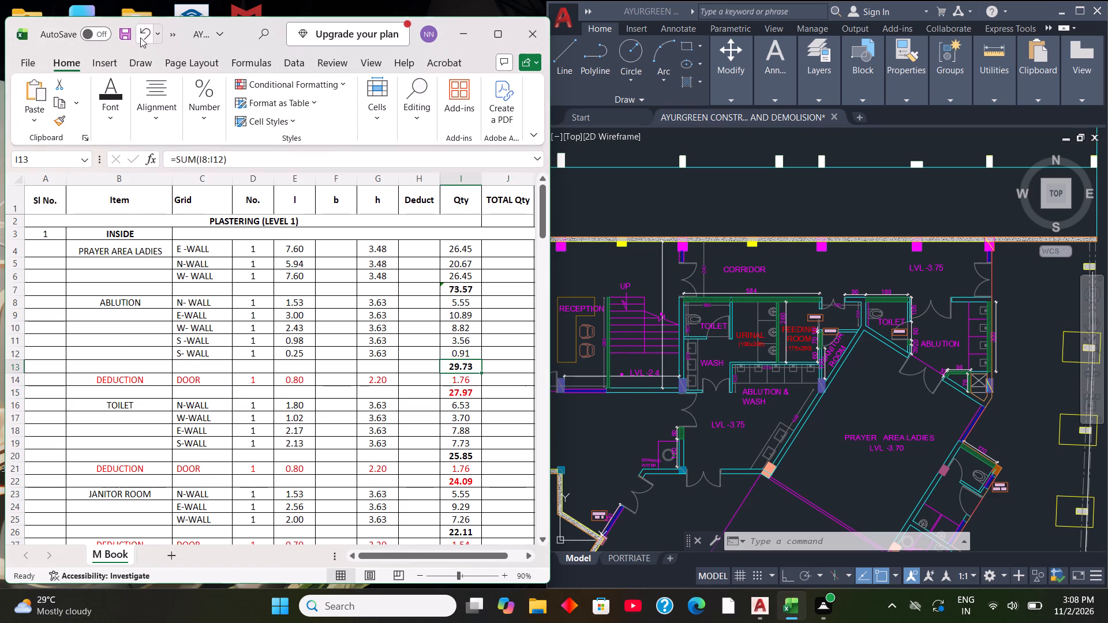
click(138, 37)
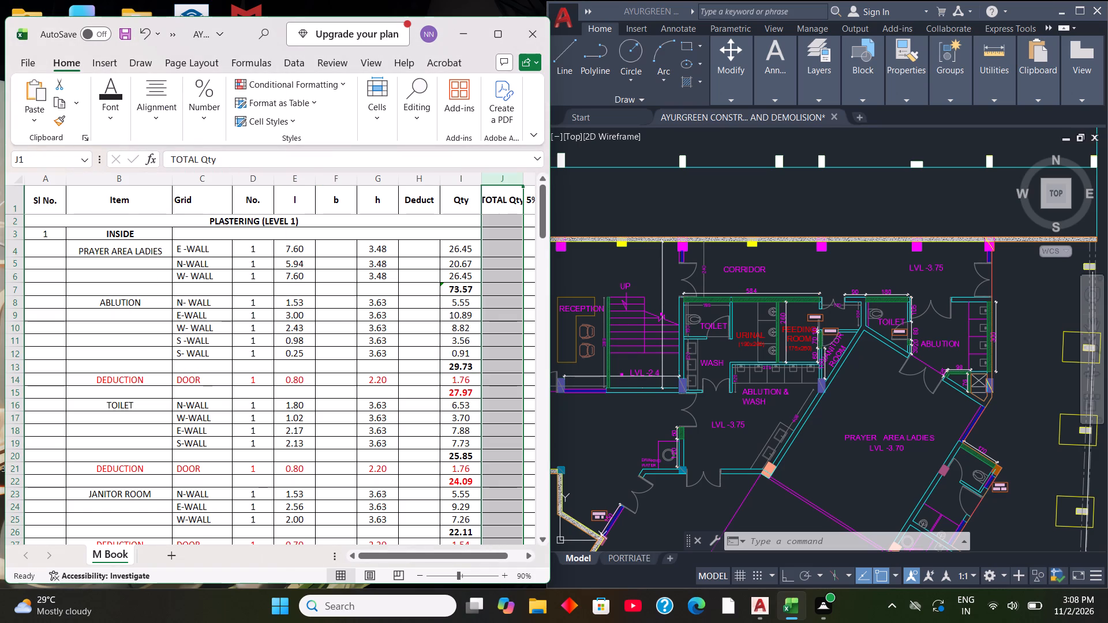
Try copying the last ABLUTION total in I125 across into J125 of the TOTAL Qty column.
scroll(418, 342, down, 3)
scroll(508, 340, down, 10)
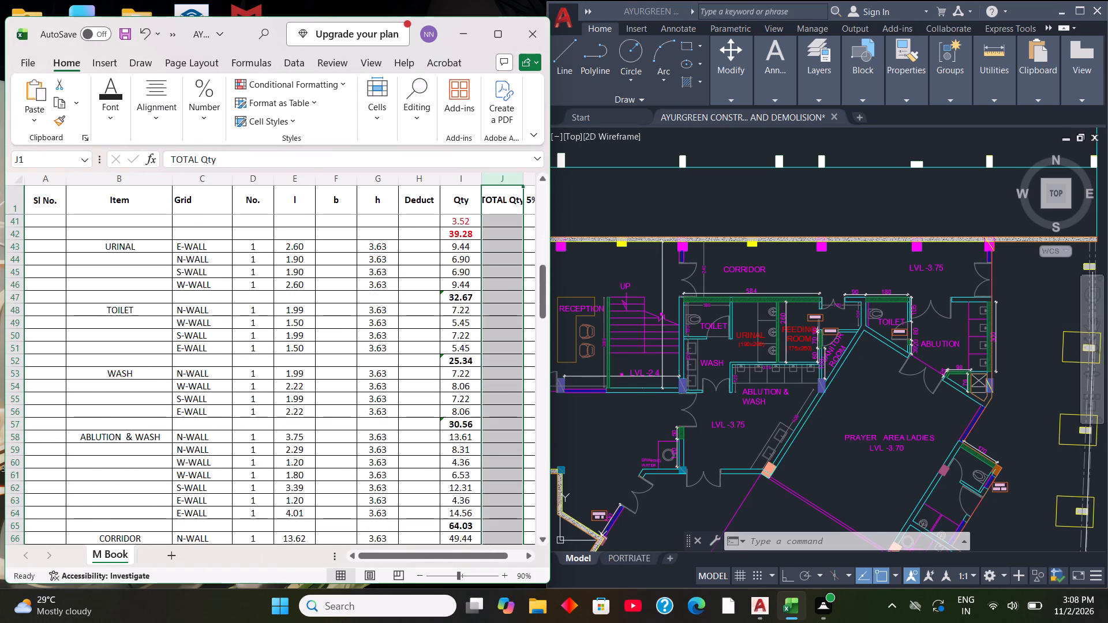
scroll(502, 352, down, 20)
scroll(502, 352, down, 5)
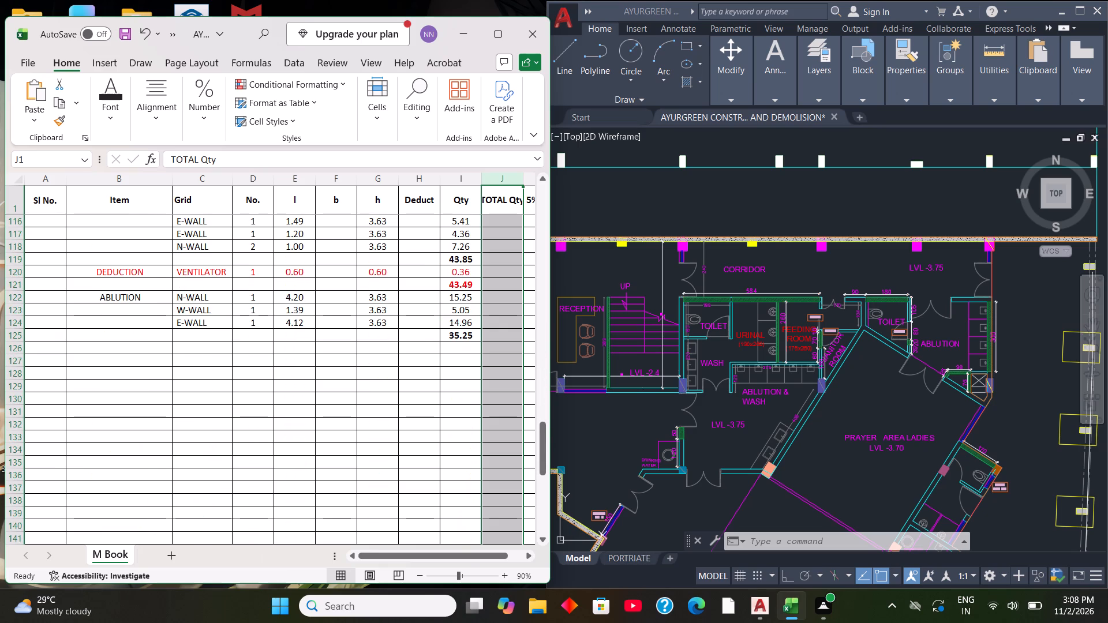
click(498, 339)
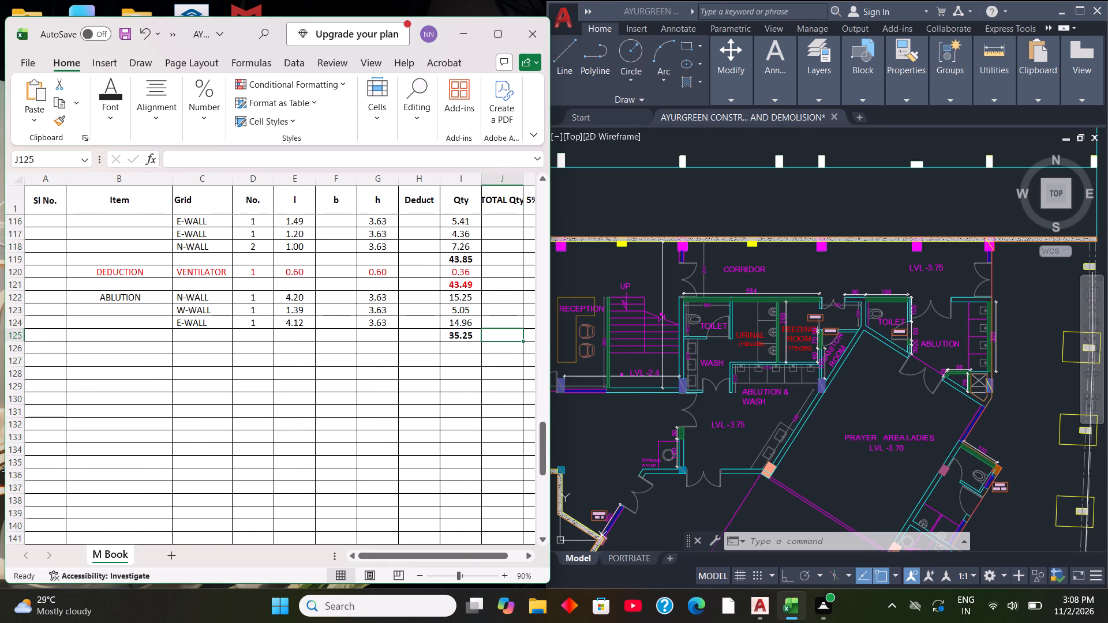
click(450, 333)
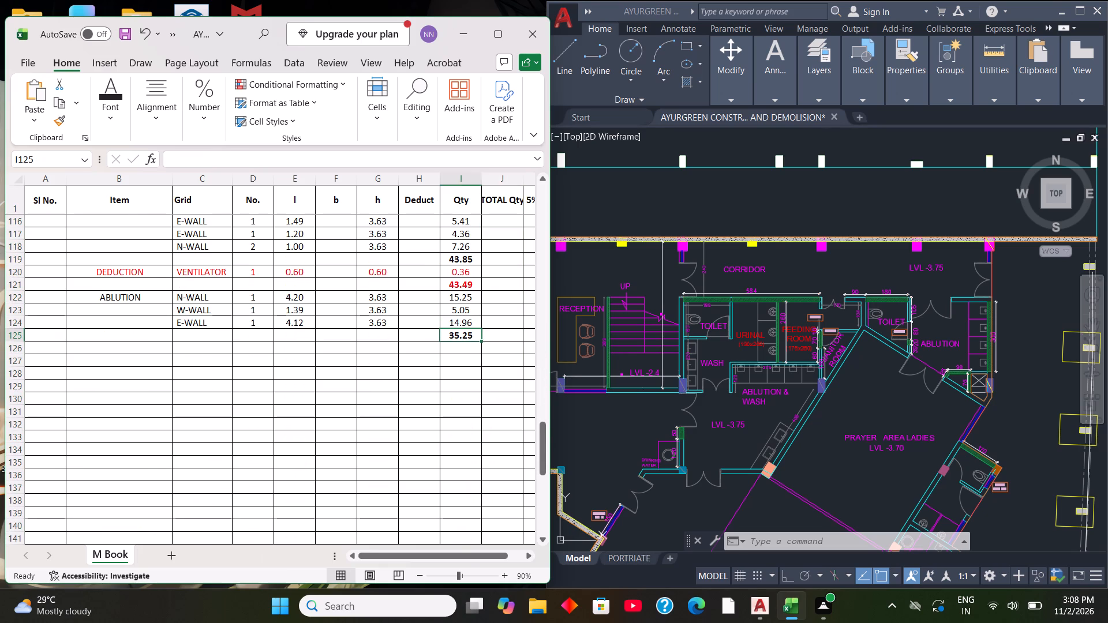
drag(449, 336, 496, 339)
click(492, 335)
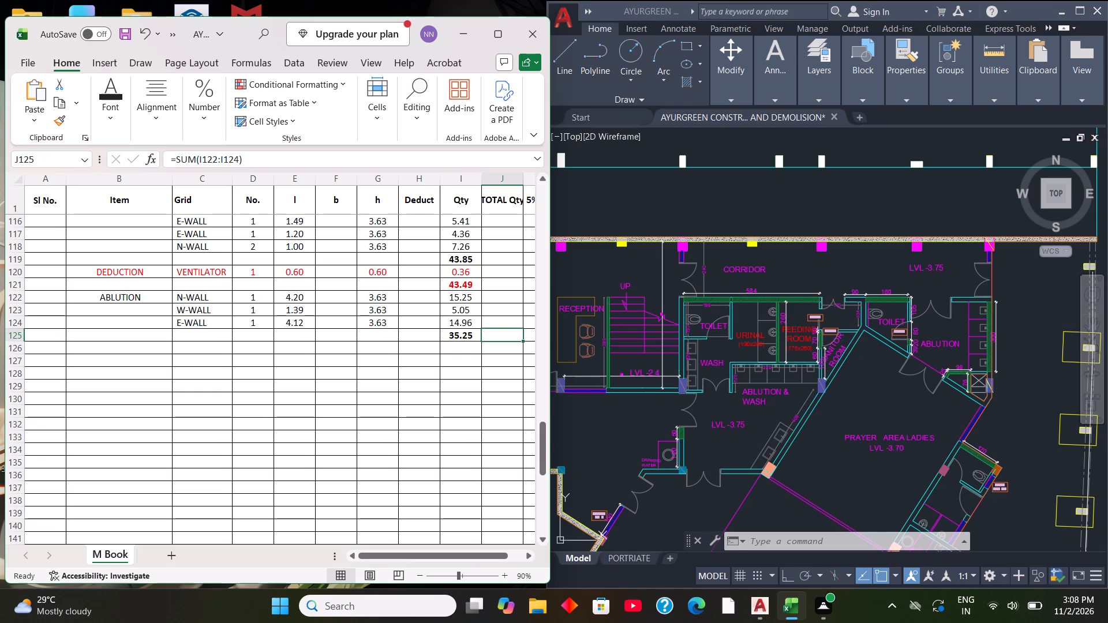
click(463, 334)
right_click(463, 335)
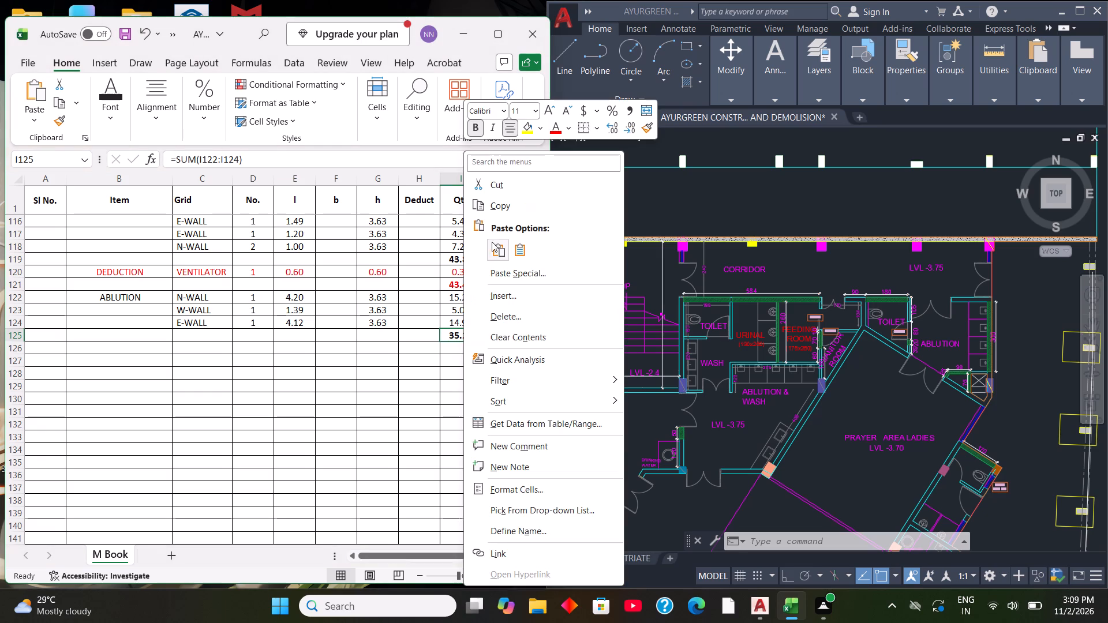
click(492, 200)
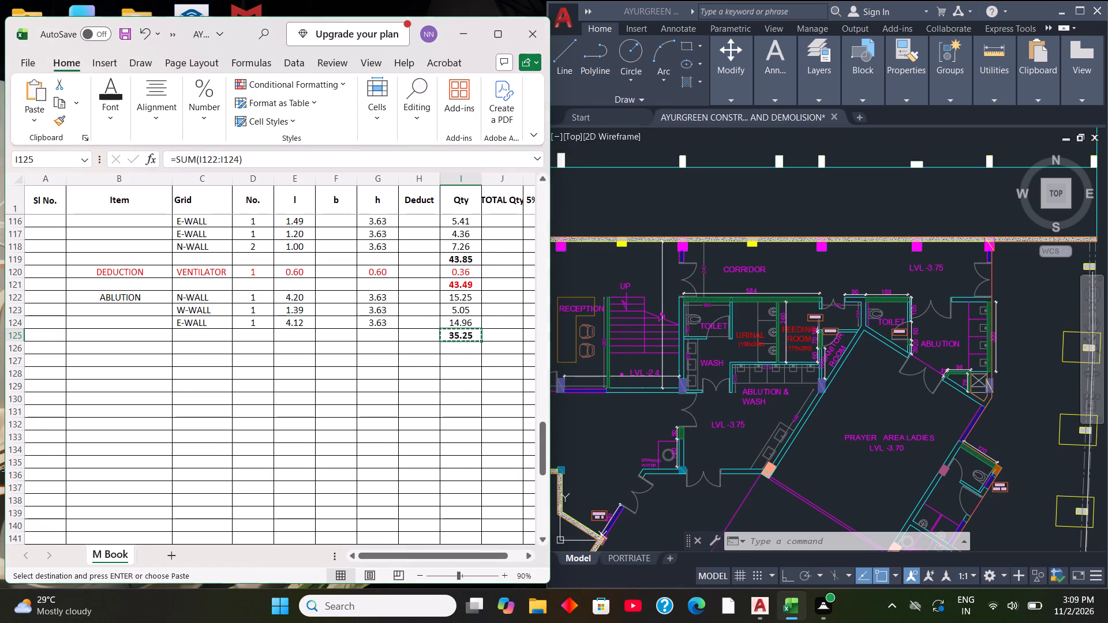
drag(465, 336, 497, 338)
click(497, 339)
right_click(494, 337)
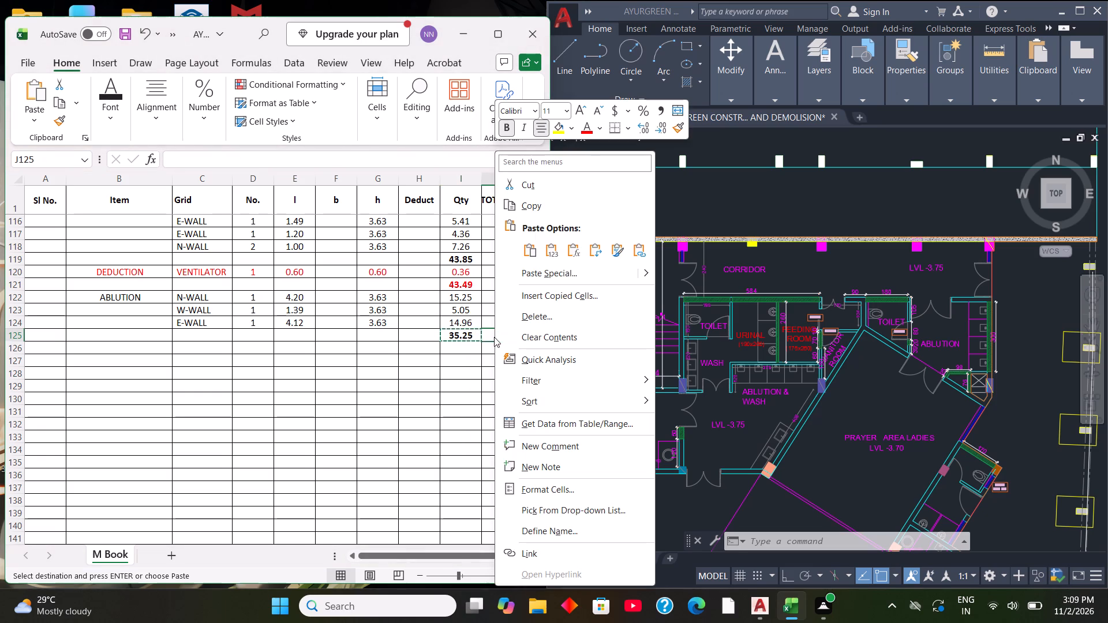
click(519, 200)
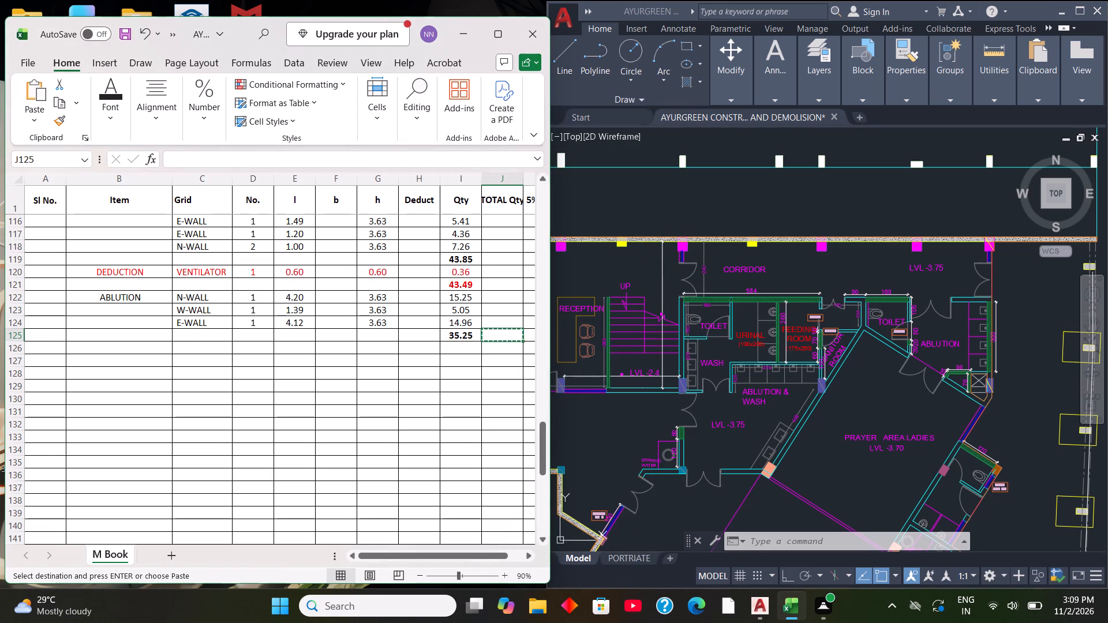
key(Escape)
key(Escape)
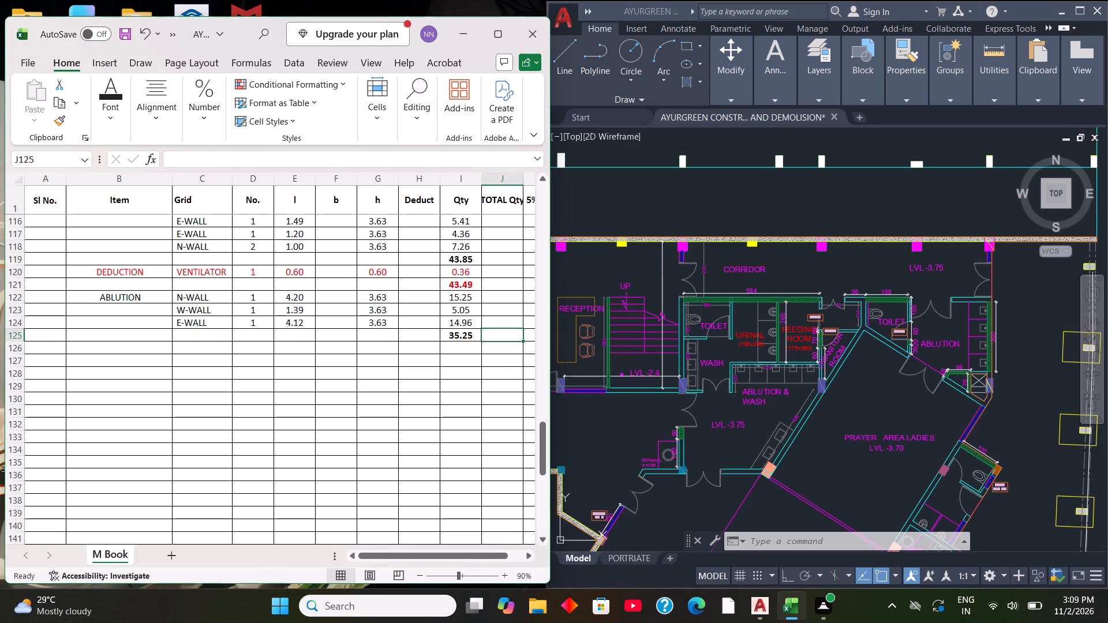
Enter =SUM(I4:I6) in J7 as the PRAYER AREA LADIES total in the TOTAL Qty column.
scroll(442, 418, down, 1)
scroll(442, 418, up, 3)
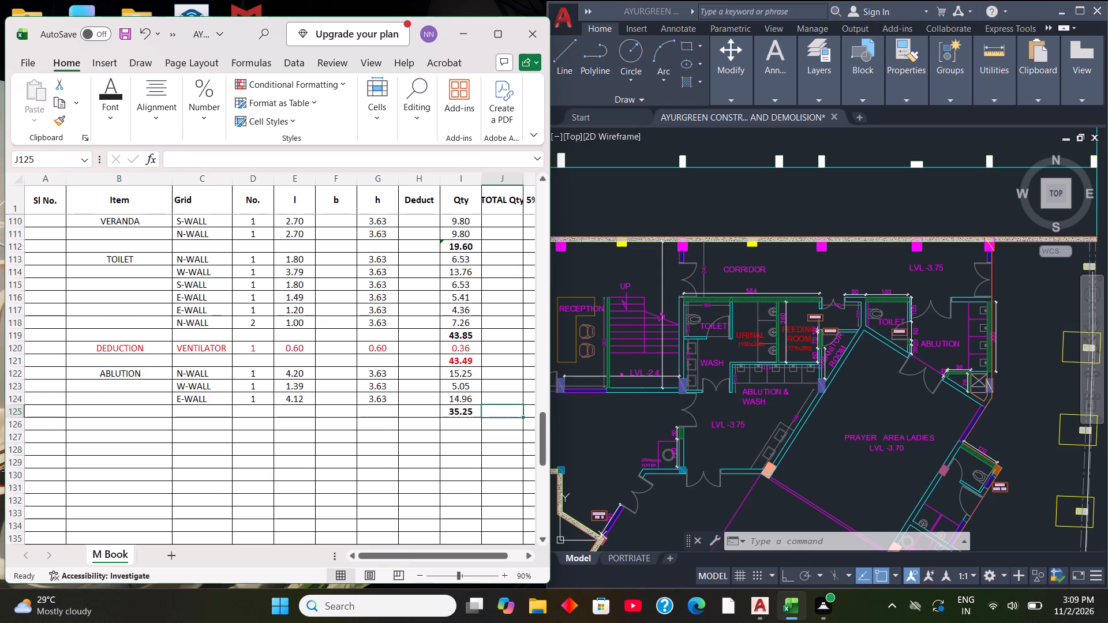
scroll(442, 418, up, 13)
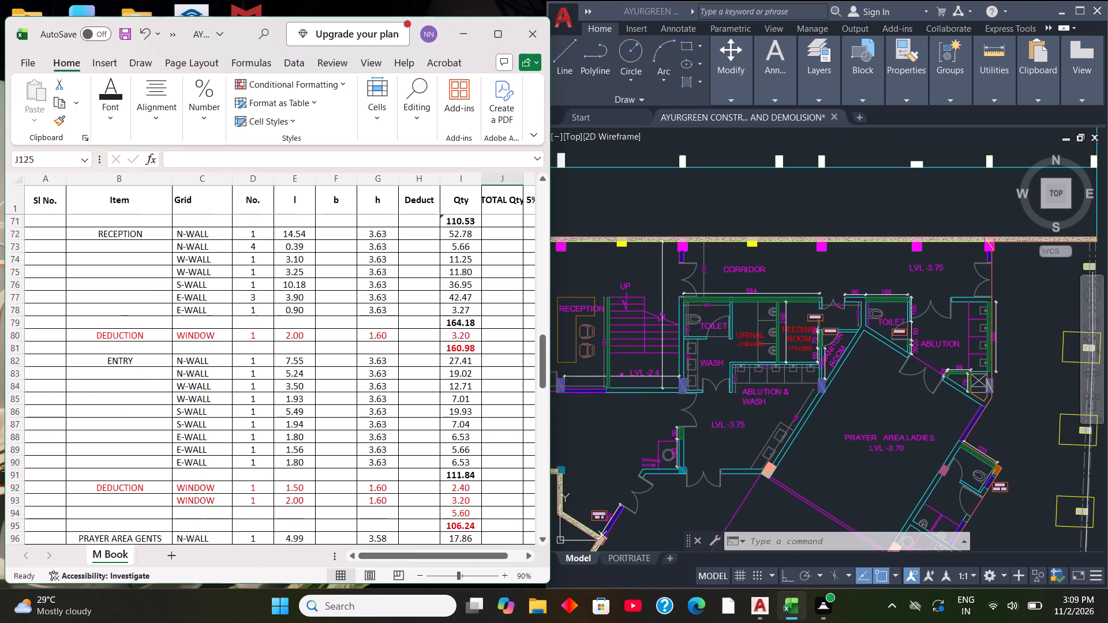
scroll(442, 418, up, 4)
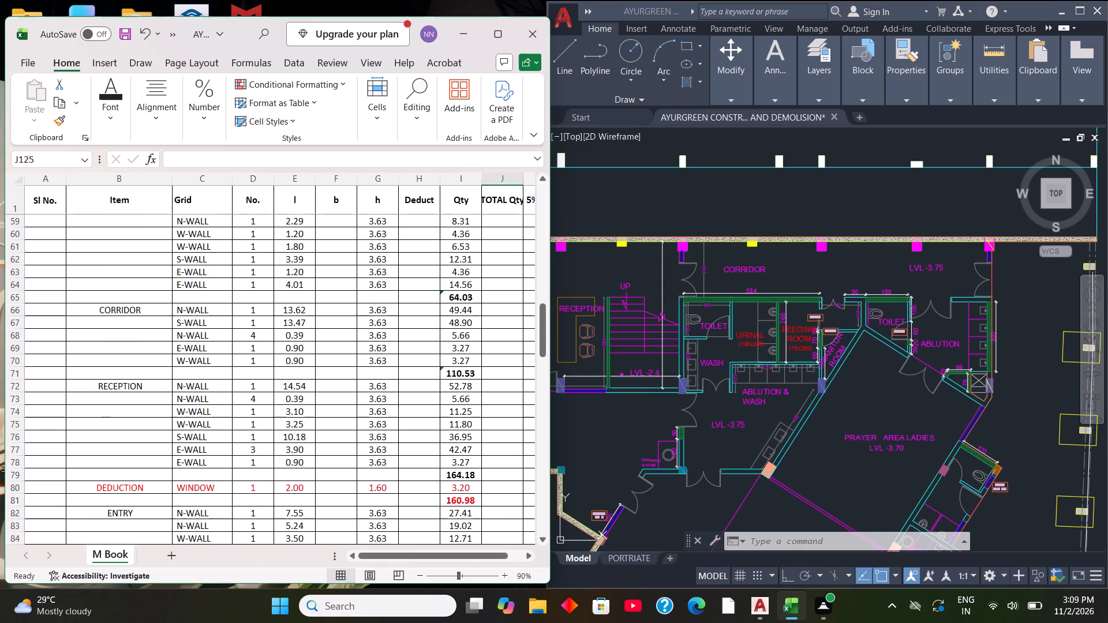
scroll(543, 347, up, 5)
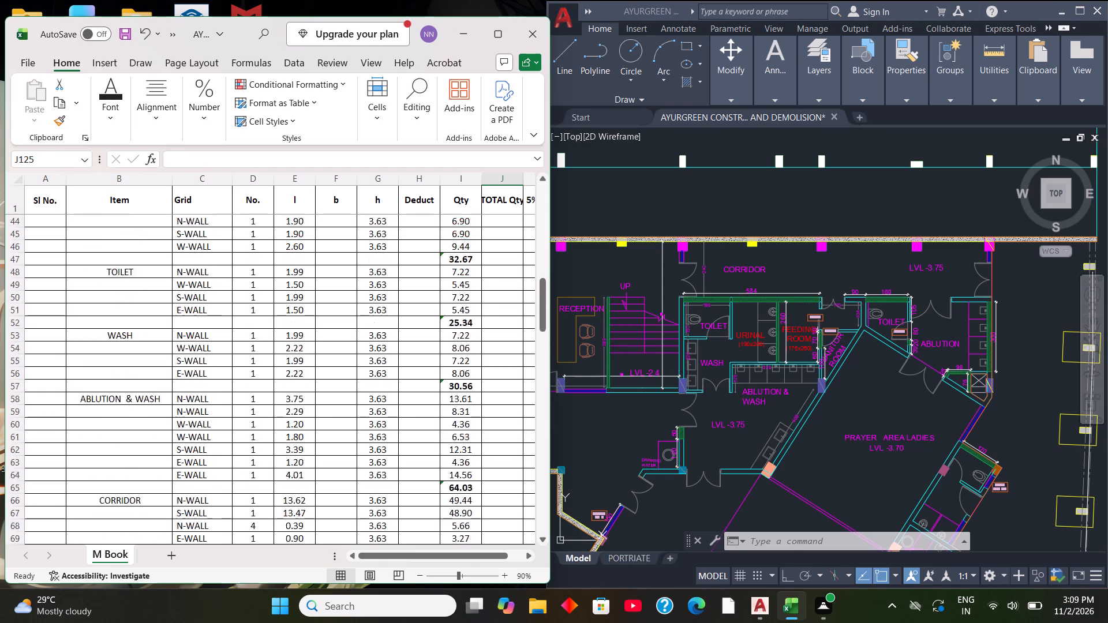
scroll(534, 350, up, 16)
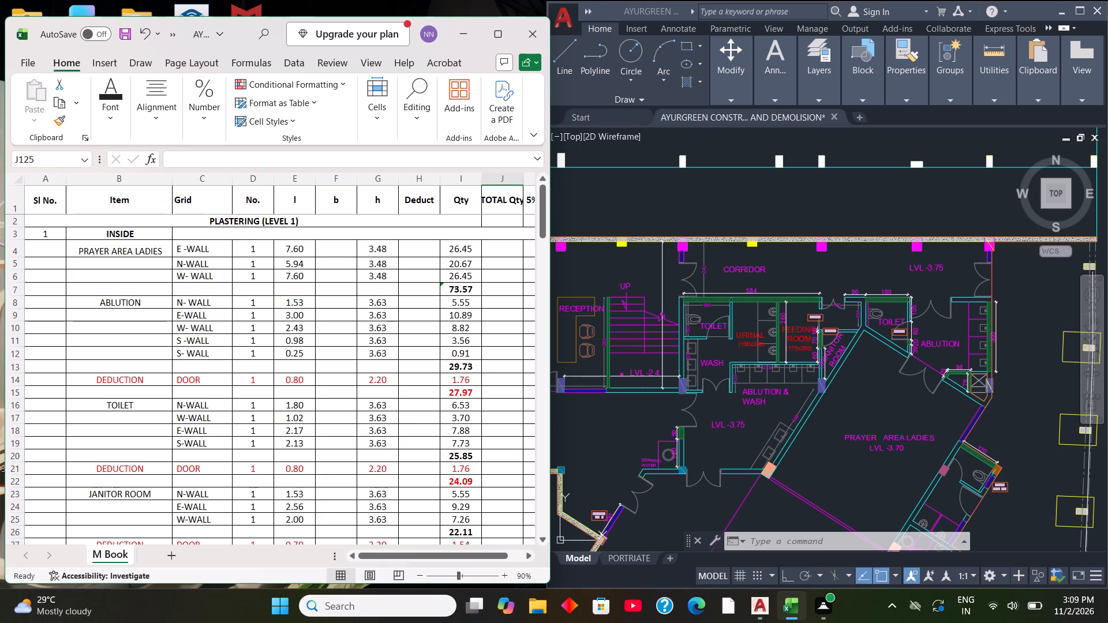
scroll(529, 357, up, 2)
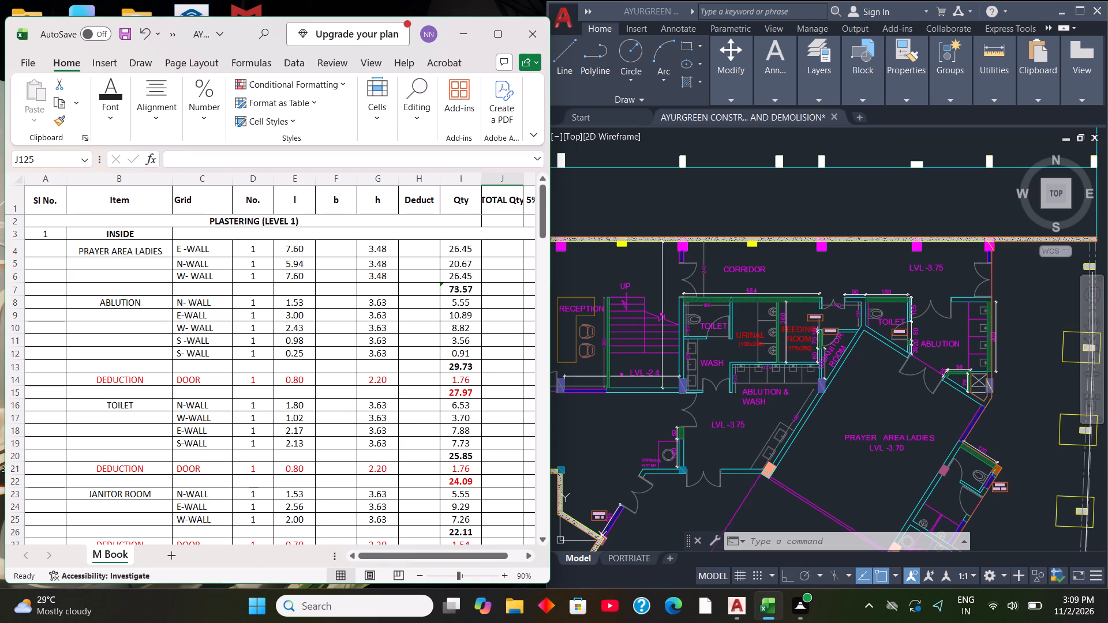
click(502, 295)
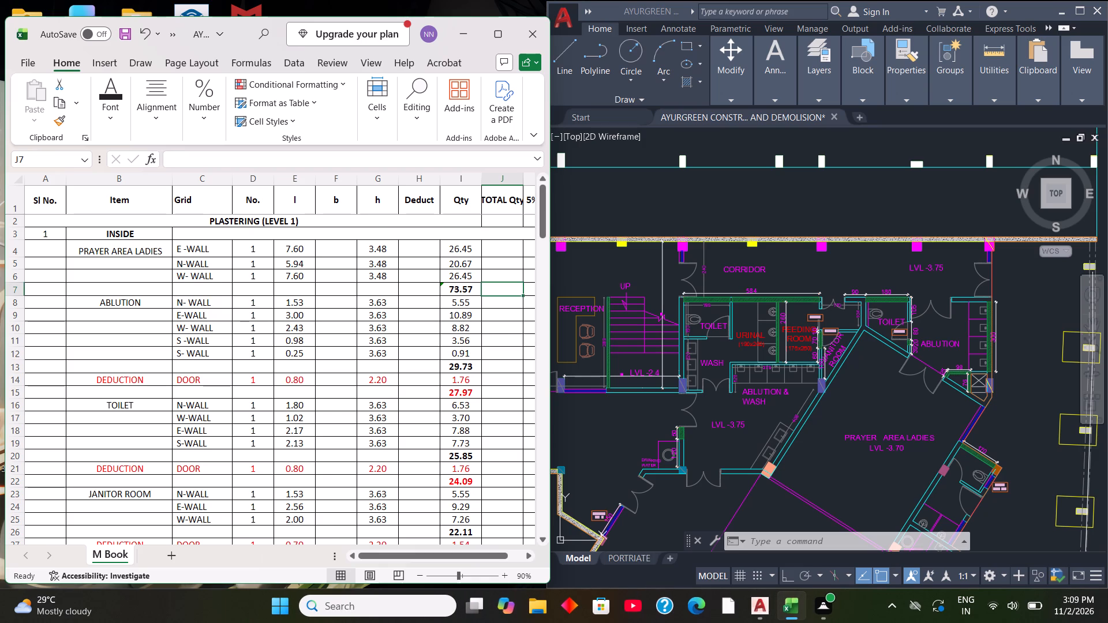
key(equal)
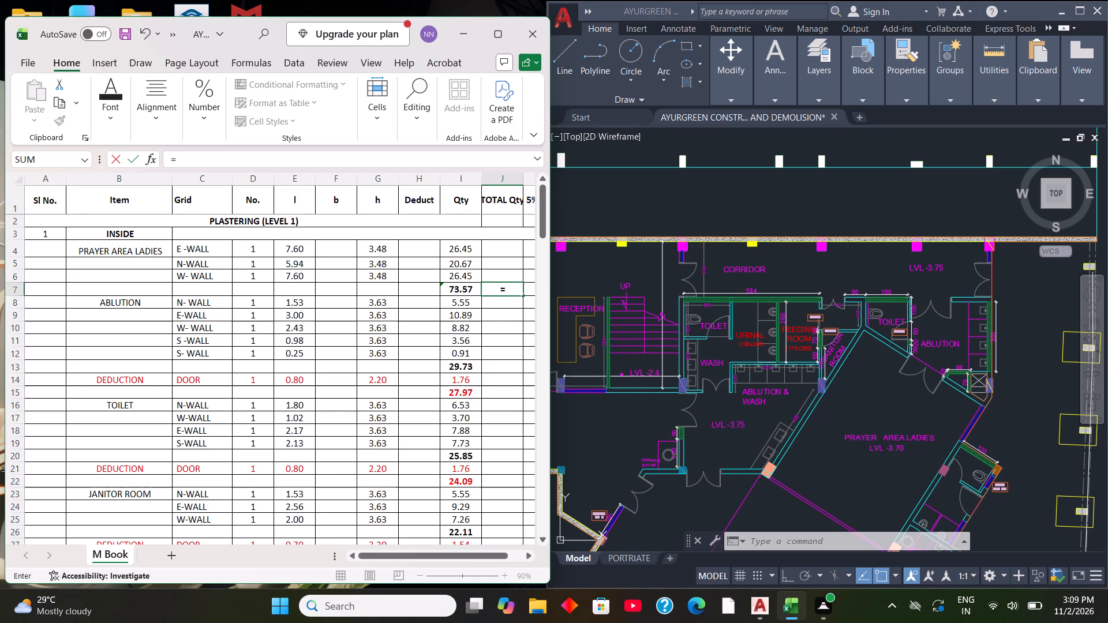
text(sum)
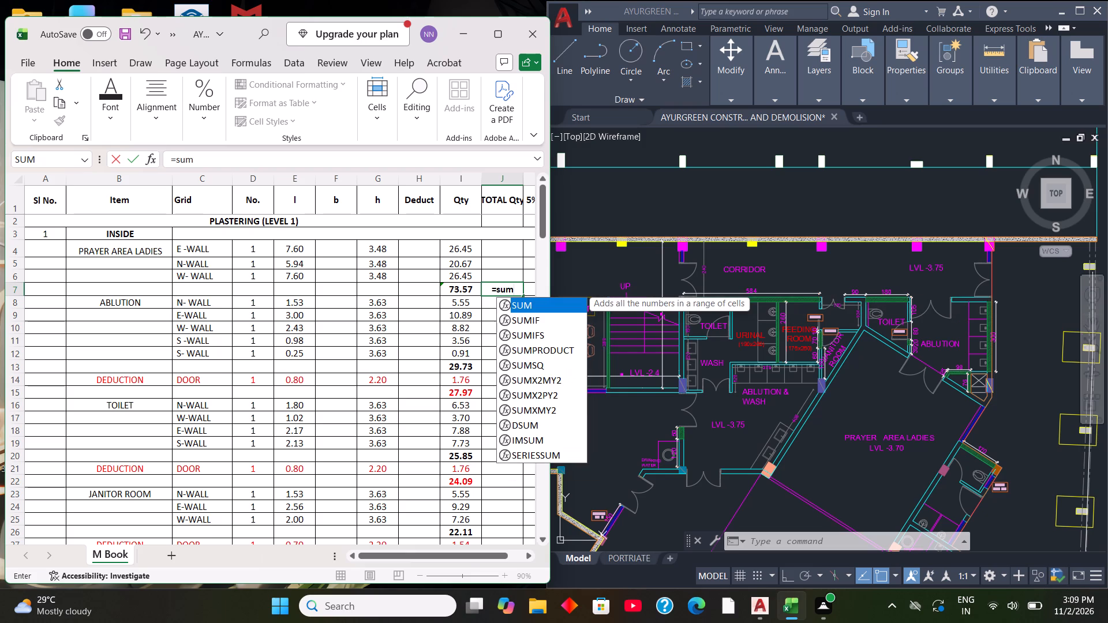
click(563, 301)
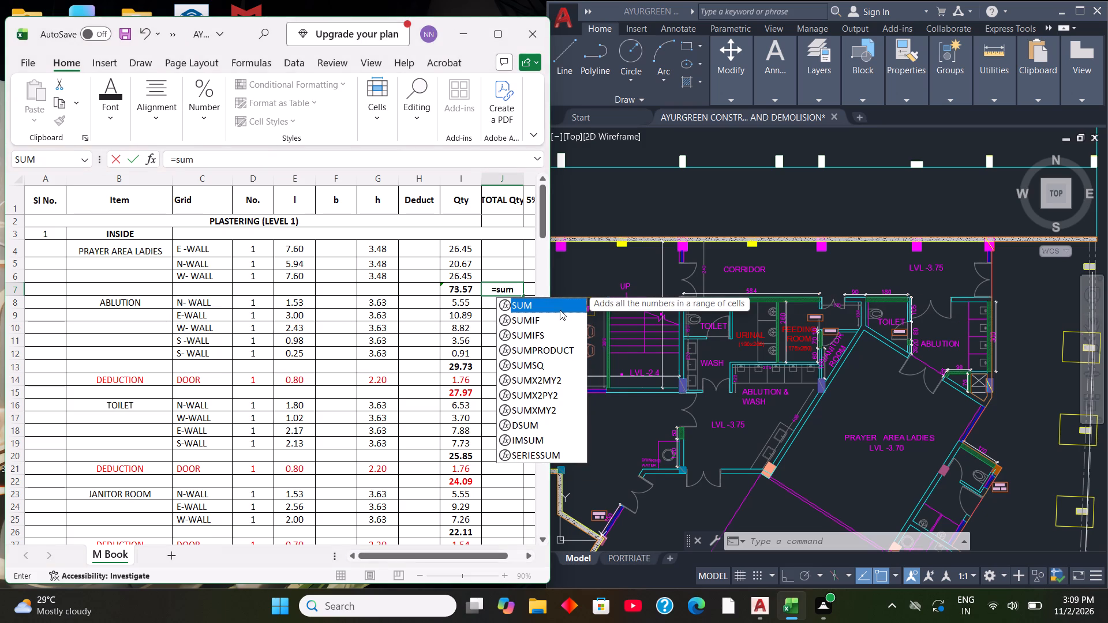
click(560, 310)
click(559, 306)
double_click(521, 303)
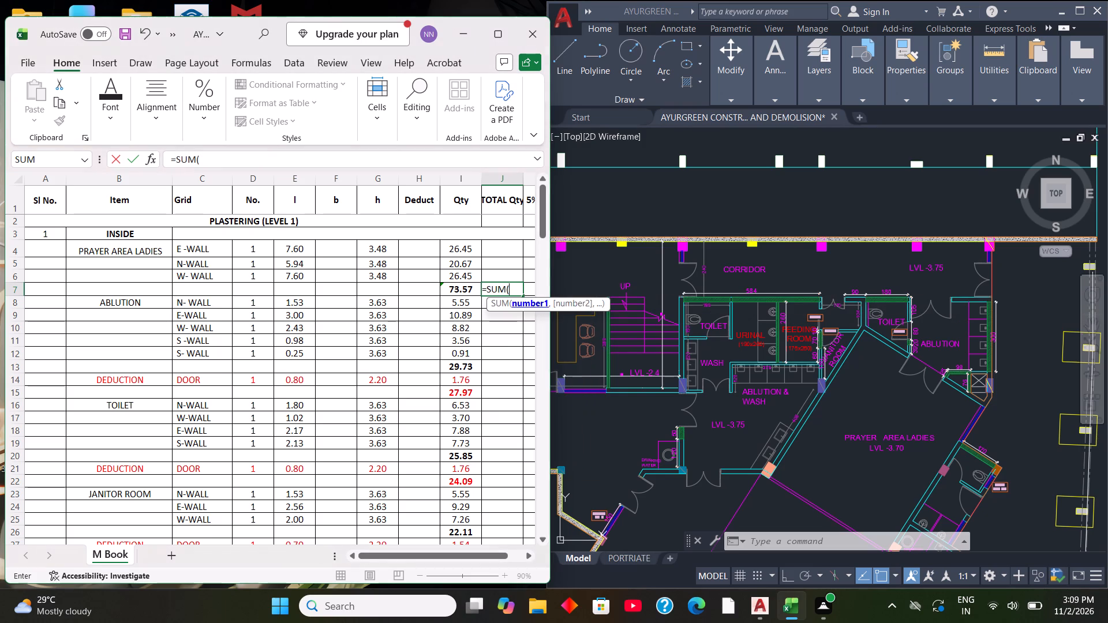
drag(466, 242, 471, 262)
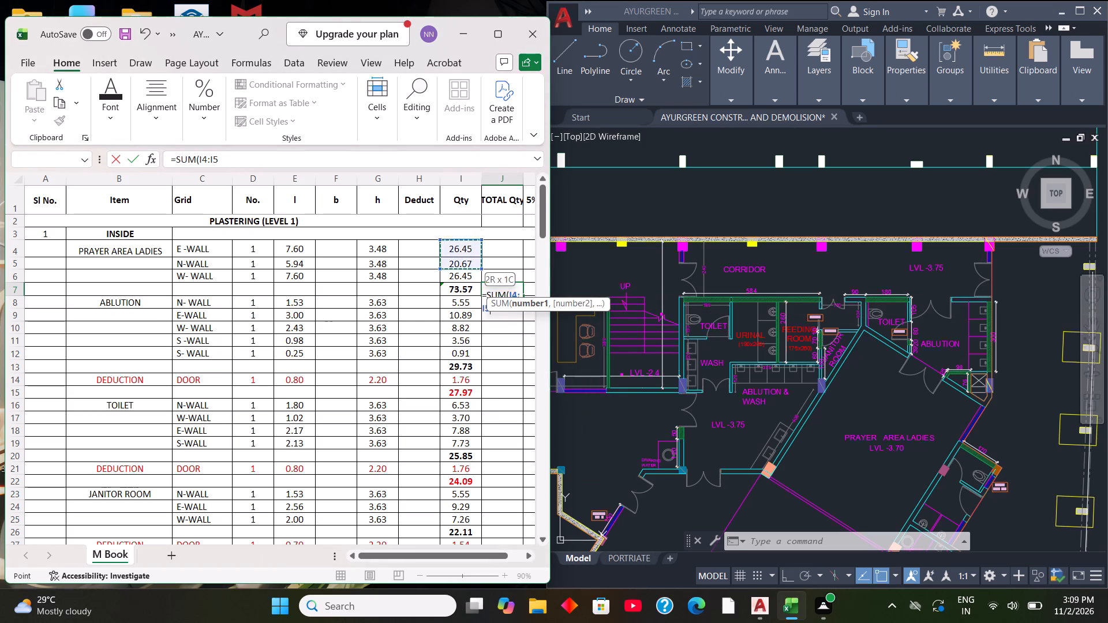
drag(471, 262, 474, 272)
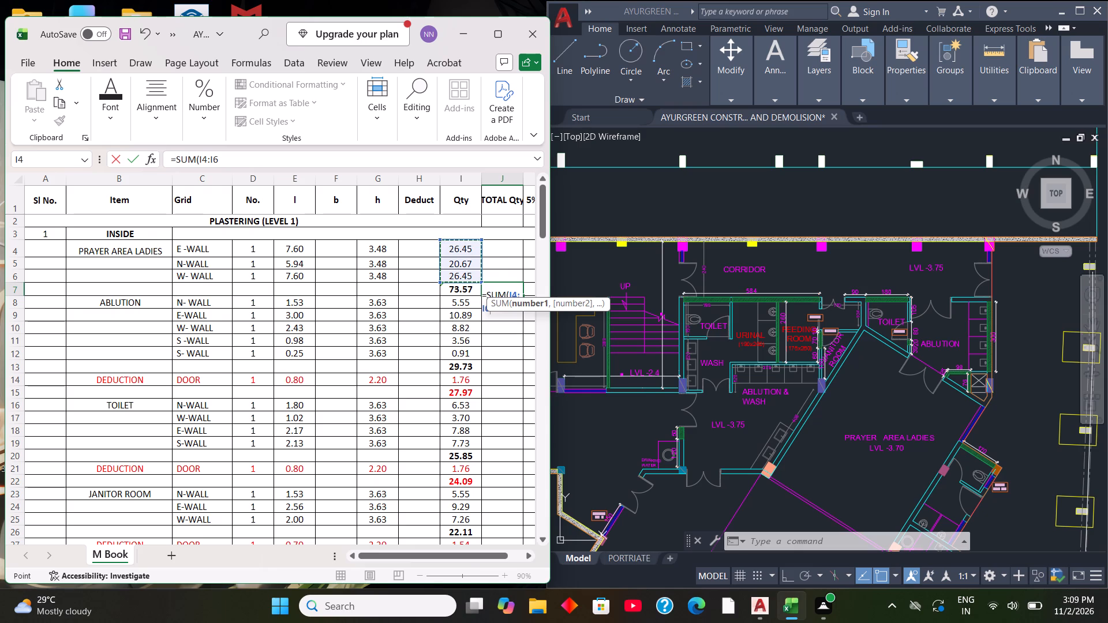
key(shift+parenright)
key(Return)
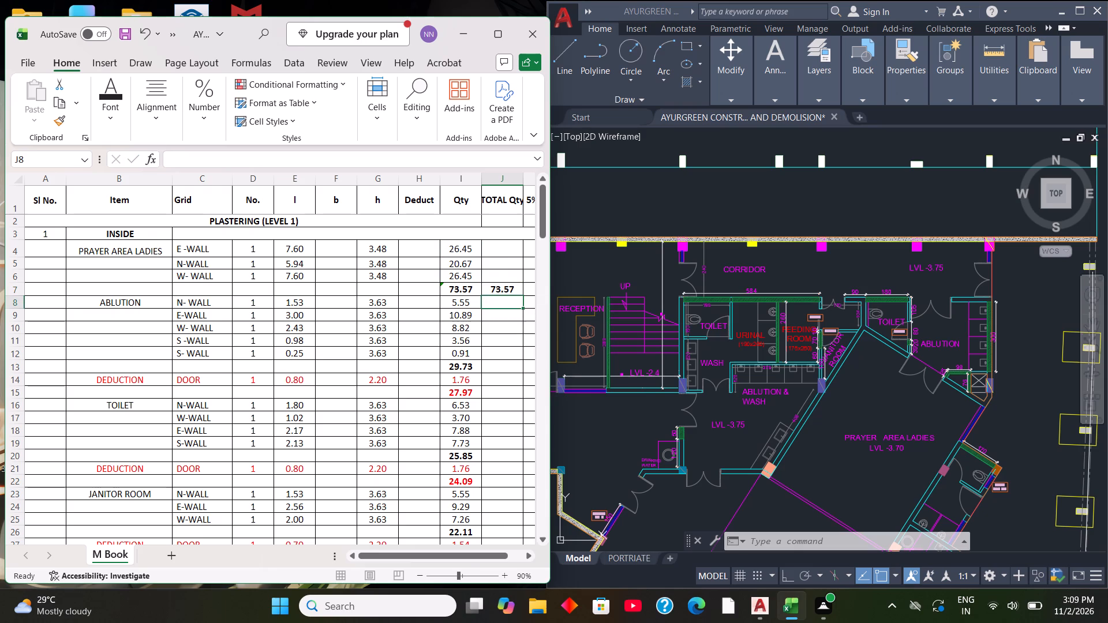
Clear the duplicate PRAYER AREA LADIES total from I7 in the Qty column.
click(515, 370)
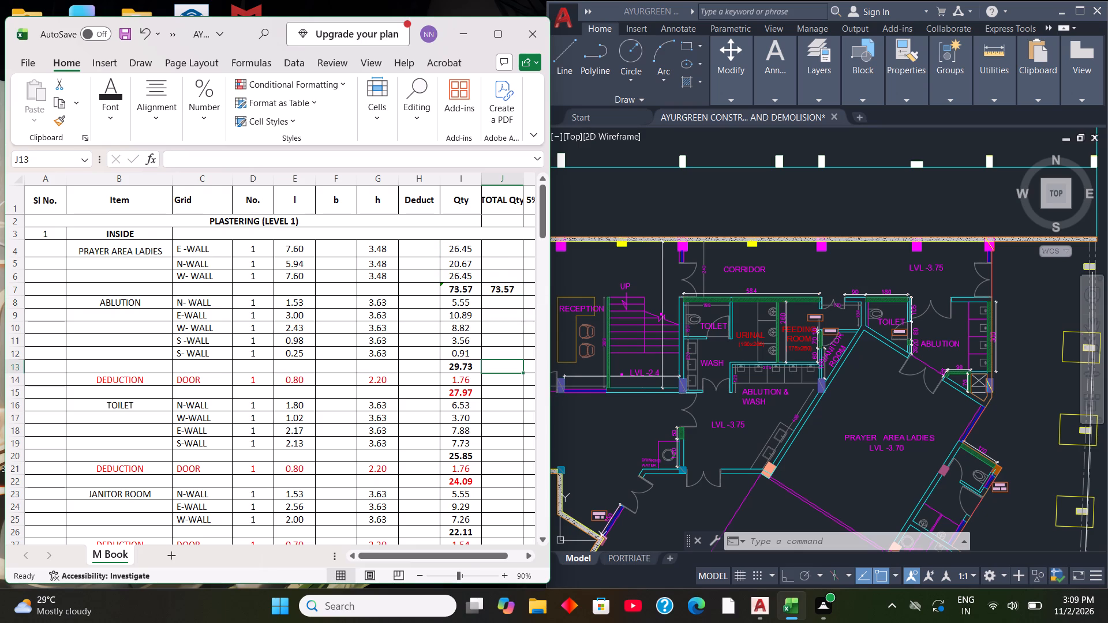
click(467, 292)
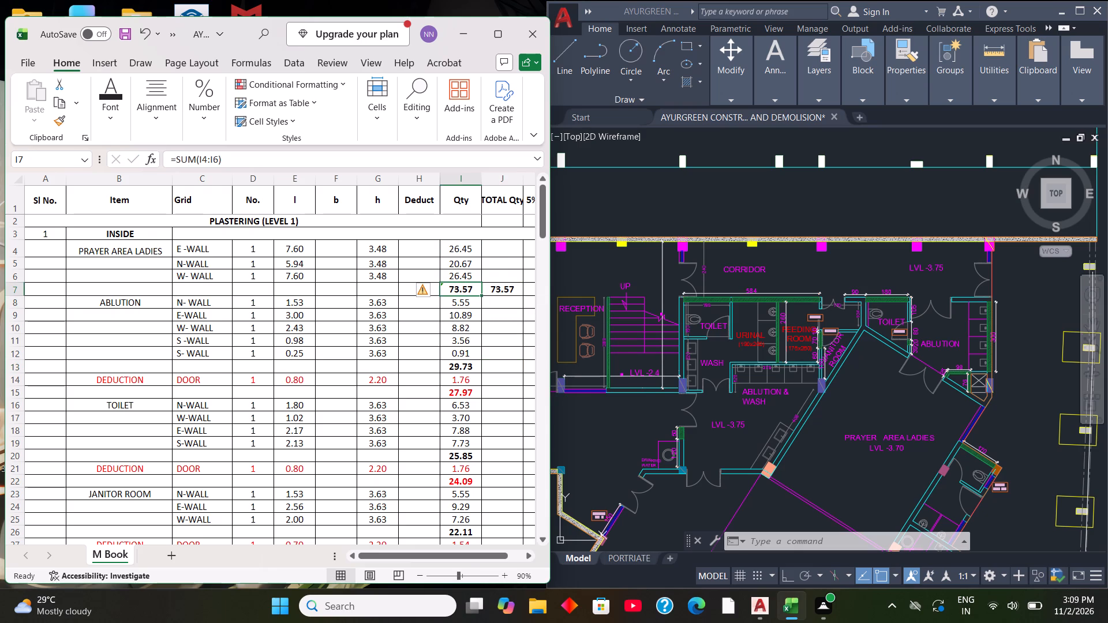
key(Delete)
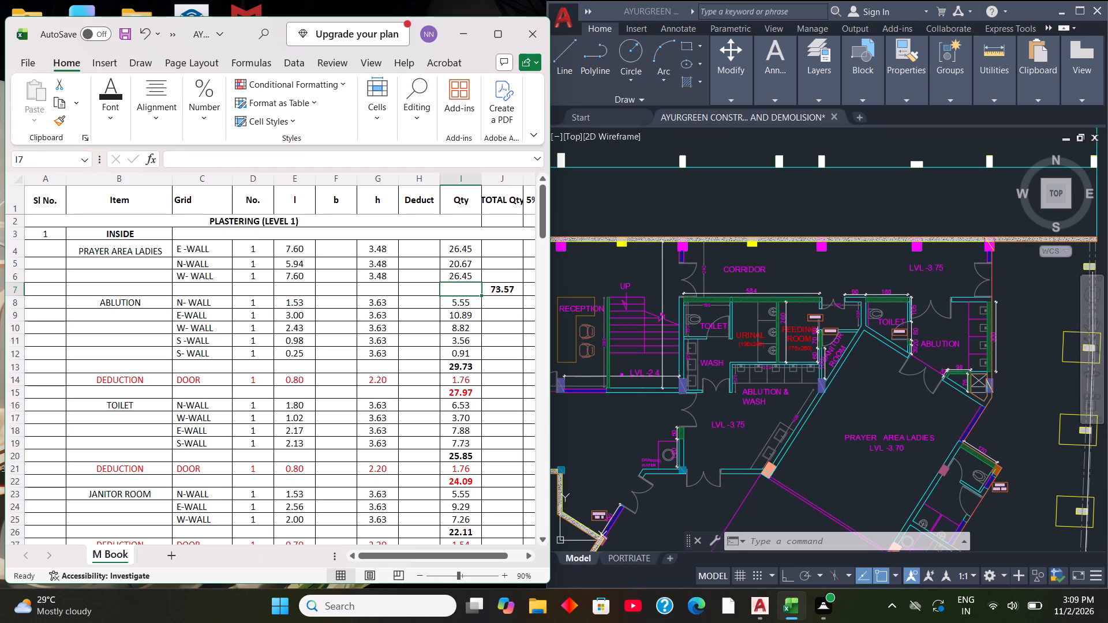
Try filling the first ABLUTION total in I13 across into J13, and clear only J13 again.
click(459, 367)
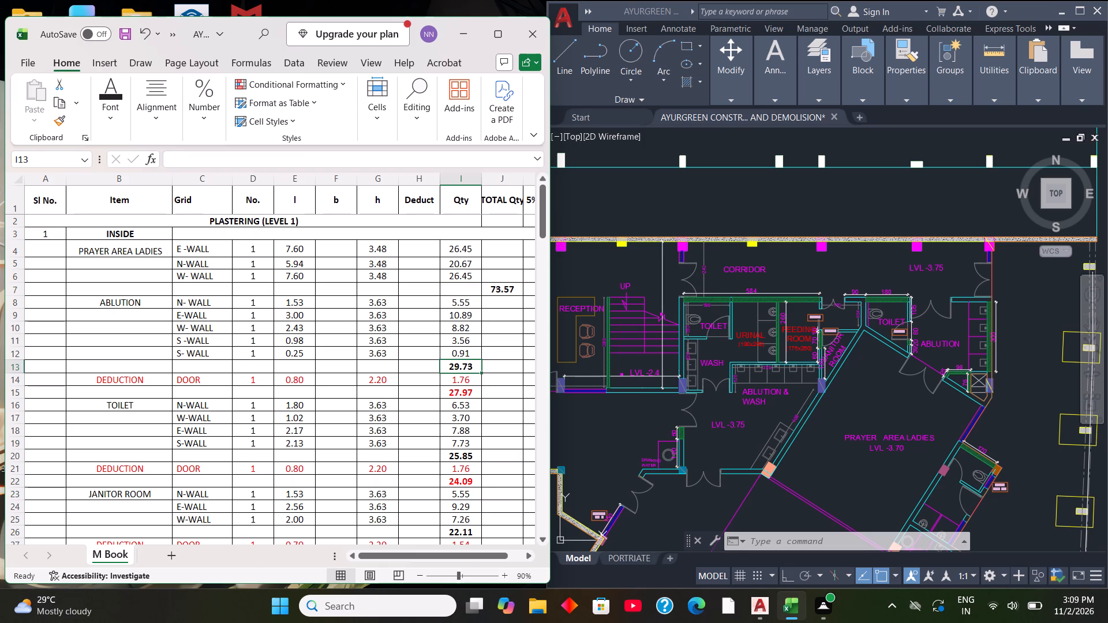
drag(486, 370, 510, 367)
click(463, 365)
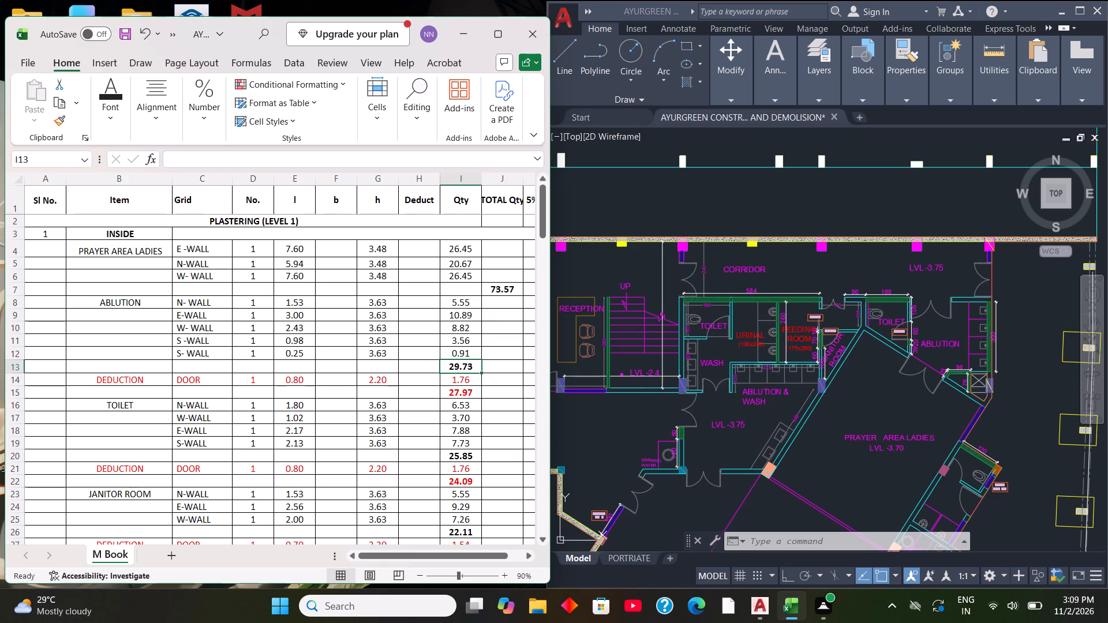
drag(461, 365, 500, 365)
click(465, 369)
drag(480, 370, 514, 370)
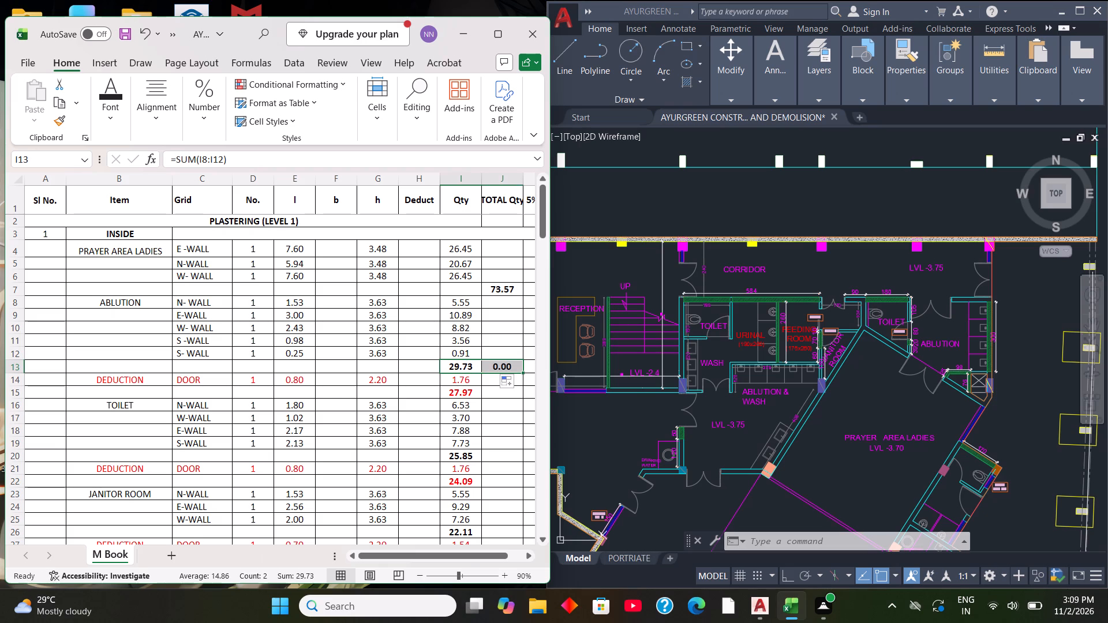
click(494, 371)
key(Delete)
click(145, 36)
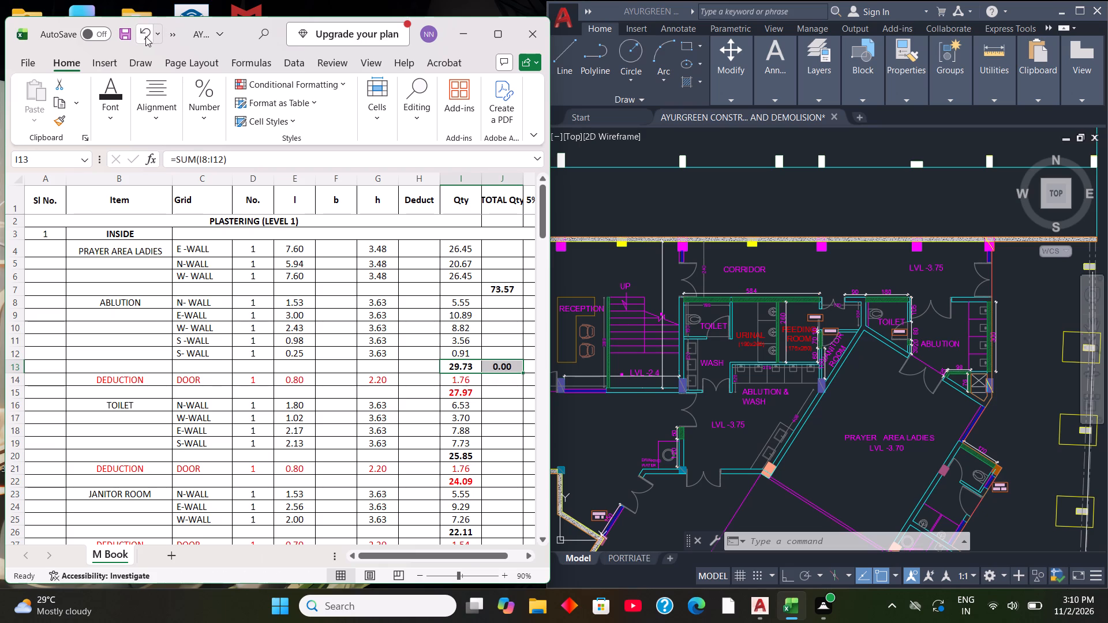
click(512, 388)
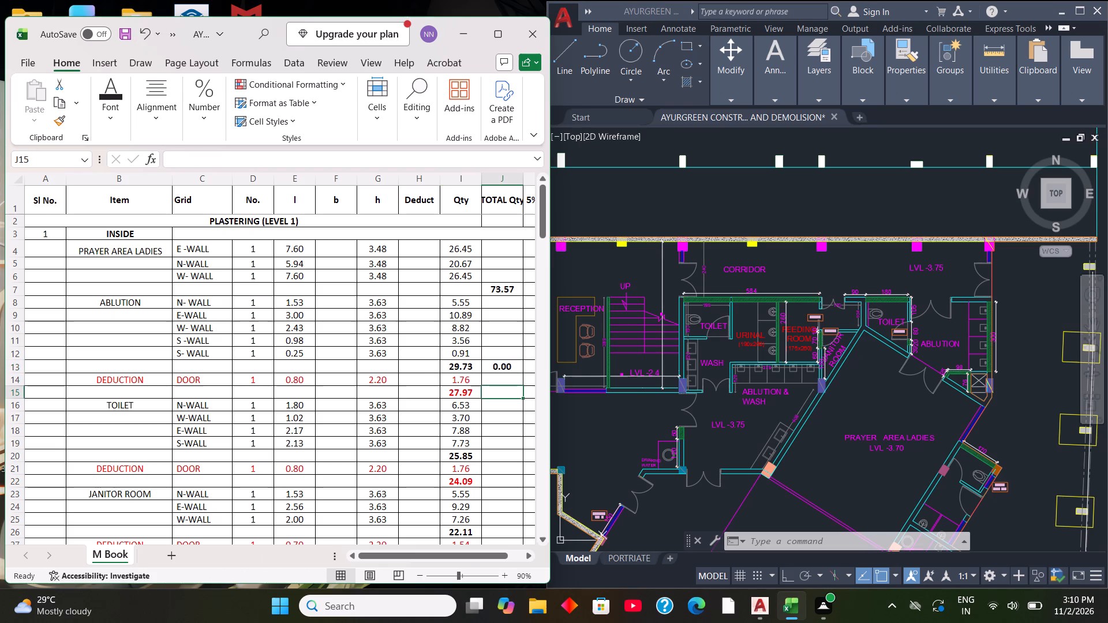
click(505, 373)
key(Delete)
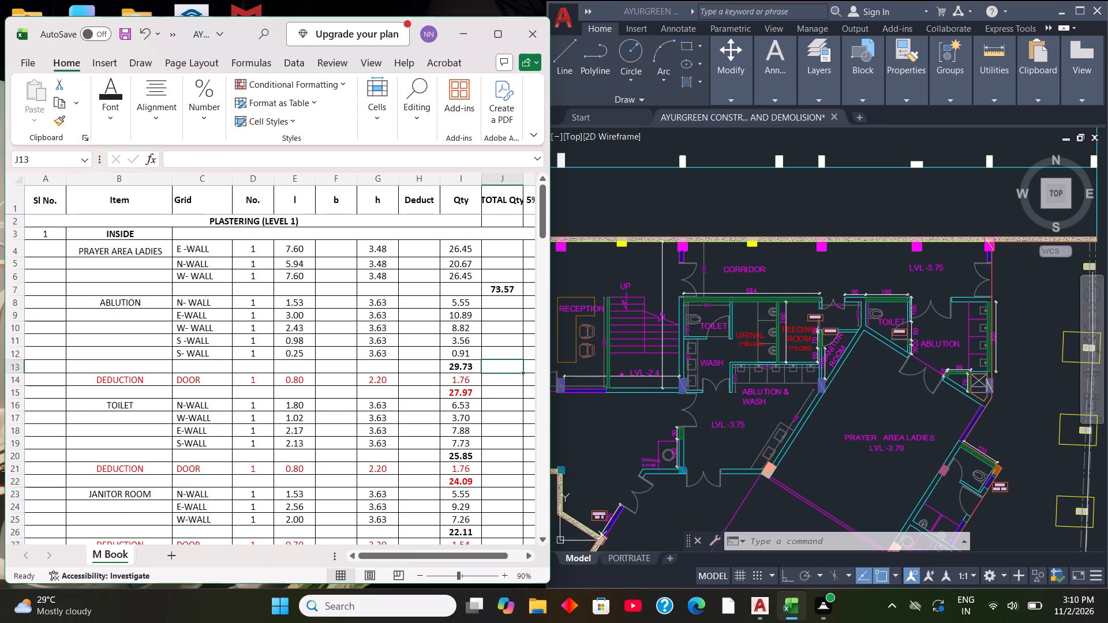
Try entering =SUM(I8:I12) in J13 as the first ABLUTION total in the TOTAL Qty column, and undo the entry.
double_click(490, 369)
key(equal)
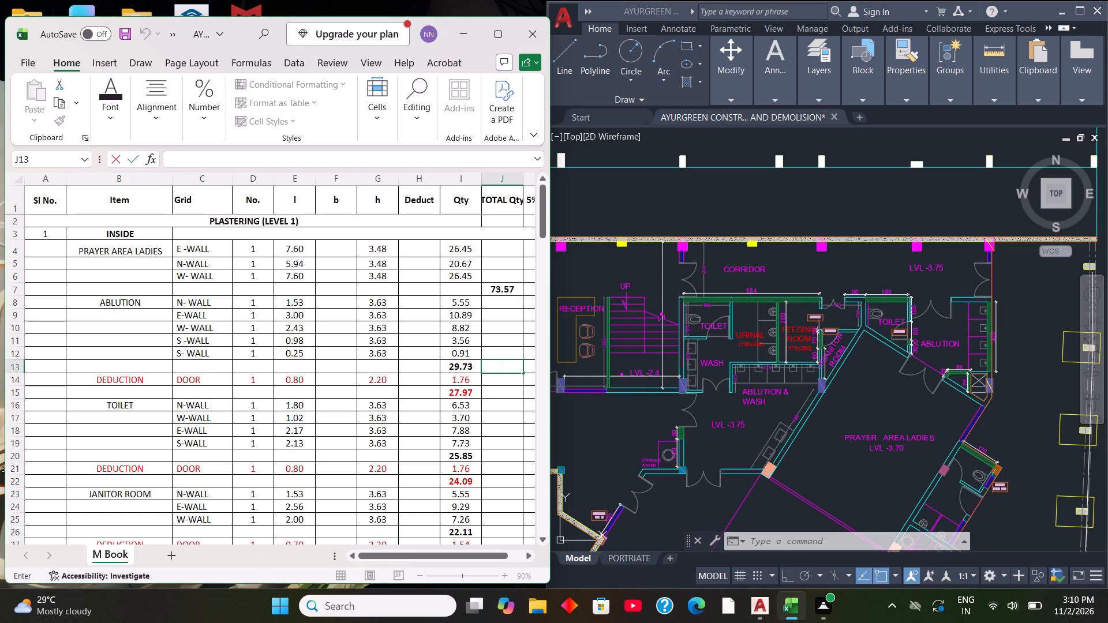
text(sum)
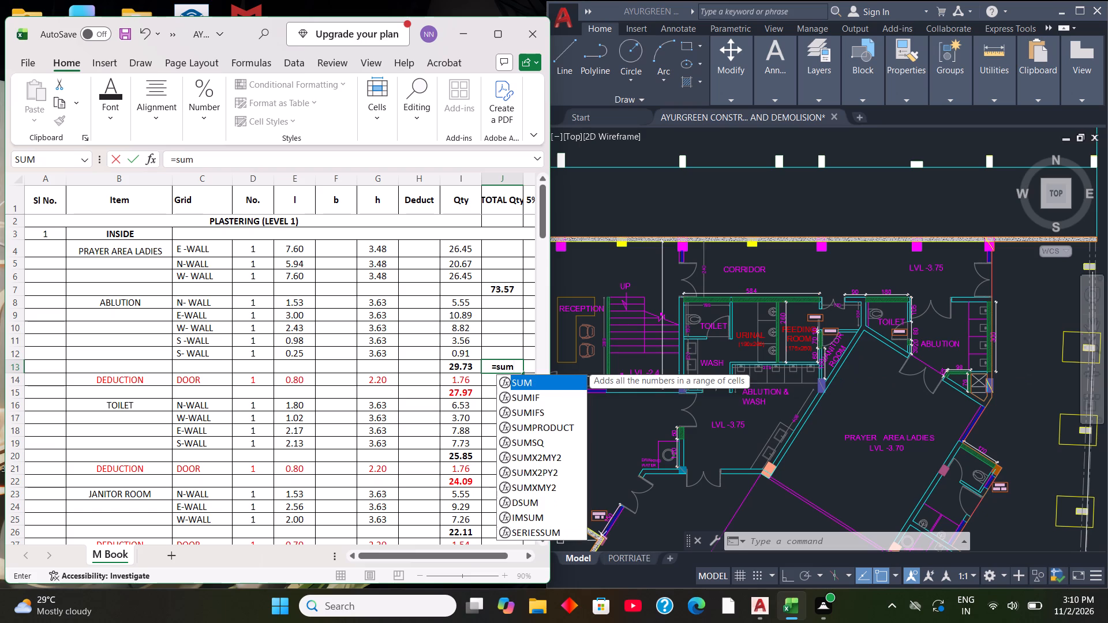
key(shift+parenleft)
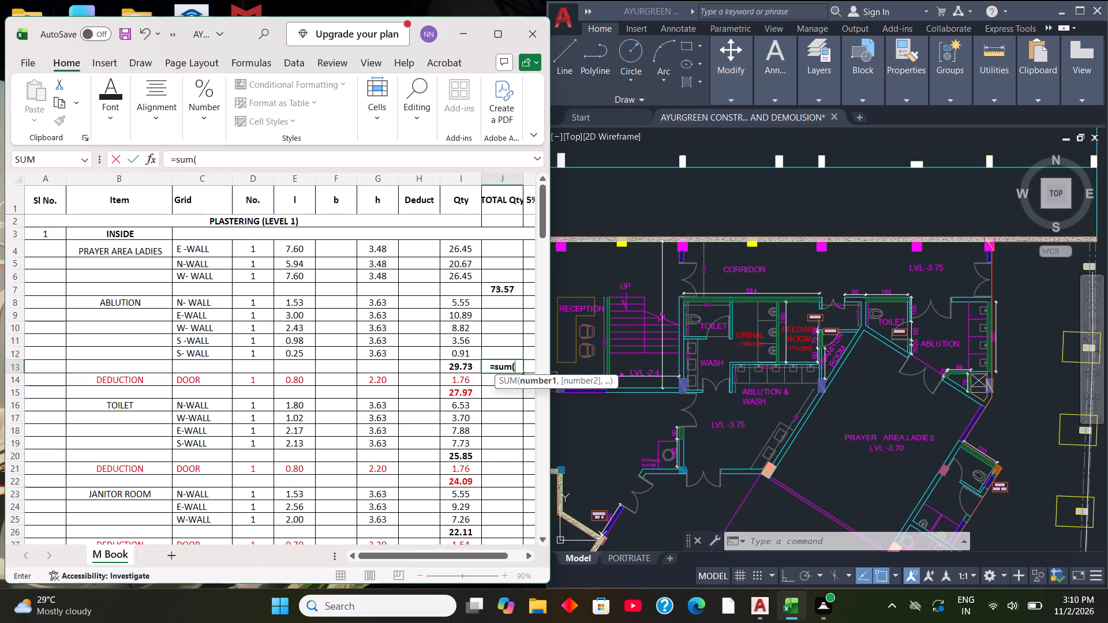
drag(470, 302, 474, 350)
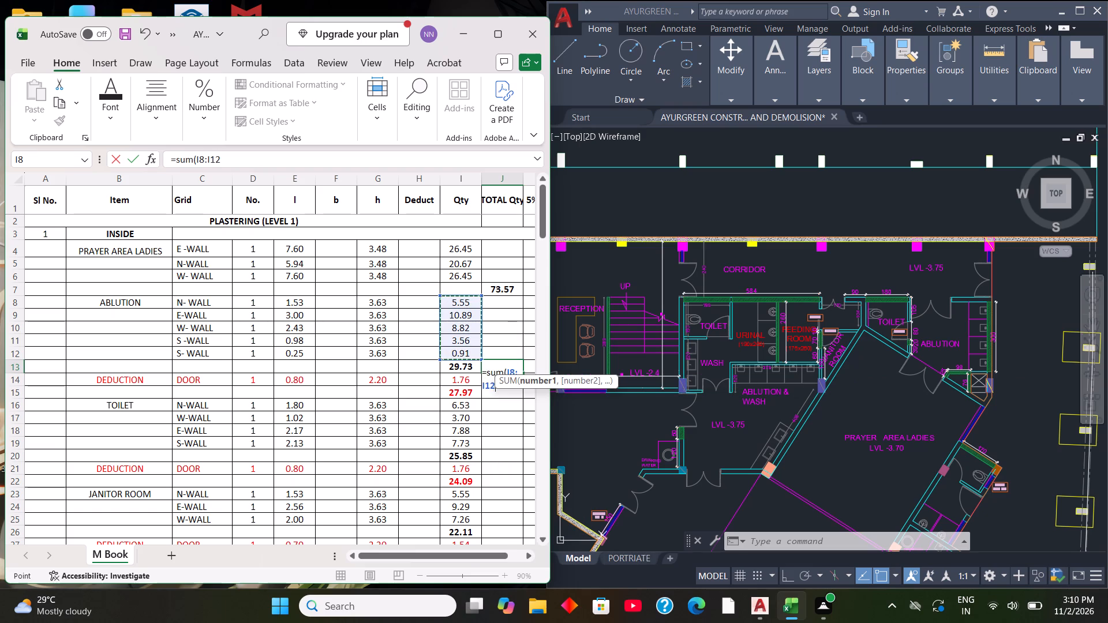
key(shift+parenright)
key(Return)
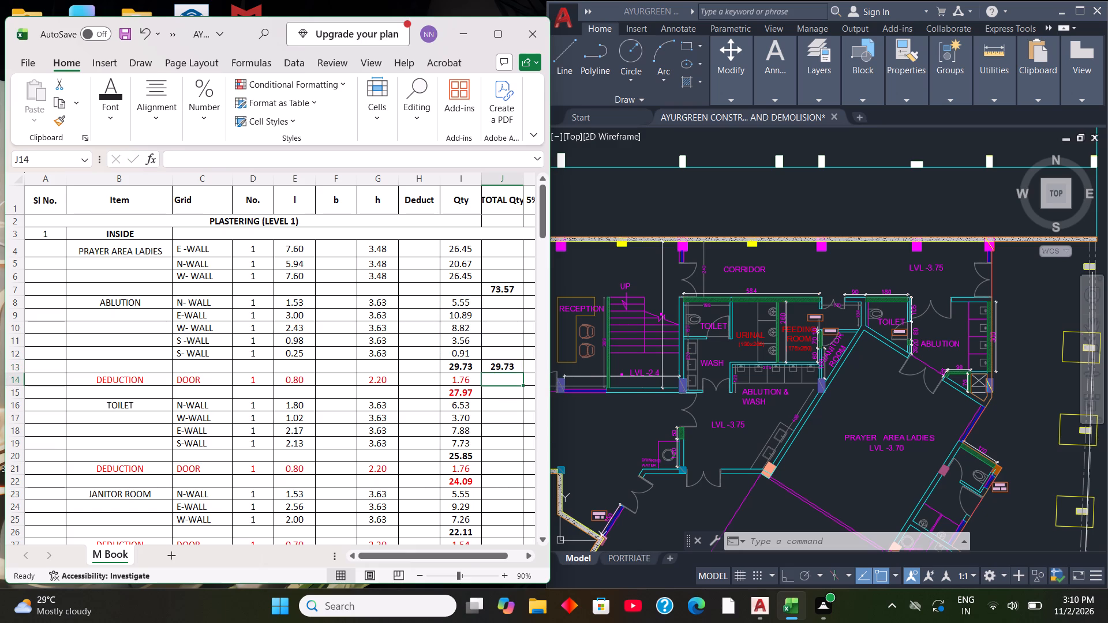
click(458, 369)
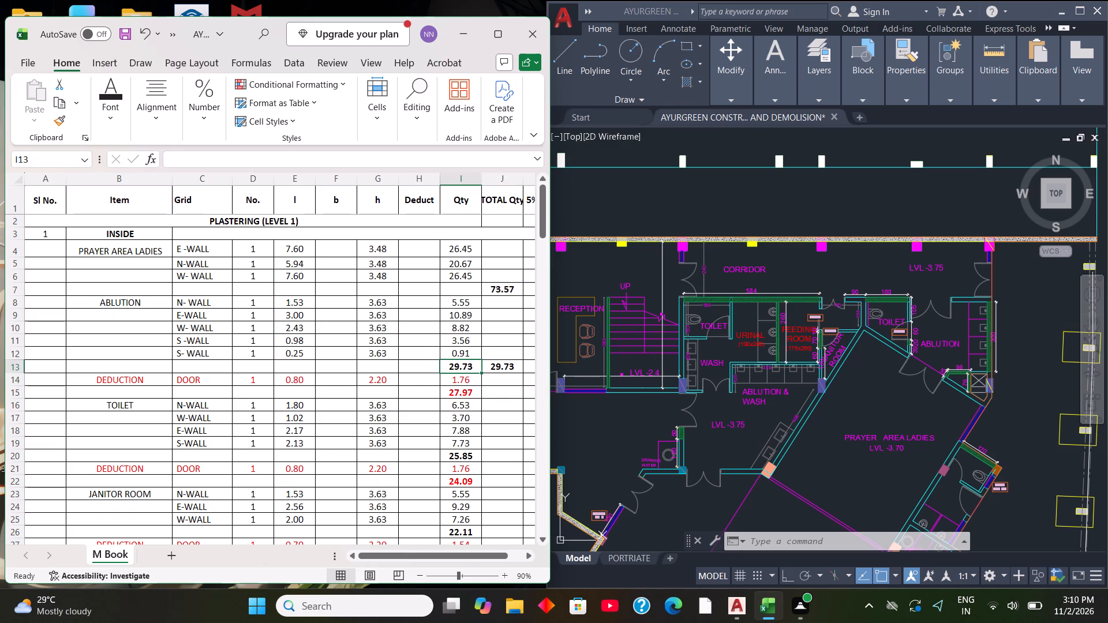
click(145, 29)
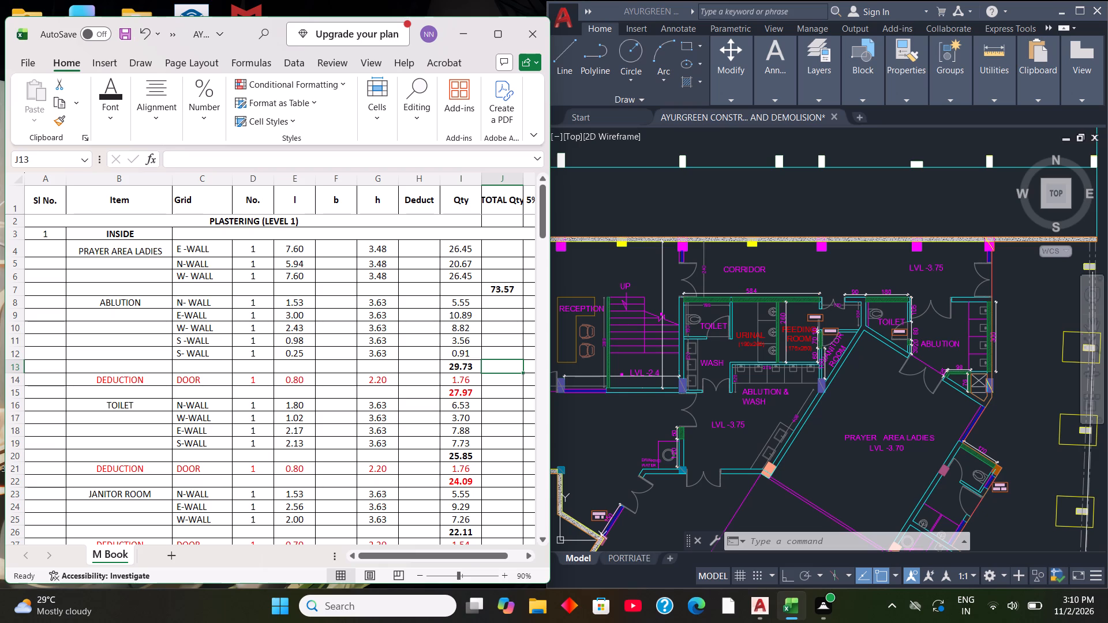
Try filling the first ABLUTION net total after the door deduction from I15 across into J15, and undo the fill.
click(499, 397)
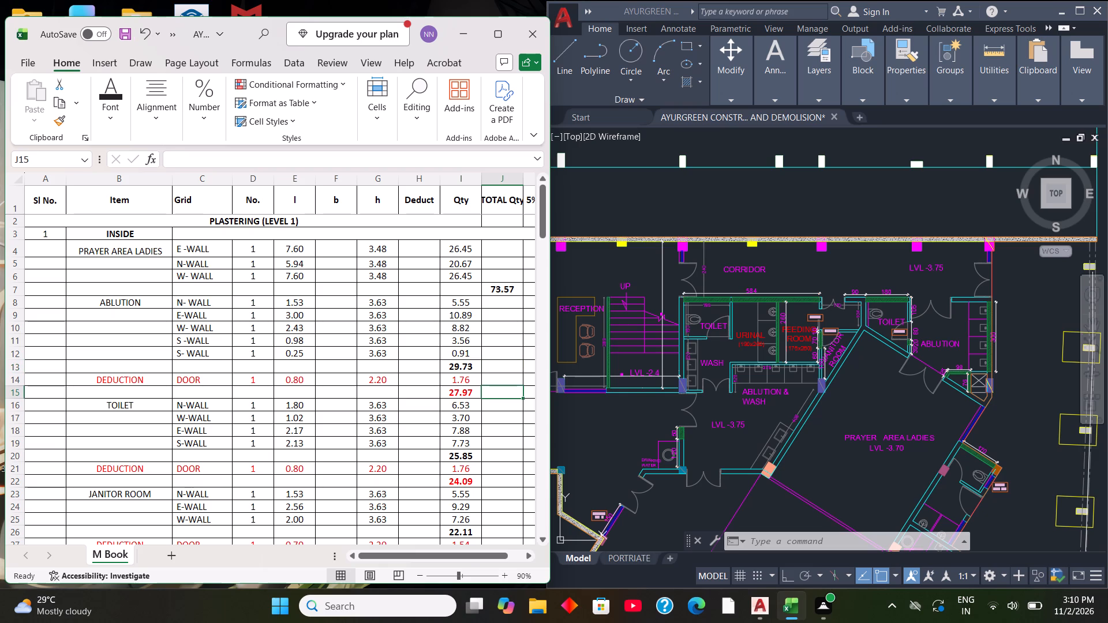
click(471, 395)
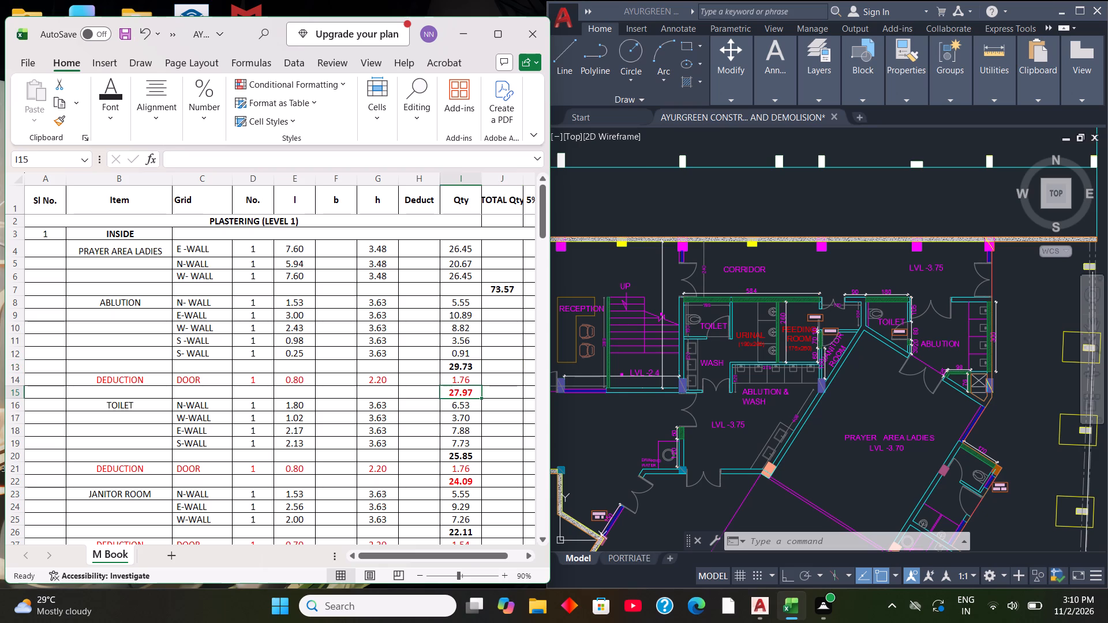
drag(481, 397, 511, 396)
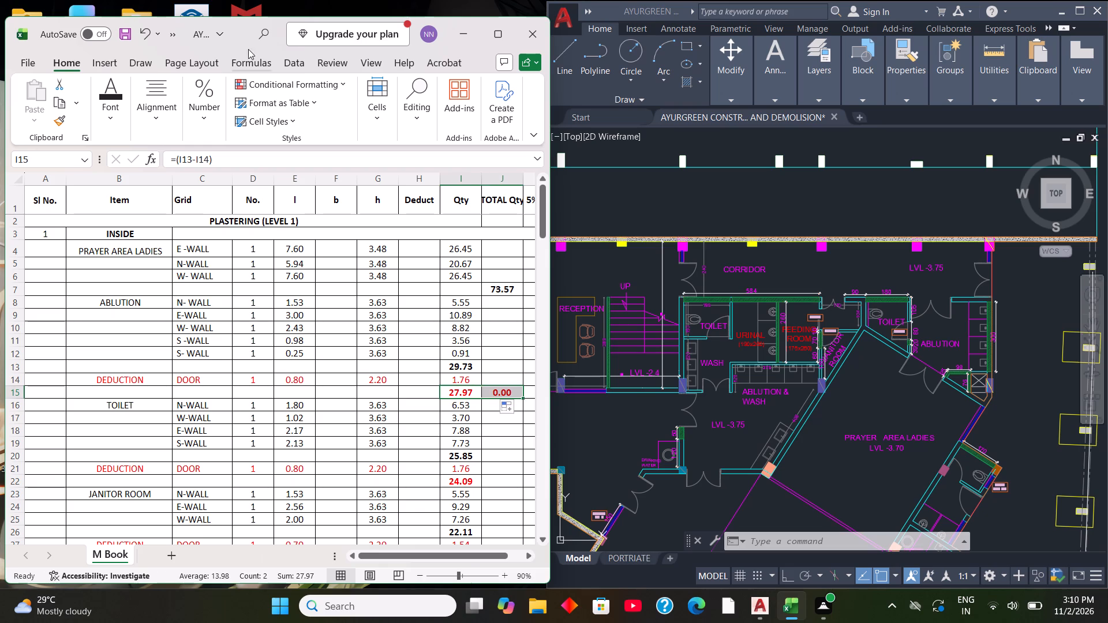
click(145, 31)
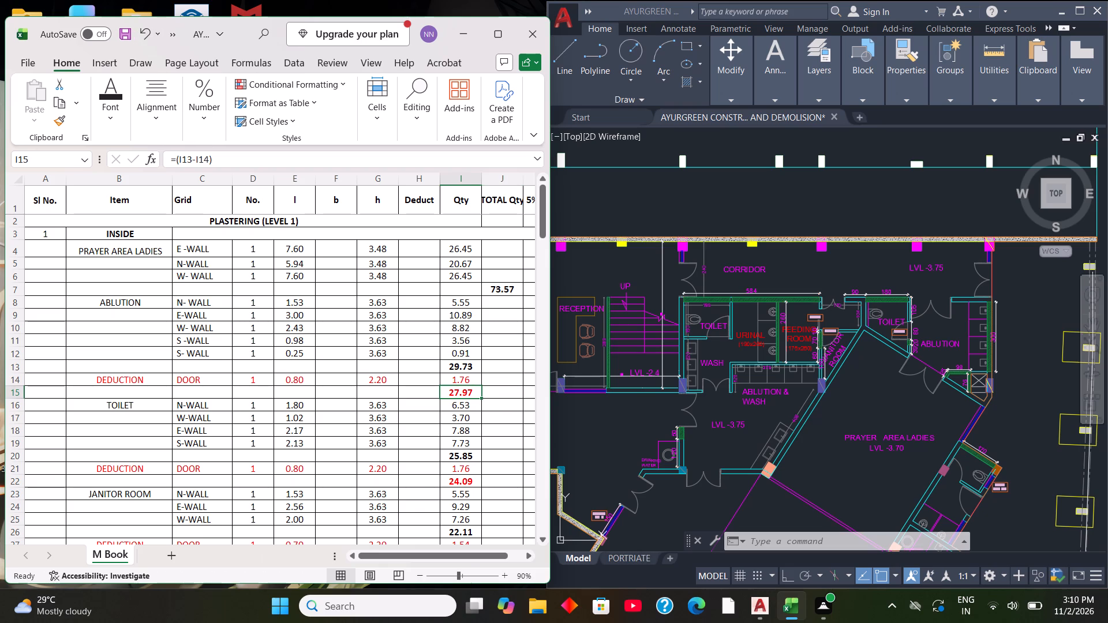
Review the room quantities down to the last ABLUTION entry, and look over the set of plan sheets in the AutoCAD drawing.
scroll(474, 315, down, 13)
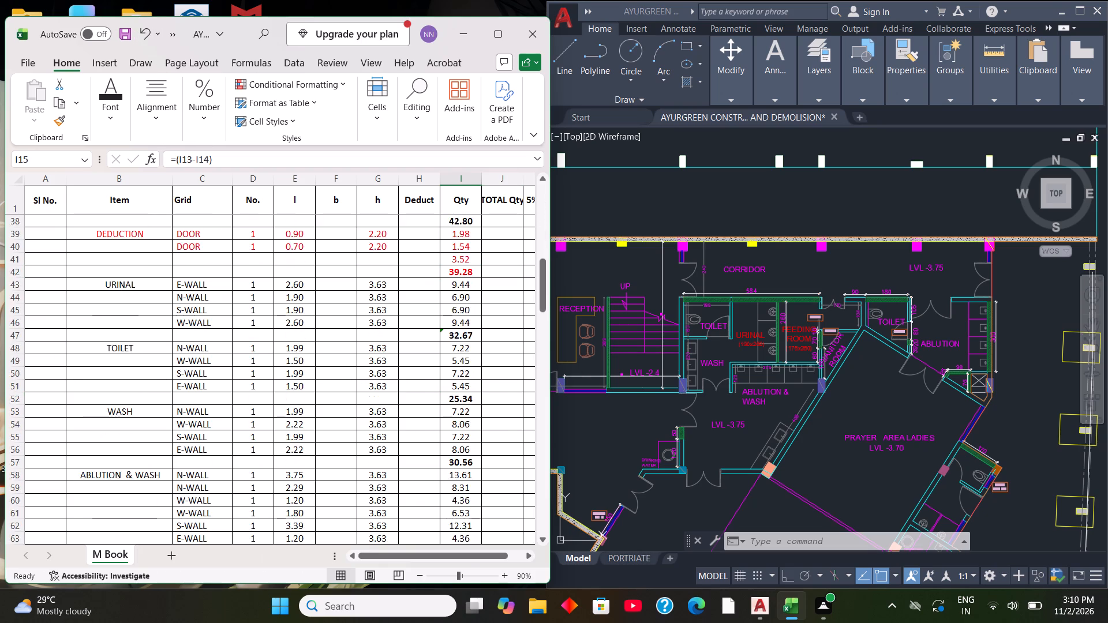
scroll(476, 321, down, 20)
scroll(476, 321, down, 7)
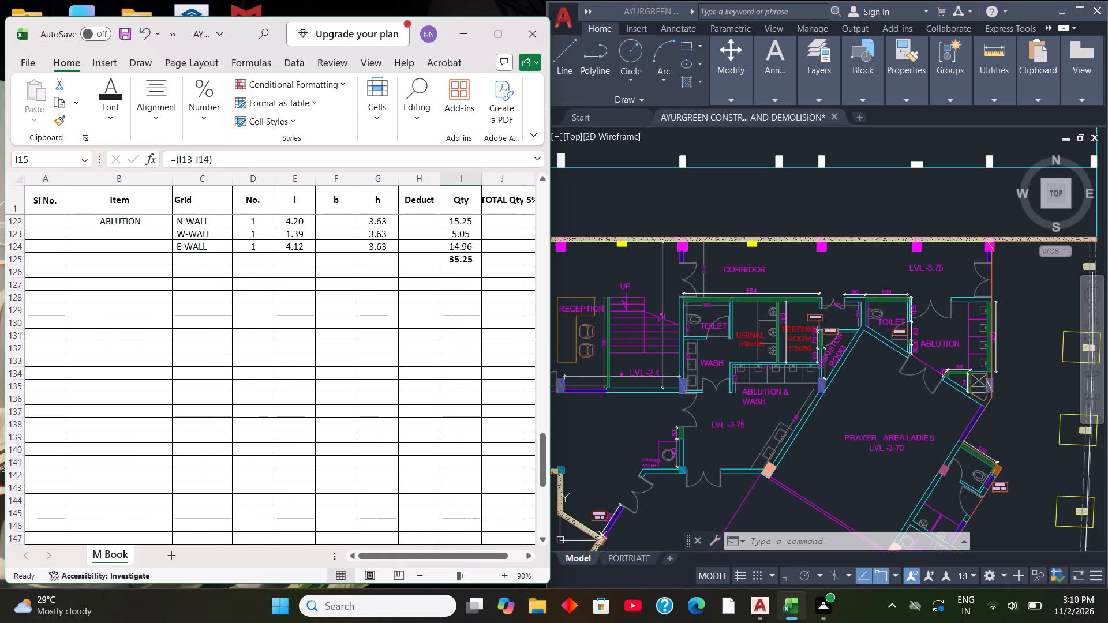
scroll(473, 336, up, 10)
scroll(815, 284, down, 2)
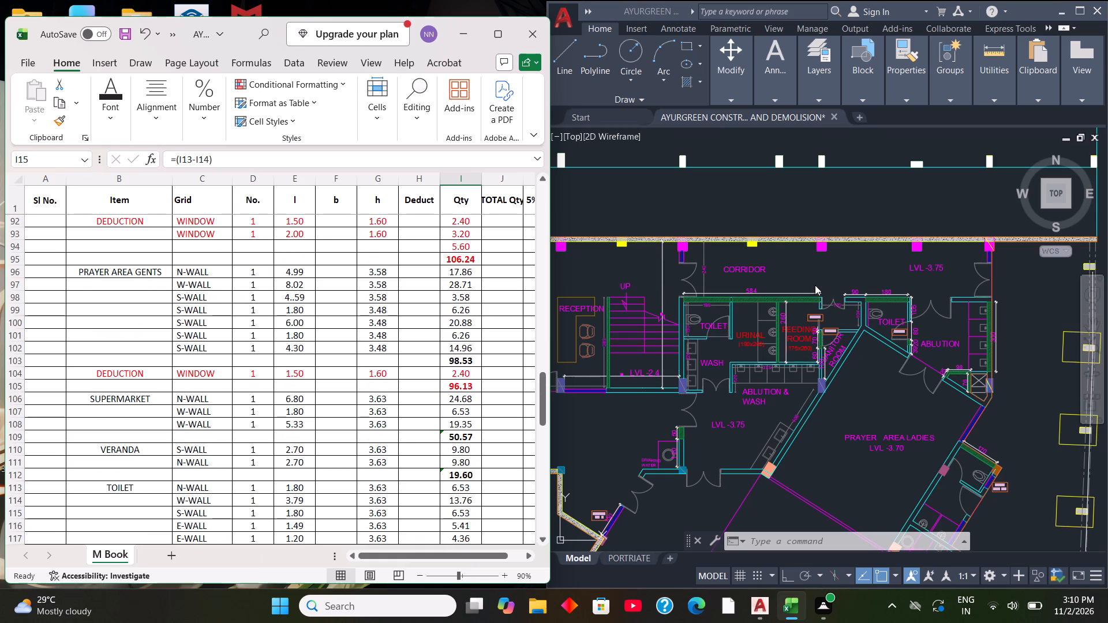
scroll(815, 285, down, 10)
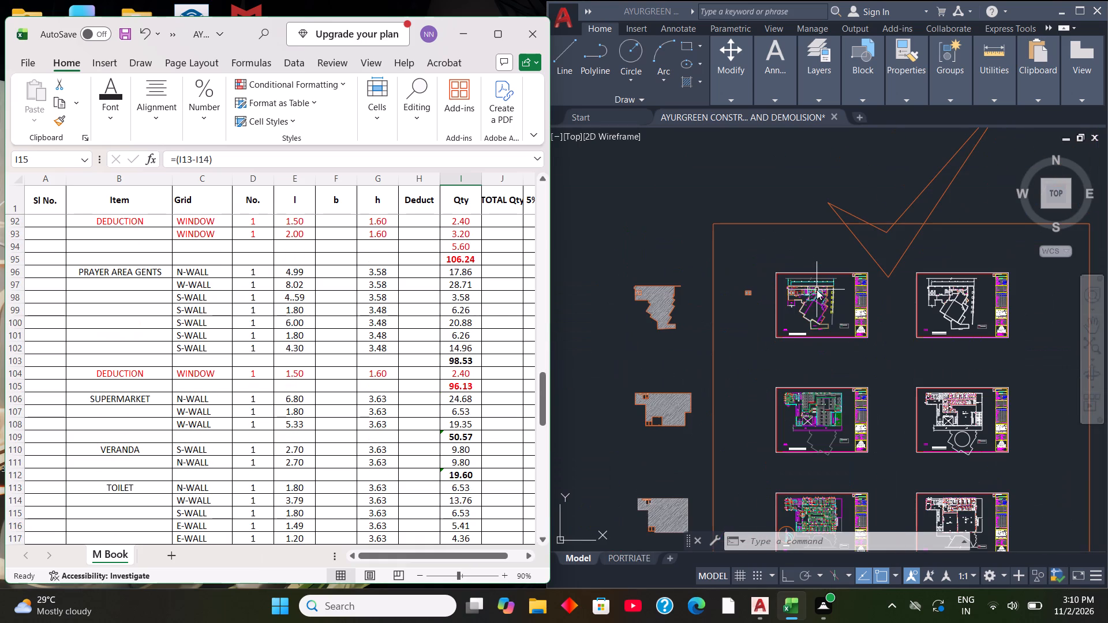
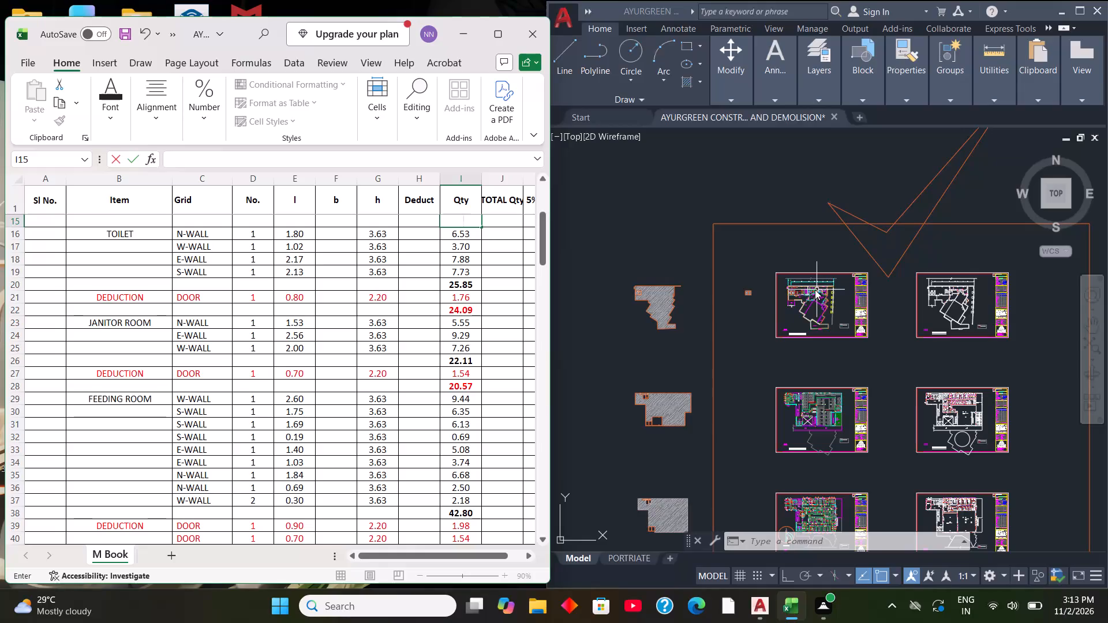
Merge and centre cells A126 to I126 in the empty row below the last ABLUTION total.
scroll(486, 299, up, 3)
scroll(478, 308, down, 4)
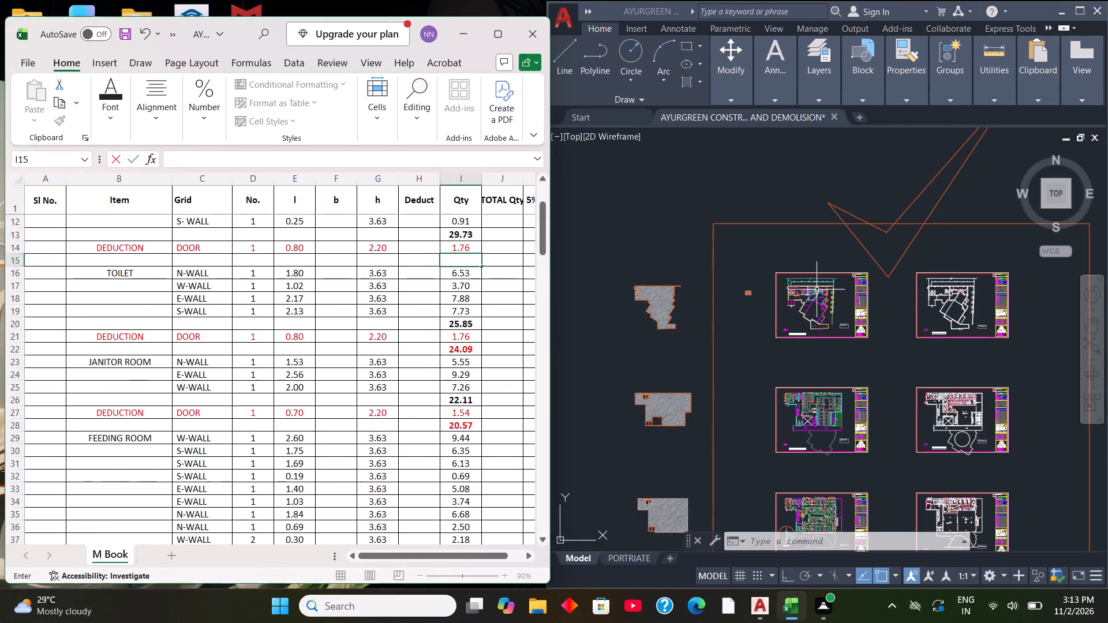
scroll(467, 310, down, 20)
scroll(467, 310, down, 6)
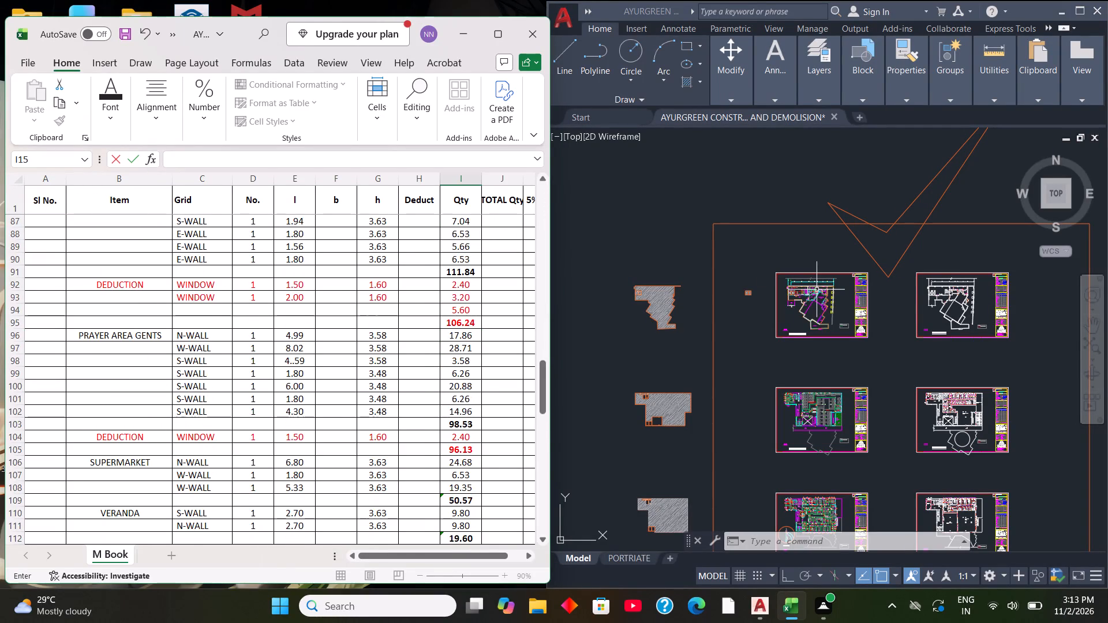
scroll(465, 319, down, 6)
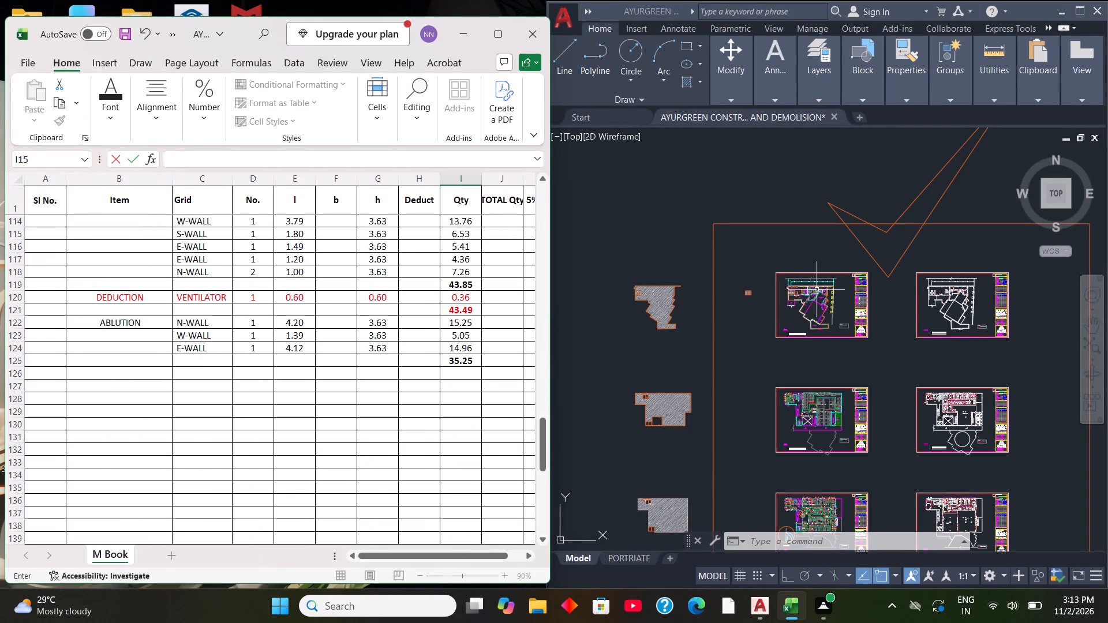
drag(77, 374, 470, 380)
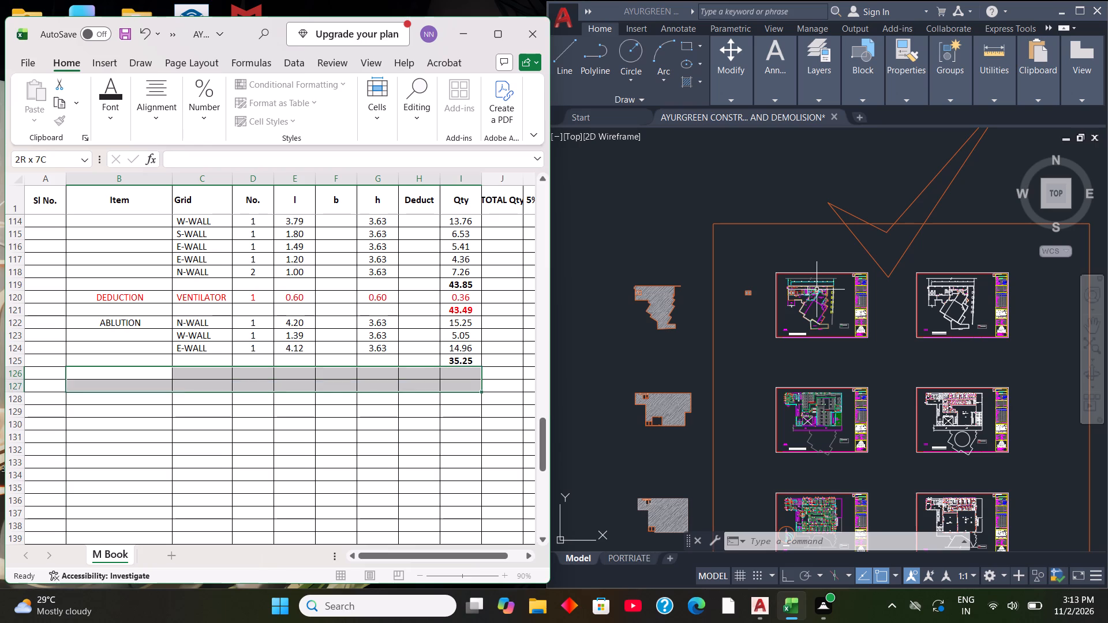
drag(470, 380, 478, 376)
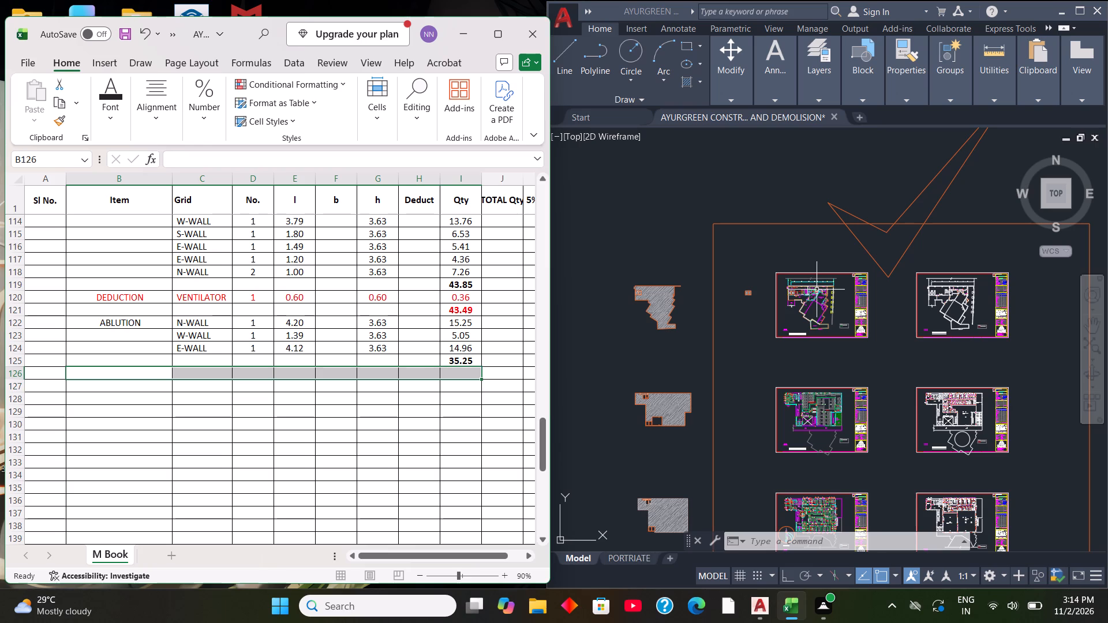
drag(38, 373, 401, 376)
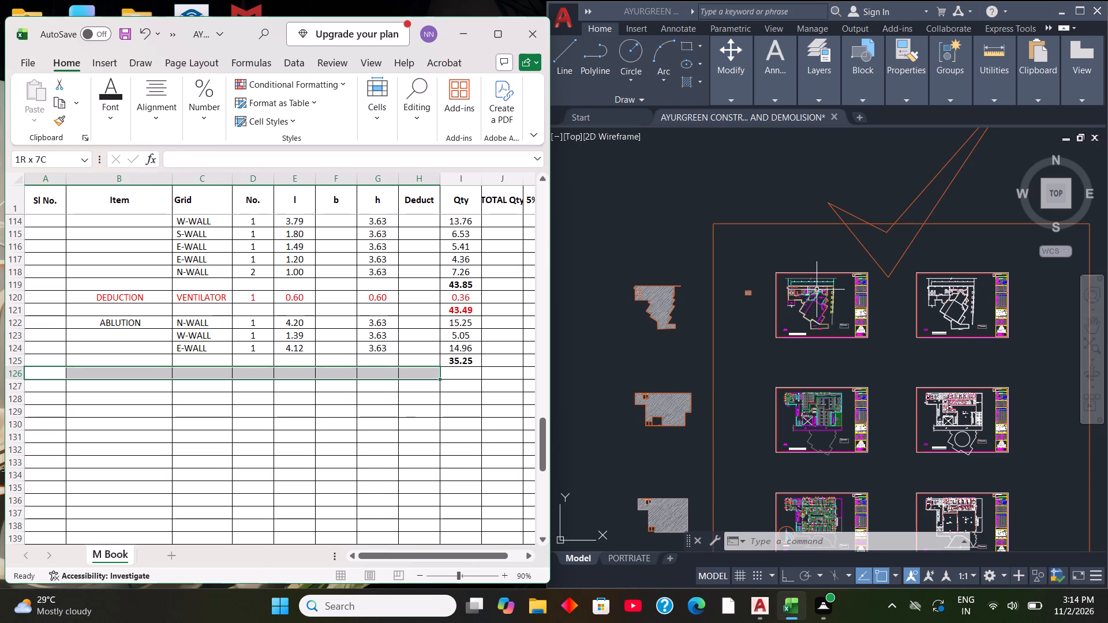
drag(401, 376, 451, 371)
right_click(453, 376)
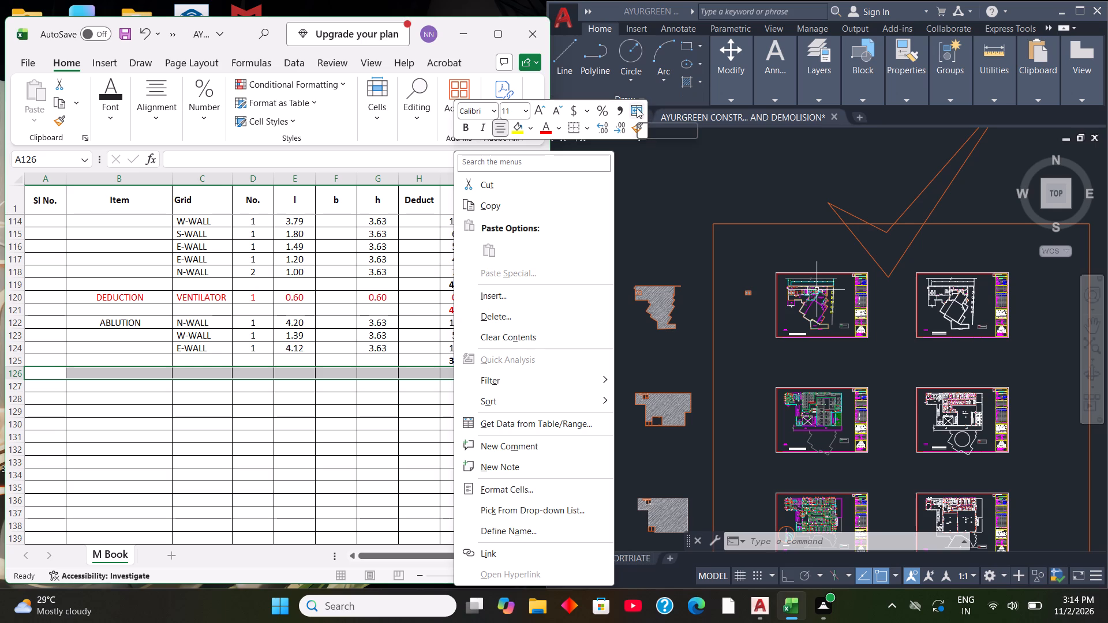
Enter the label INSIDE PLASTERING (LEVEL 1) in the merged row 126.
click(425, 374)
double_click(425, 374)
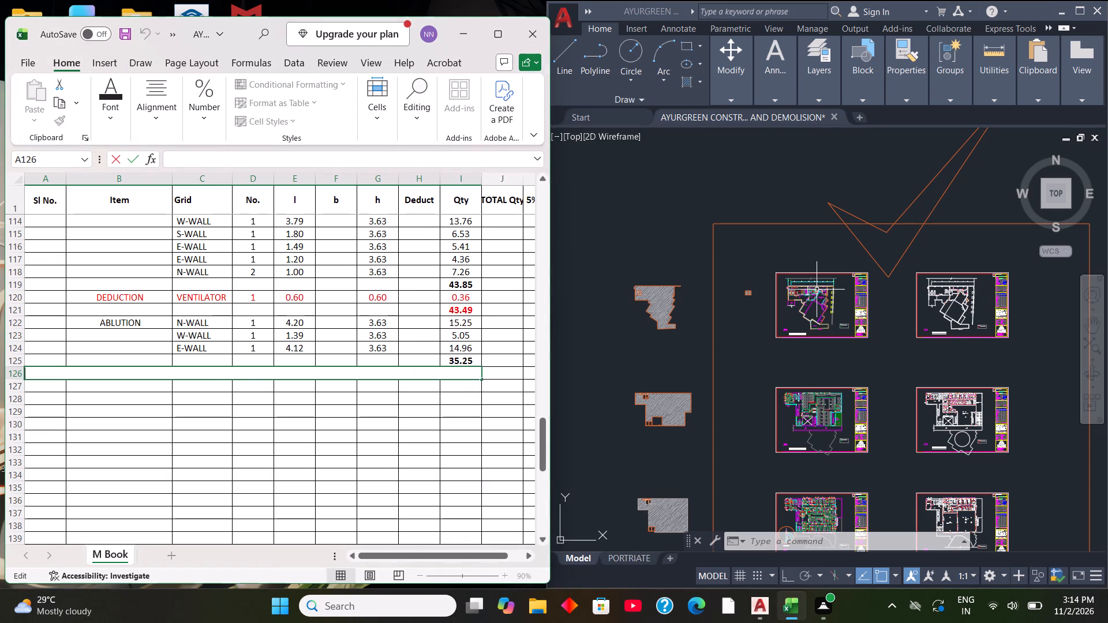
text(INSIDE)
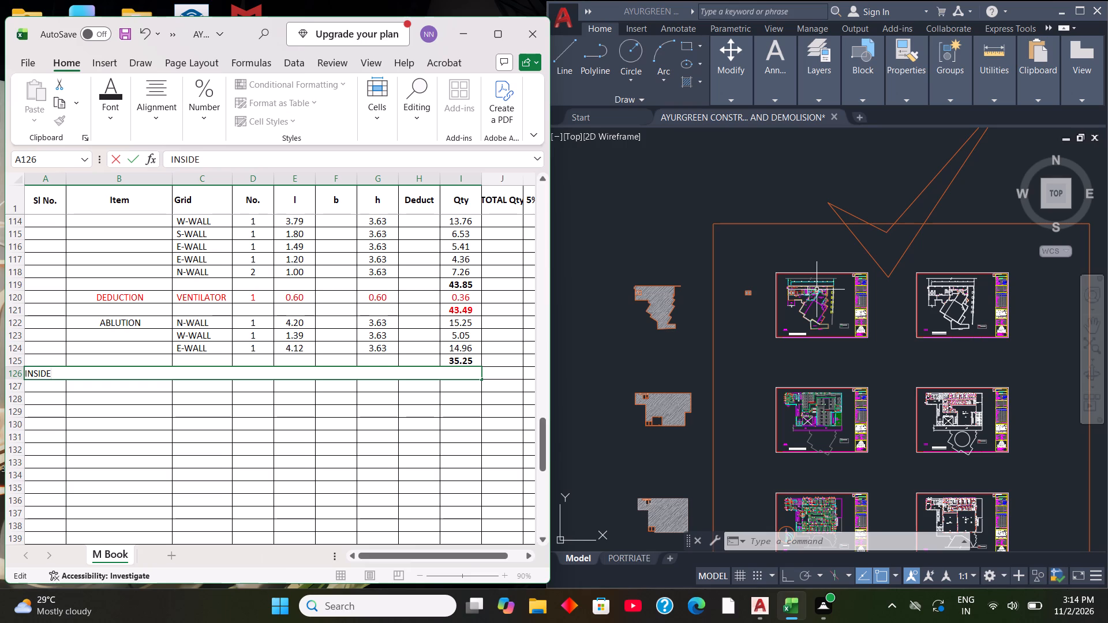
key(space)
text(PLASTERING)
key(space)
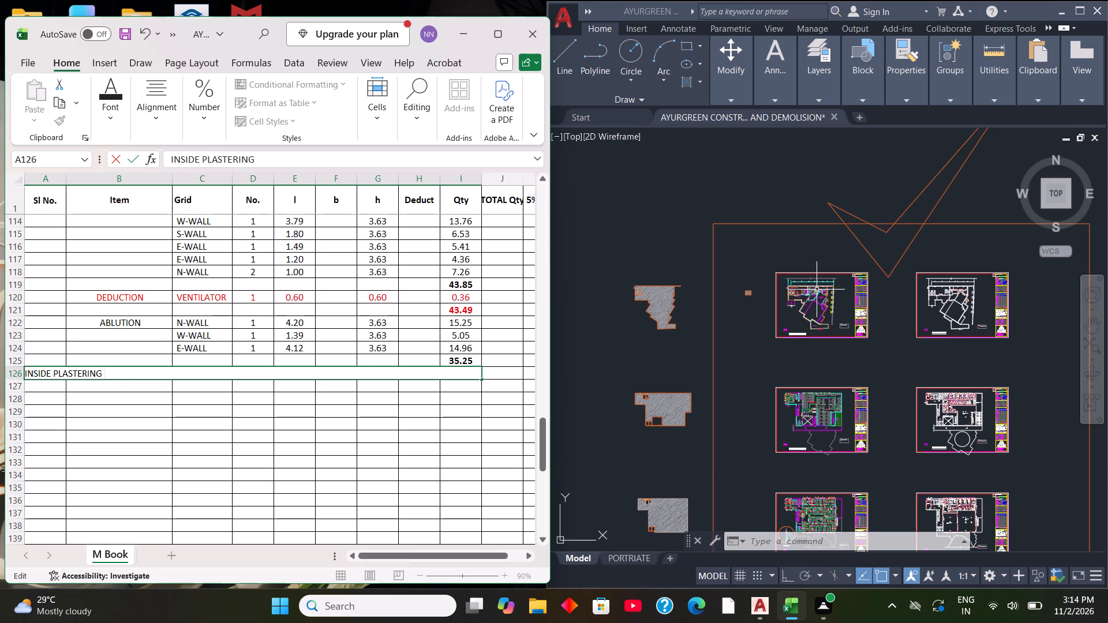
key(shift+parenleft)
text(LEVEL 1)
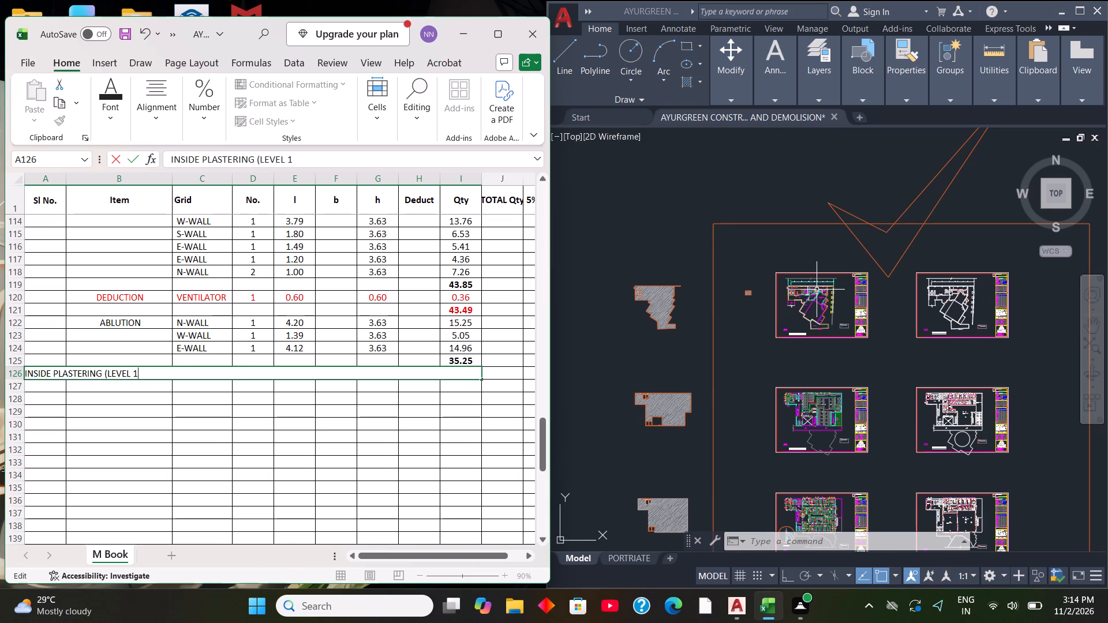
key(shift+parenright)
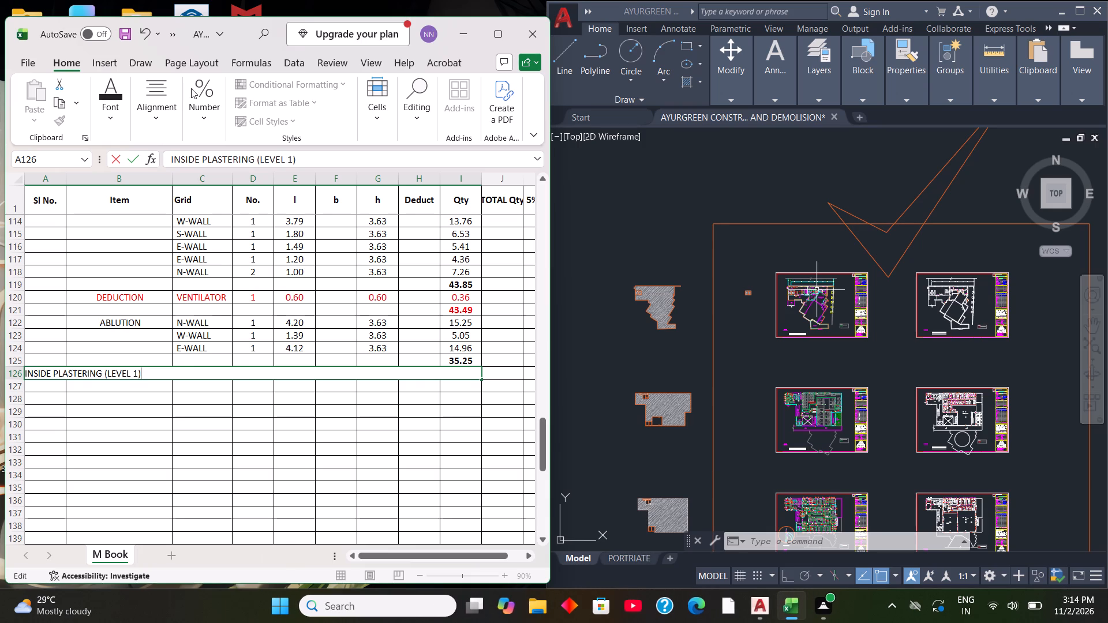
click(156, 111)
click(171, 414)
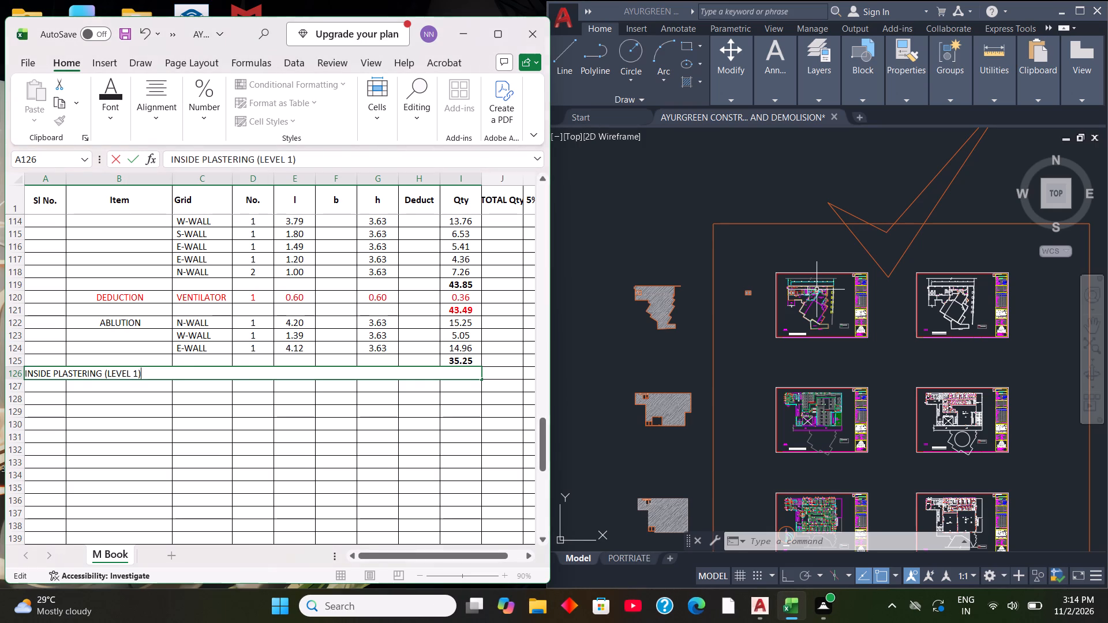
click(173, 414)
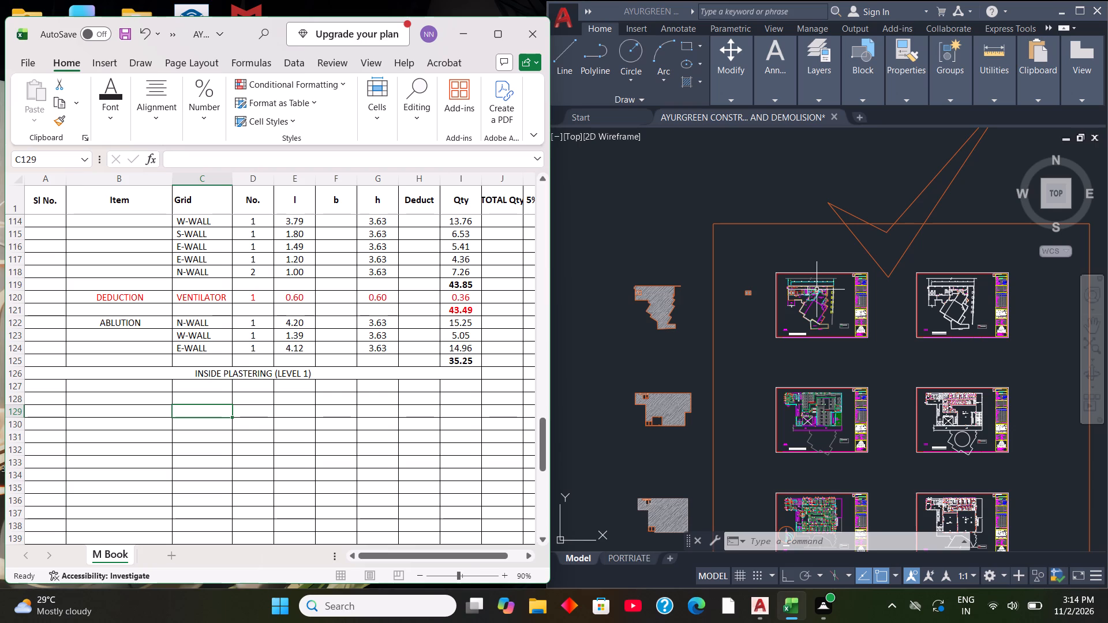
Make the INSIDE PLASTERING (LEVEL 1) label in row 126 bold.
click(325, 371)
drag(323, 376, 301, 376)
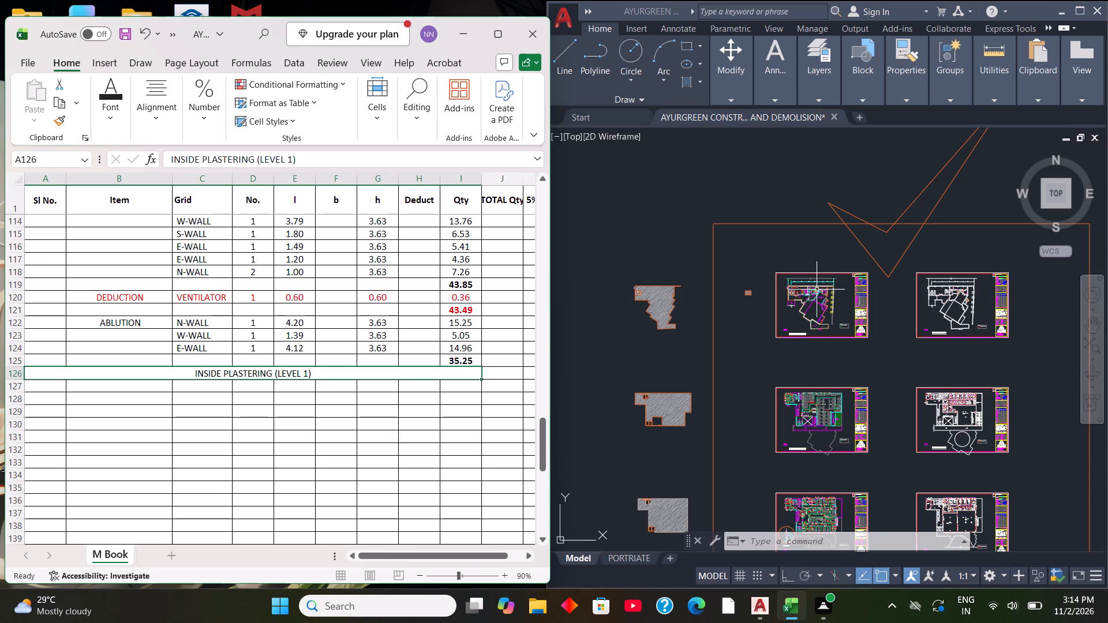
drag(301, 376, 202, 384)
click(161, 382)
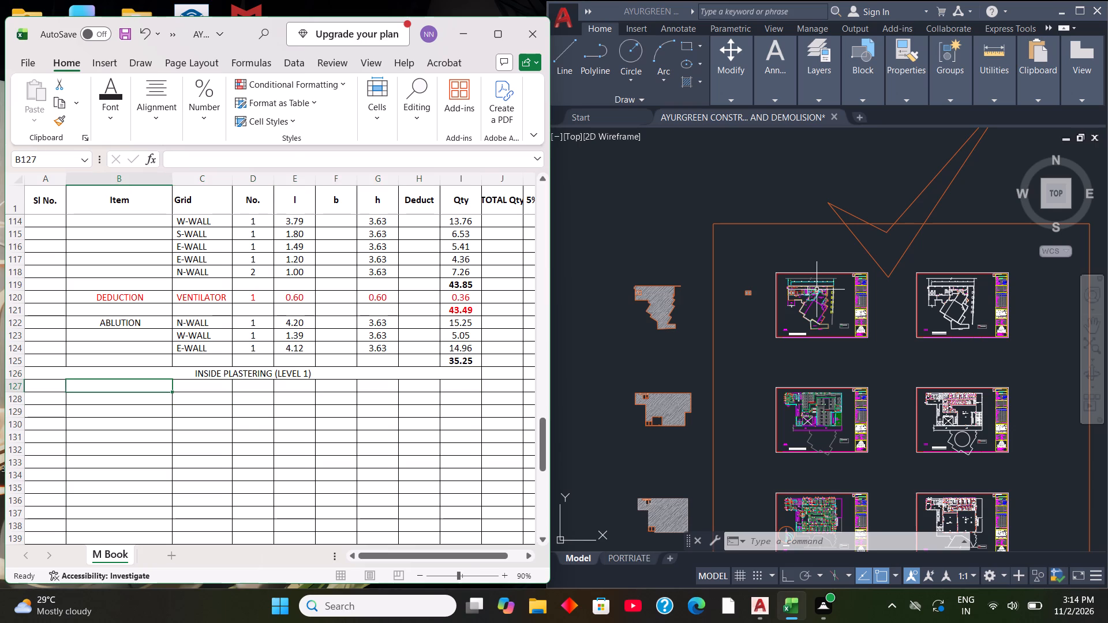
click(506, 375)
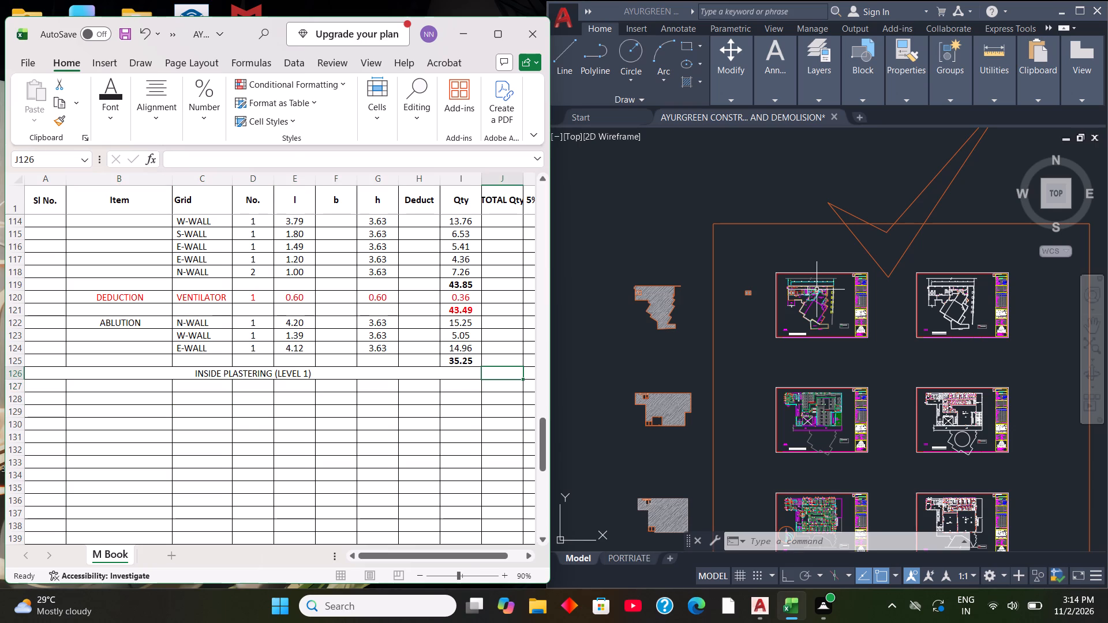
click(342, 374)
click(117, 135)
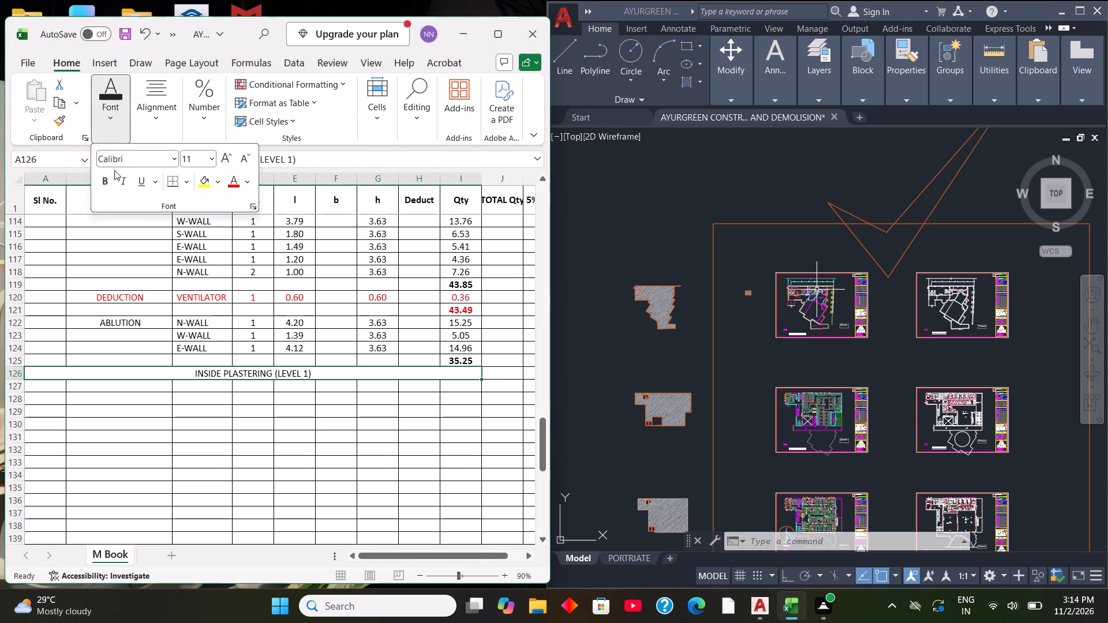
click(107, 180)
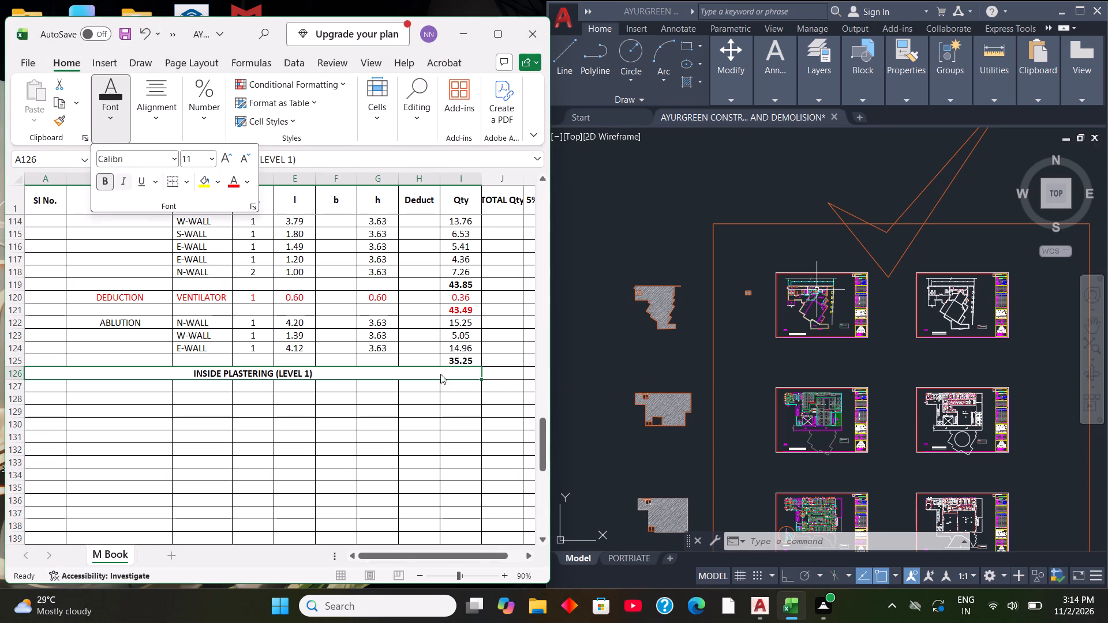
click(328, 373)
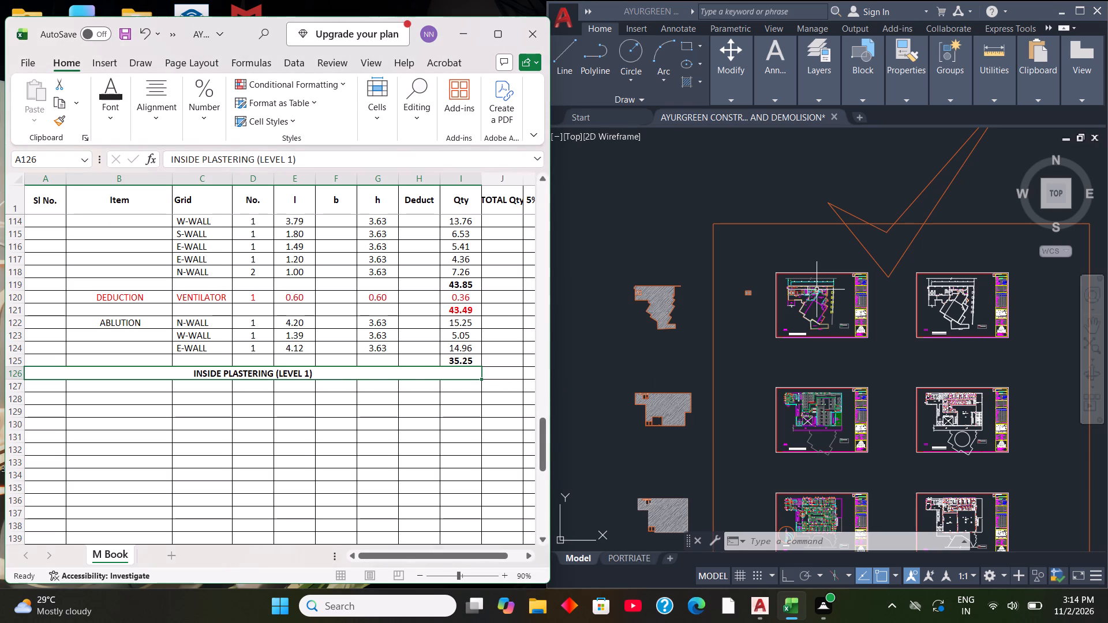
click(328, 373)
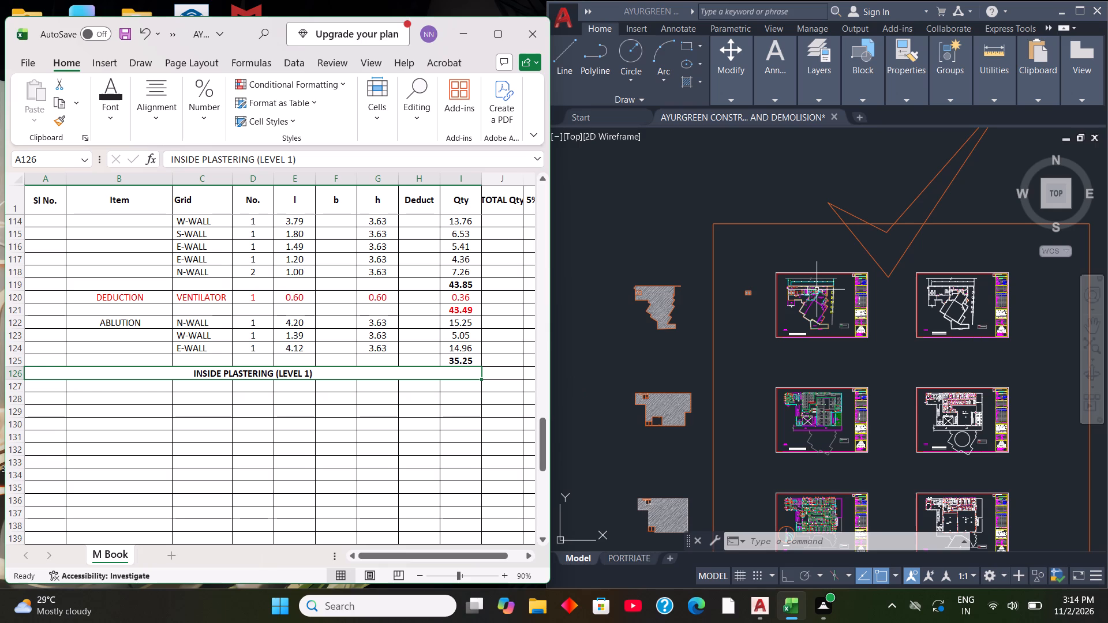
Add the word TOTAL in front of the row 126 label so it reads TOTAL INSIDE PLASTERING (LEVEL 1).
click(507, 377)
scroll(507, 377, up, 3)
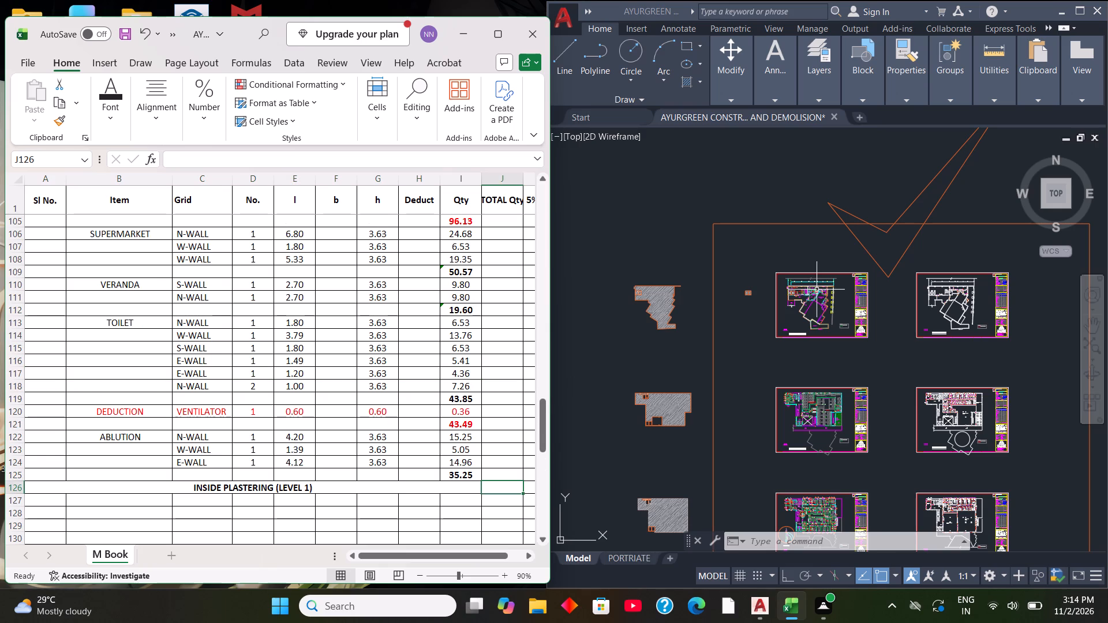
scroll(507, 377, down, 2)
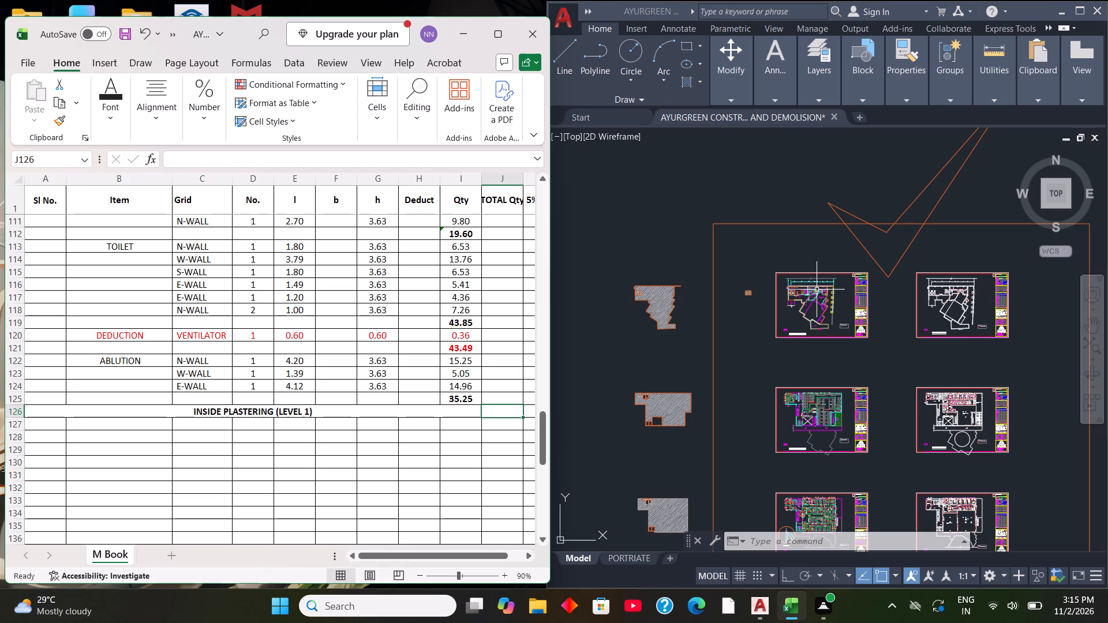
double_click(246, 412)
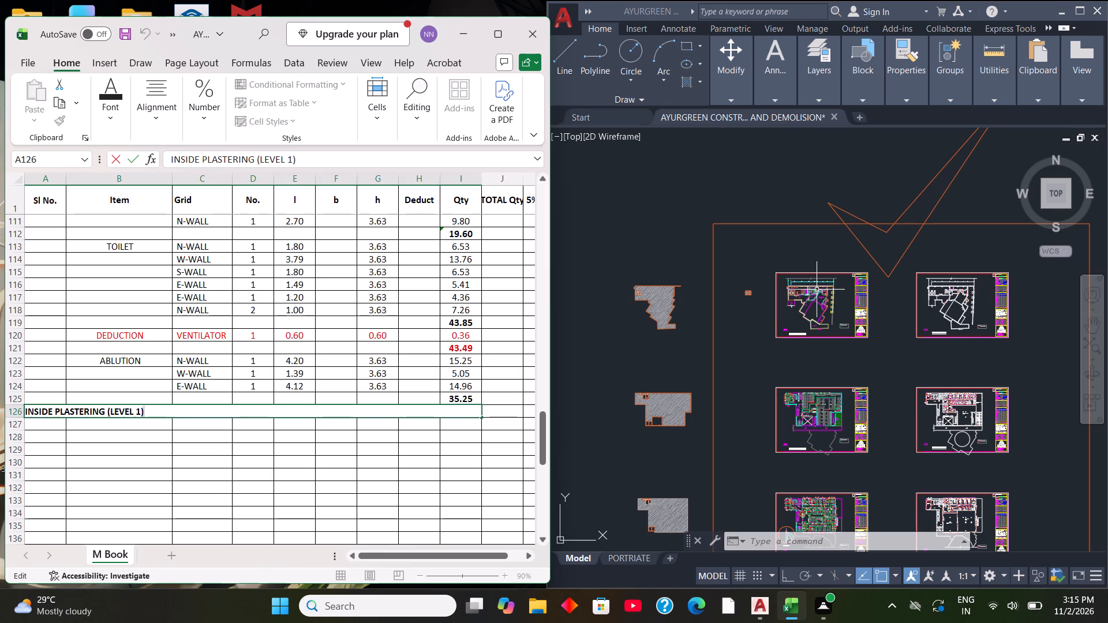
click(170, 157)
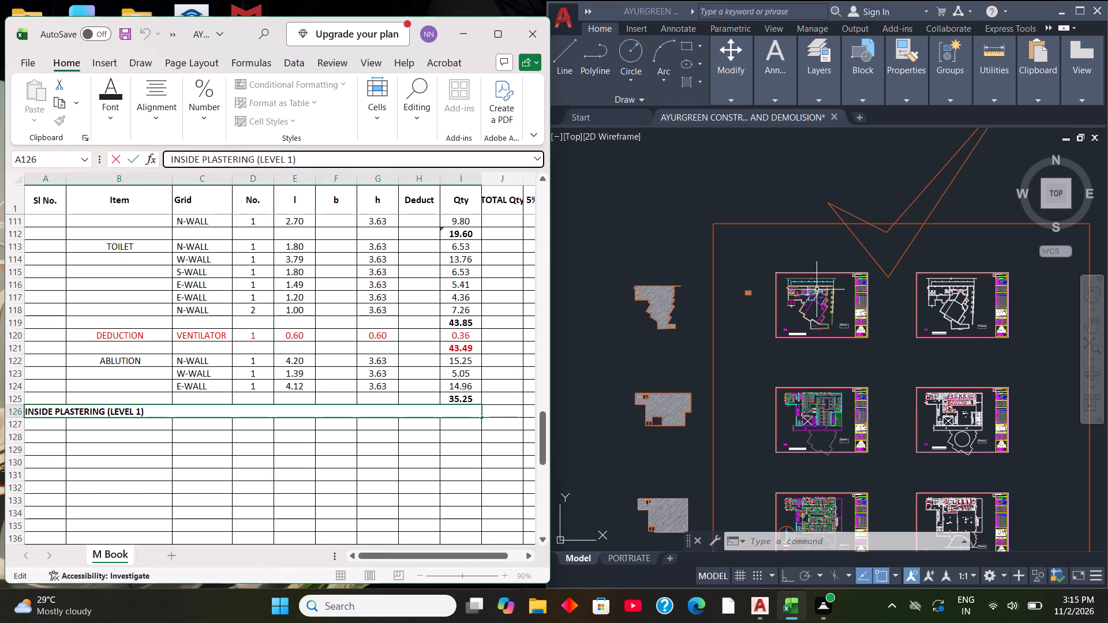
text(TOTAL)
key(space)
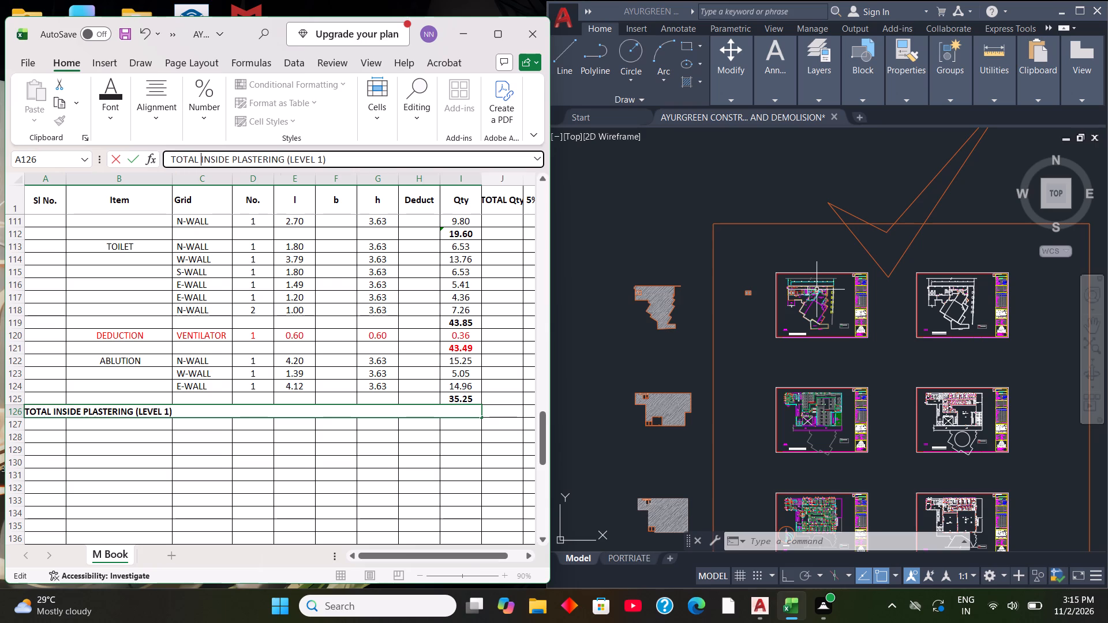
click(304, 436)
Enter the ABLUTION net quantity in TOTAL Qty cell J15 with the formula =(I13-I14).
scroll(408, 429, up, 8)
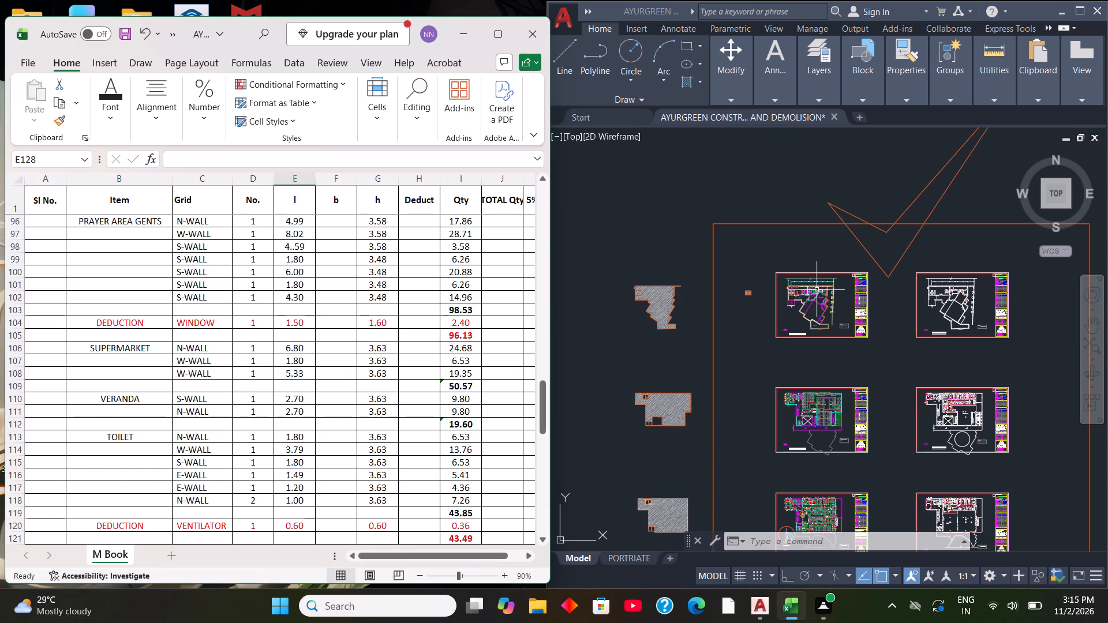
scroll(408, 429, up, 20)
scroll(408, 429, up, 2)
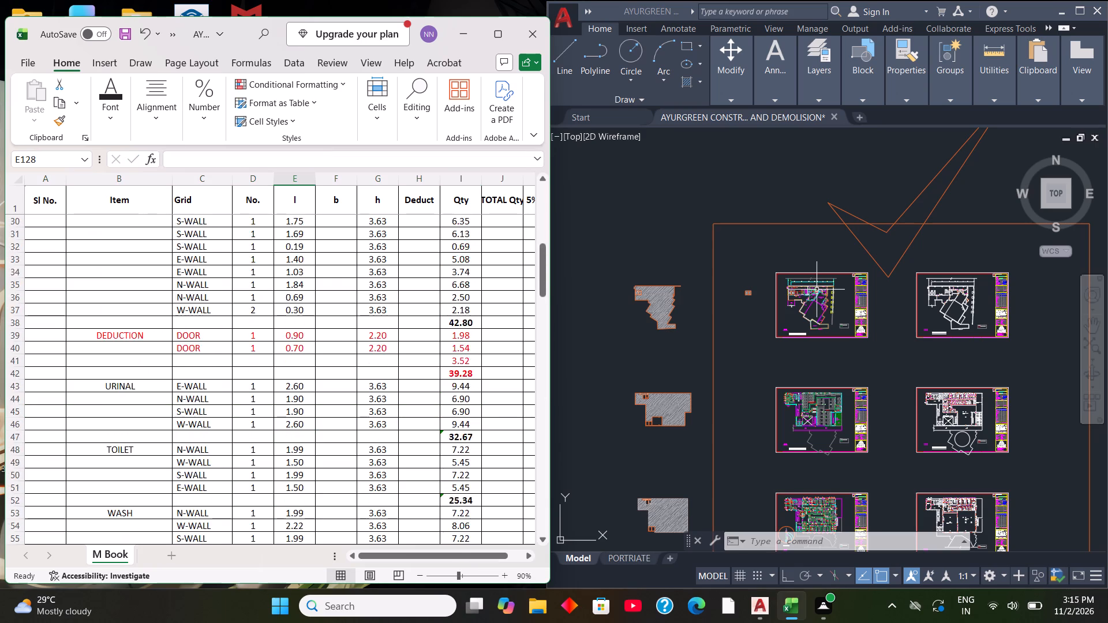
scroll(404, 426, up, 11)
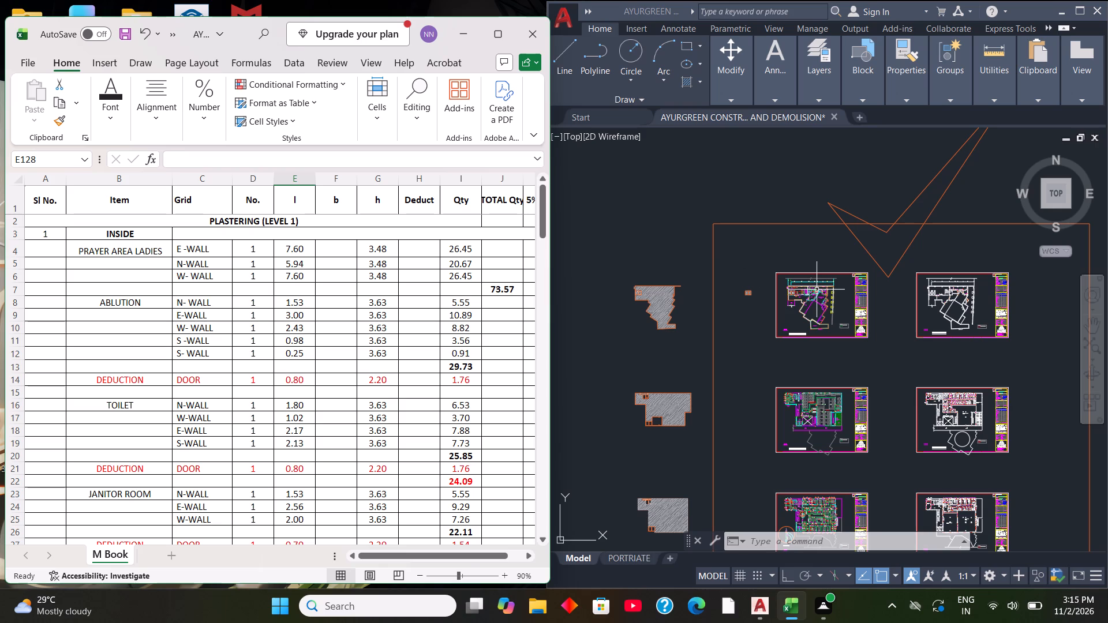
click(492, 367)
click(470, 361)
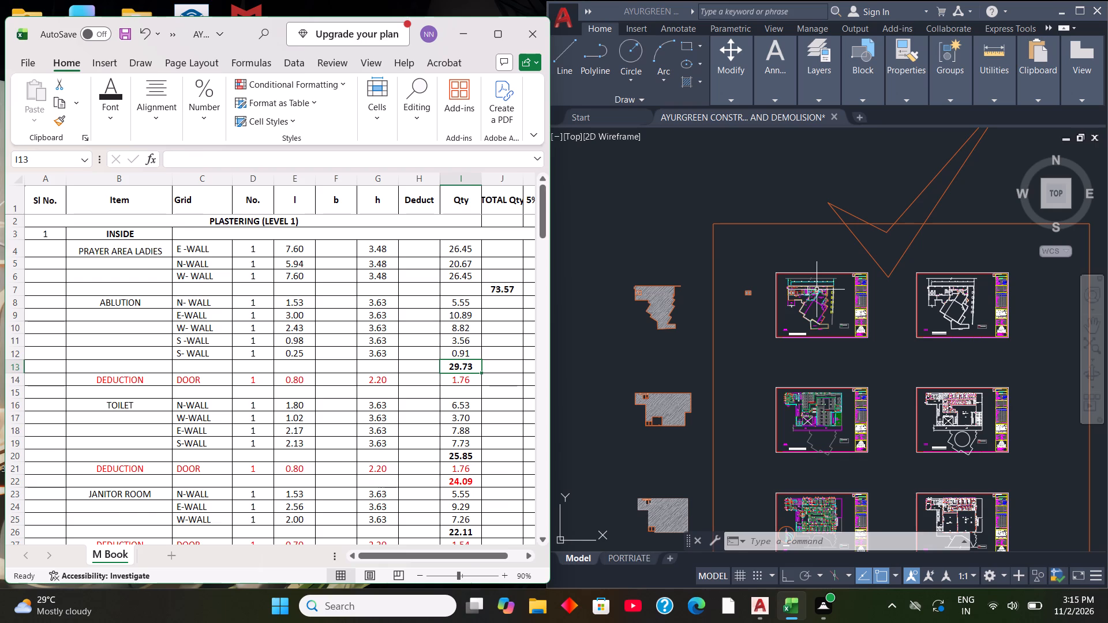
scroll(463, 371, down, 1)
click(467, 346)
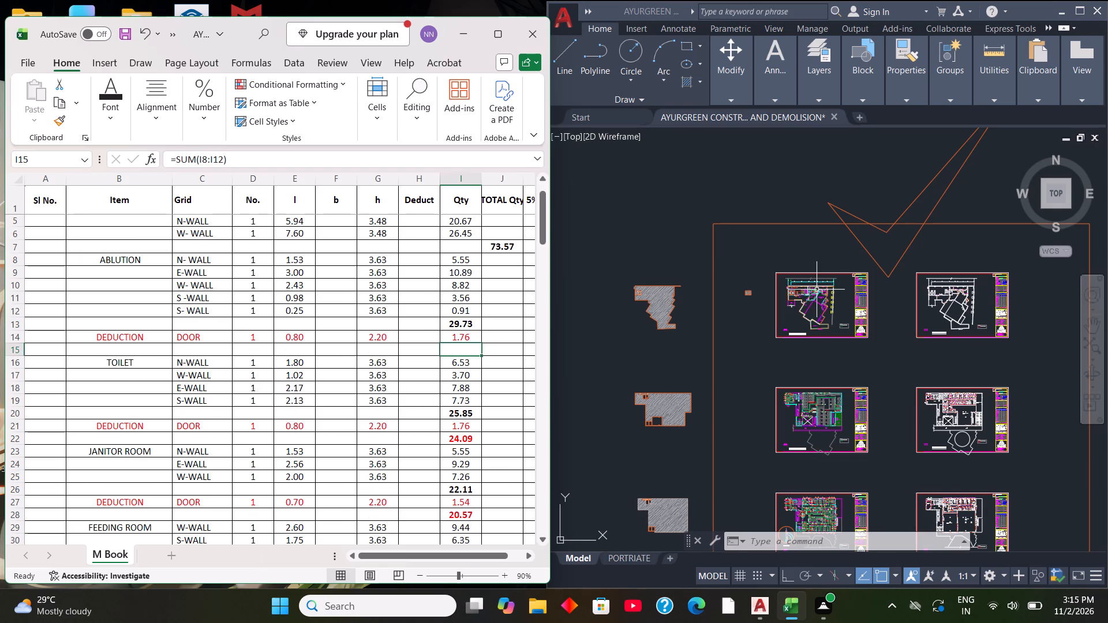
click(500, 349)
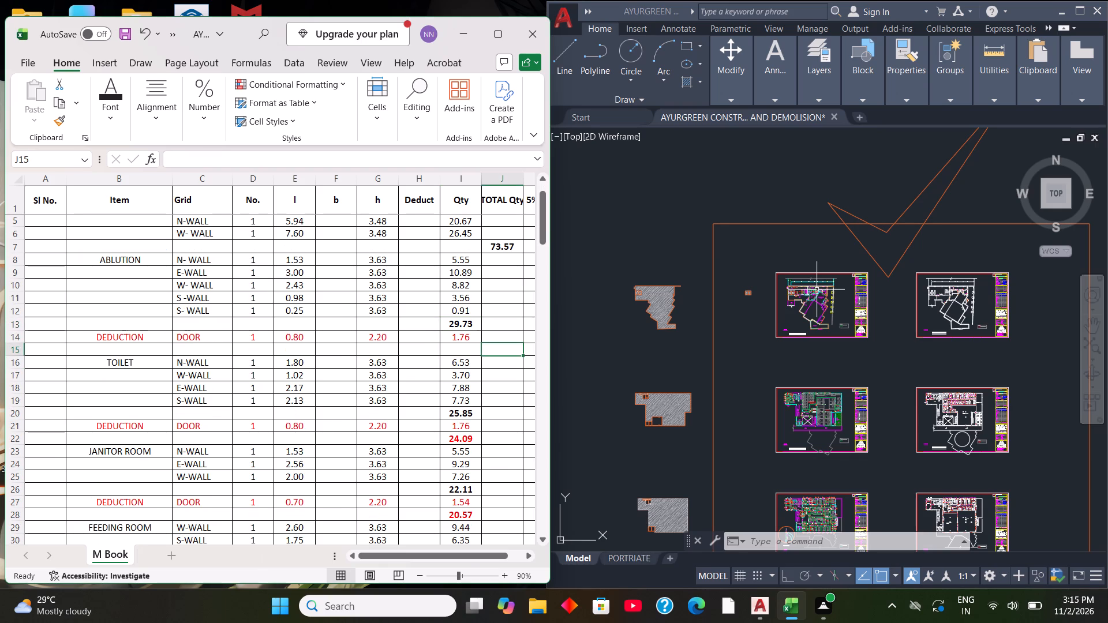
key(equal)
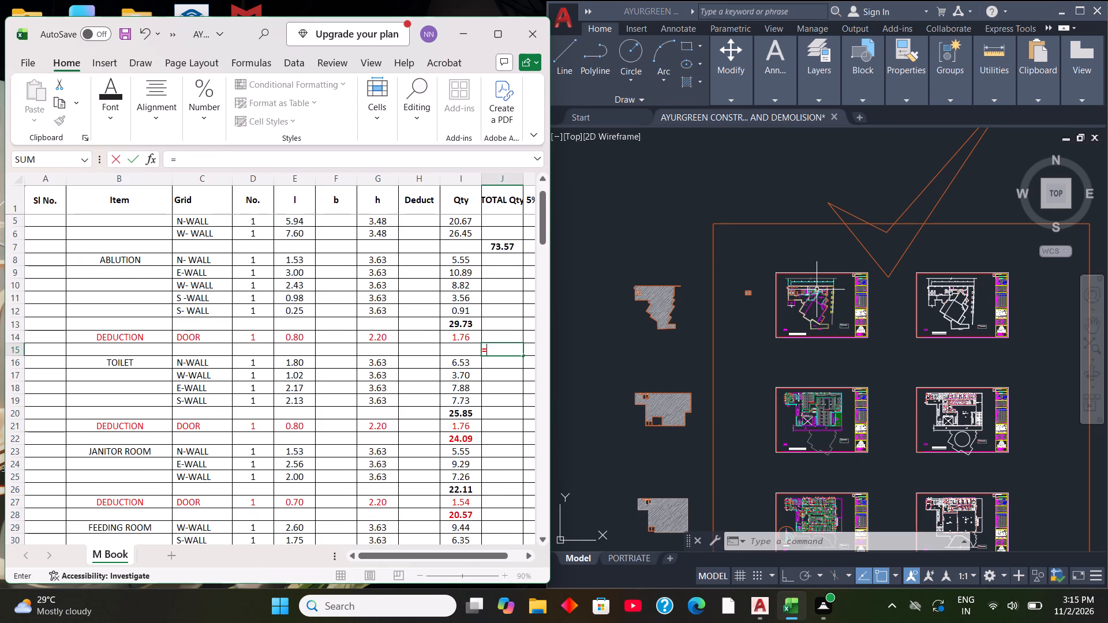
key(shift+parenleft)
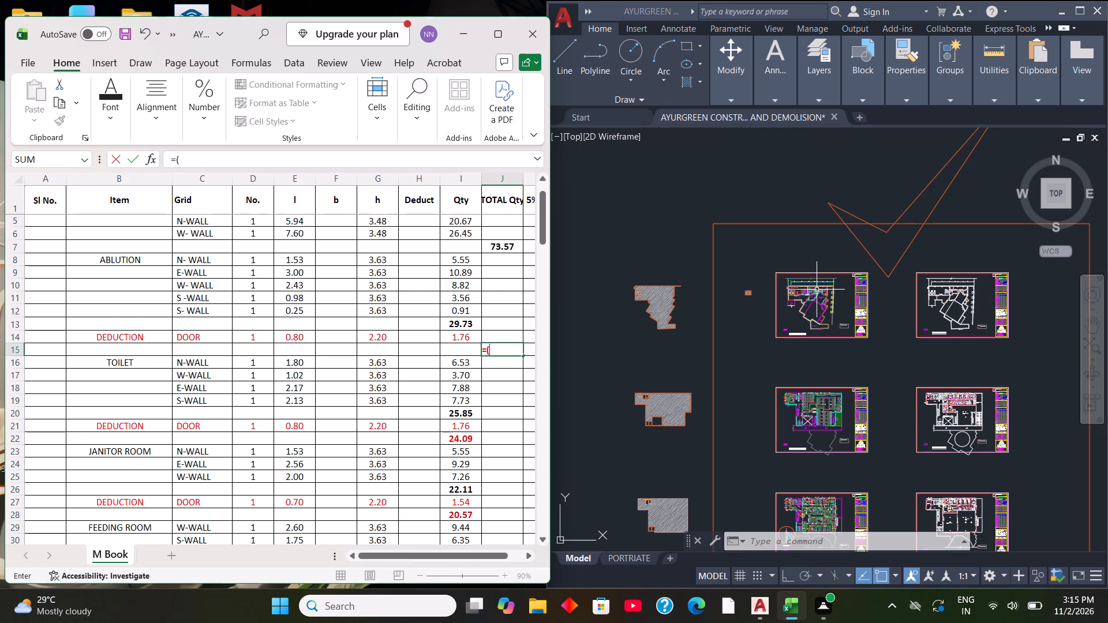
click(466, 326)
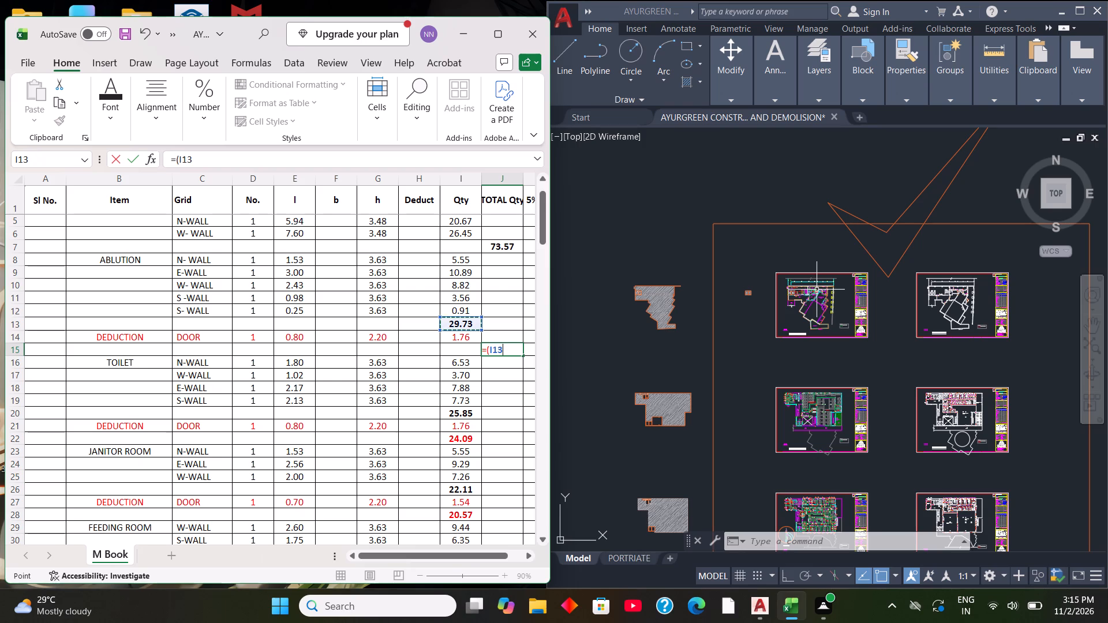
key(minus)
click(469, 335)
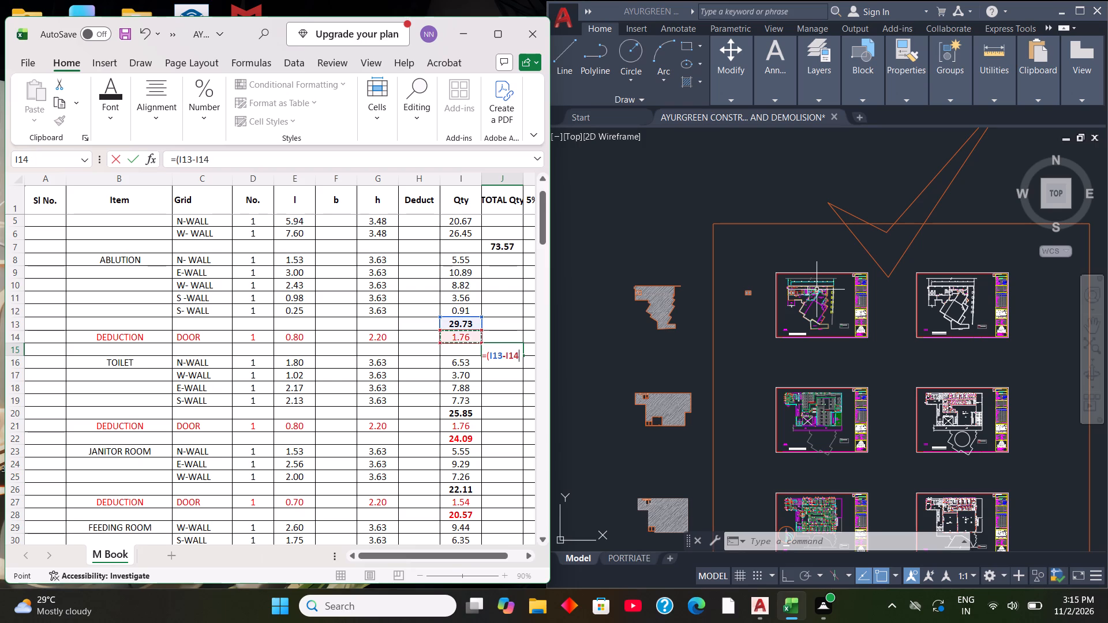
key(shift+parenright)
key(Return)
Move the TOILET net quantity to the TOTAL Qty column by clearing I22 and entering =(I20-I21) in J22.
scroll(493, 348, down, 2)
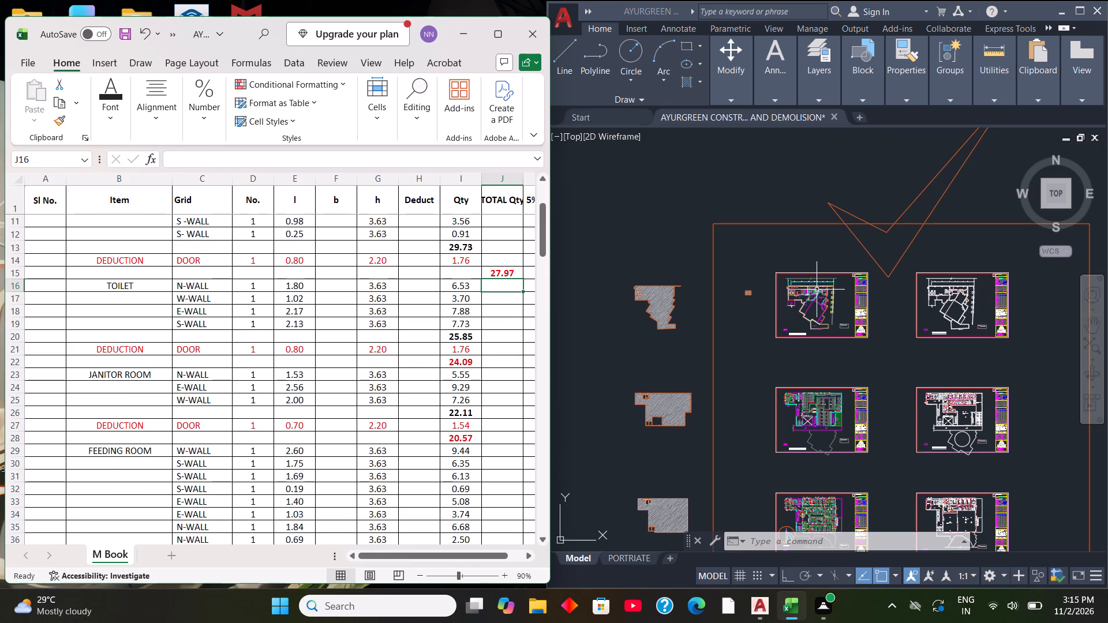
click(493, 363)
click(459, 366)
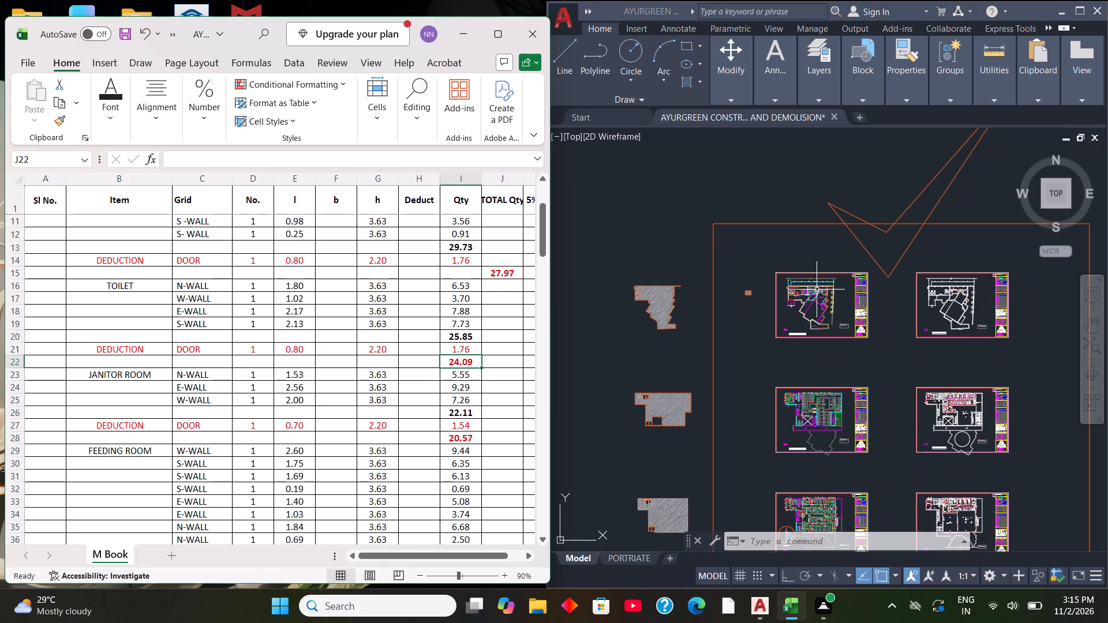
key(Delete)
click(460, 365)
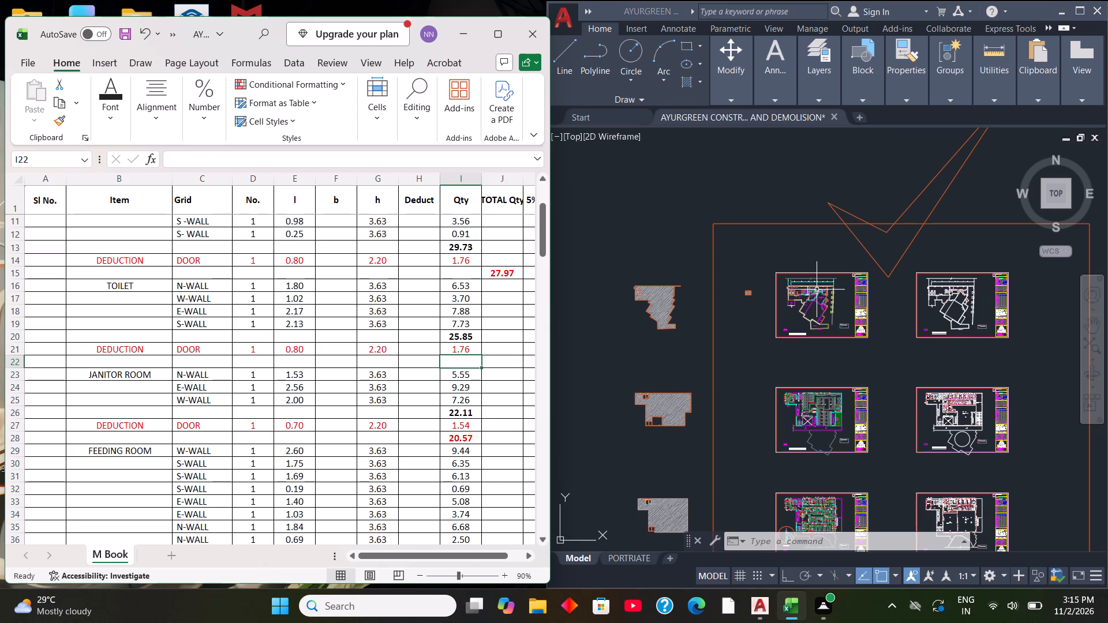
click(498, 362)
key(equal)
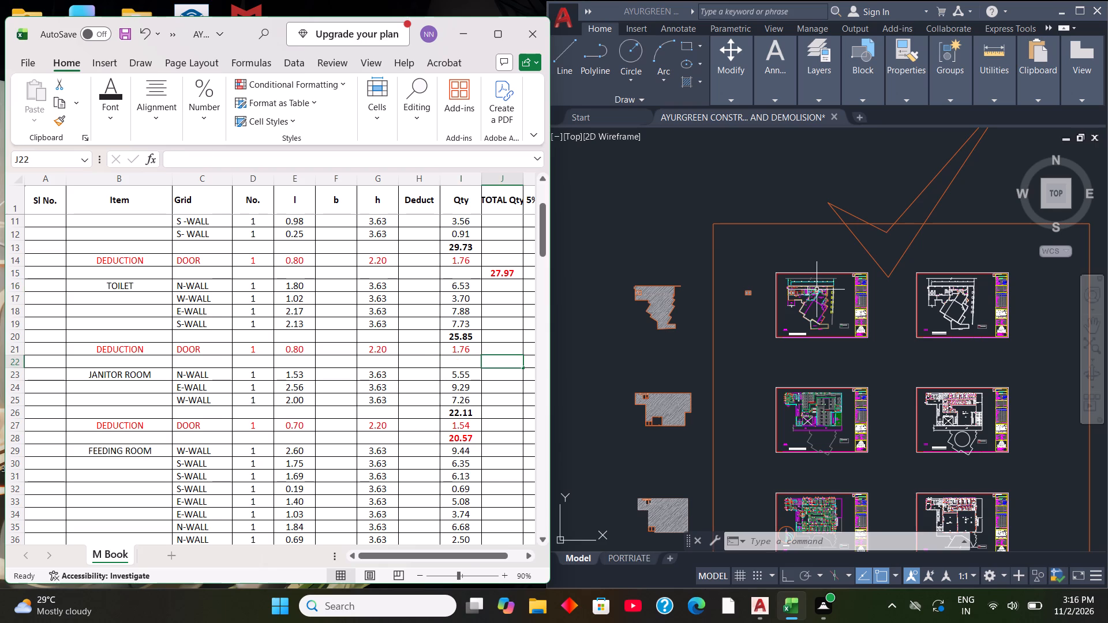
key(shift+parenleft)
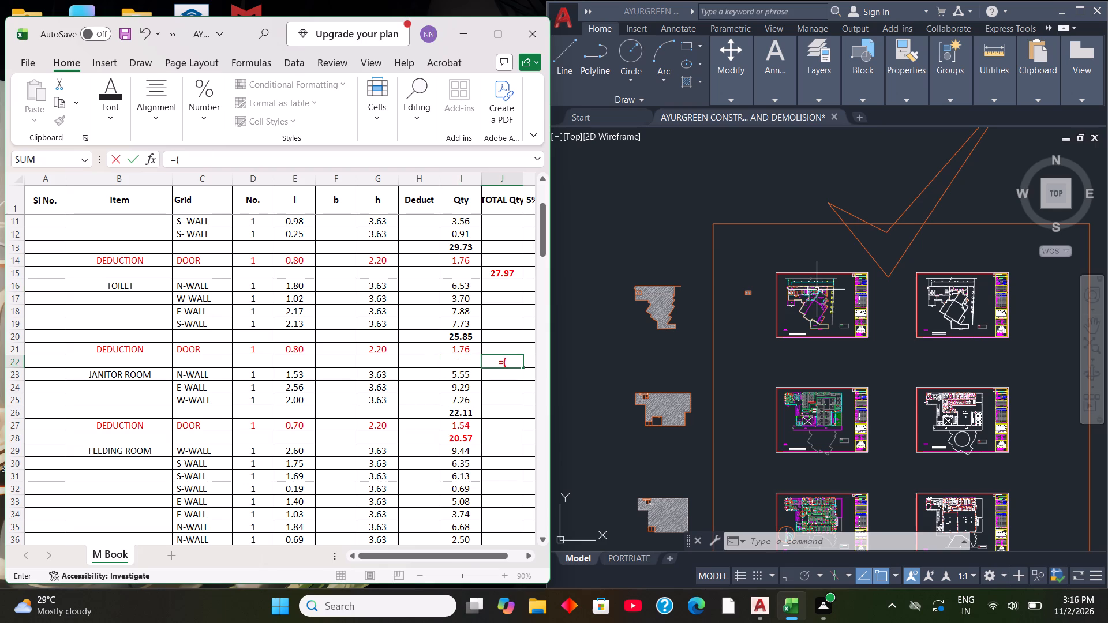
click(466, 338)
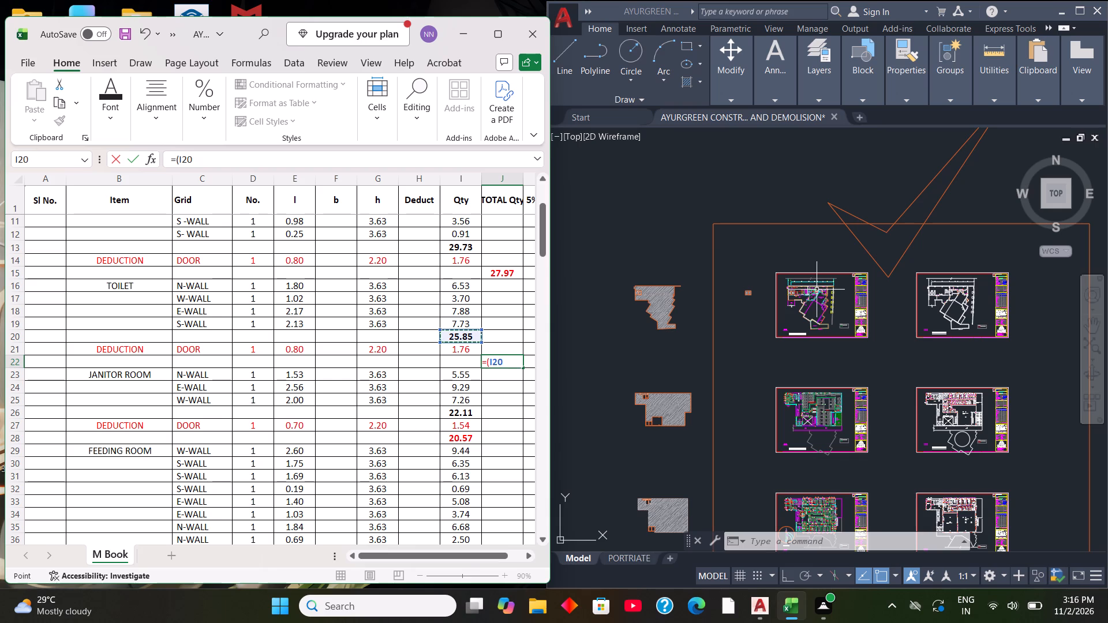
key(minus)
click(467, 346)
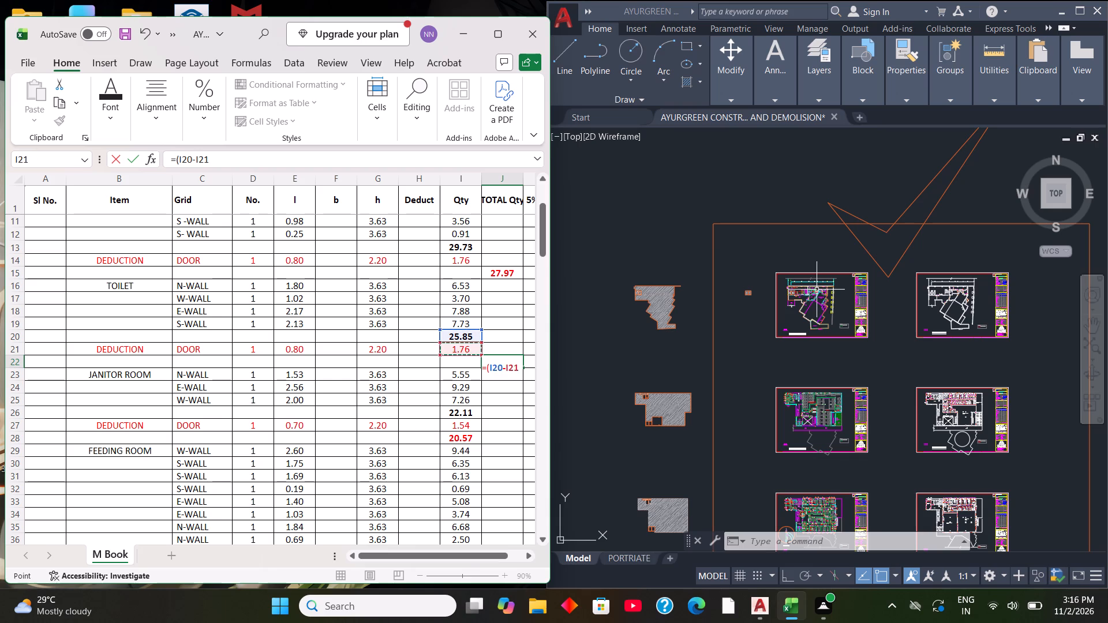
key(shift+parenright)
key(Return)
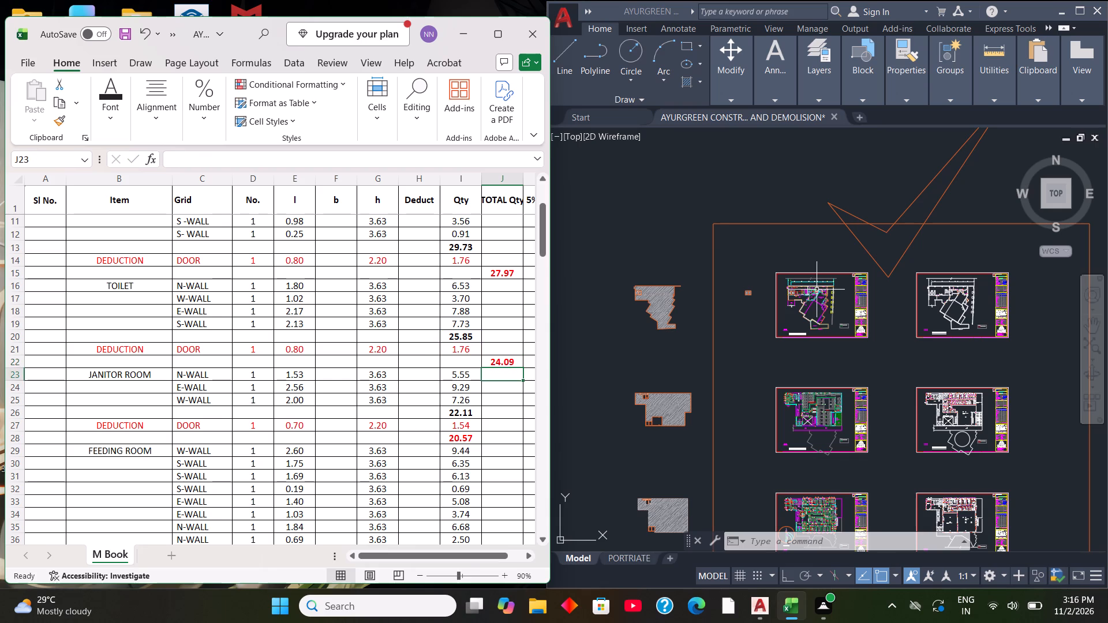
Remove bold from the ABLUTION, TOILET and JANITOR ROOM wall subtotals in cells I13, I20 and I26.
scroll(444, 325, down, 4)
scroll(447, 349, up, 4)
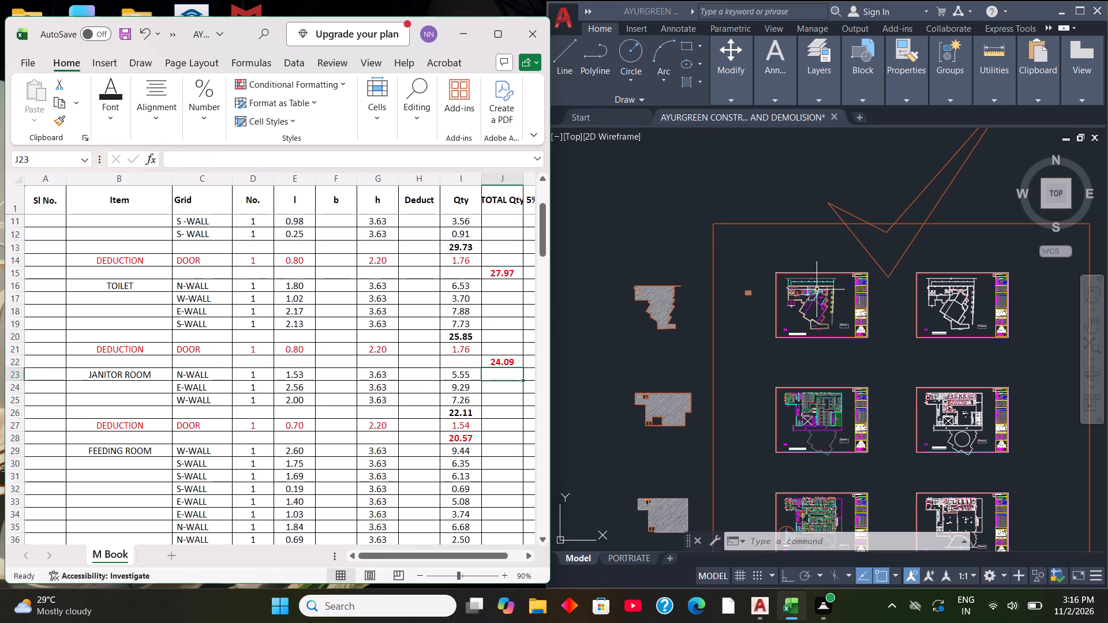
scroll(447, 349, up, 8)
scroll(446, 346, down, 2)
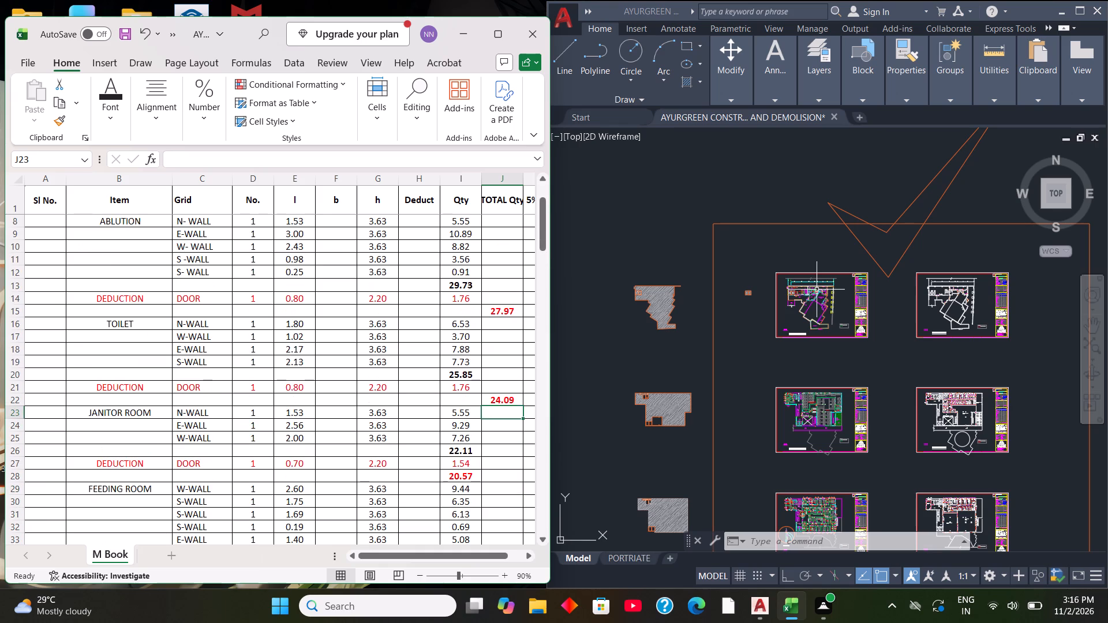
scroll(446, 346, down, 1)
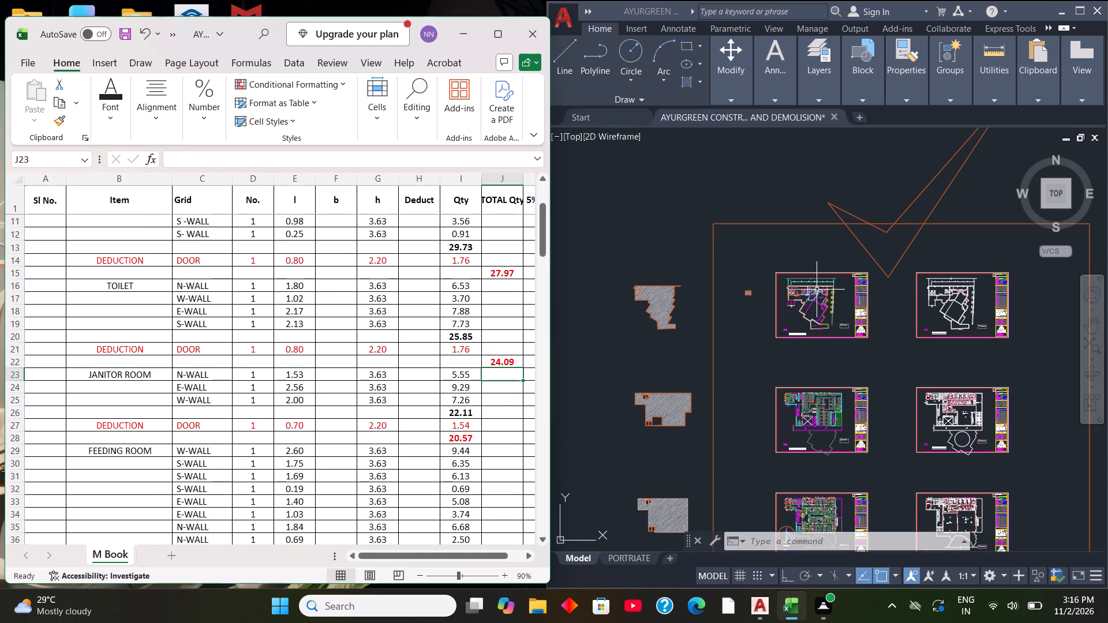
scroll(424, 351, up, 4)
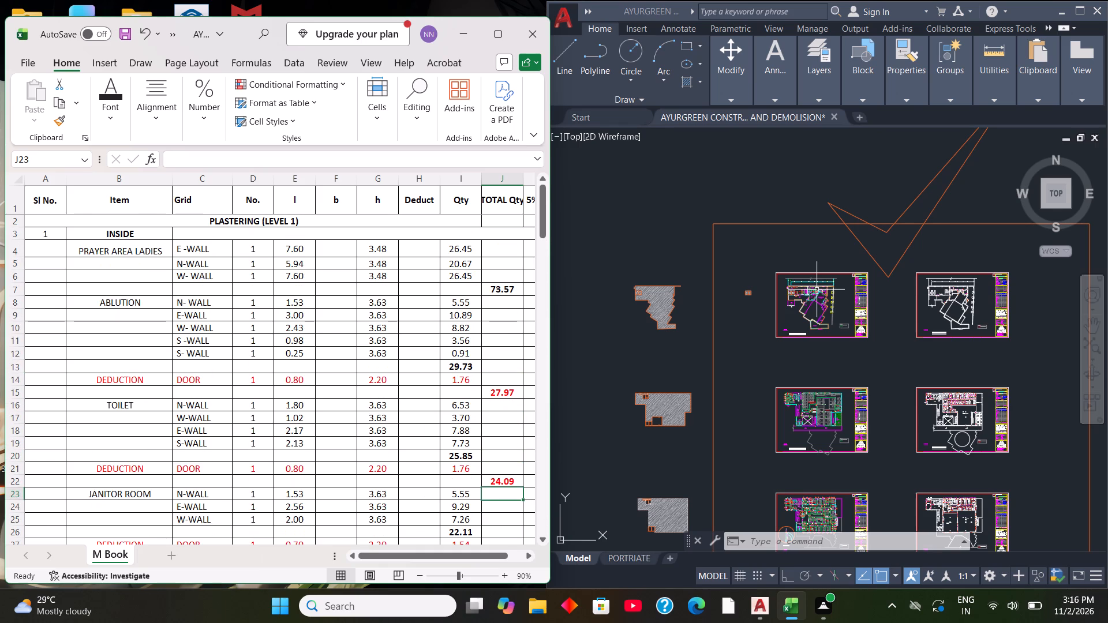
click(467, 366)
right_click(467, 367)
click(458, 367)
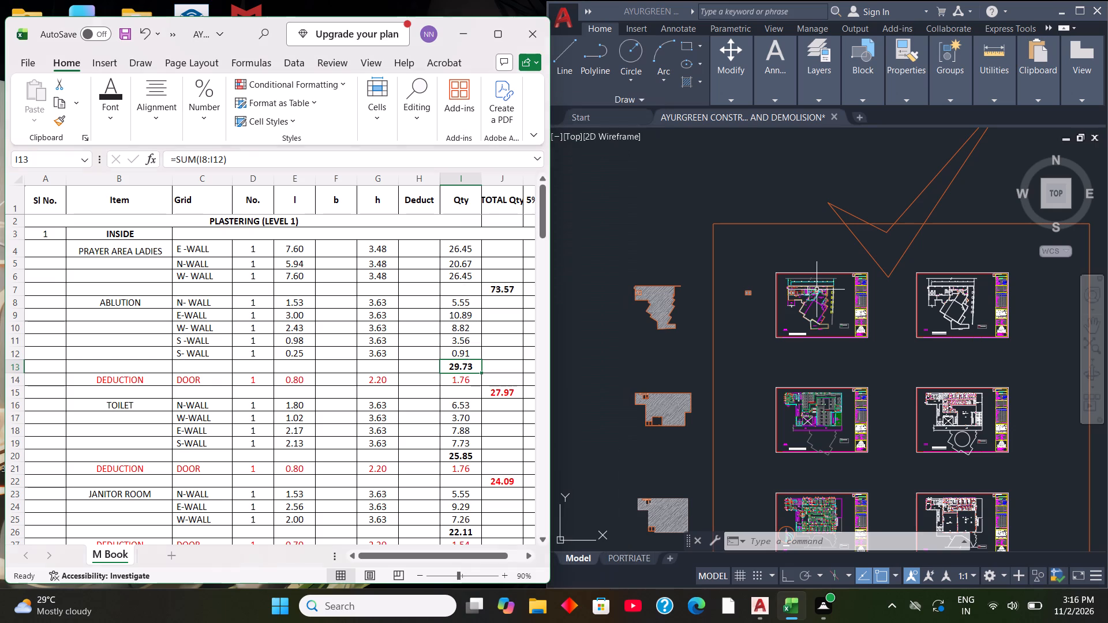
click(115, 109)
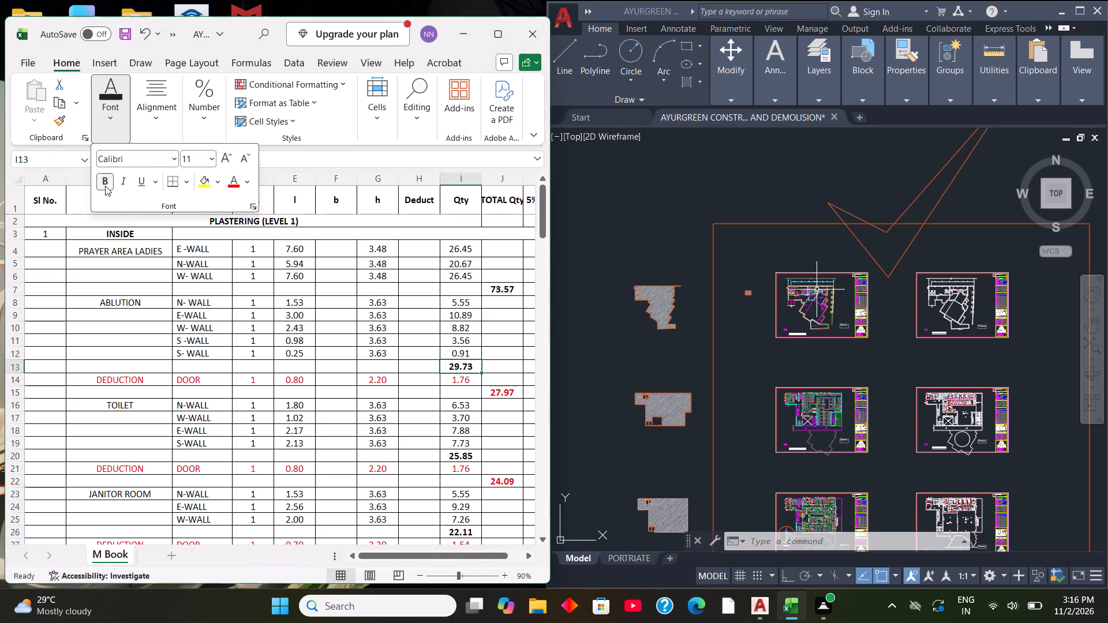
click(105, 183)
scroll(441, 337, down, 1)
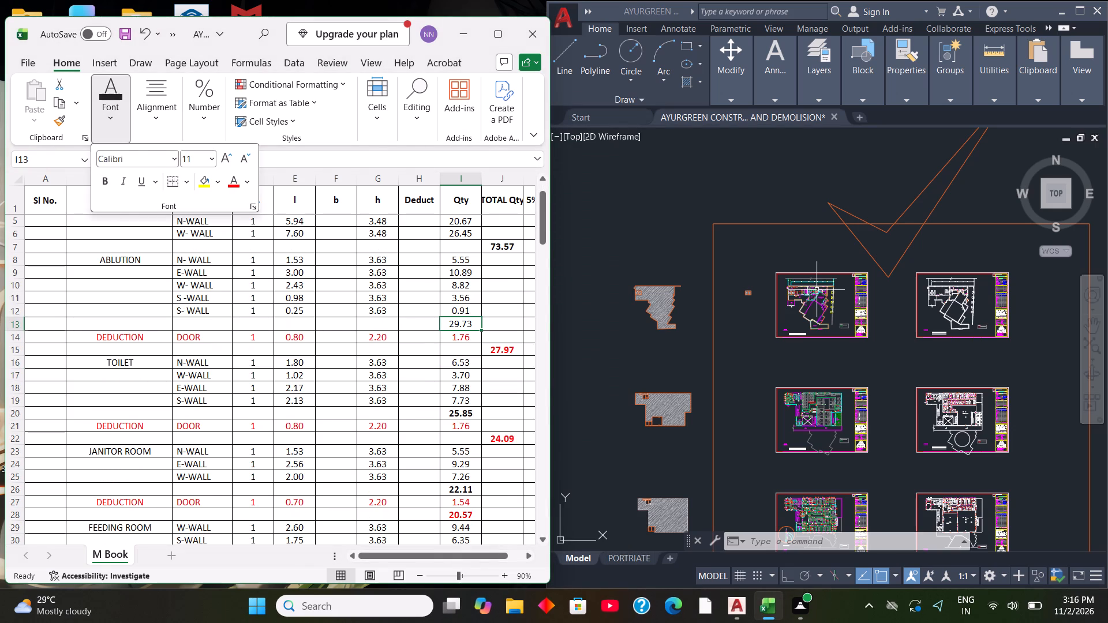
click(466, 415)
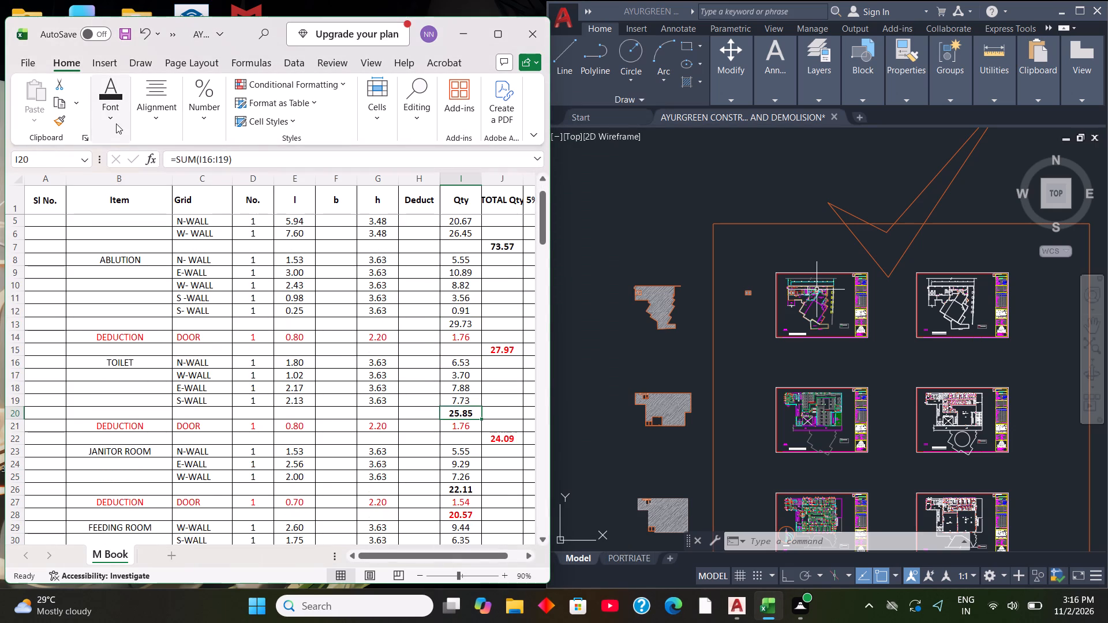
click(116, 123)
click(109, 179)
scroll(283, 308, down, 2)
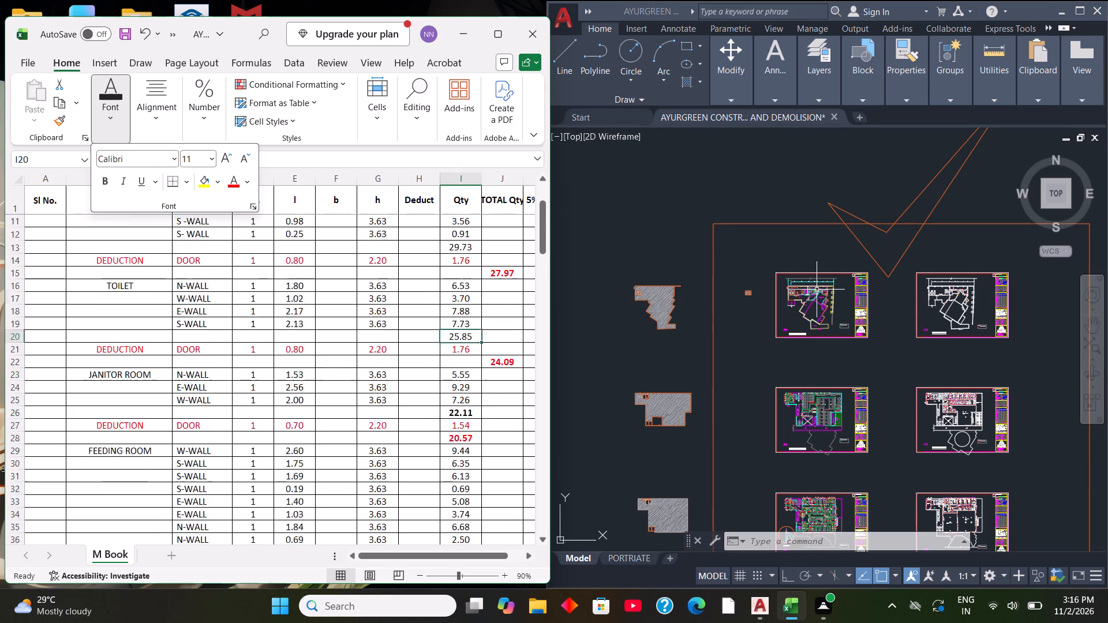
scroll(286, 312, down, 2)
click(449, 335)
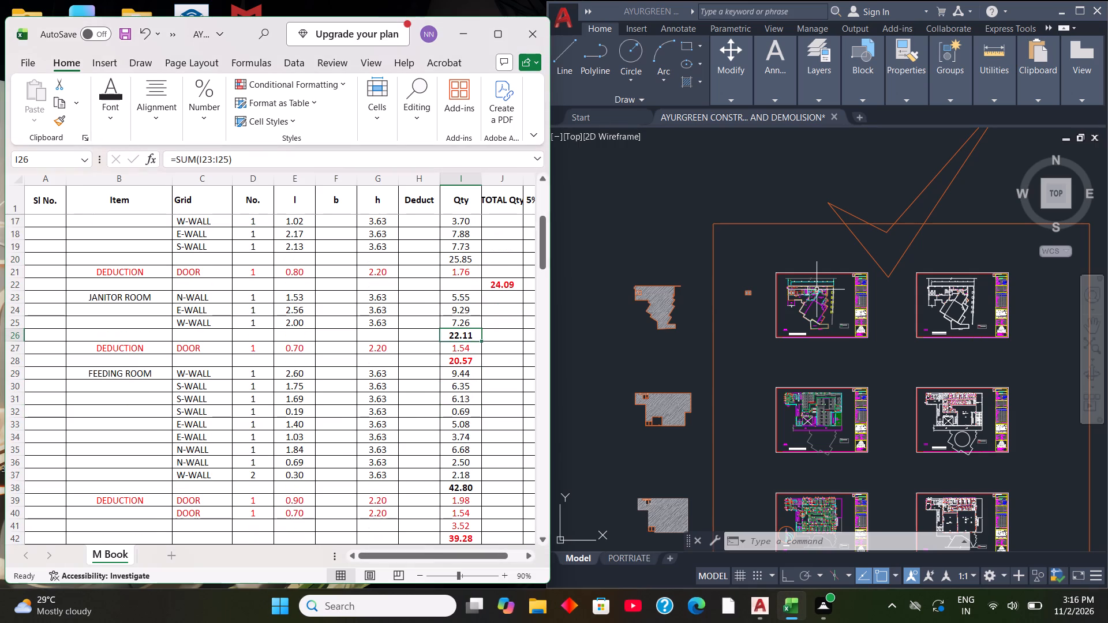
click(110, 117)
click(105, 176)
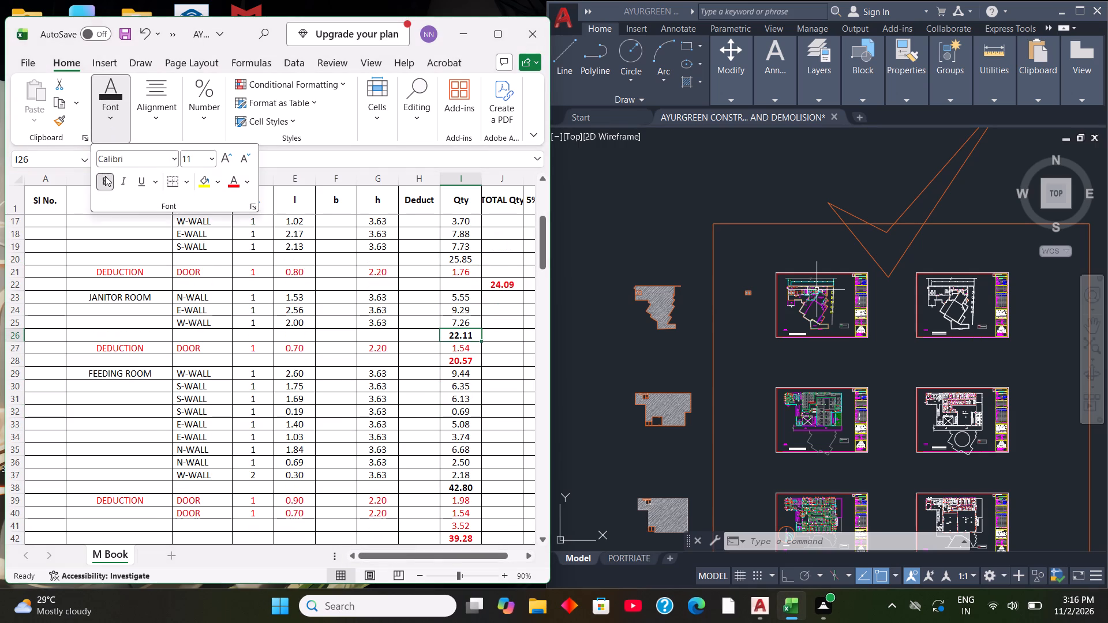
Delete the JANITOR ROOM net quantity from Qty cell I28.
click(470, 363)
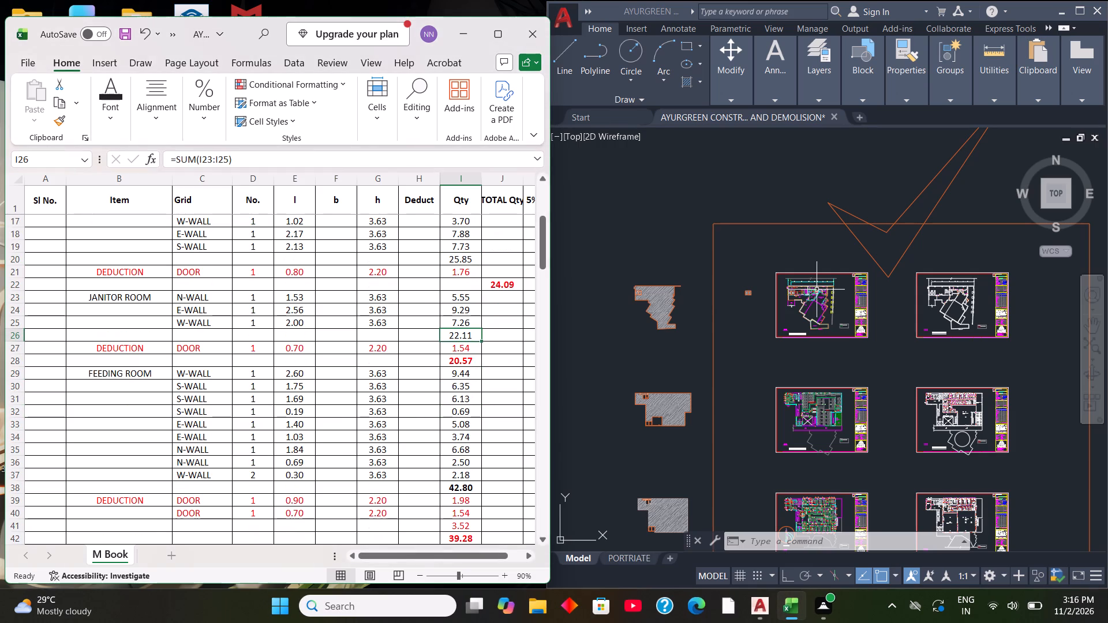
click(472, 363)
key(Delete)
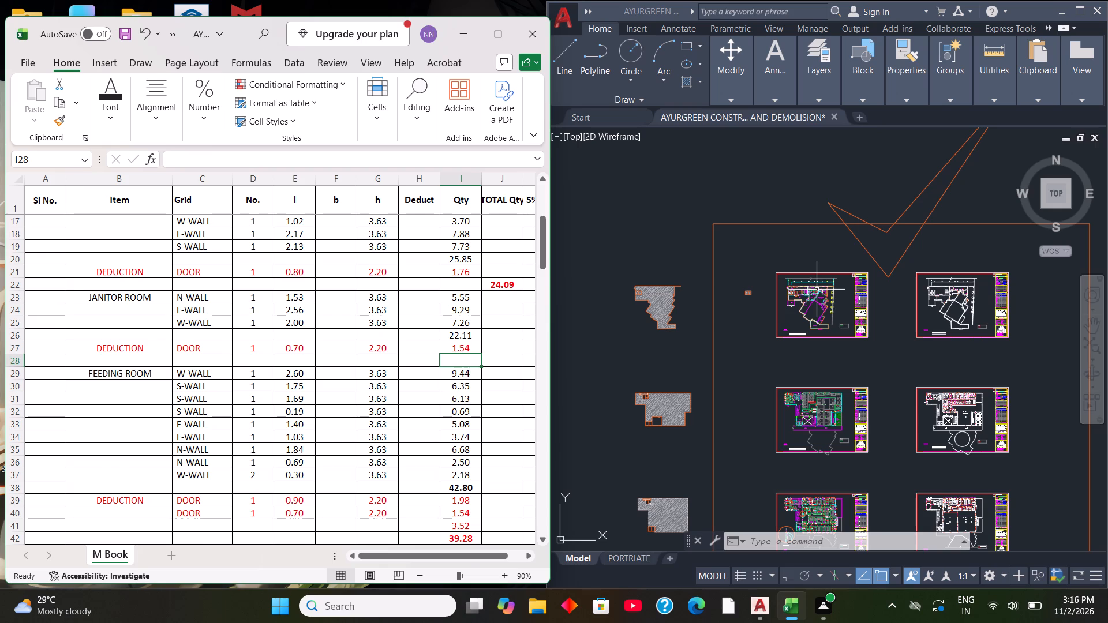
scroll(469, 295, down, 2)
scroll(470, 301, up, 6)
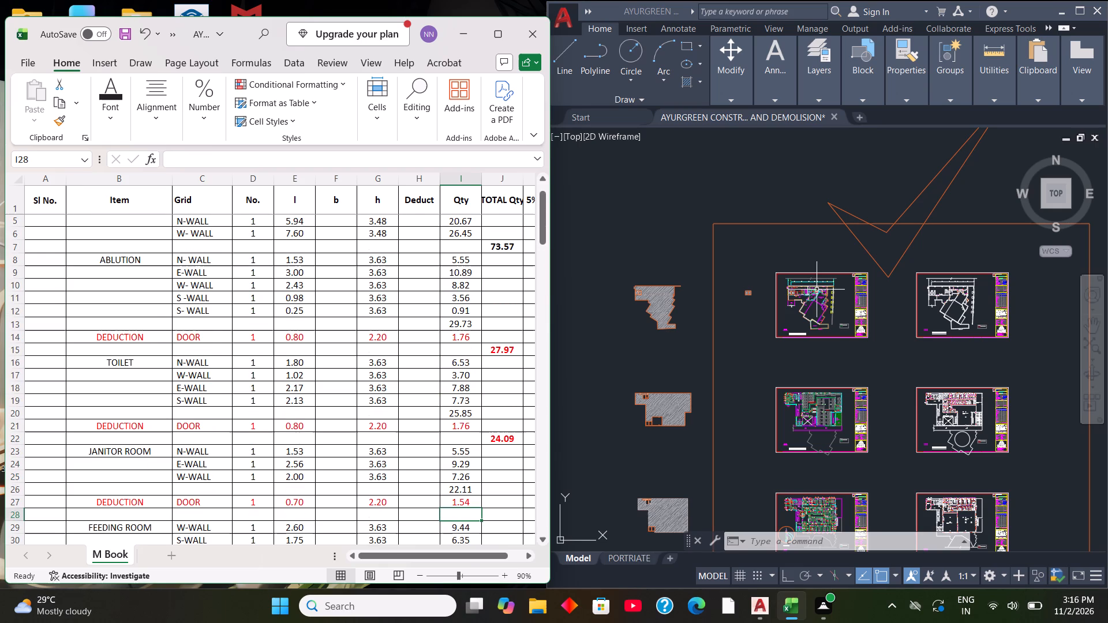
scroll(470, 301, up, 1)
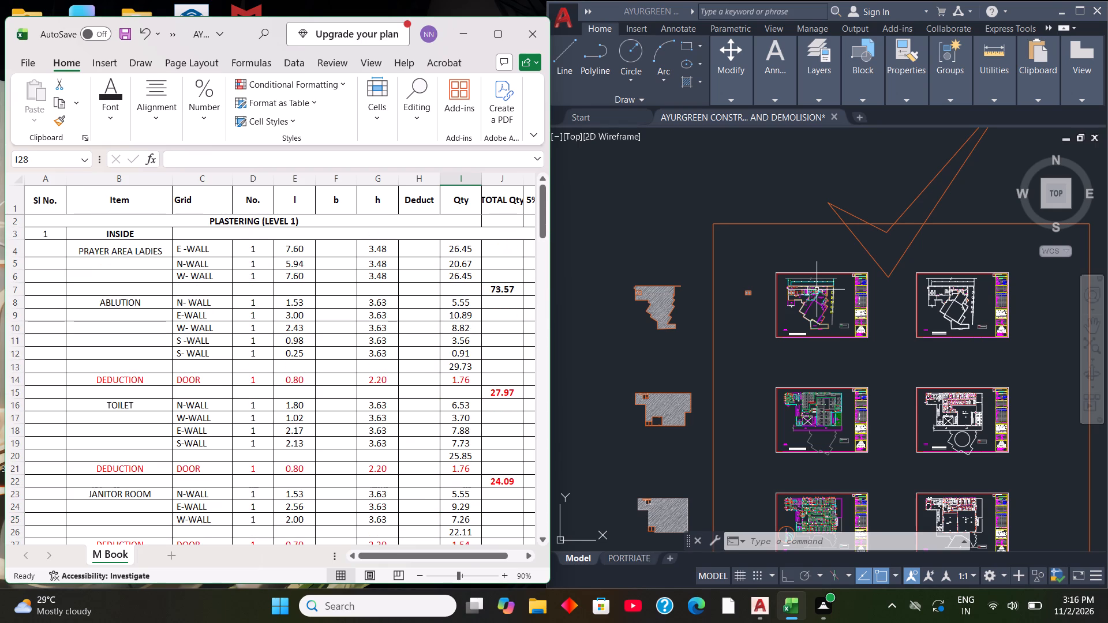
Colour the PRAYER AREA LADIES total in TOTAL Qty cell J7 red.
scroll(469, 301, down, 1)
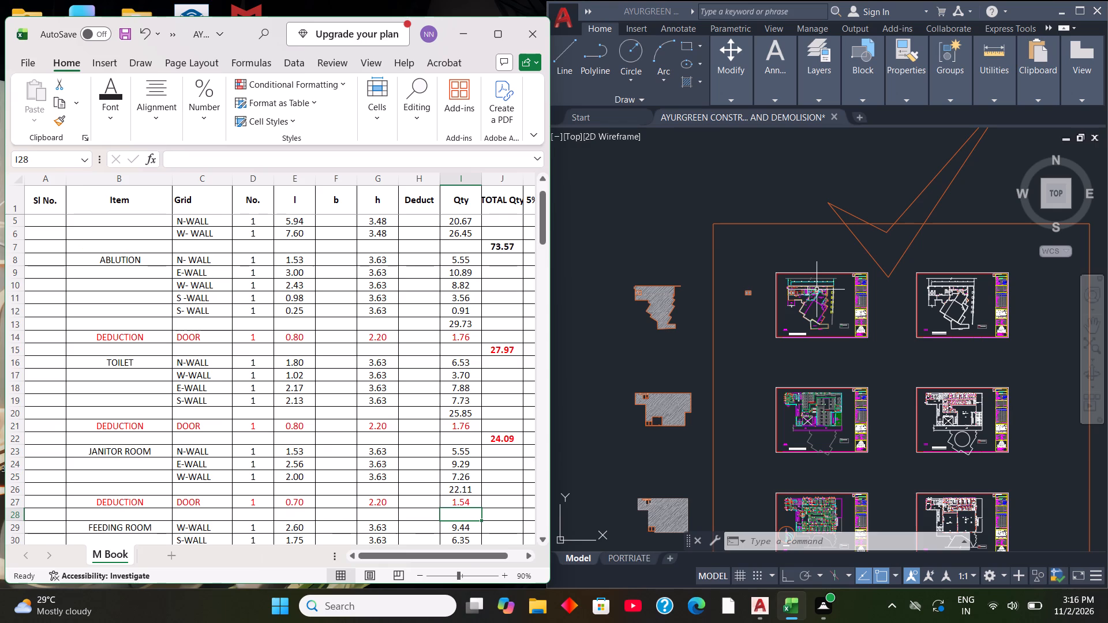
click(510, 248)
click(114, 125)
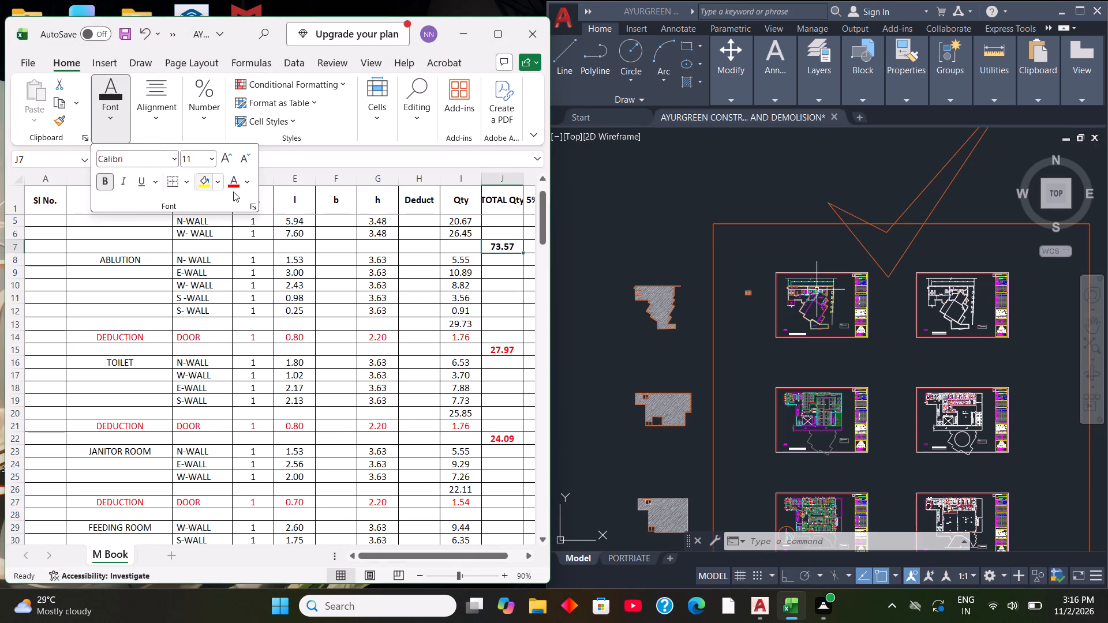
click(233, 185)
Remove bold from the FEEDING ROOM wall subtotal in I38 and delete the room's net quantity from Qty cell I42.
scroll(435, 290, down, 4)
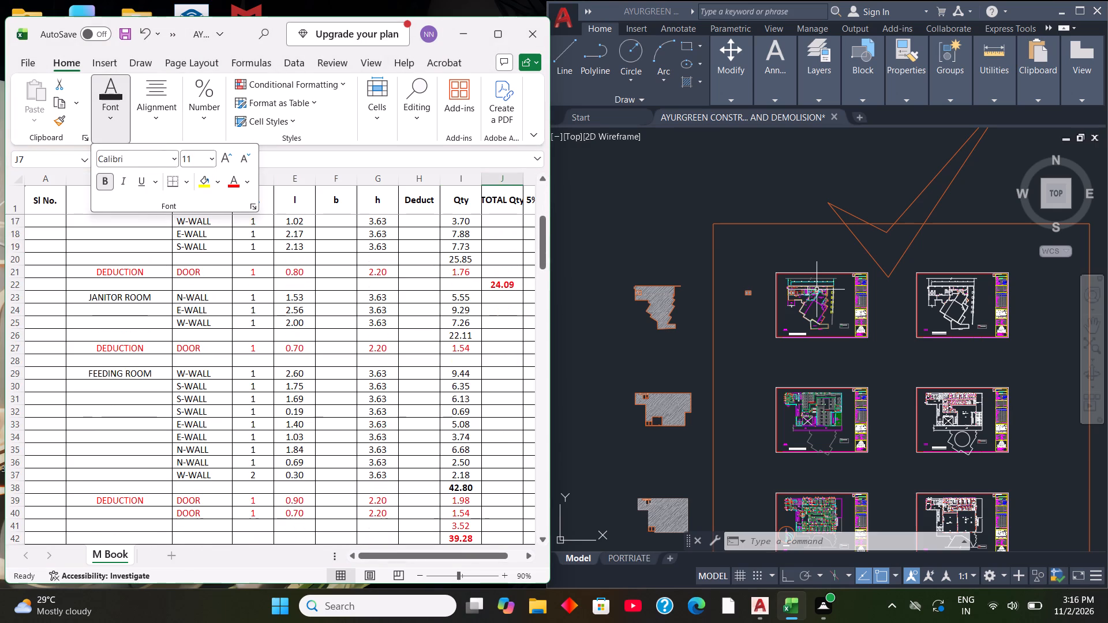
scroll(444, 313, down, 2)
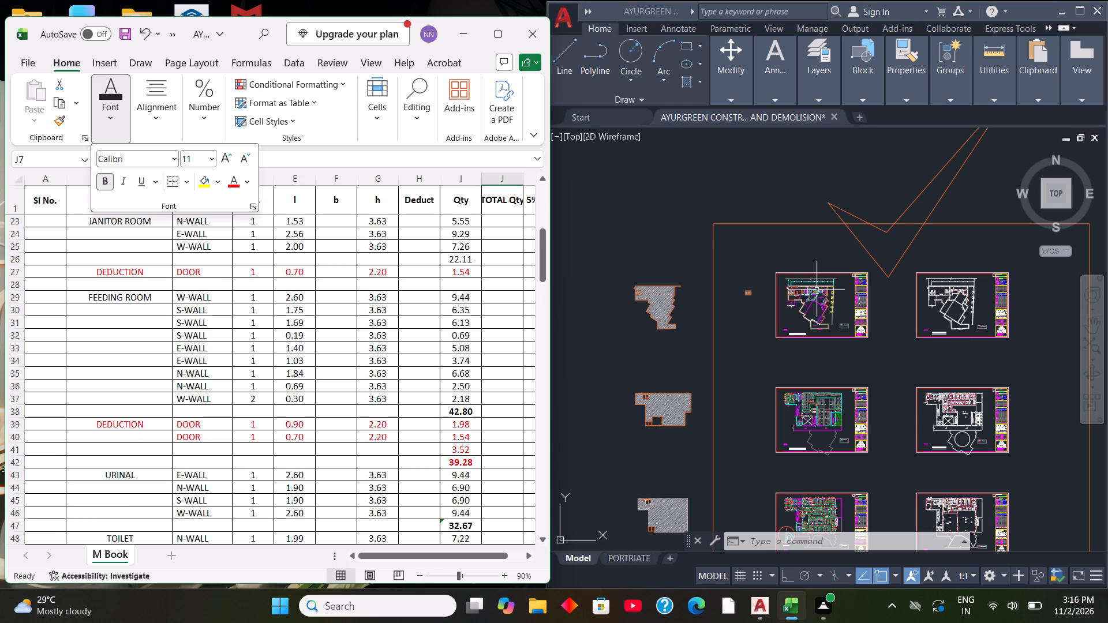
click(466, 418)
click(105, 112)
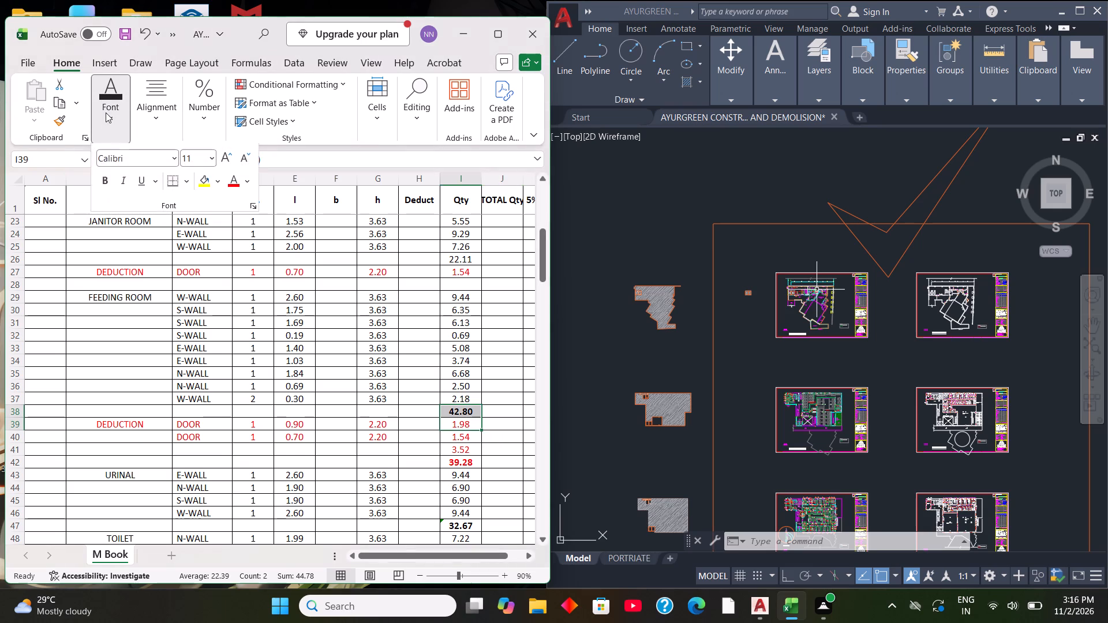
click(104, 183)
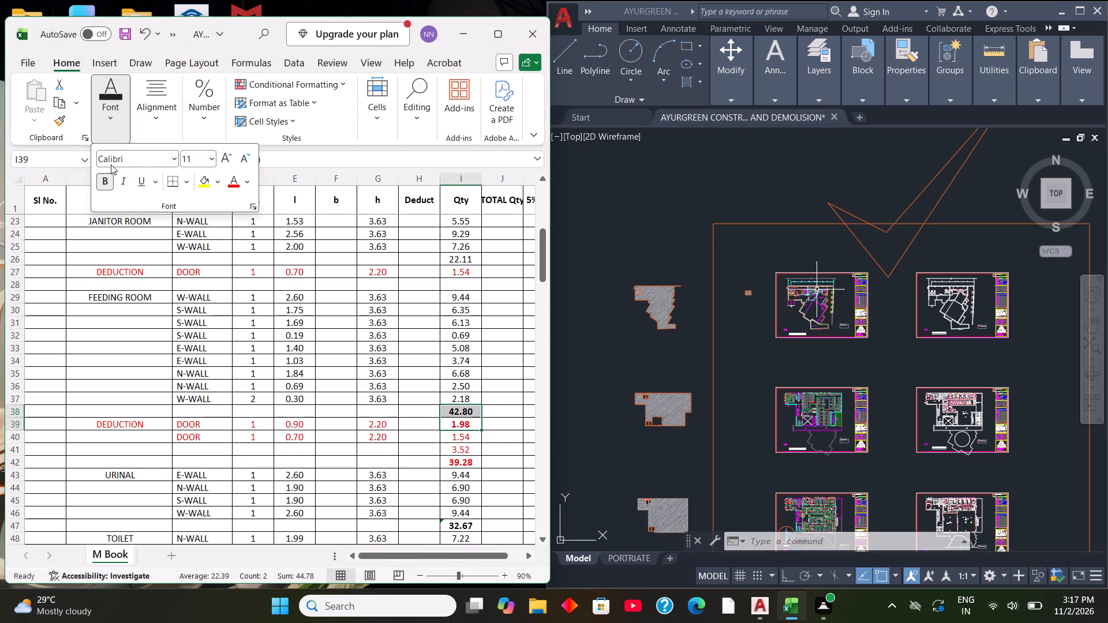
click(108, 177)
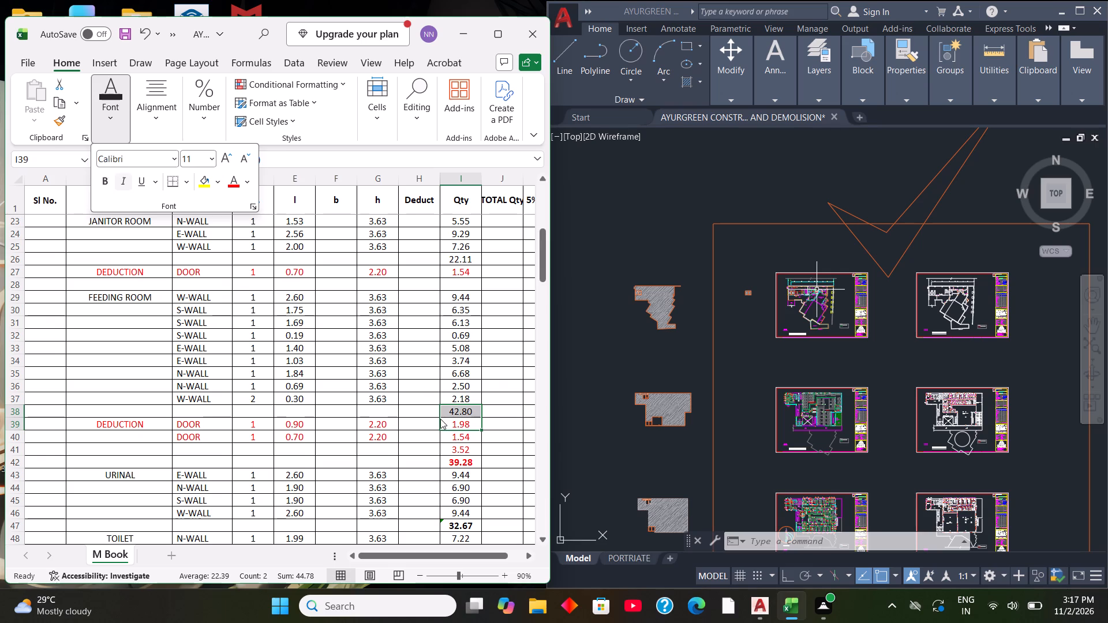
click(440, 419)
click(431, 407)
scroll(473, 402, down, 1)
click(470, 425)
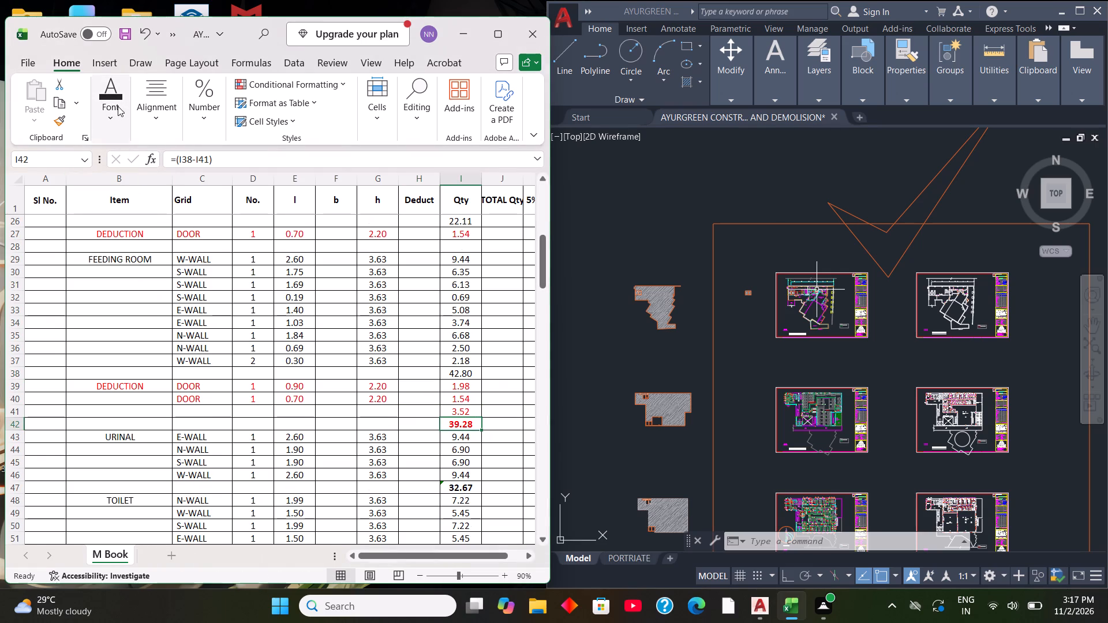
key(Delete)
Delete the URINAL, TOILET and WASH subtotals from Qty cells I47, I52 and I57.
scroll(408, 455, down, 2)
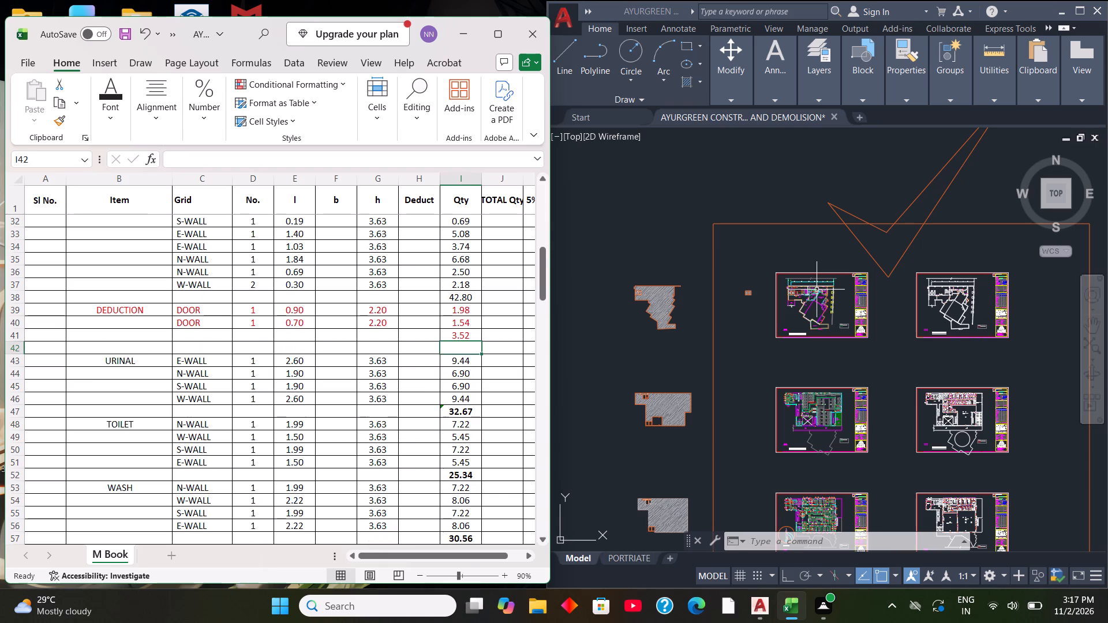
click(467, 413)
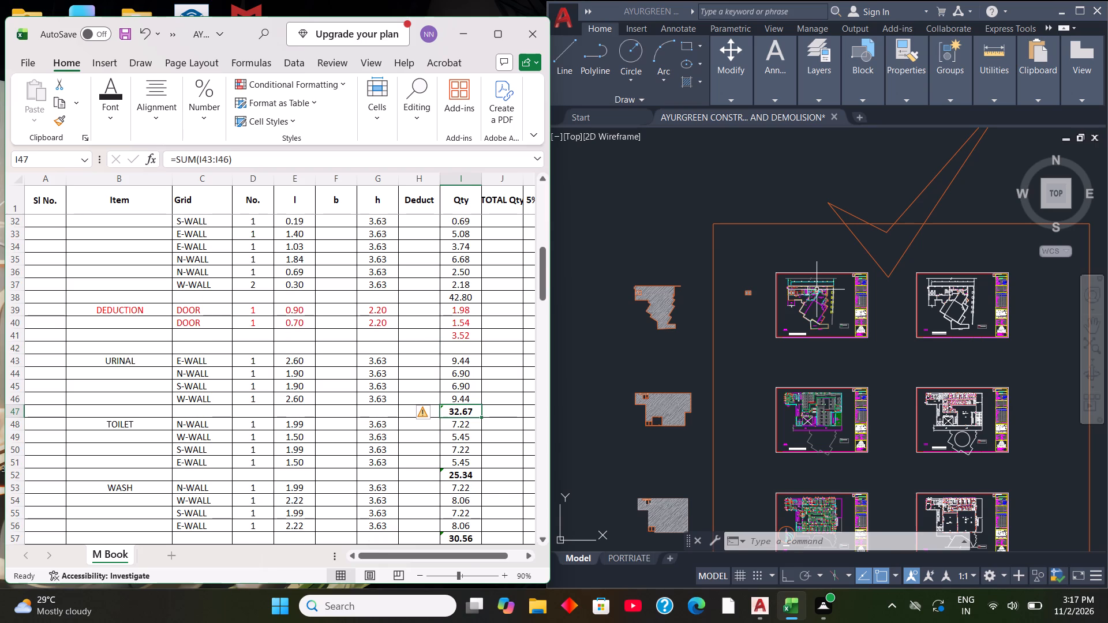
key(Delete)
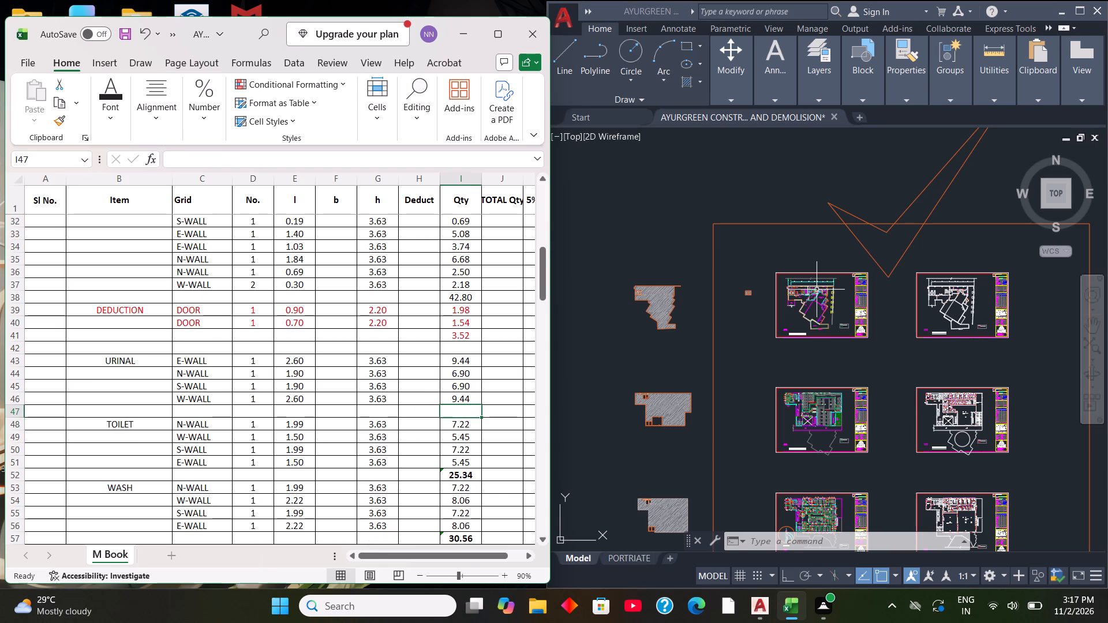
scroll(324, 348, down, 2)
click(456, 399)
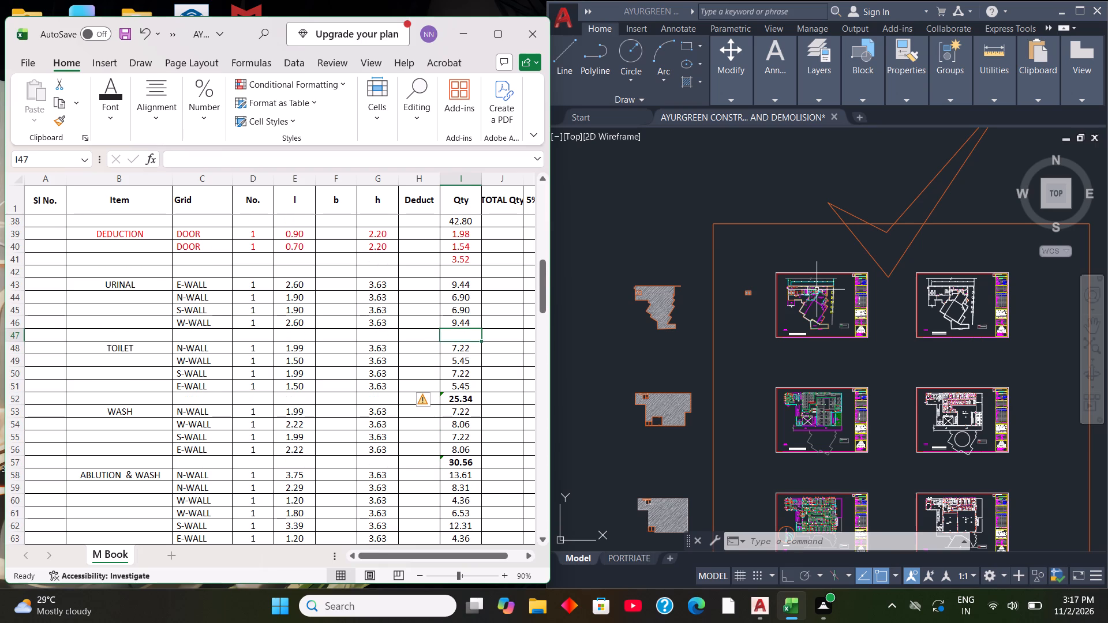
key(Delete)
scroll(426, 316, down, 2)
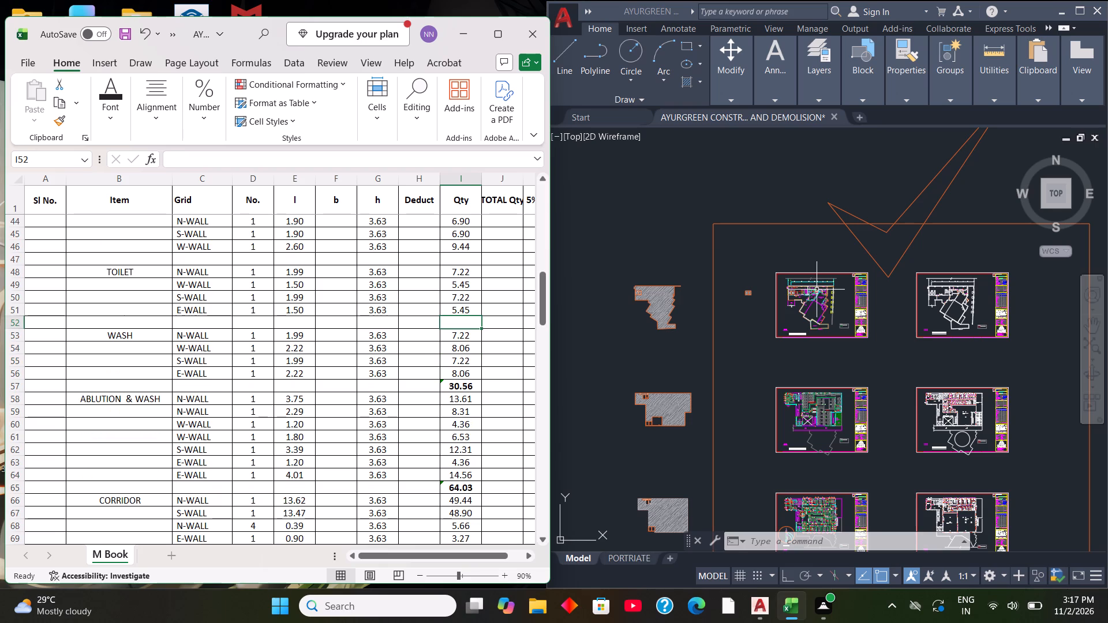
click(460, 386)
key(Delete)
Delete the ABLUTION & WASH and CORRIDOR subtotals from Qty cells I65 and I71.
scroll(474, 401, down, 2)
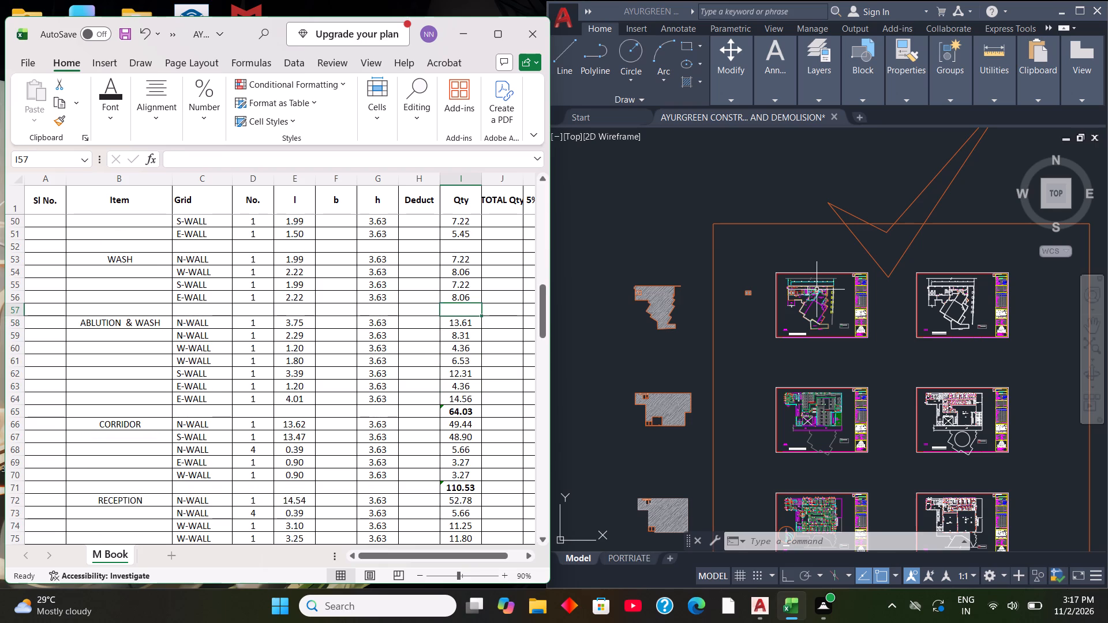
click(481, 412)
key(Delete)
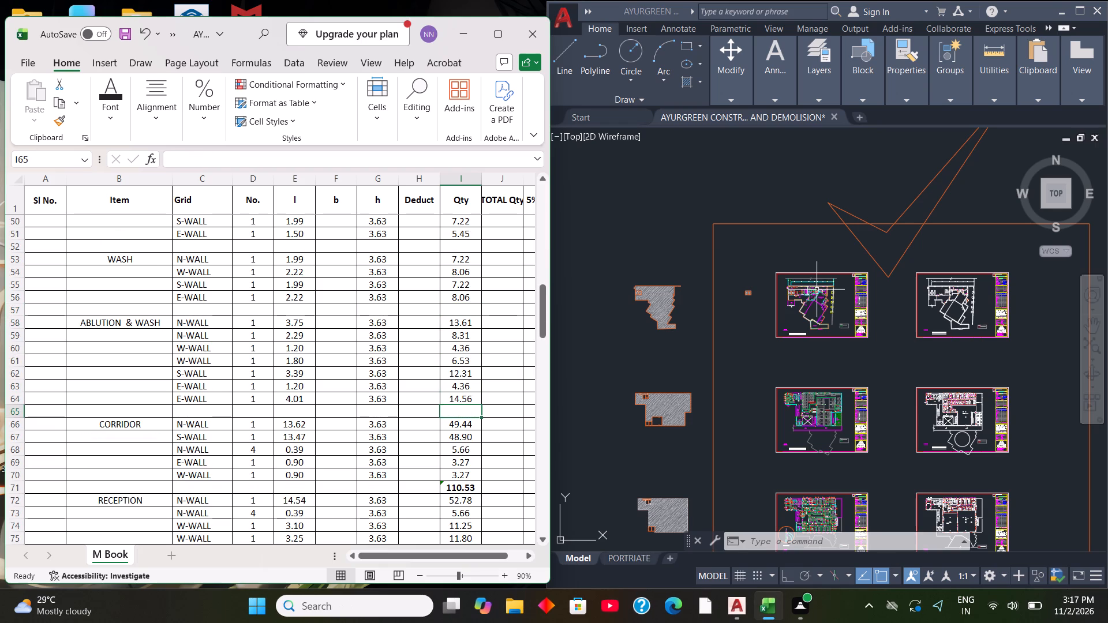
scroll(481, 407, down, 3)
click(469, 377)
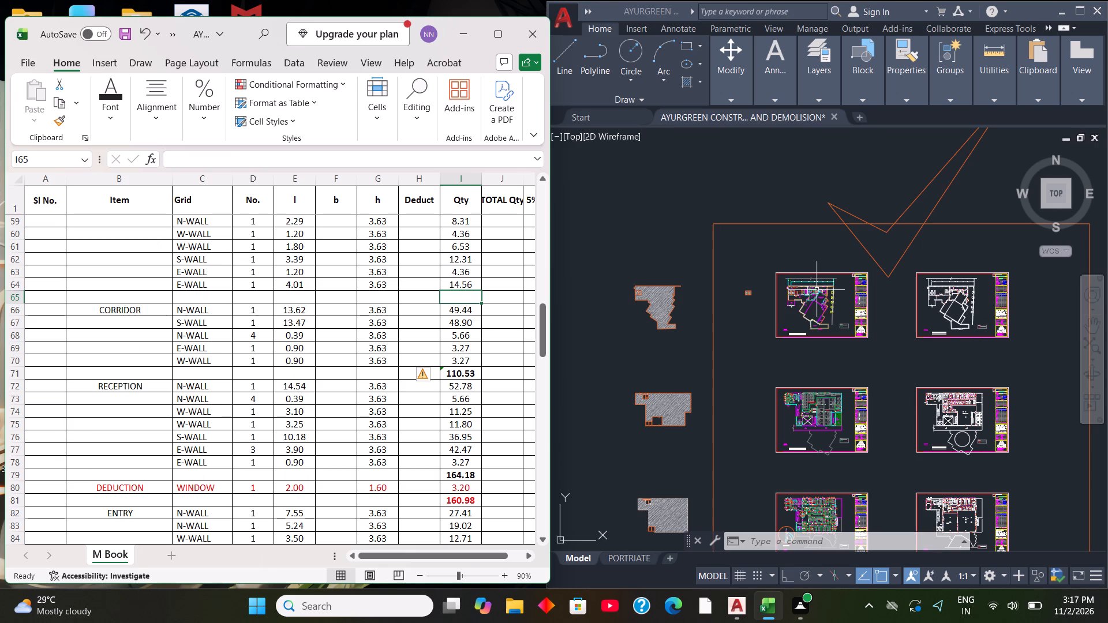
key(Delete)
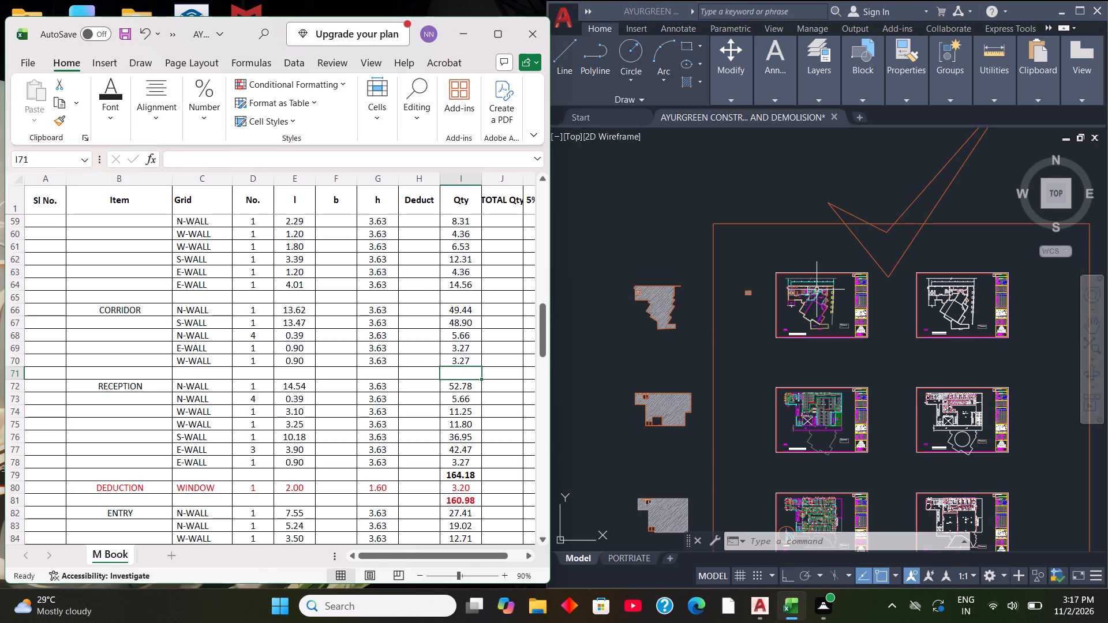
Remove bold from the RECEPTION wall subtotal in I79 and delete the room's net quantity from Qty cell I81.
scroll(476, 384, down, 3)
click(459, 357)
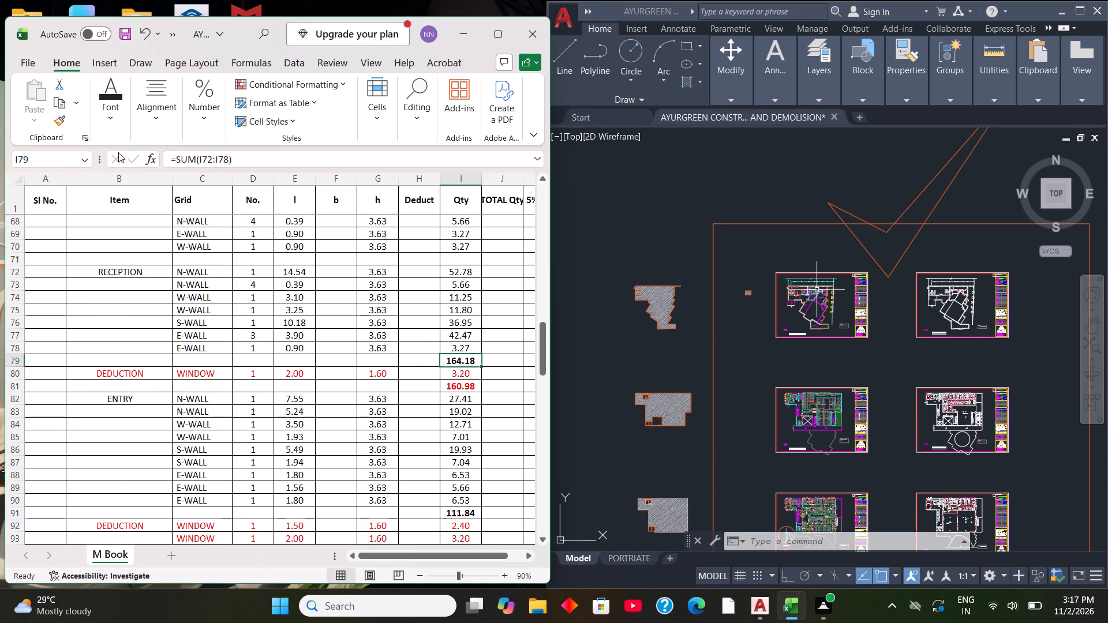
click(121, 119)
click(103, 177)
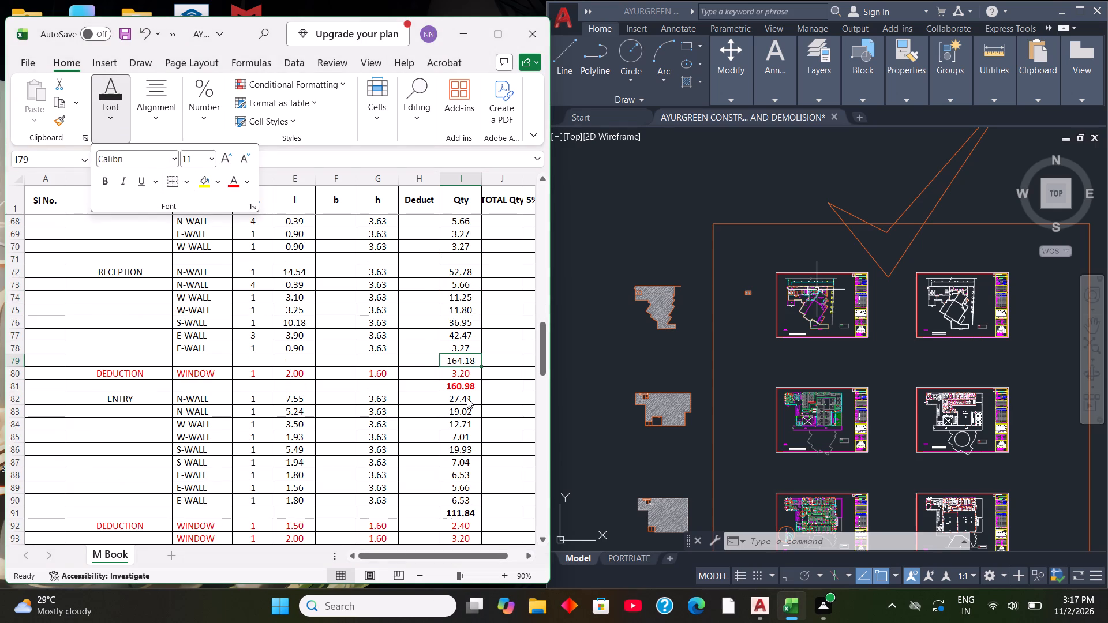
click(463, 378)
click(468, 381)
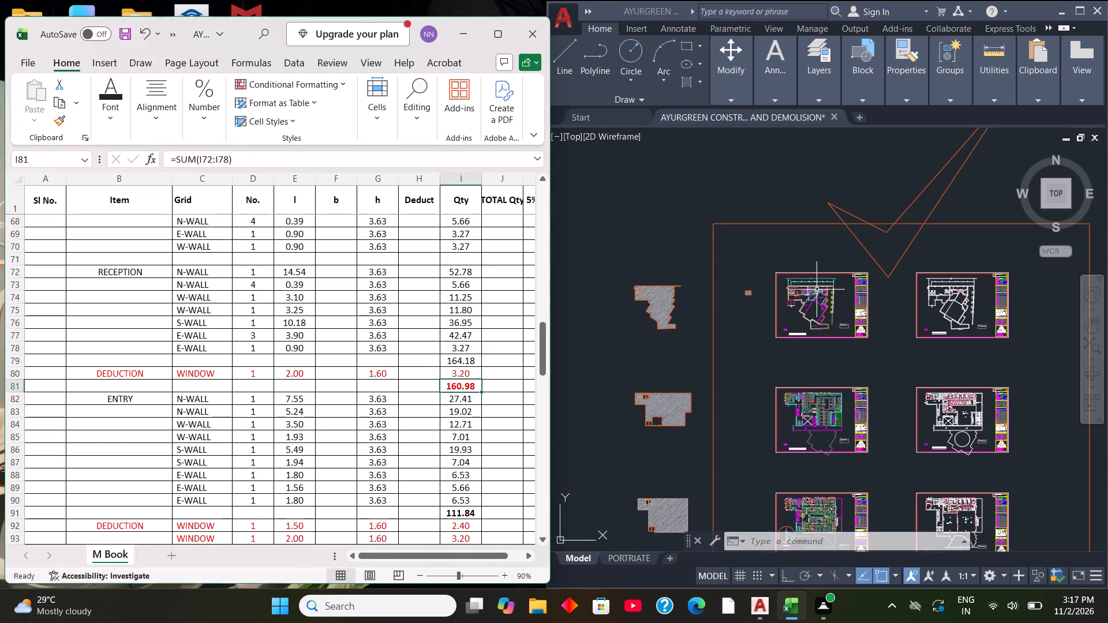
key(Delete)
Remove bold from the ENTRY wall subtotal in I91 and delete the room's net quantity from Qty cell I95.
scroll(466, 370, down, 3)
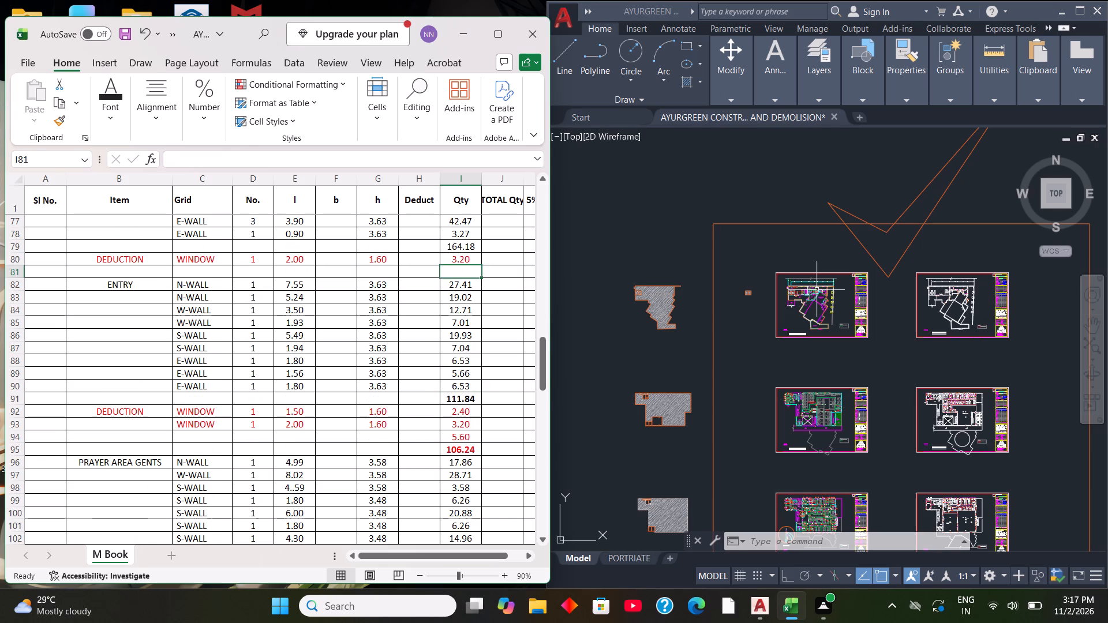
click(469, 401)
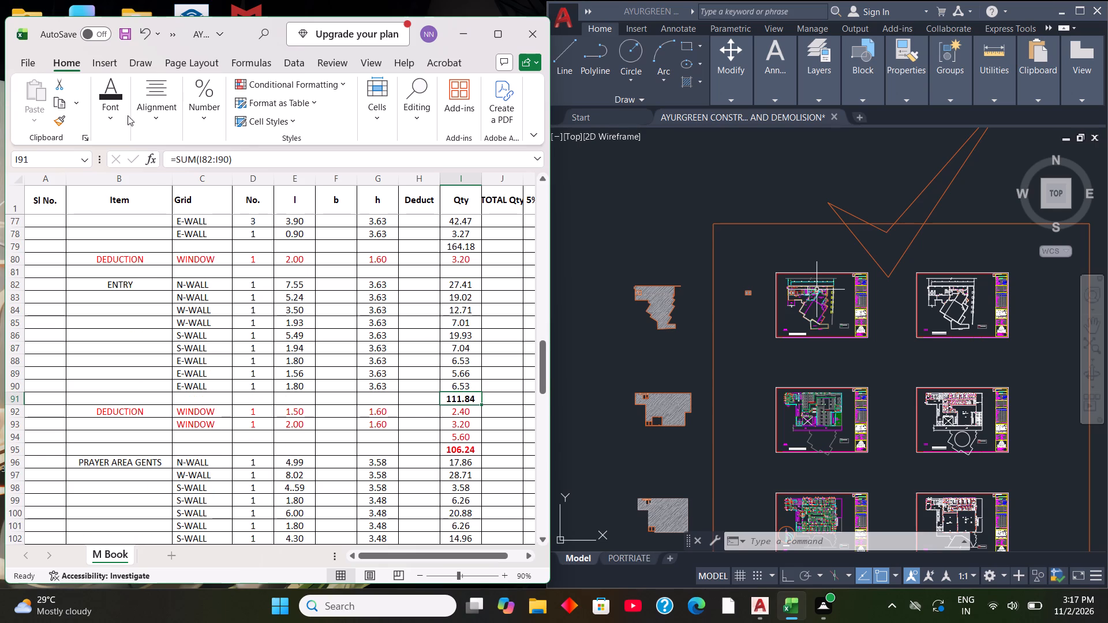
click(103, 124)
click(106, 181)
scroll(405, 394, down, 1)
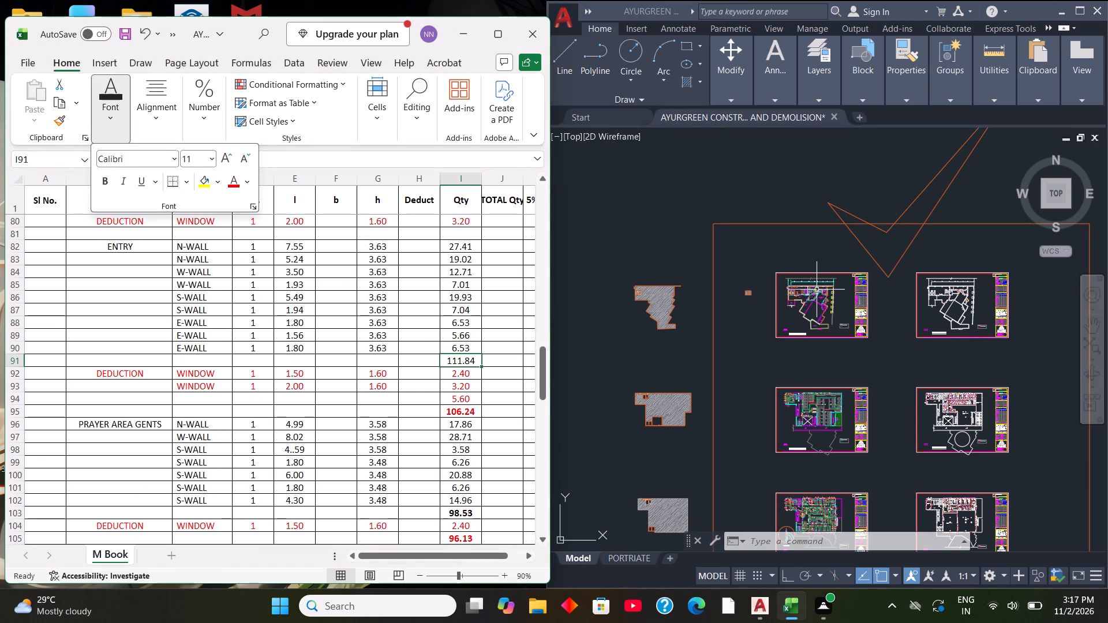
click(468, 409)
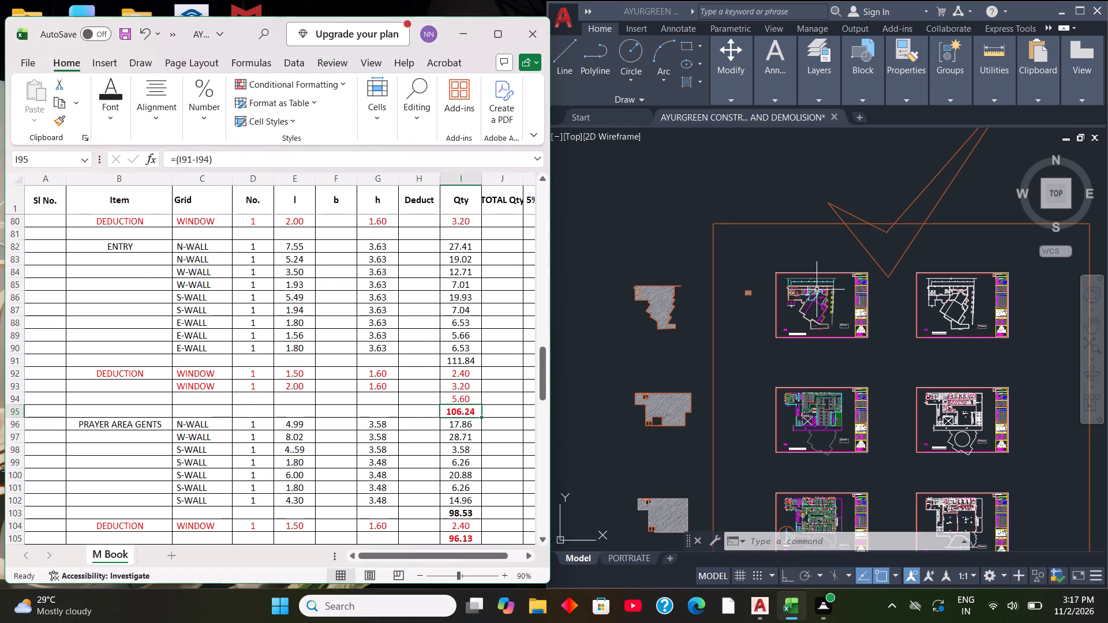
key(Delete)
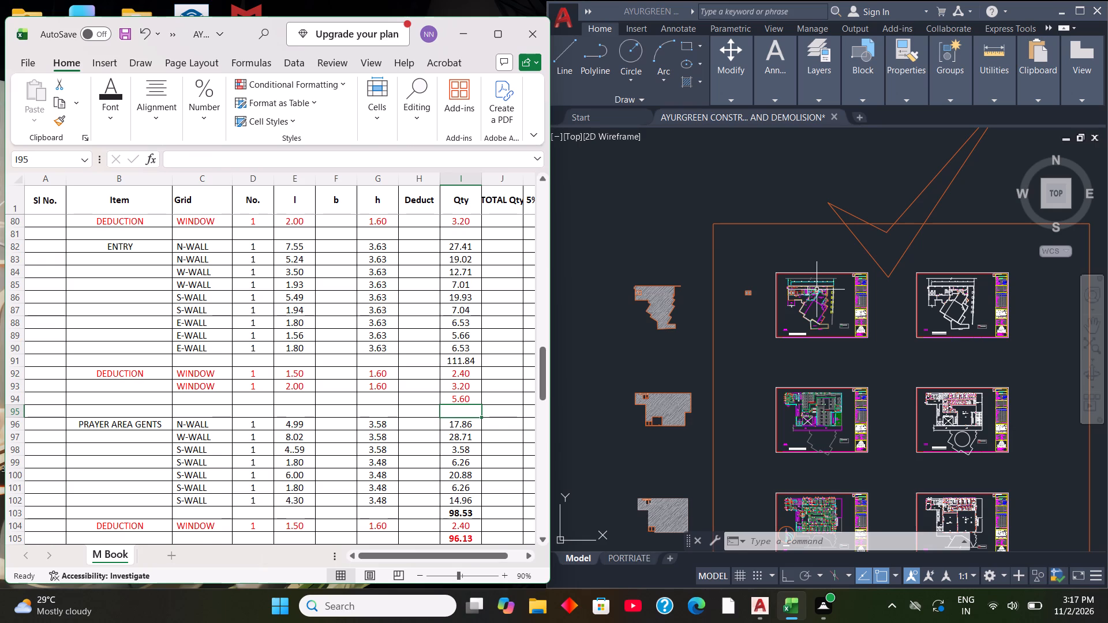
Remove bold from the PRAYER AREA GENTS wall subtotal in I103 and delete its net quantity from Qty cell I105.
scroll(487, 403, down, 3)
click(468, 398)
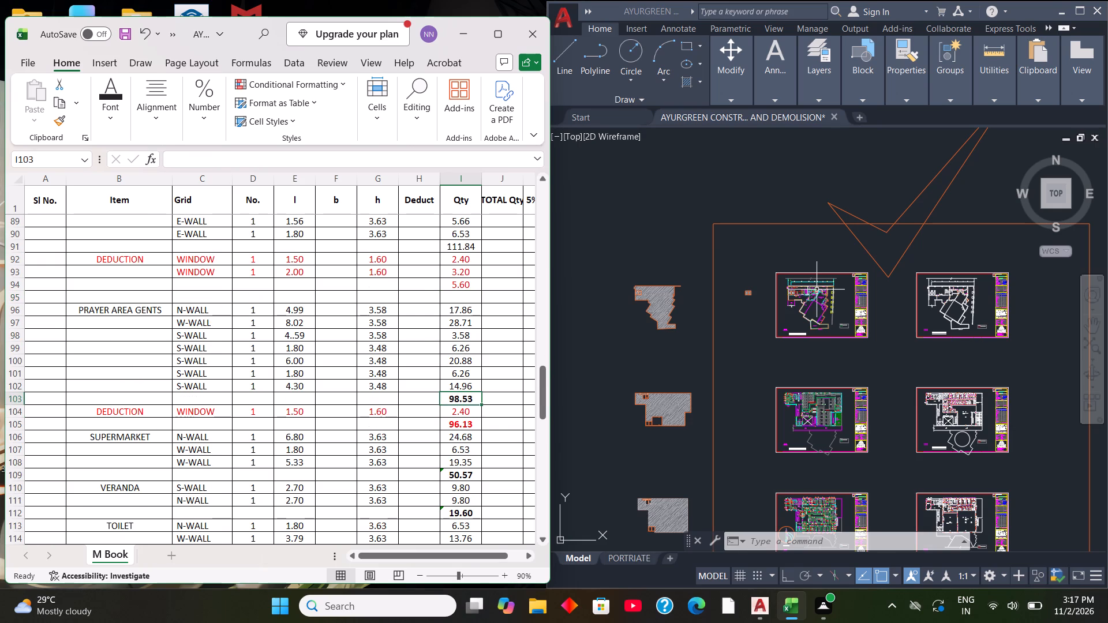
click(119, 115)
click(108, 186)
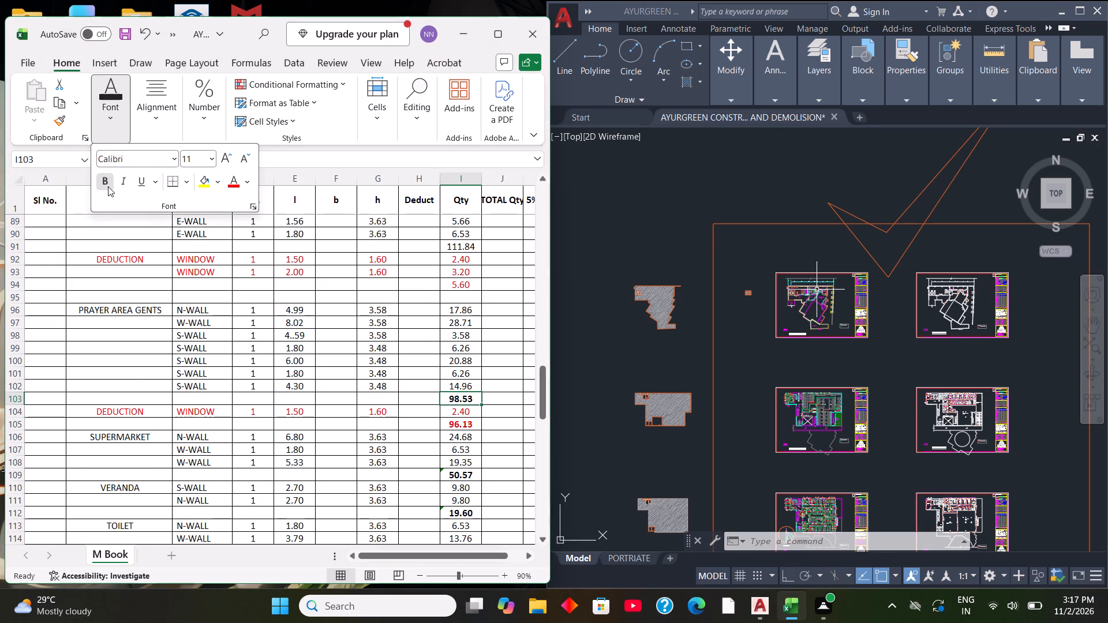
scroll(454, 437, down, 1)
click(466, 393)
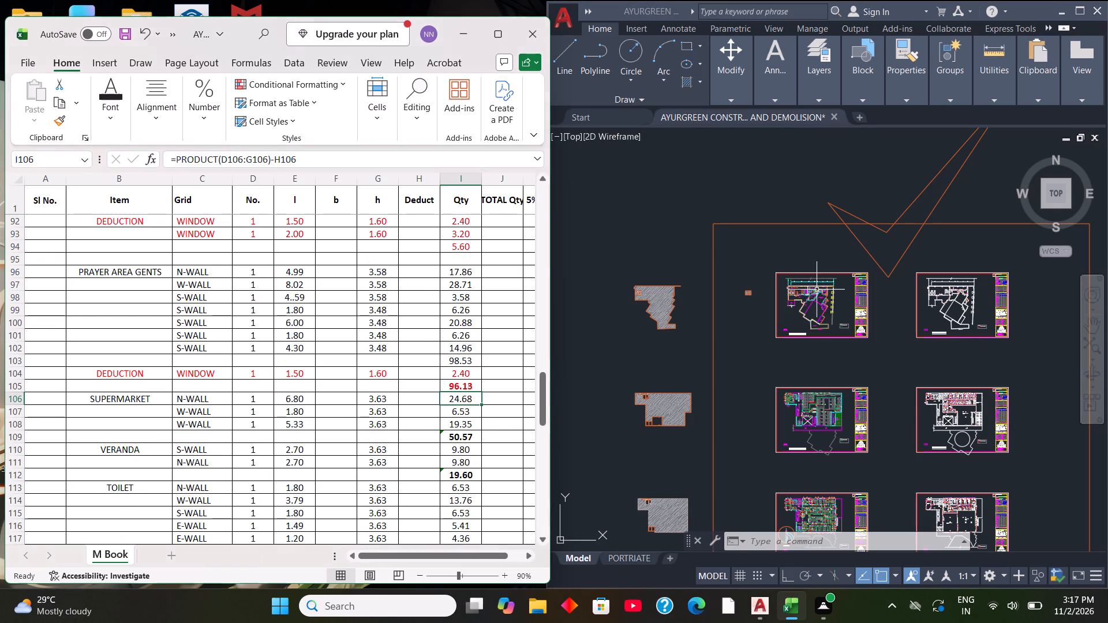
click(466, 380)
key(Delete)
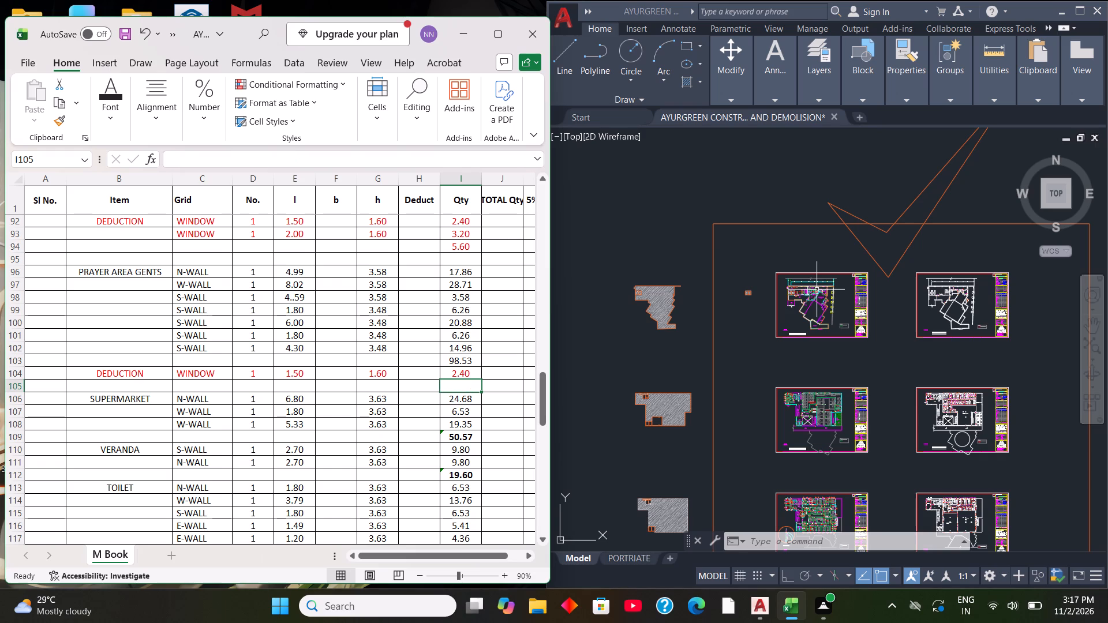
Remove bold from the SUPERMARKET wall subtotal in Qty cell I109.
scroll(485, 304, down, 2)
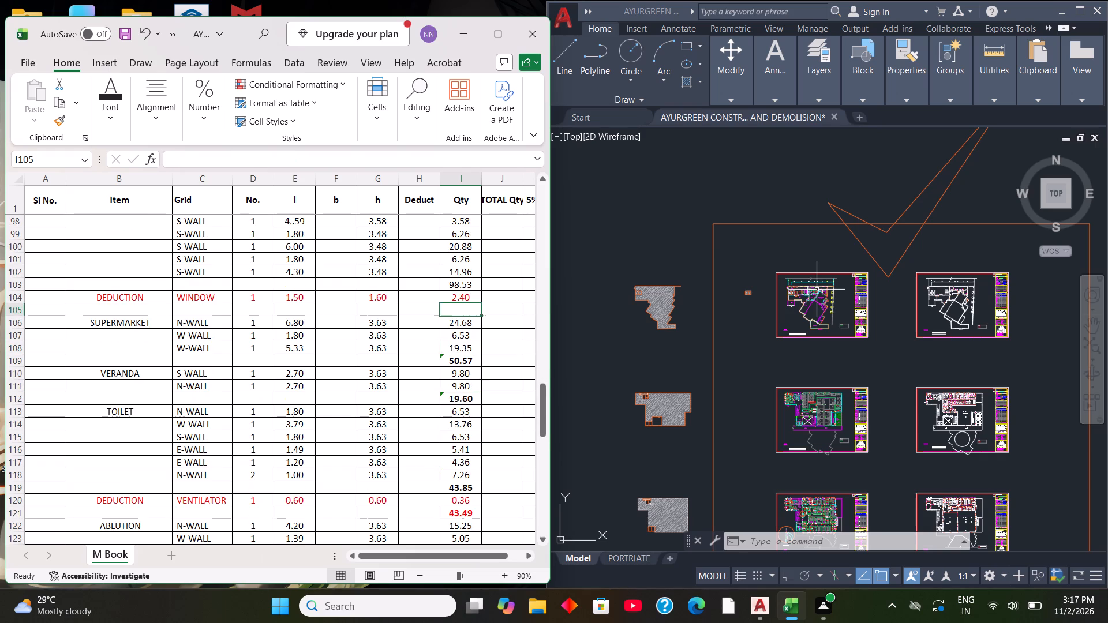
click(456, 359)
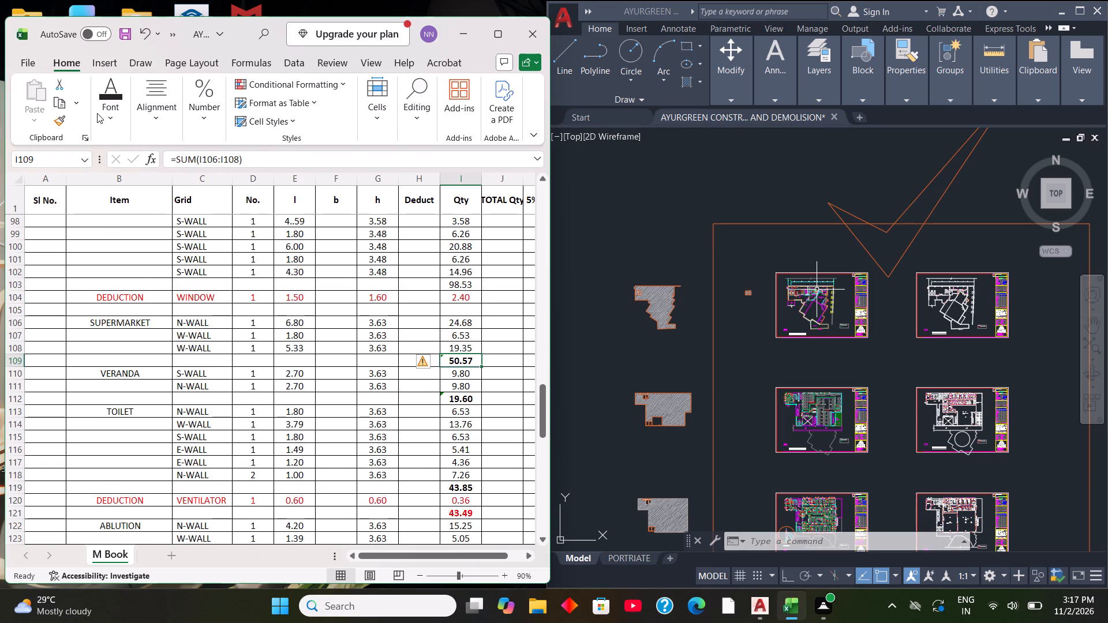
click(98, 114)
click(106, 183)
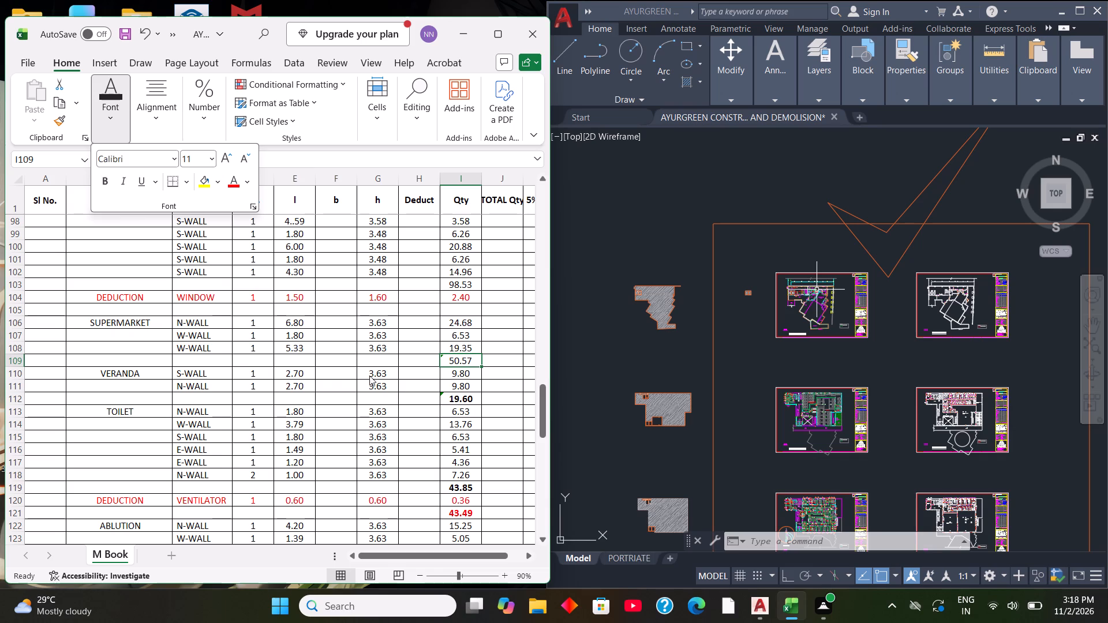
Delete the SUPERMARKET wall subtotal from Qty cell I109 and the VERANDA wall subtotal from Qty cell I112.
click(447, 401)
click(462, 407)
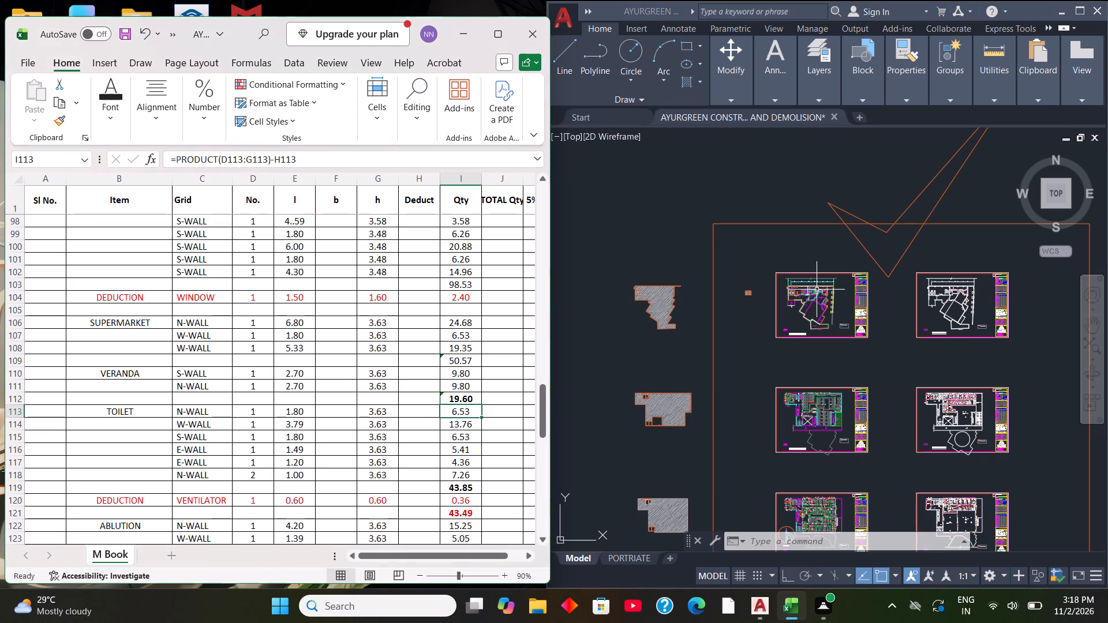
click(466, 398)
click(457, 359)
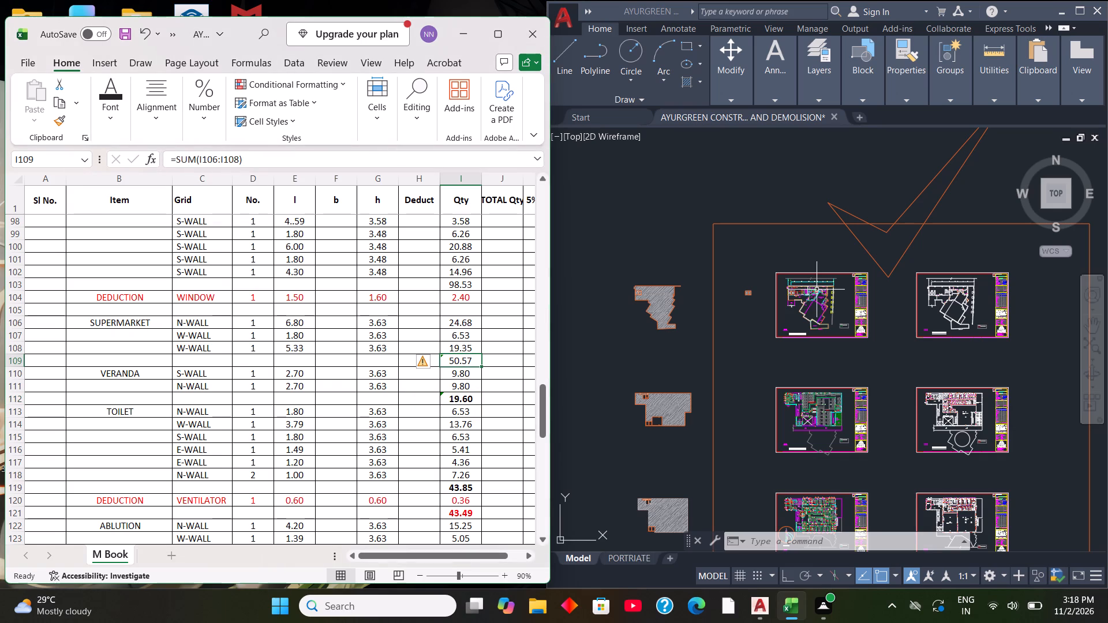
key(Delete)
click(458, 397)
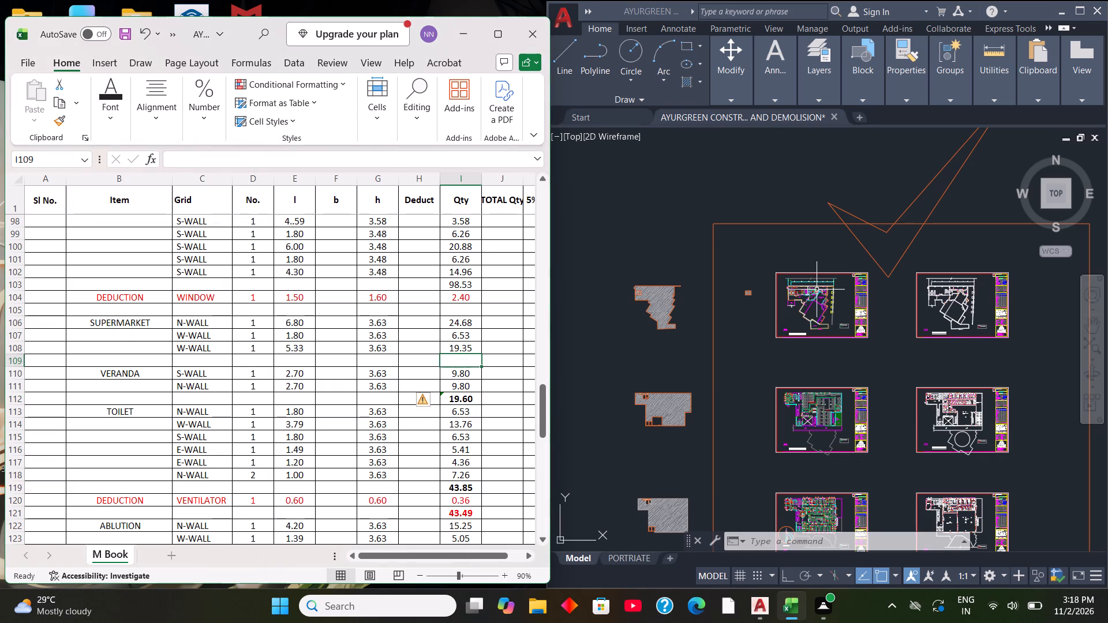
key(Delete)
Remove bold from the second TOILET wall subtotal in I119 and delete the room's net quantity from Qty cell I121.
click(458, 487)
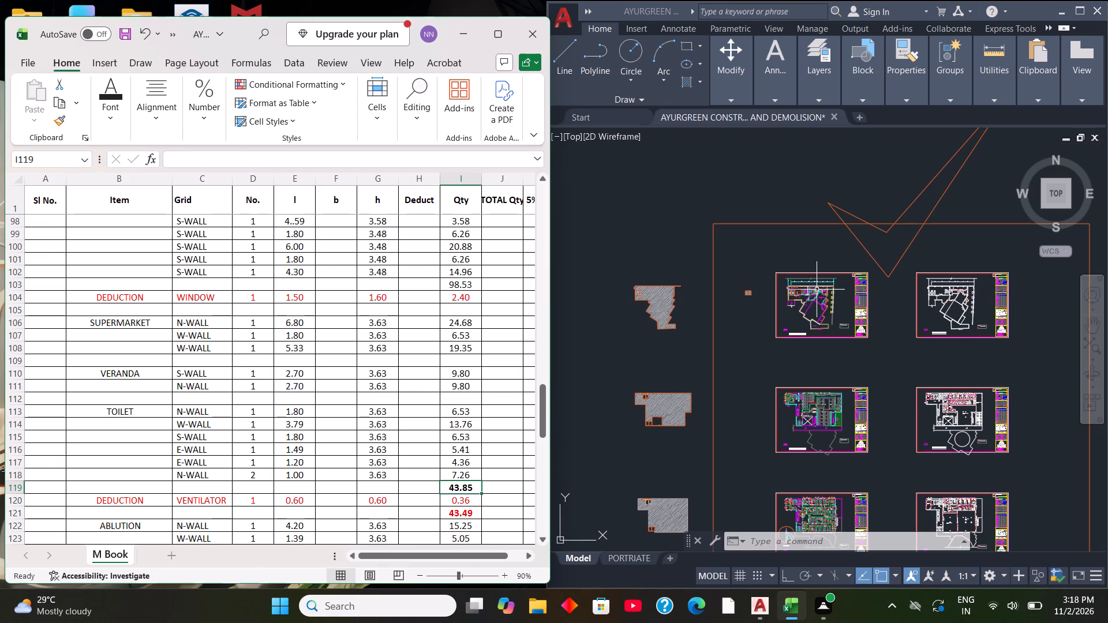
click(106, 124)
click(107, 180)
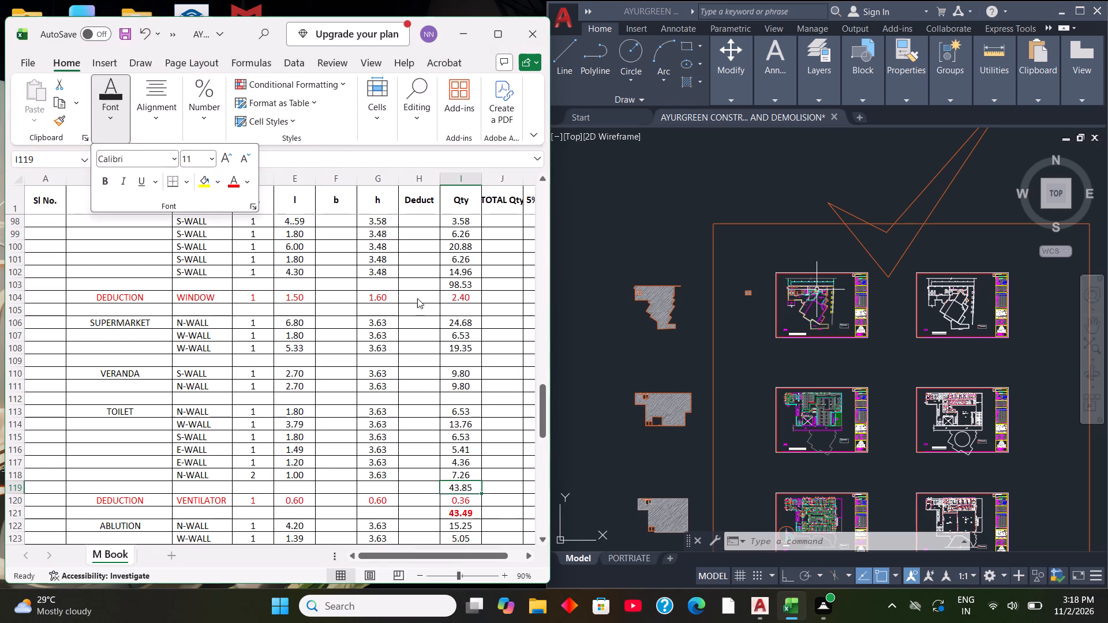
scroll(527, 369, down, 2)
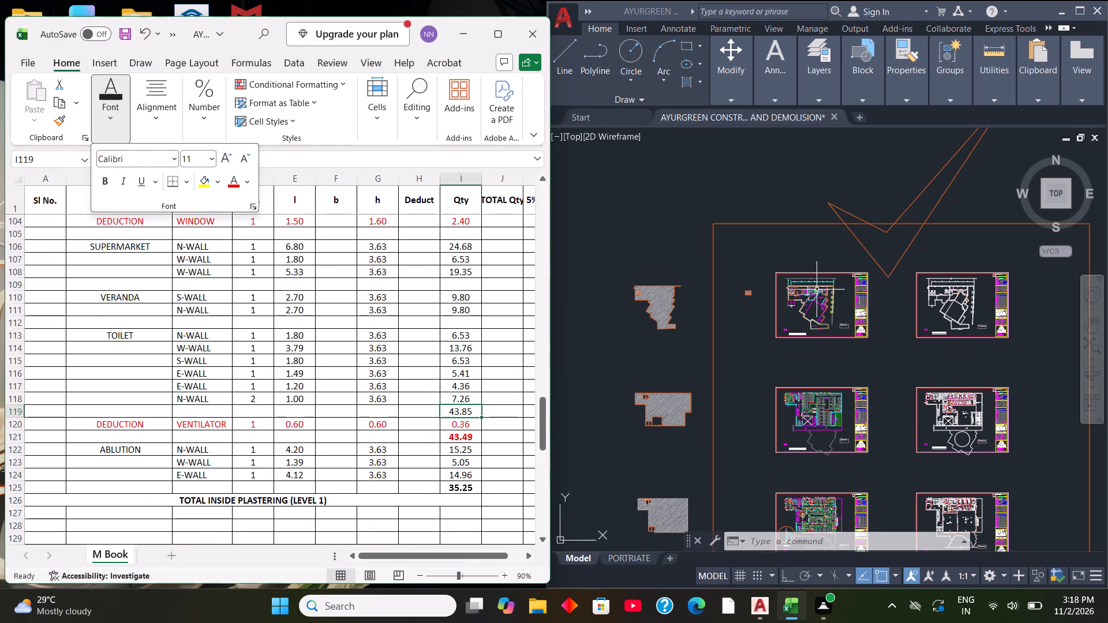
click(471, 437)
key(Delete)
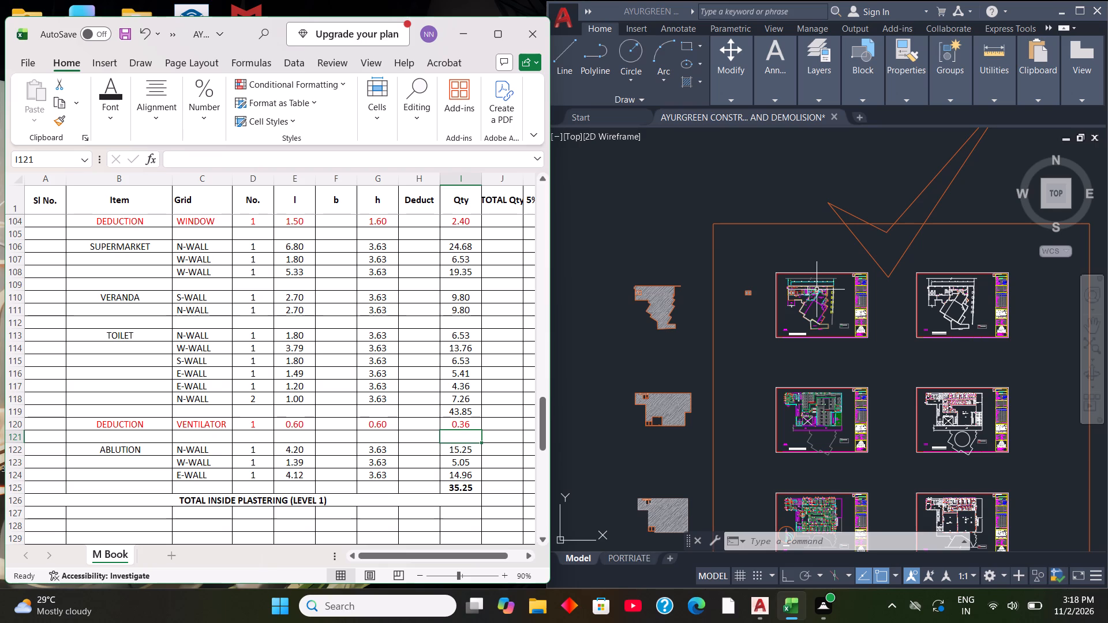
Delete the last ABLUTION wall subtotal from Qty cell I125, just above the TOTAL INSIDE PLASTERING (LEVEL 1) row.
click(465, 493)
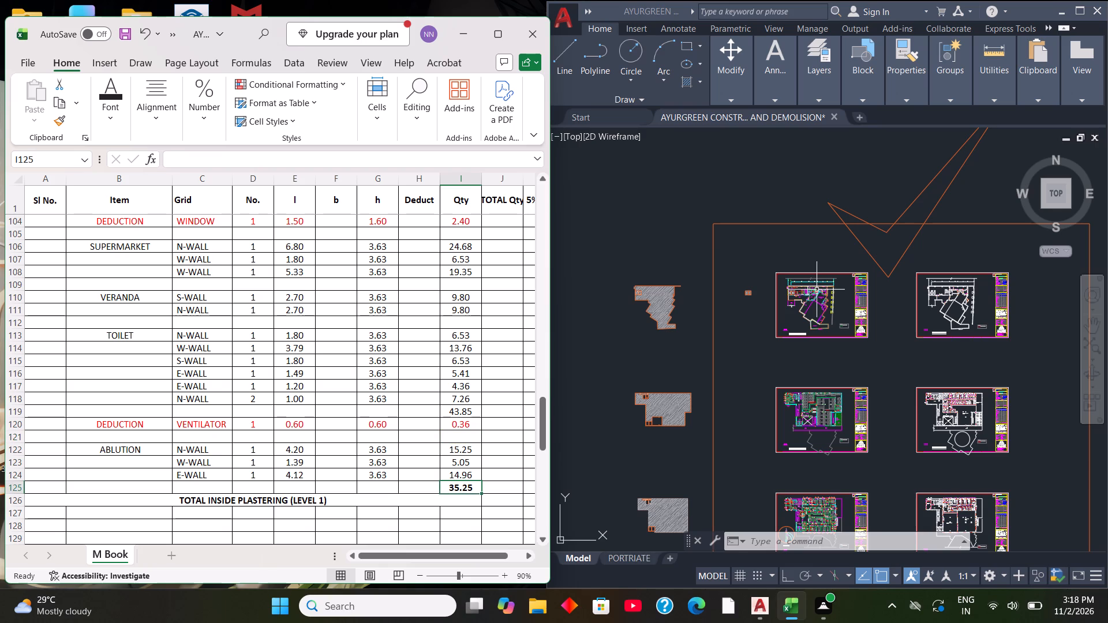
key(Delete)
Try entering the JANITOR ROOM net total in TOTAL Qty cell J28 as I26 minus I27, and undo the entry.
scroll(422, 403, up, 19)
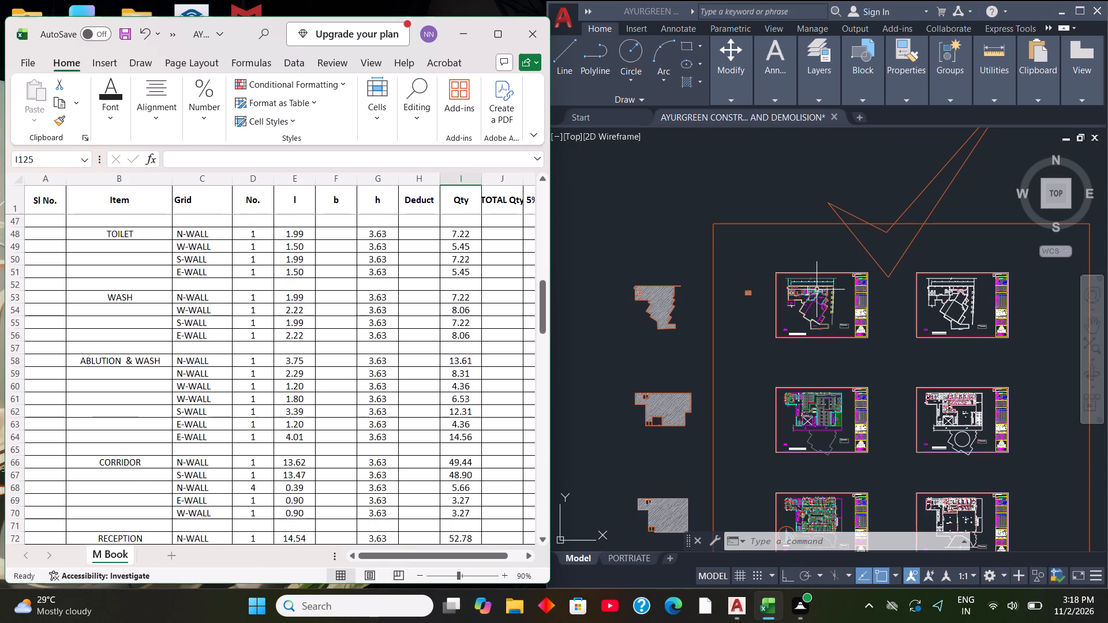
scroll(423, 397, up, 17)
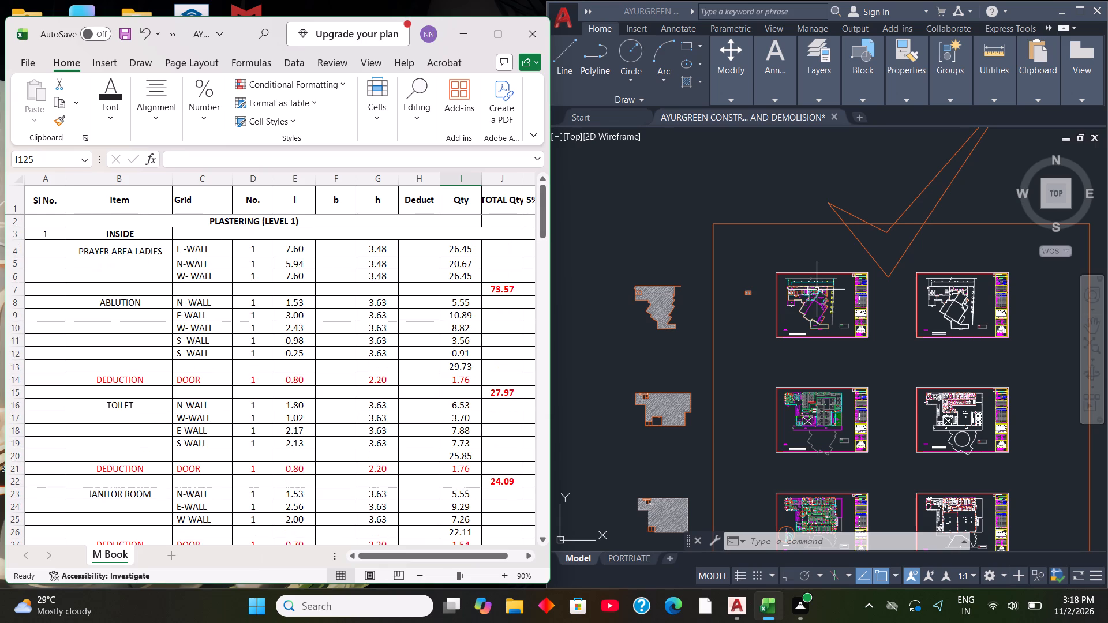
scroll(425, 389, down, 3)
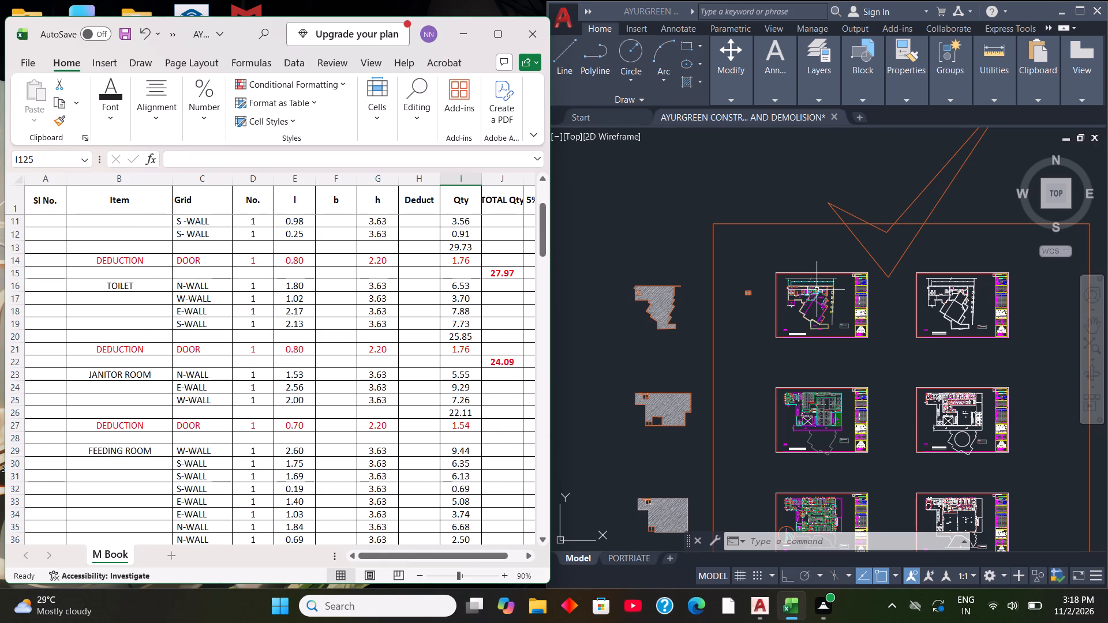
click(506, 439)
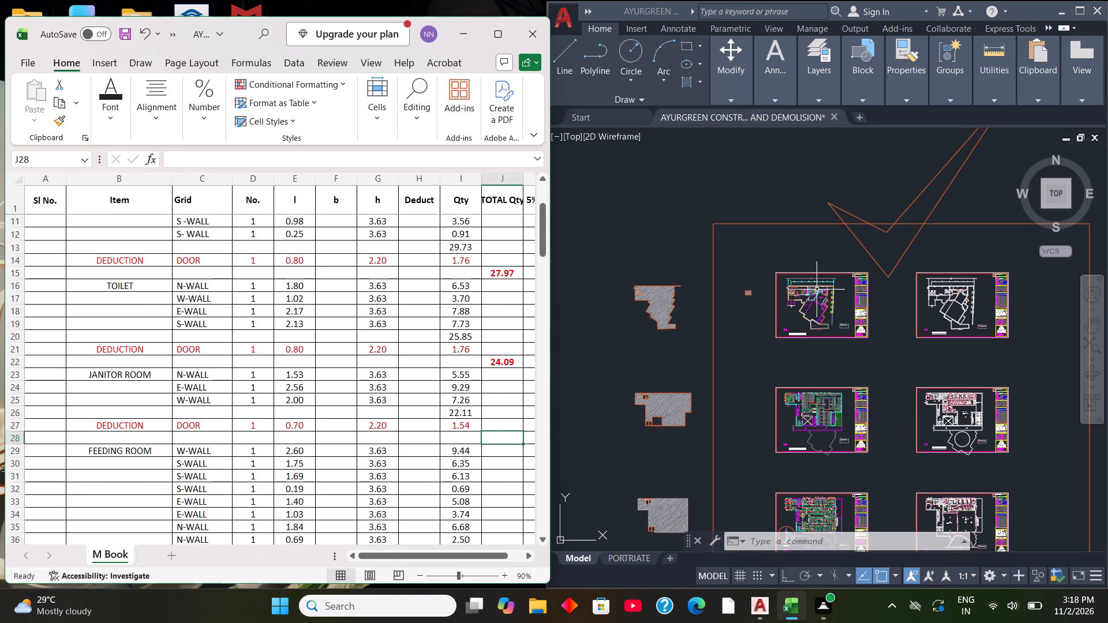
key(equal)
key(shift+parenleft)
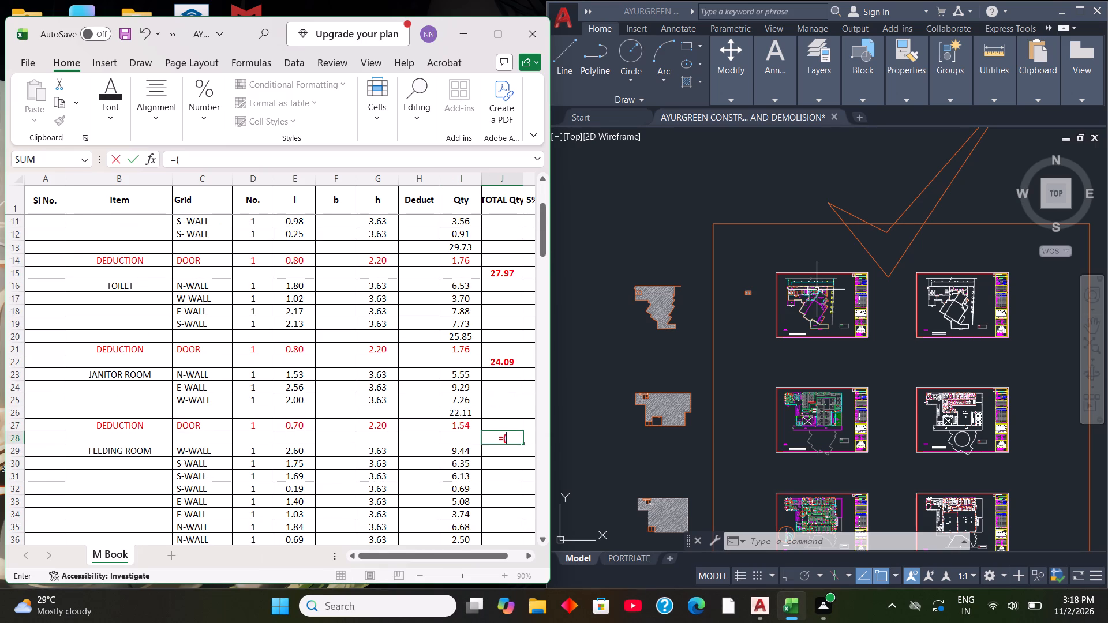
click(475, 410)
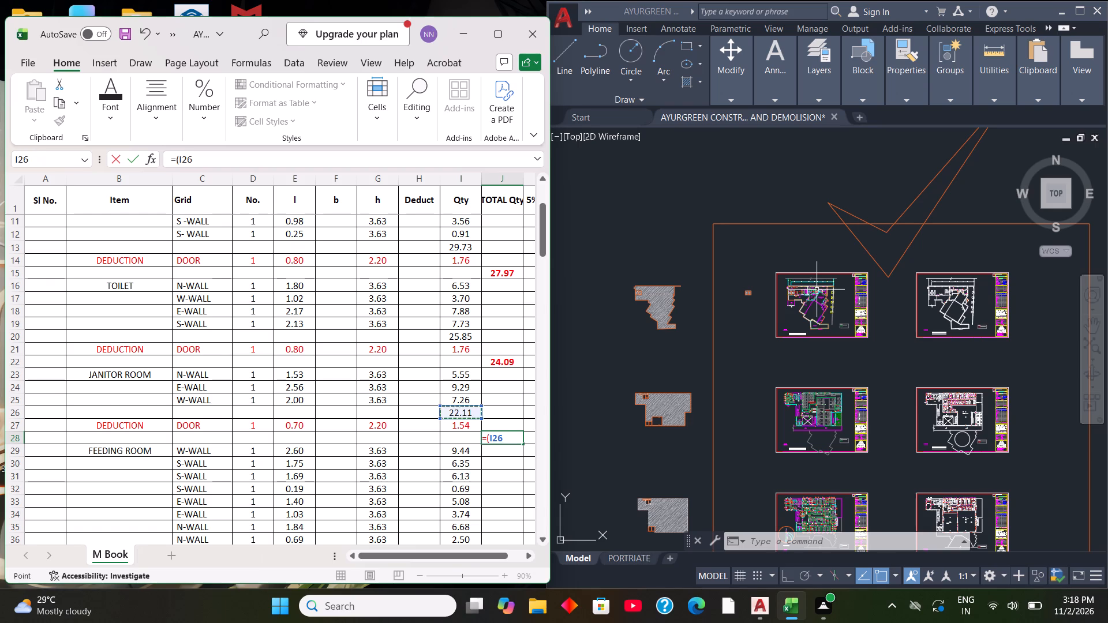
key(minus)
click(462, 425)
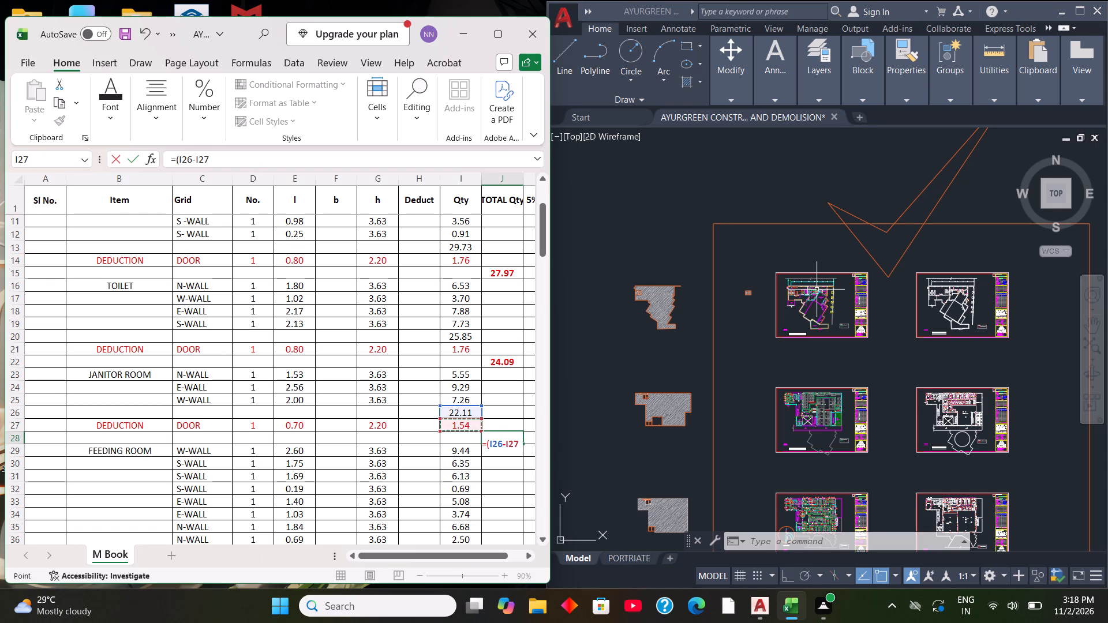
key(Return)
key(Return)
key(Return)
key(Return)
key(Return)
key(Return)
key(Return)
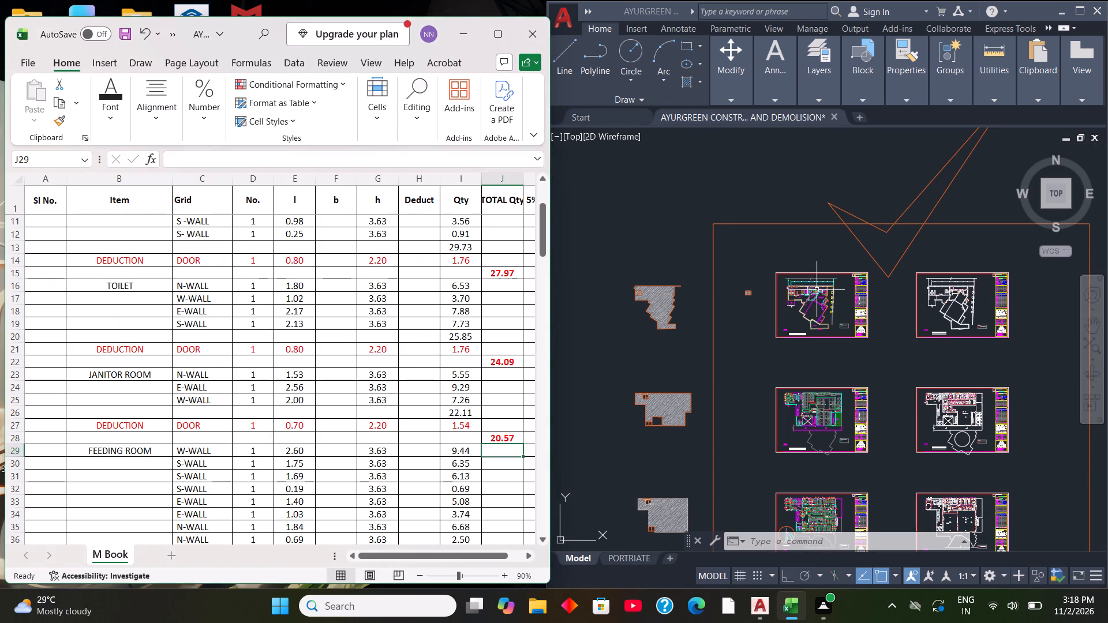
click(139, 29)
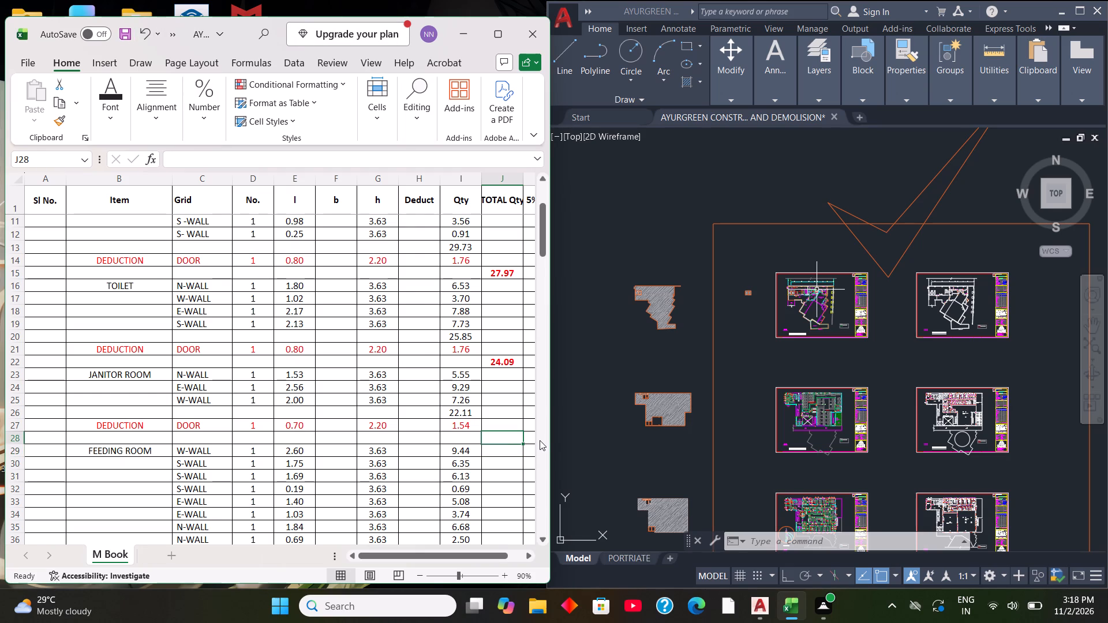
Enter the JANITOR ROOM net total in TOTAL Qty cell J28 with the formula =(I26-I27).
key(equal)
key(shift+parenleft)
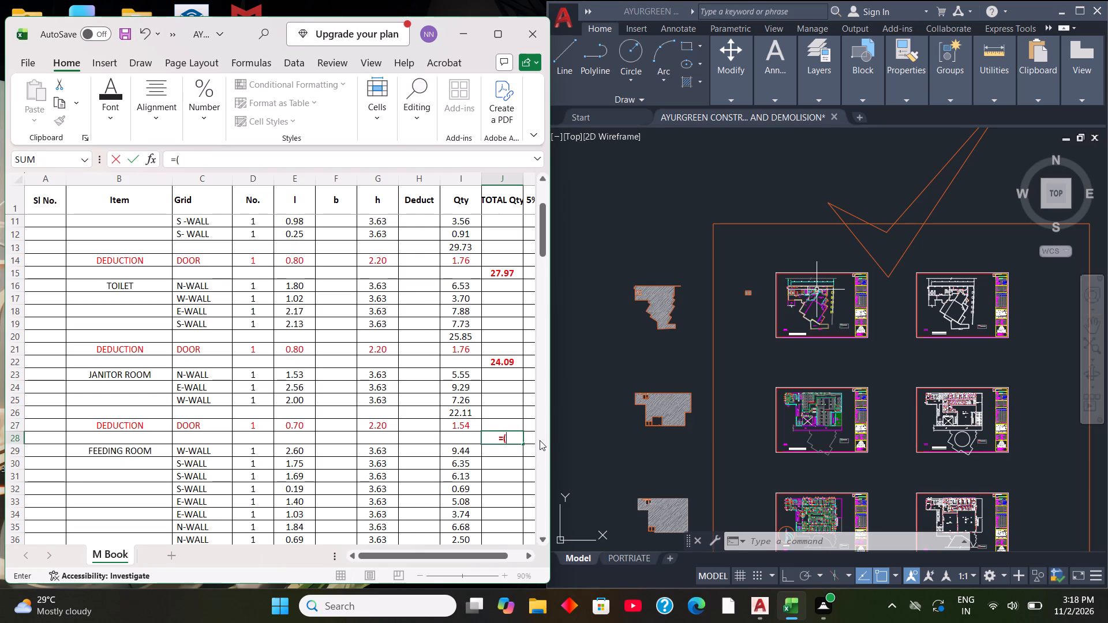
click(457, 410)
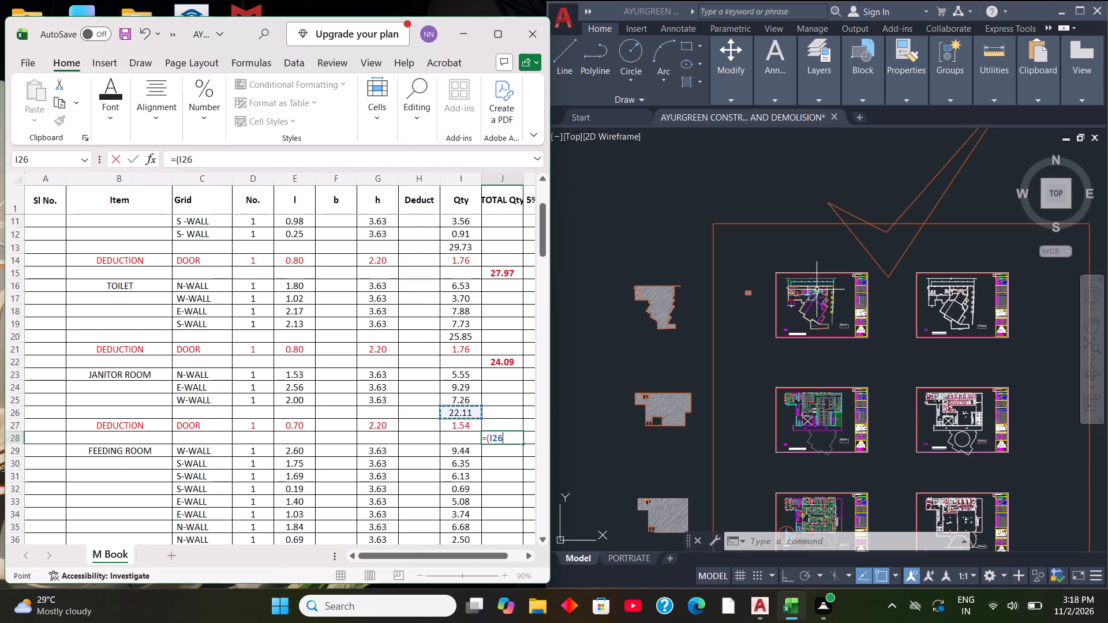
key(minus)
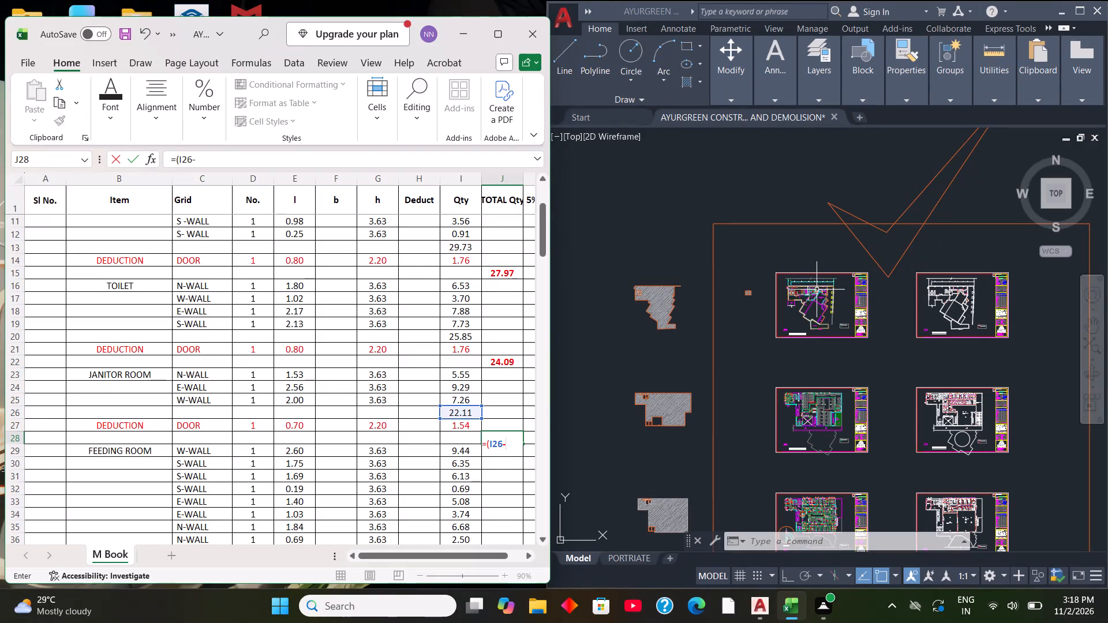
click(464, 424)
key(shift+parenright)
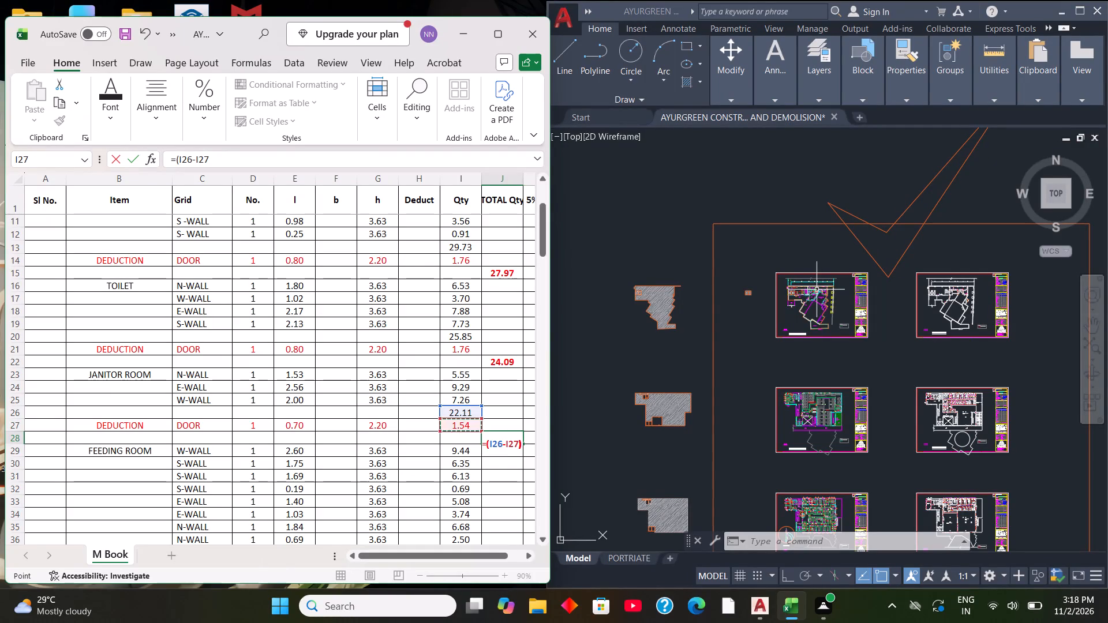
key(Return)
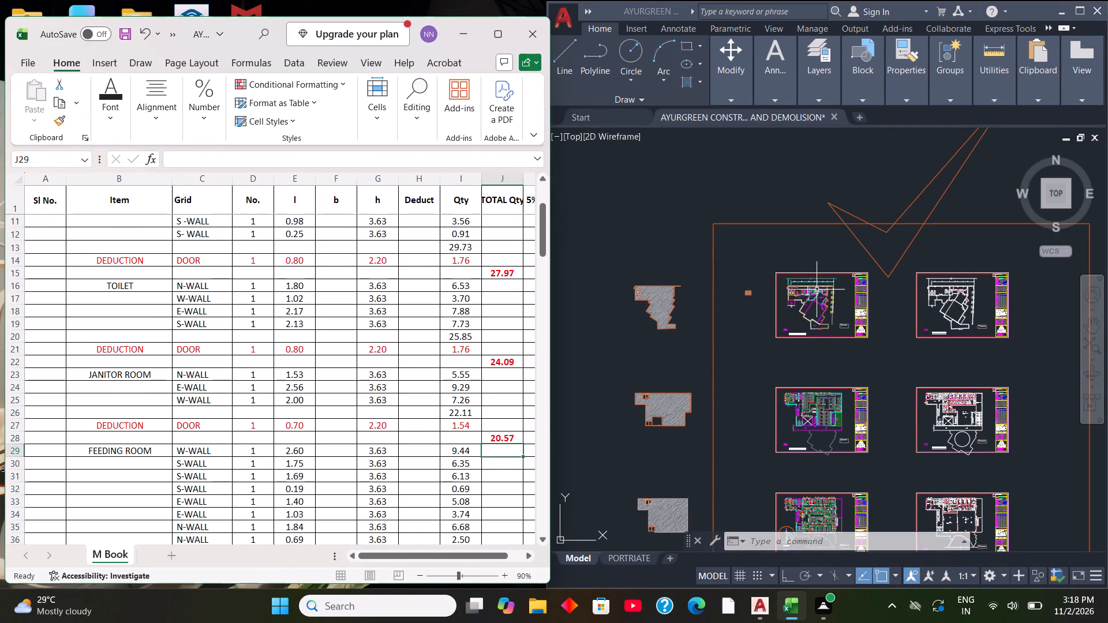
Enter the FEEDING ROOM net total in TOTAL Qty cell J42 with the formula =(I38-I41).
scroll(463, 384, down, 5)
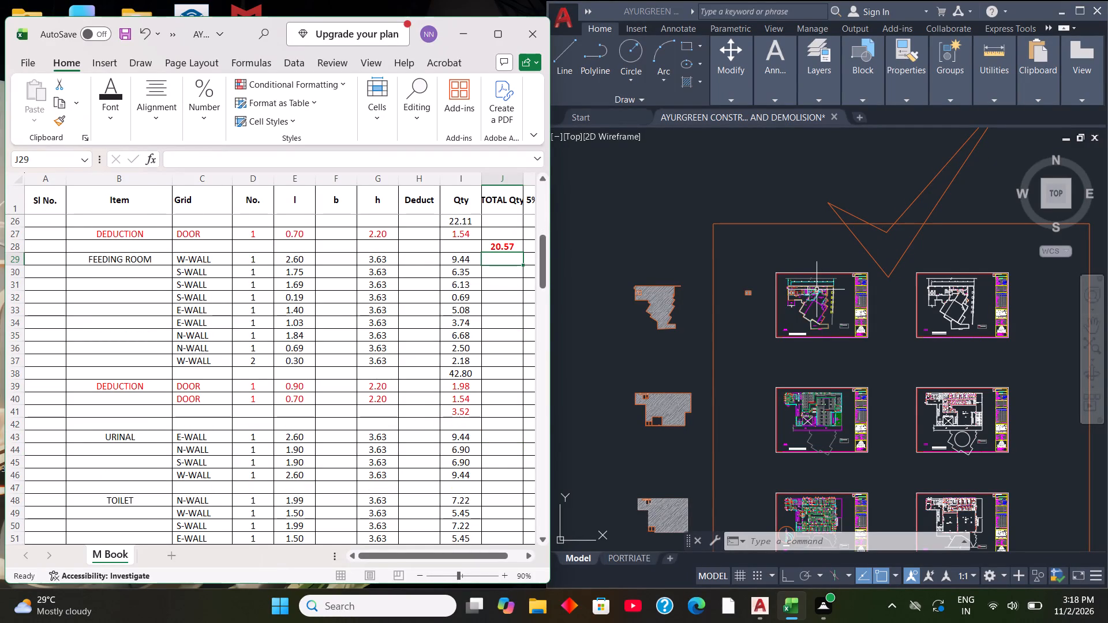
click(499, 422)
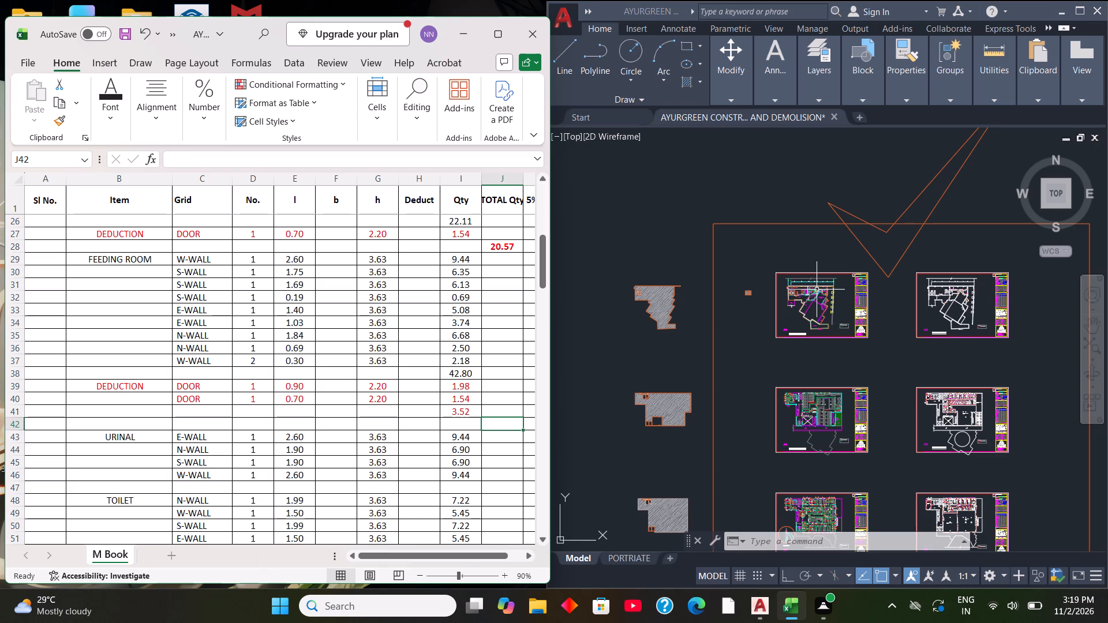
key(equal)
key(9)
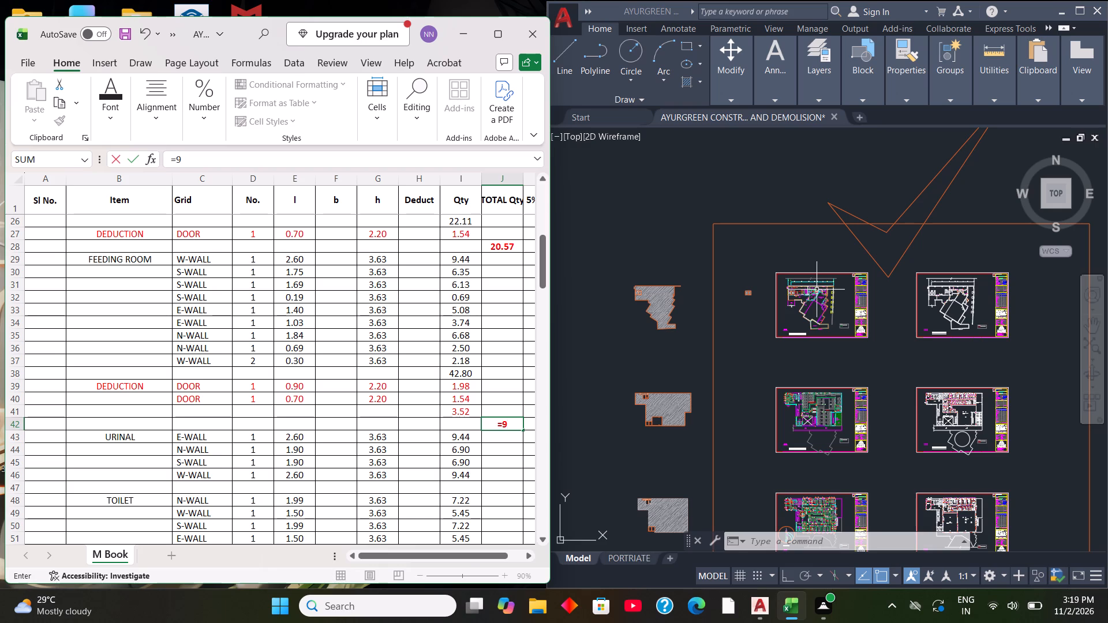
key(BackSpace)
key(shift+parenleft)
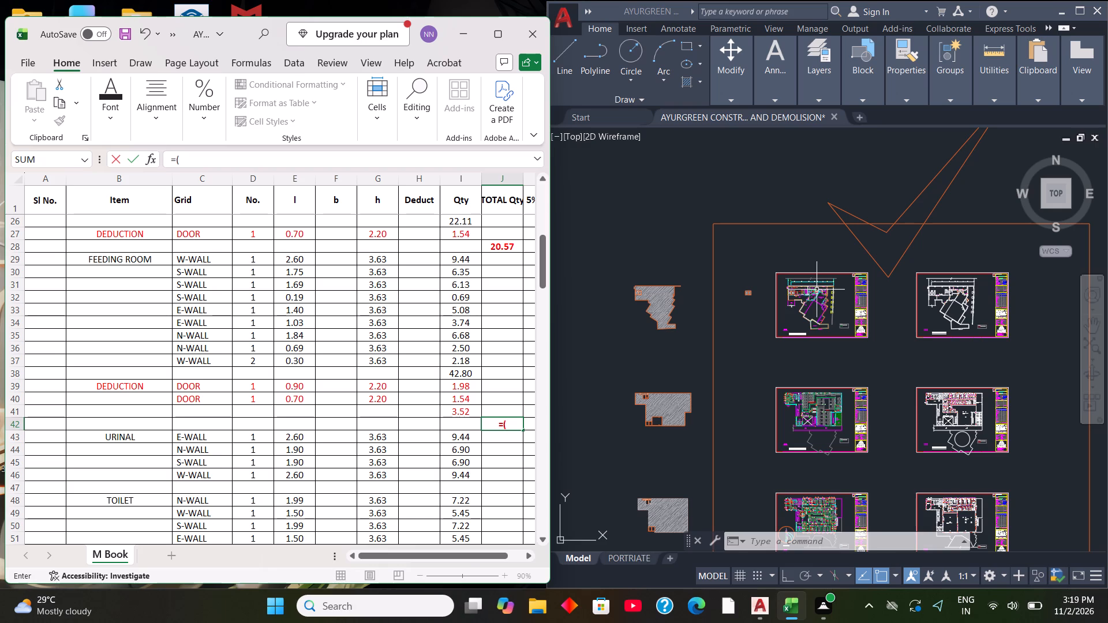
click(467, 371)
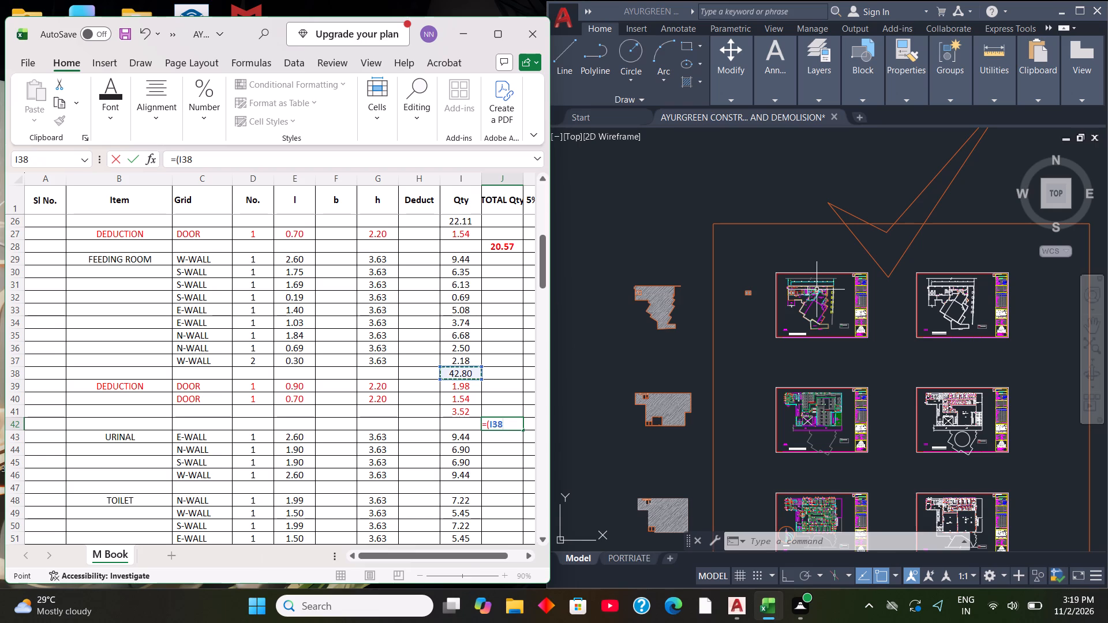
key(minus)
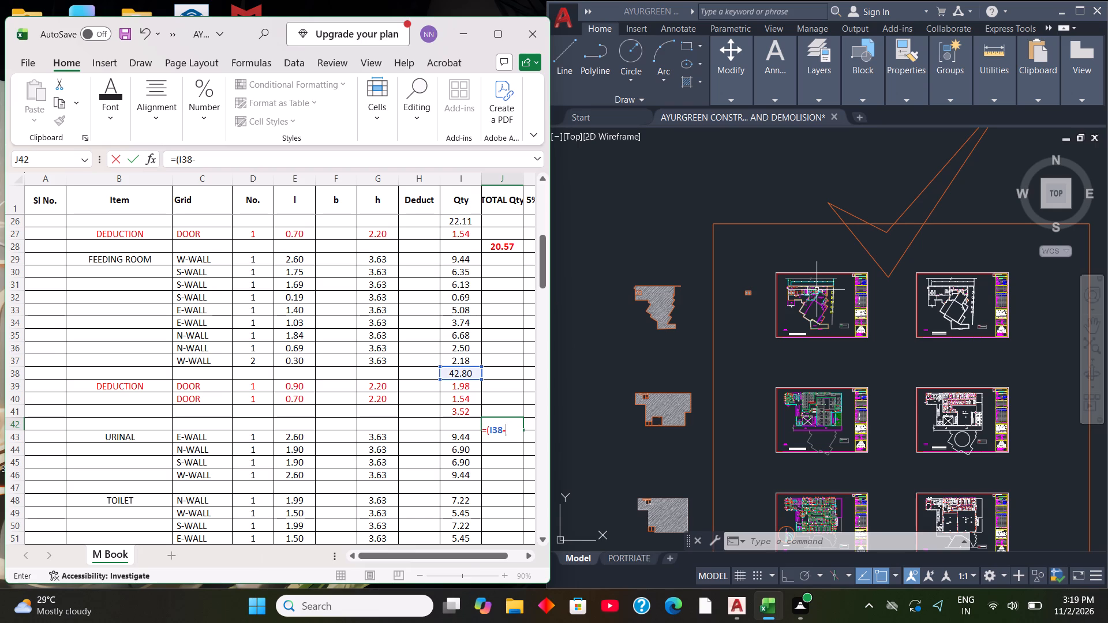
click(476, 414)
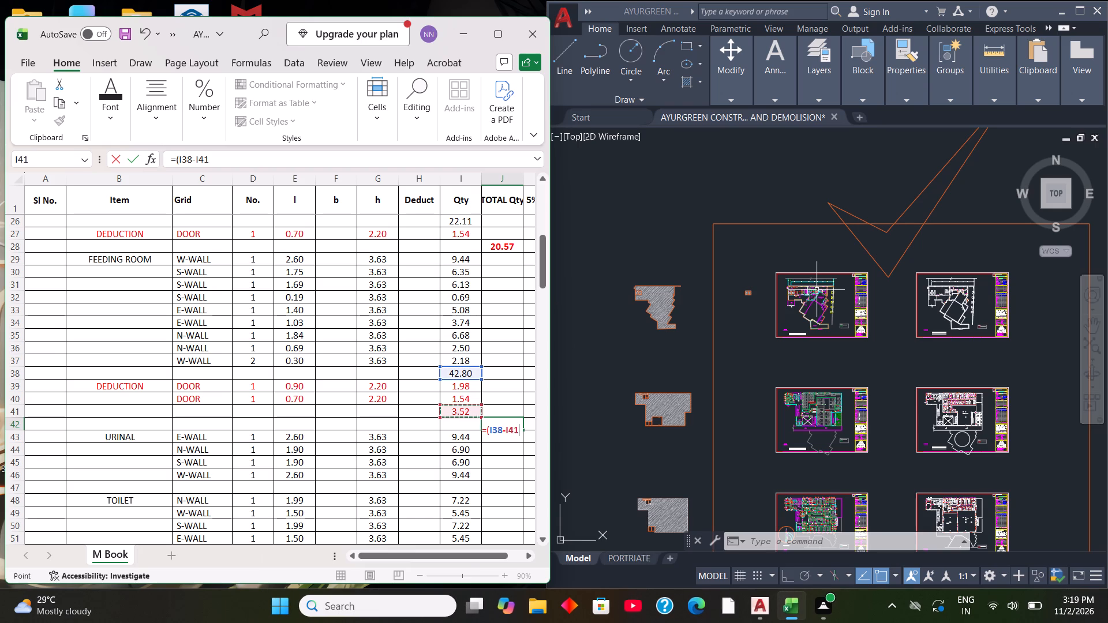
key(shift+parenright)
key(Return)
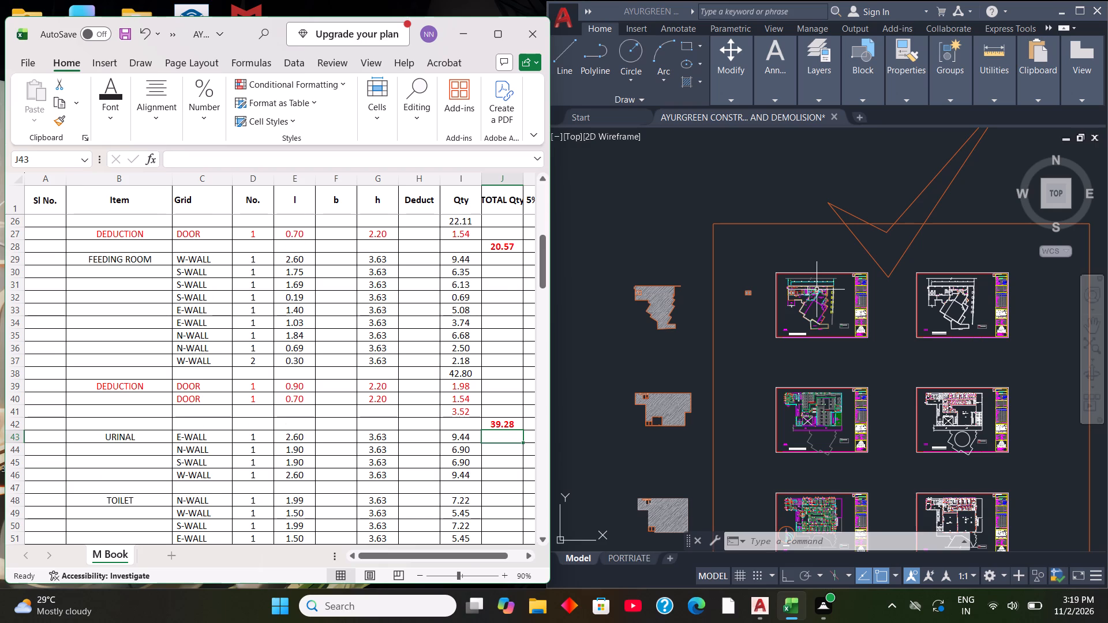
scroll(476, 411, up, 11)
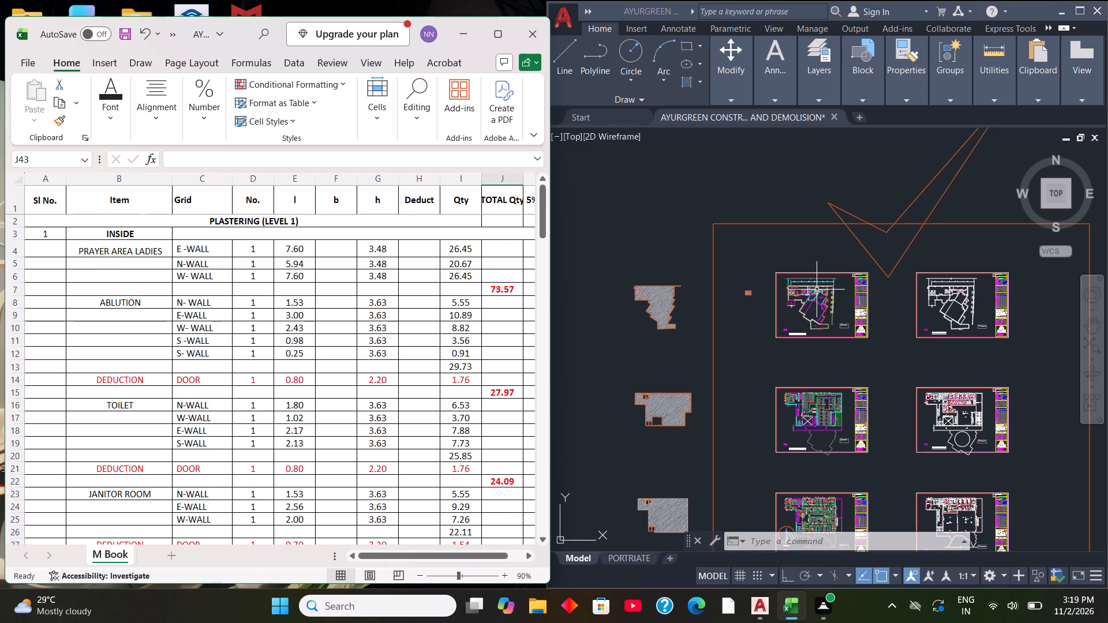
Total the URINAL wall quantities in TOTAL Qty cell J47 with the formula =SUM(I43:I46).
scroll(464, 394, down, 12)
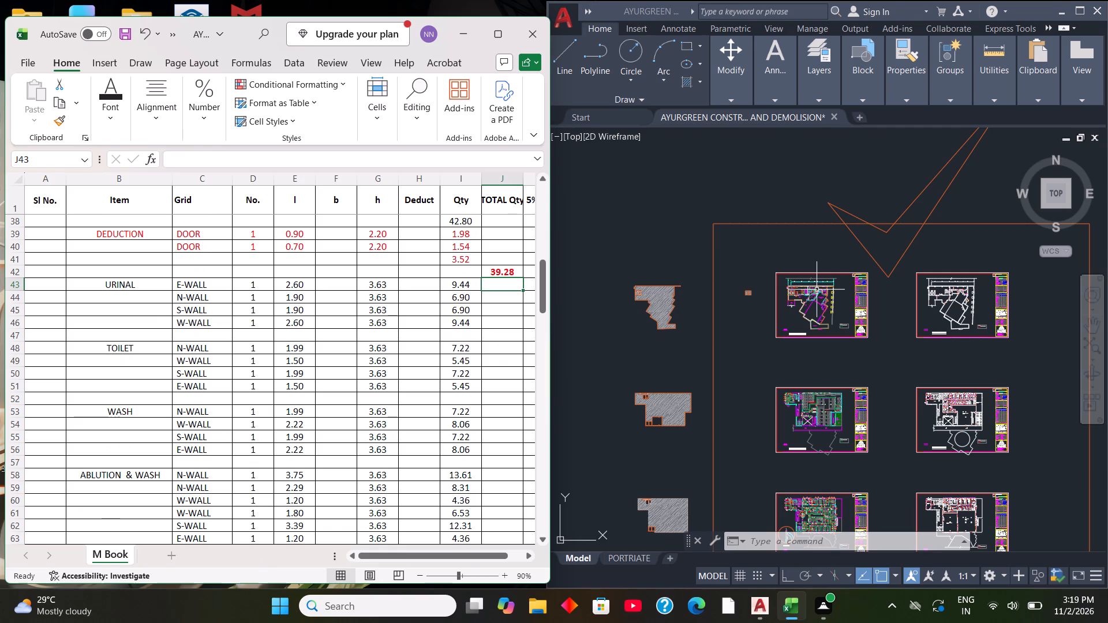
click(497, 337)
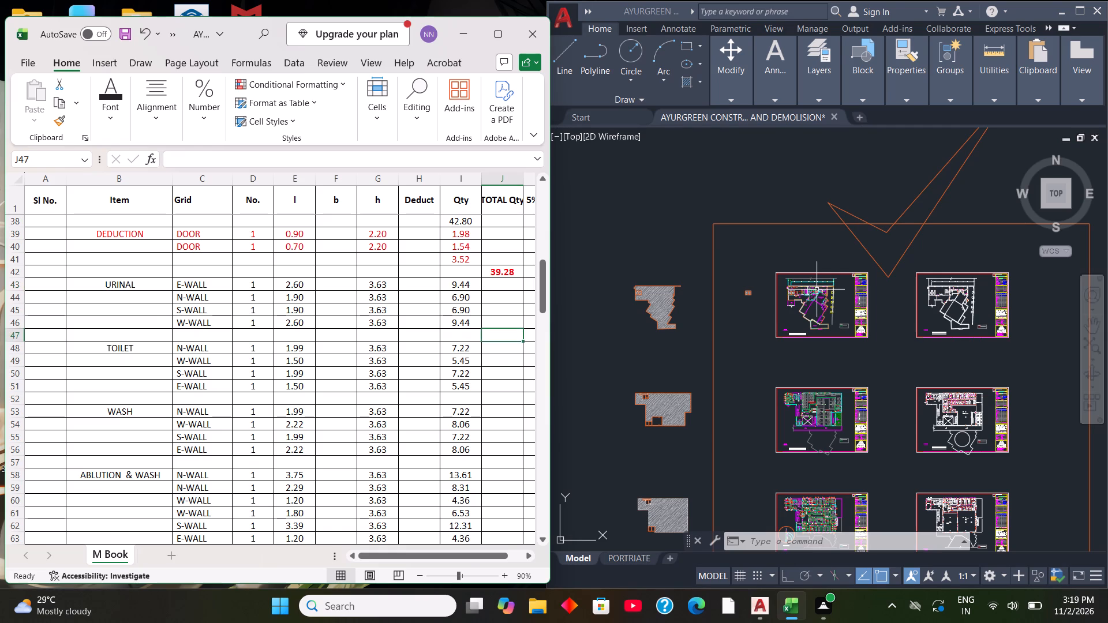
key(equal)
text(SUM)
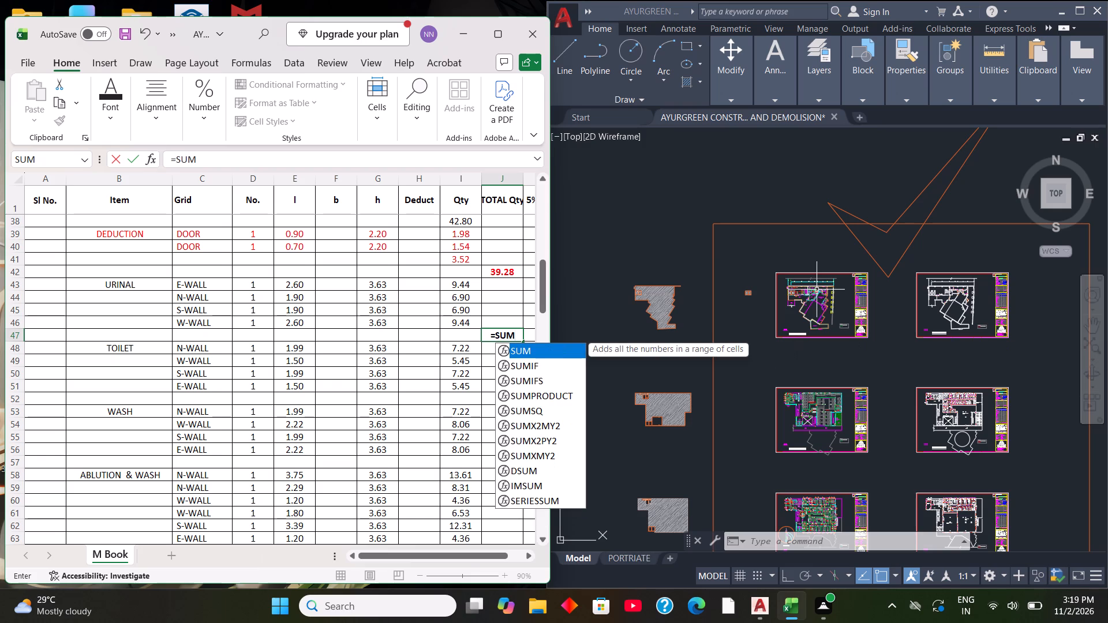
double_click(541, 346)
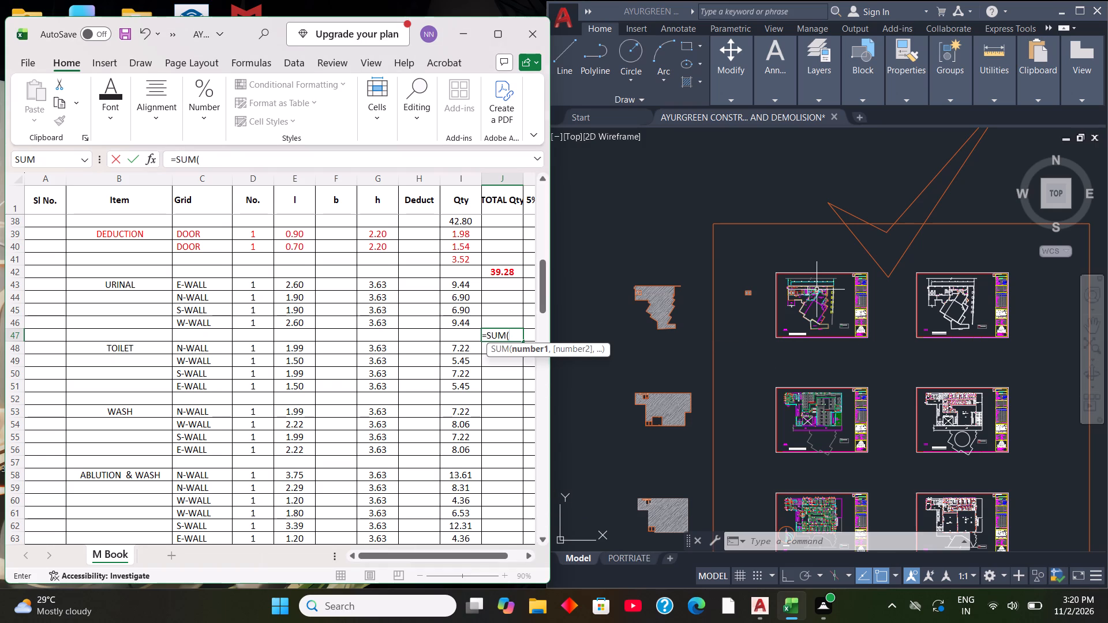
drag(461, 281, 470, 321)
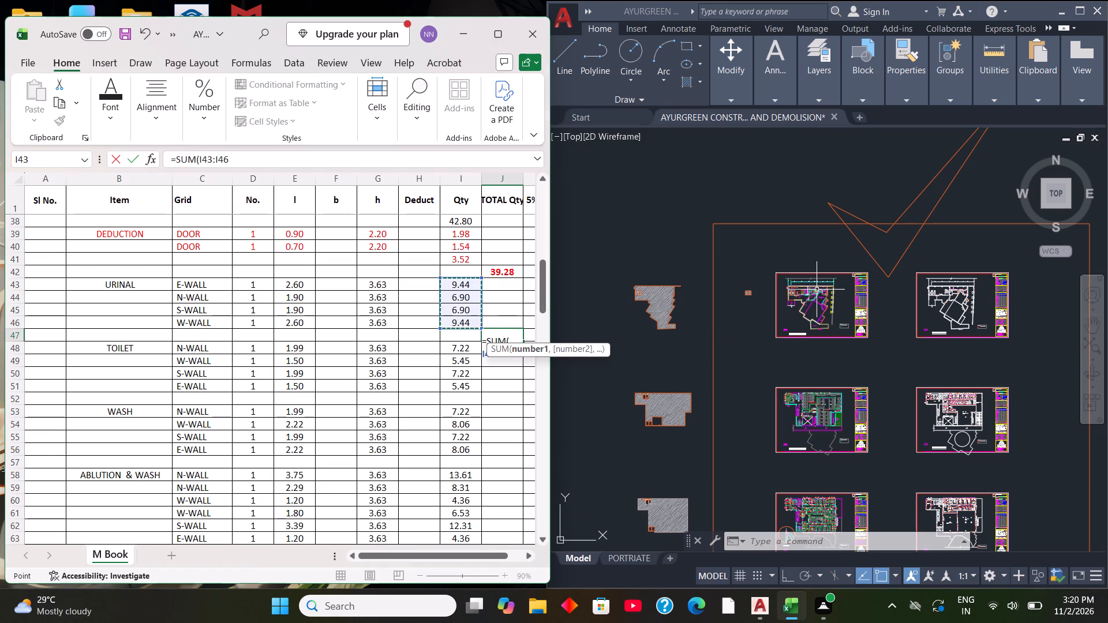
key(shift+parenright)
key(Return)
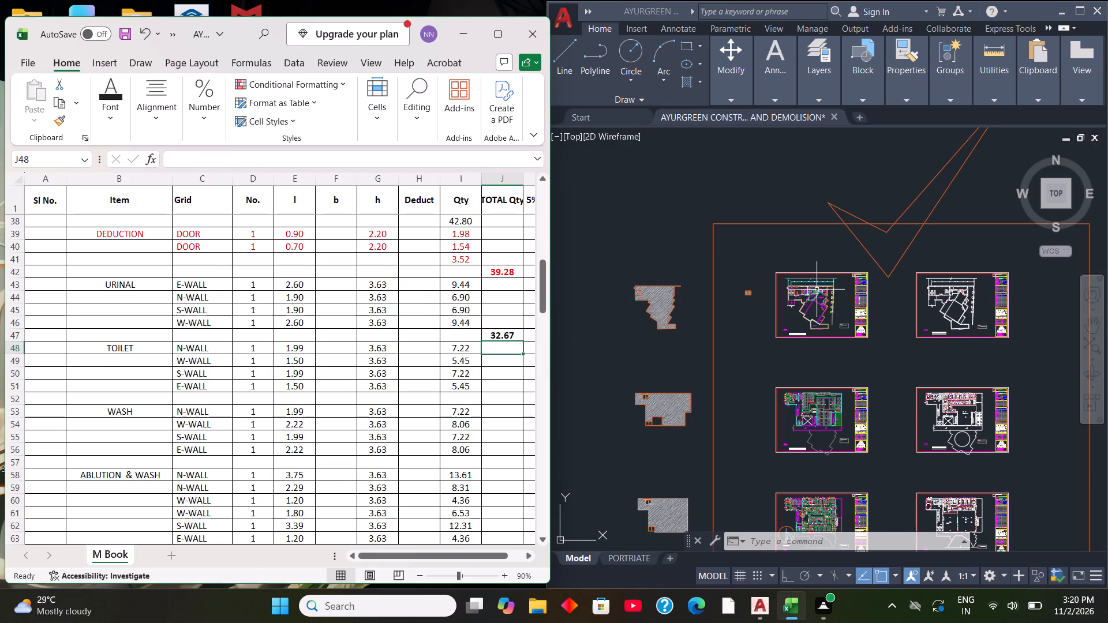
Total the TOILET wall quantities below the URINAL block in TOTAL Qty cell J52 with the formula =SUM(I48:I51).
click(503, 397)
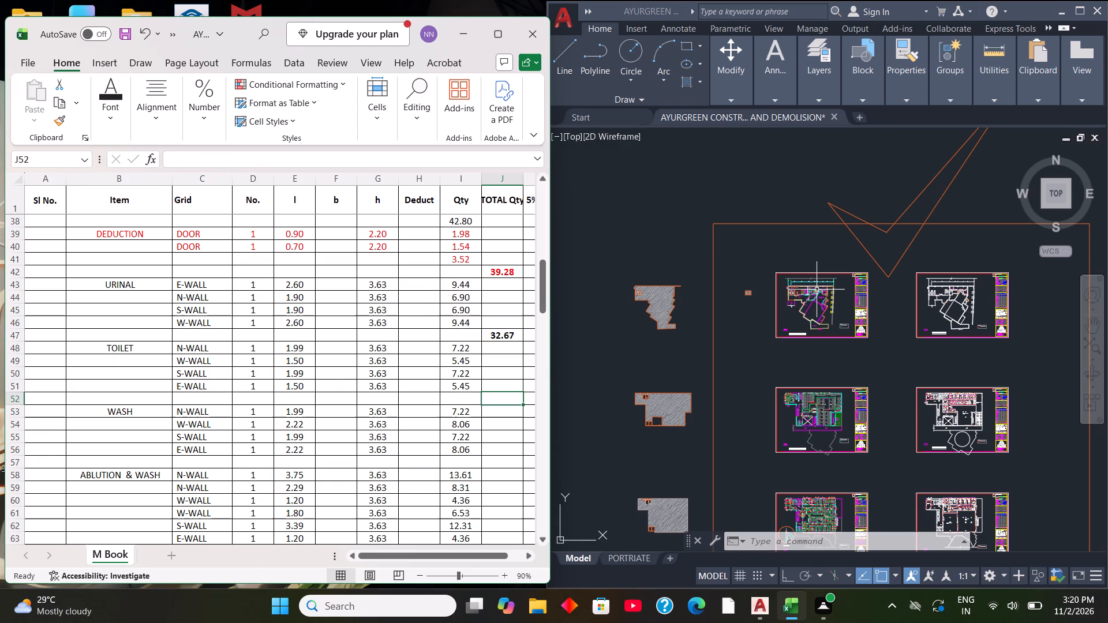
key(equal)
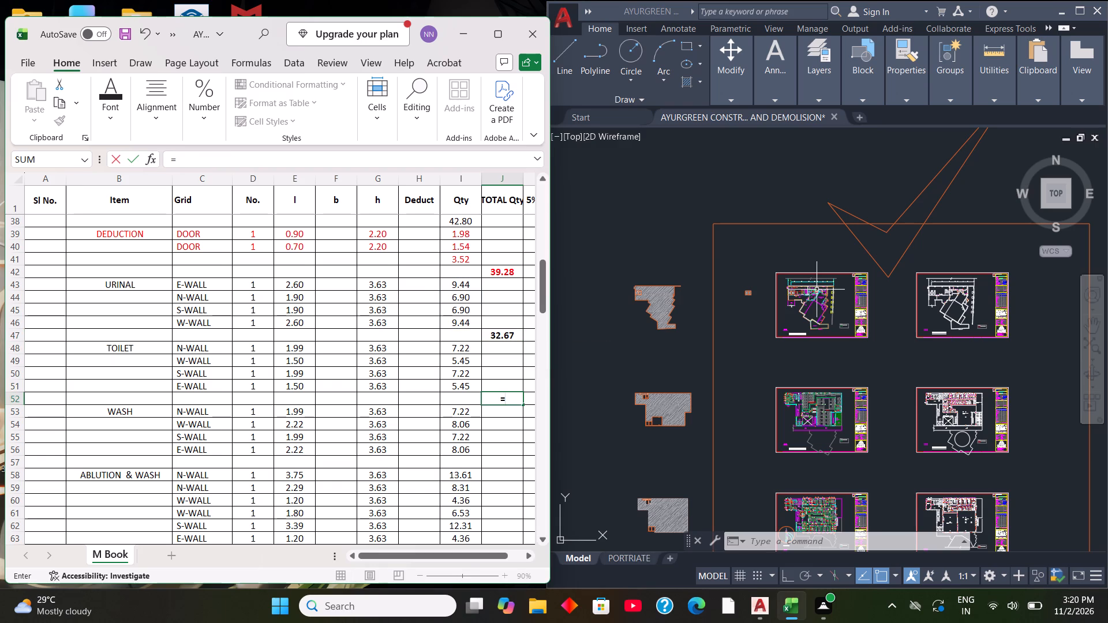
key(s)
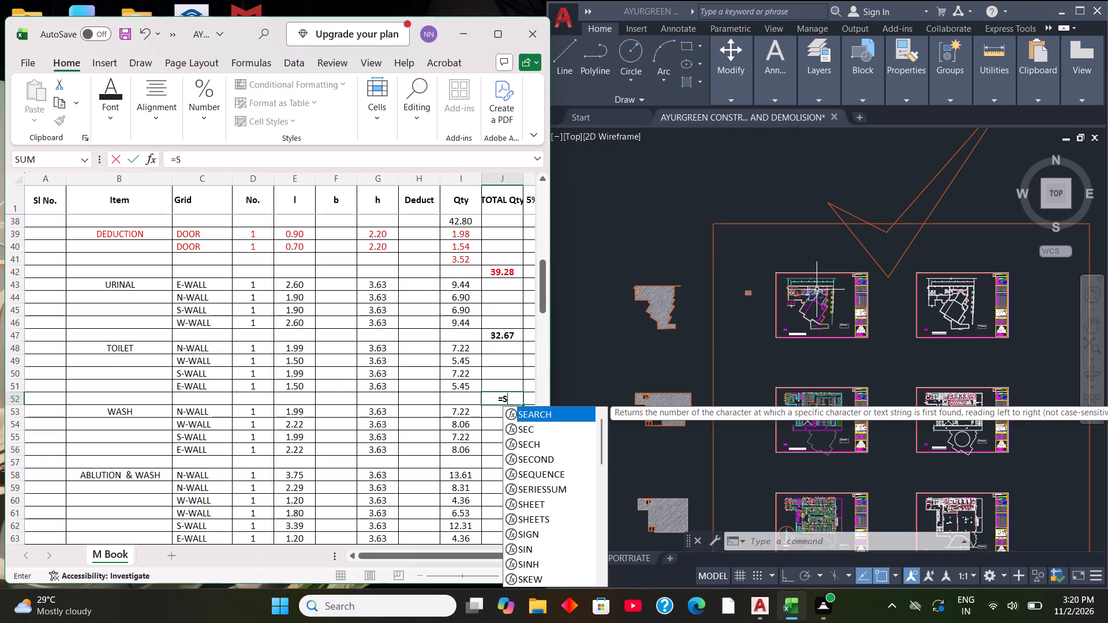
text(UM)
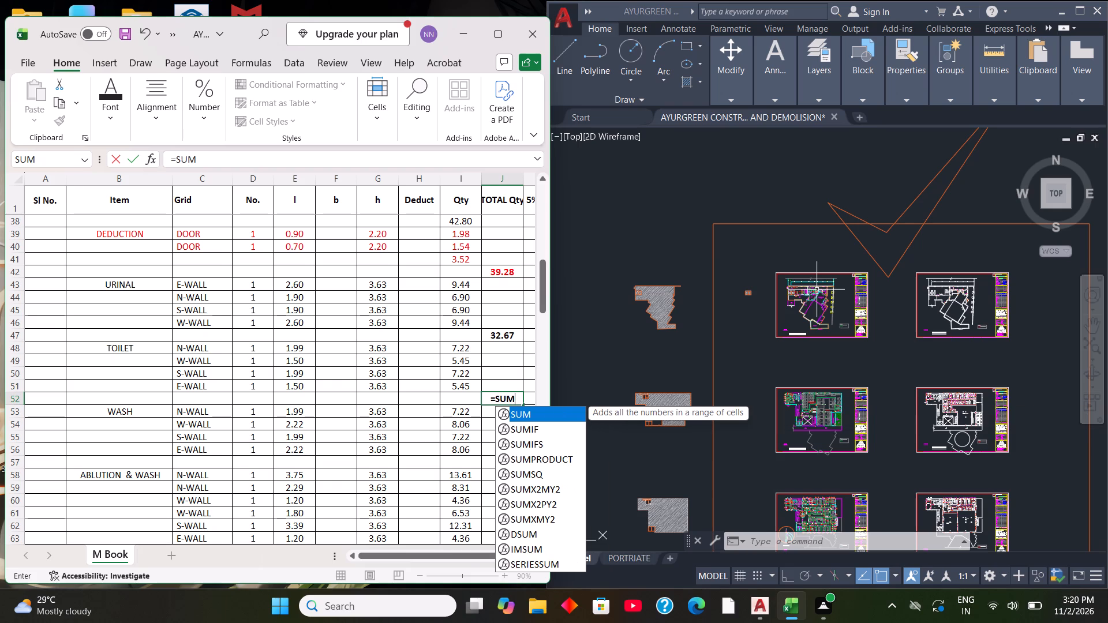
double_click(543, 412)
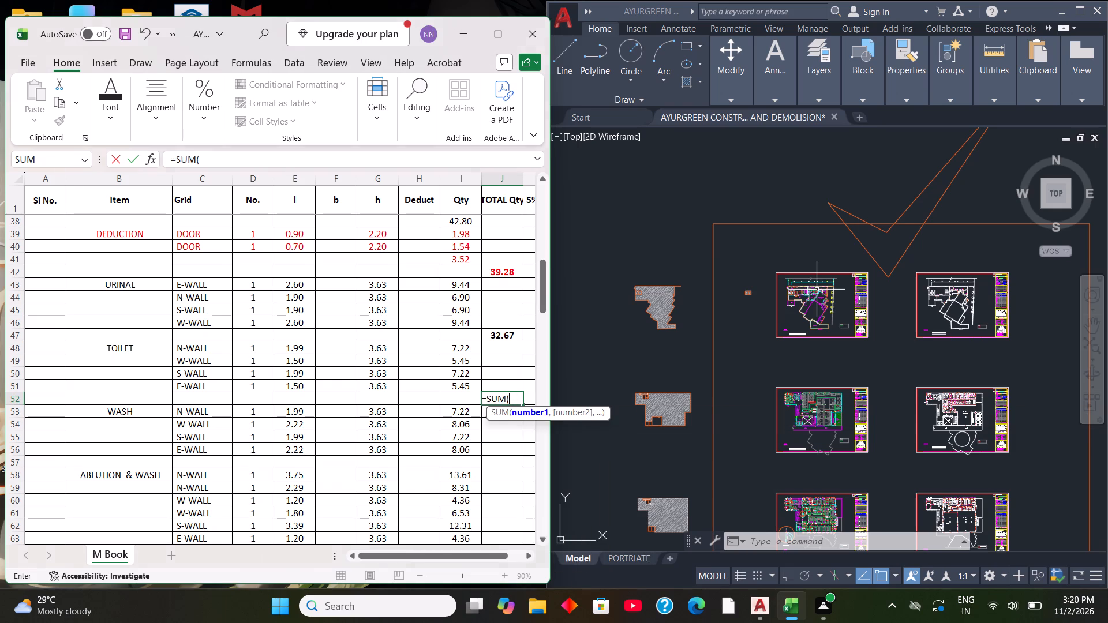
drag(456, 347, 466, 381)
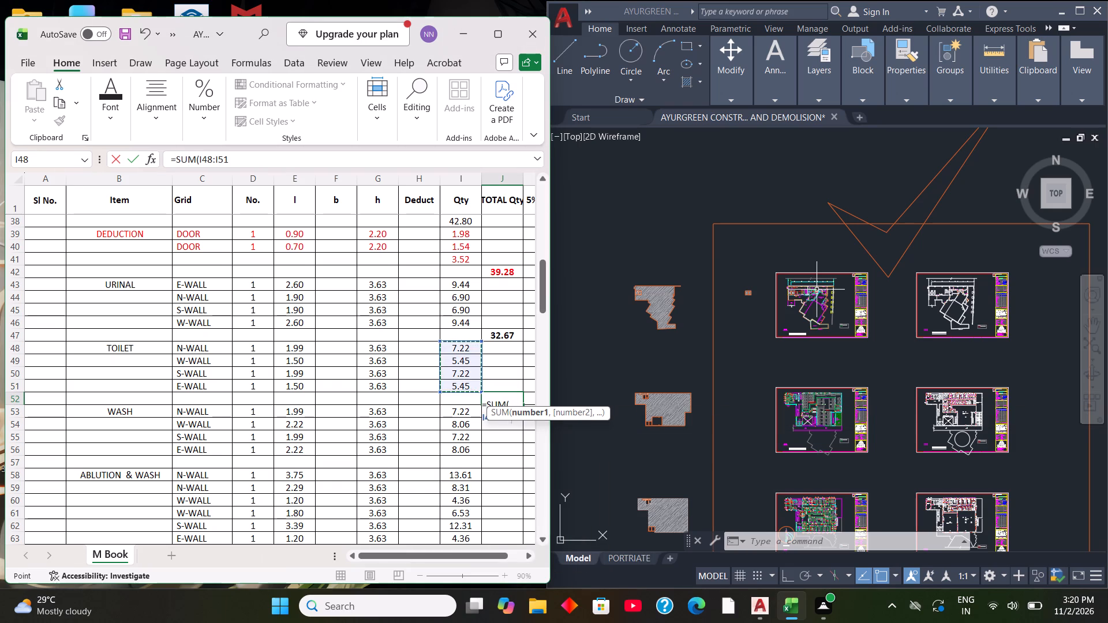
key(shift+parenright)
key(Return)
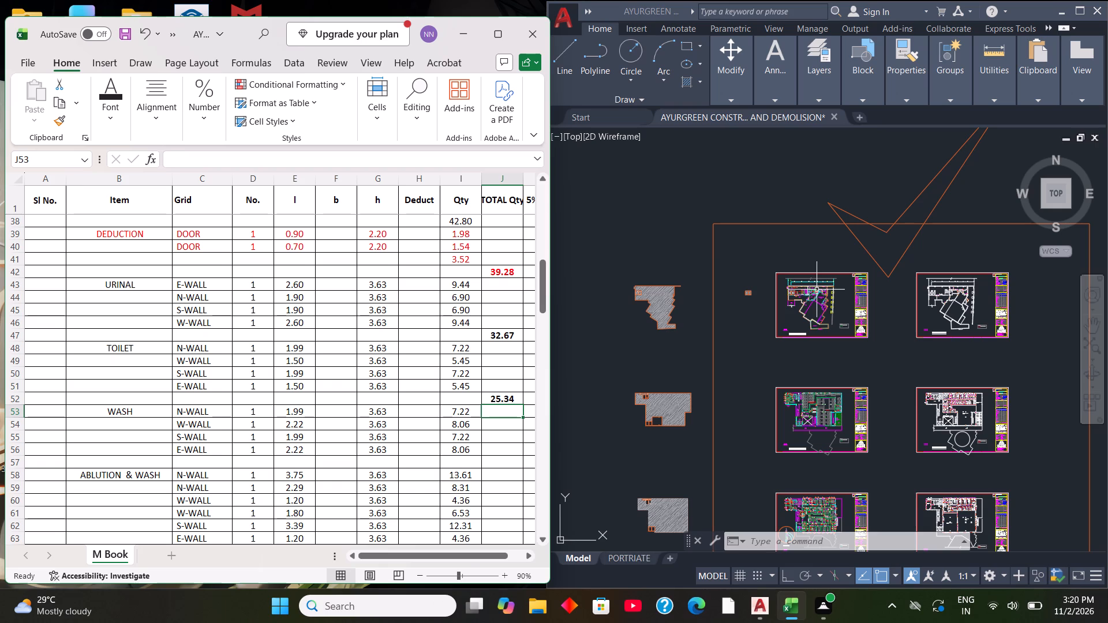
Total the WASH wall quantities in TOTAL Qty cell J57 with the formula =SUM(I53:I56).
click(505, 463)
key(equal)
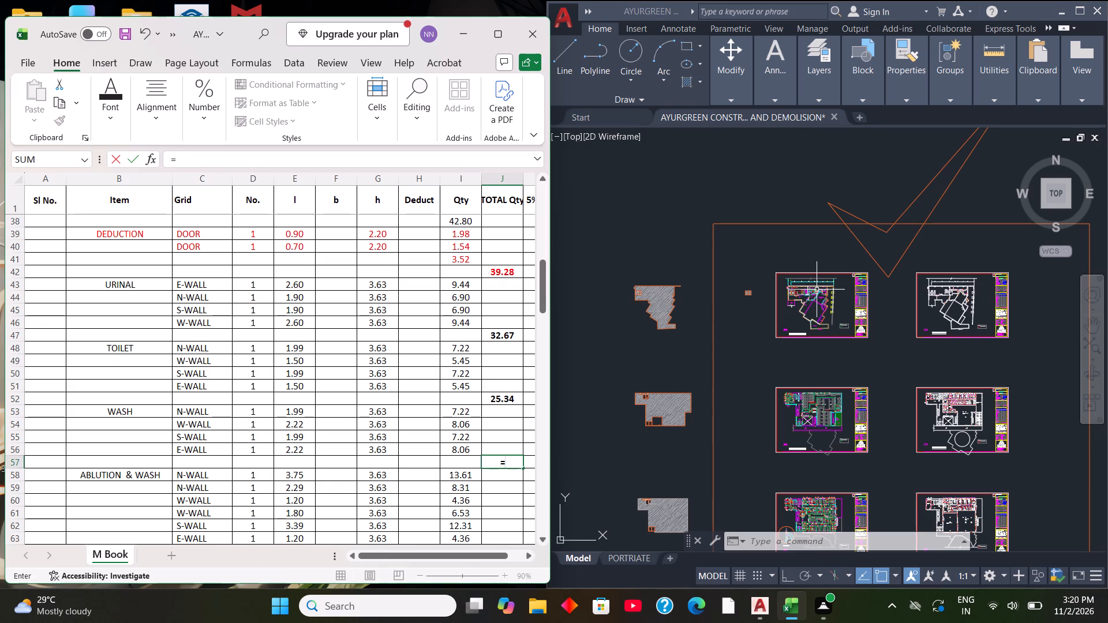
text(SUM)
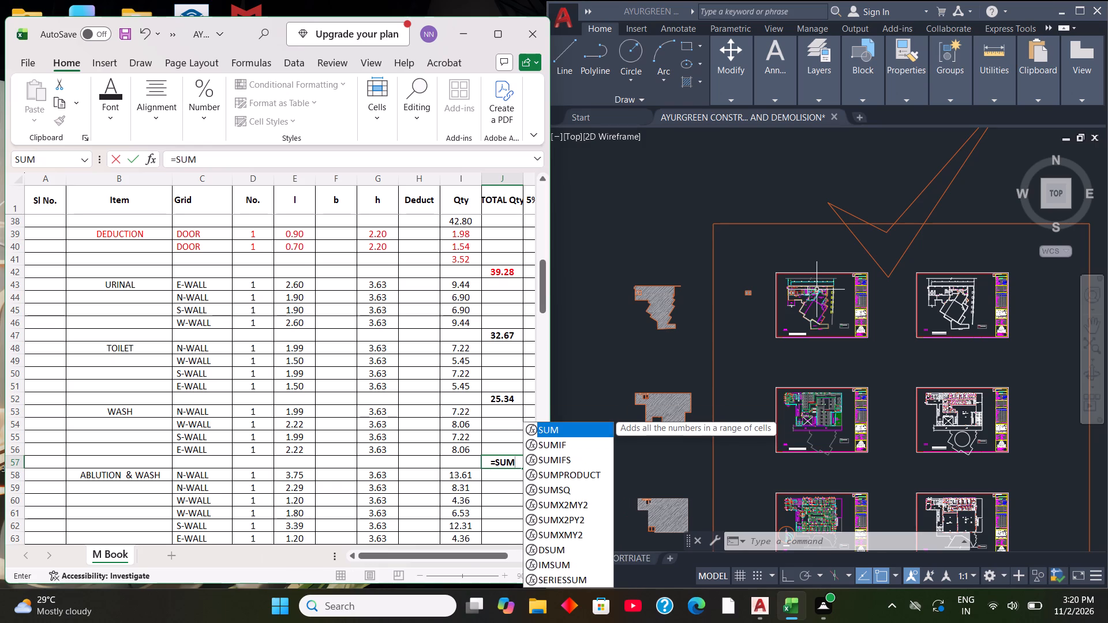
key(shift+parenleft)
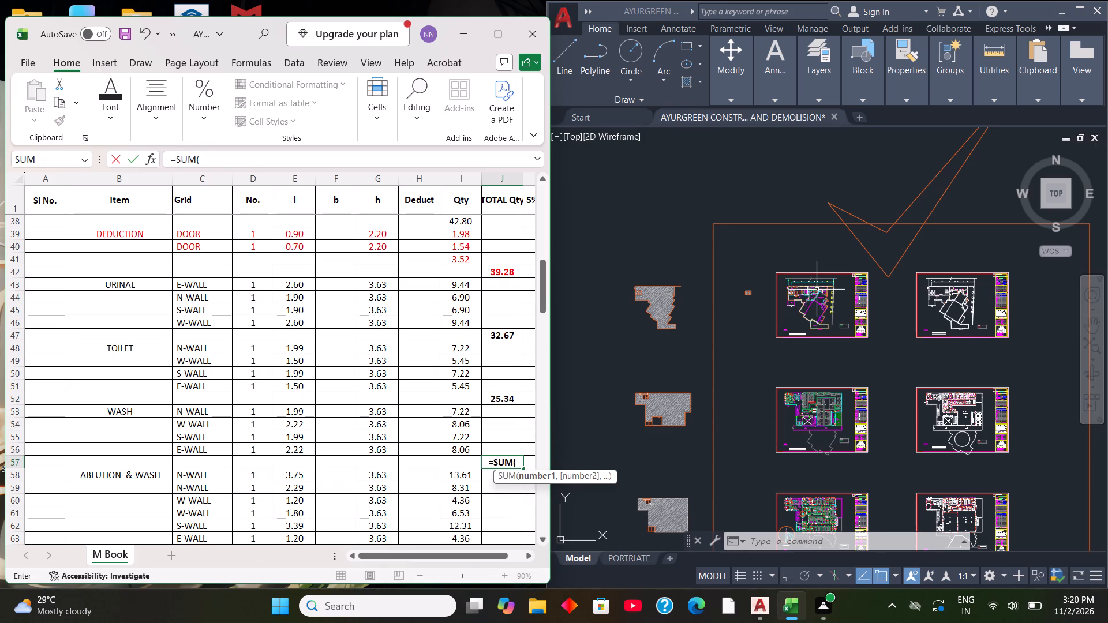
drag(449, 406, 463, 451)
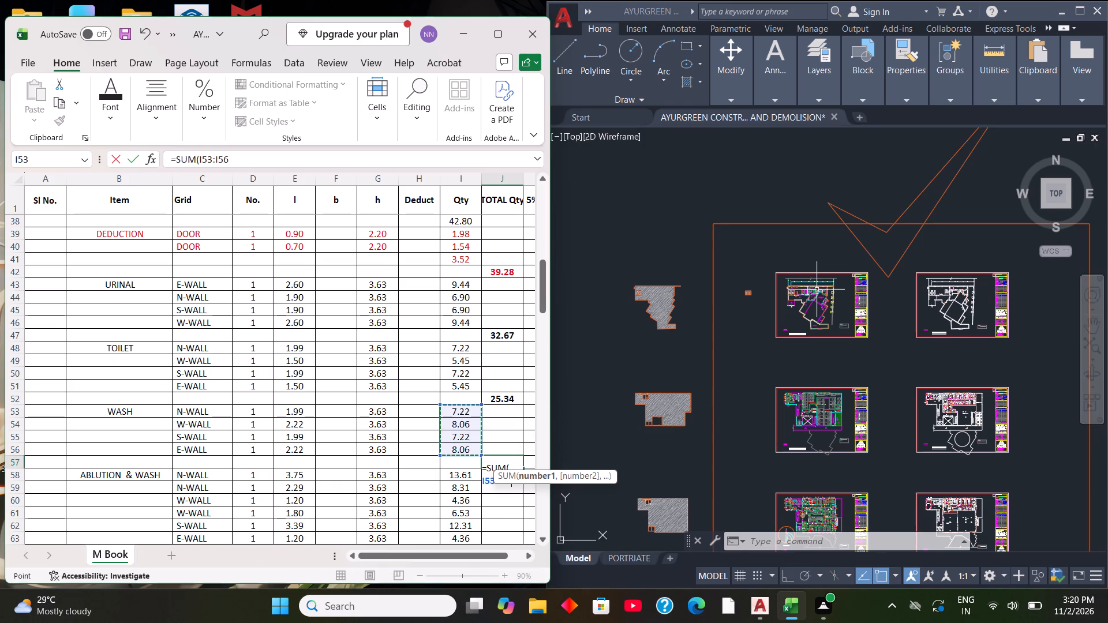
key(shift+parenright)
key(Return)
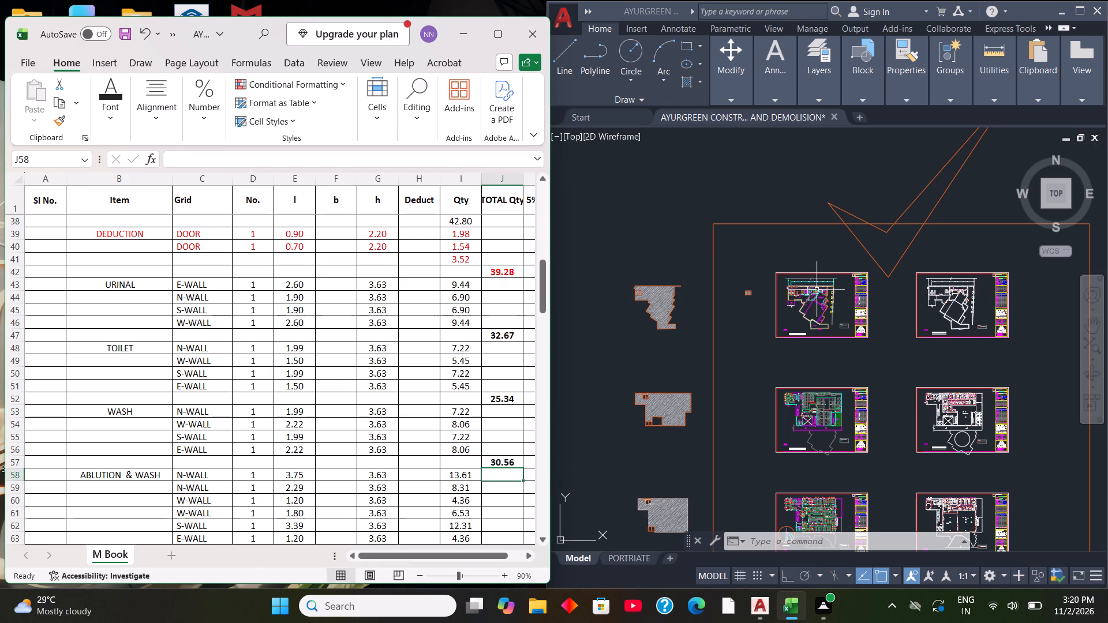
Start the ABLUTION & WASH total in TOTAL Qty cell J65, below the block's last E-WALL row.
scroll(477, 294, down, 5)
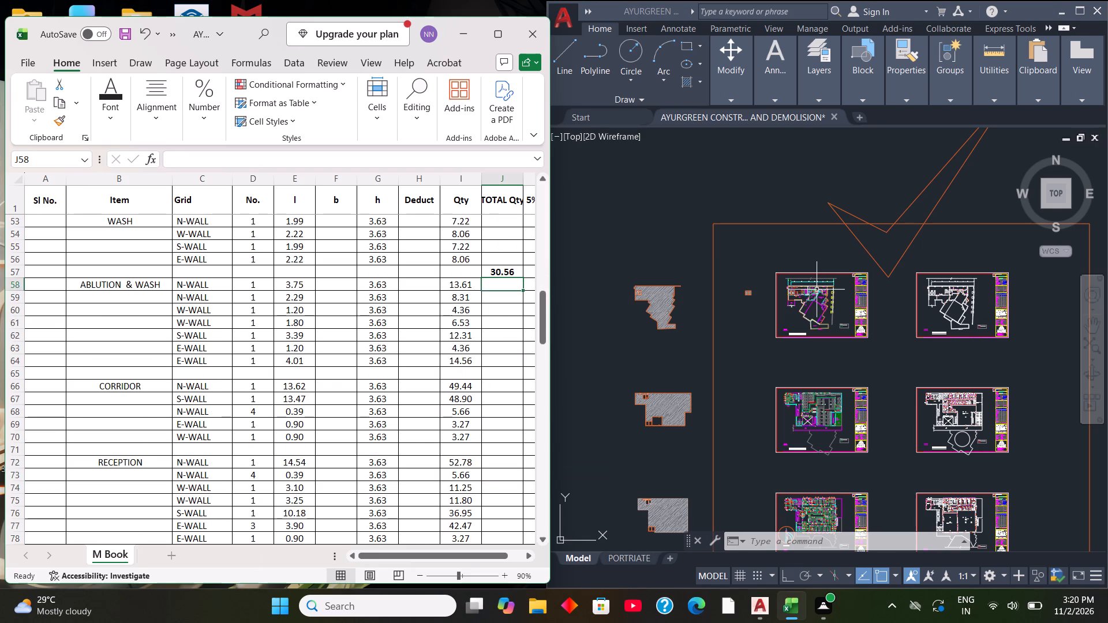
click(499, 372)
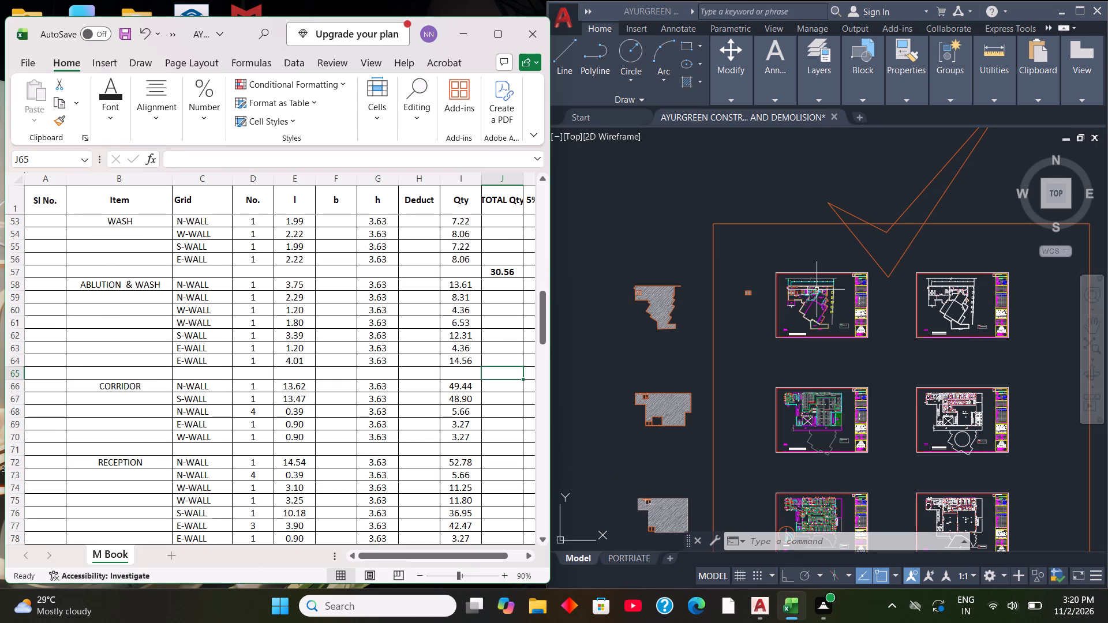
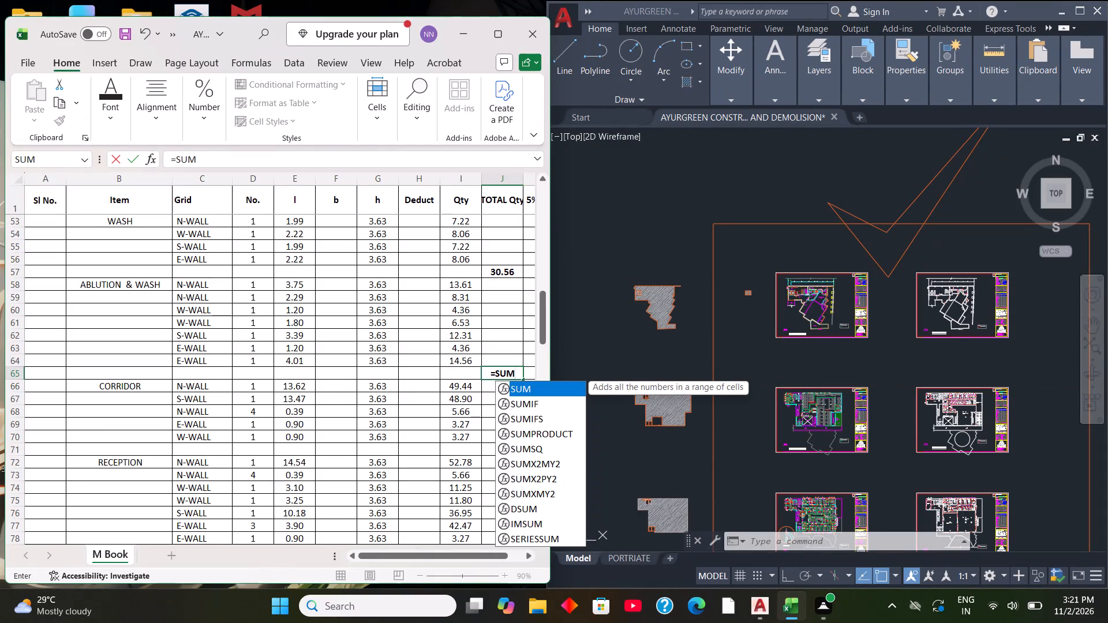
Complete the SUM formula in J65 to total the ABLUTION & WASH wall quantities in I58:I64.
key(shift+parenleft)
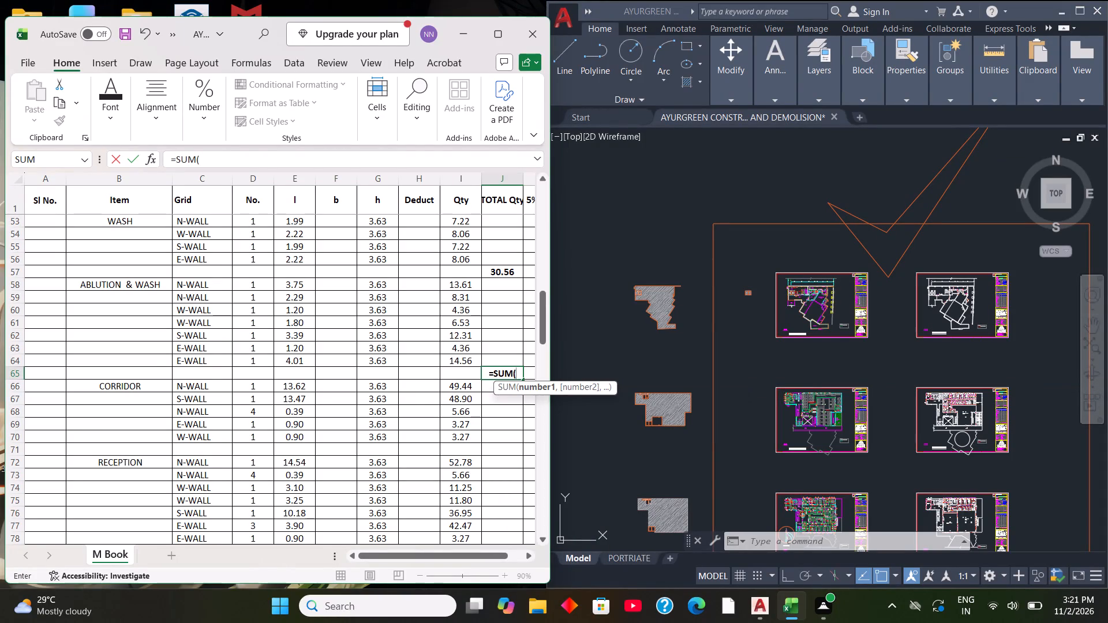
drag(450, 280, 456, 295)
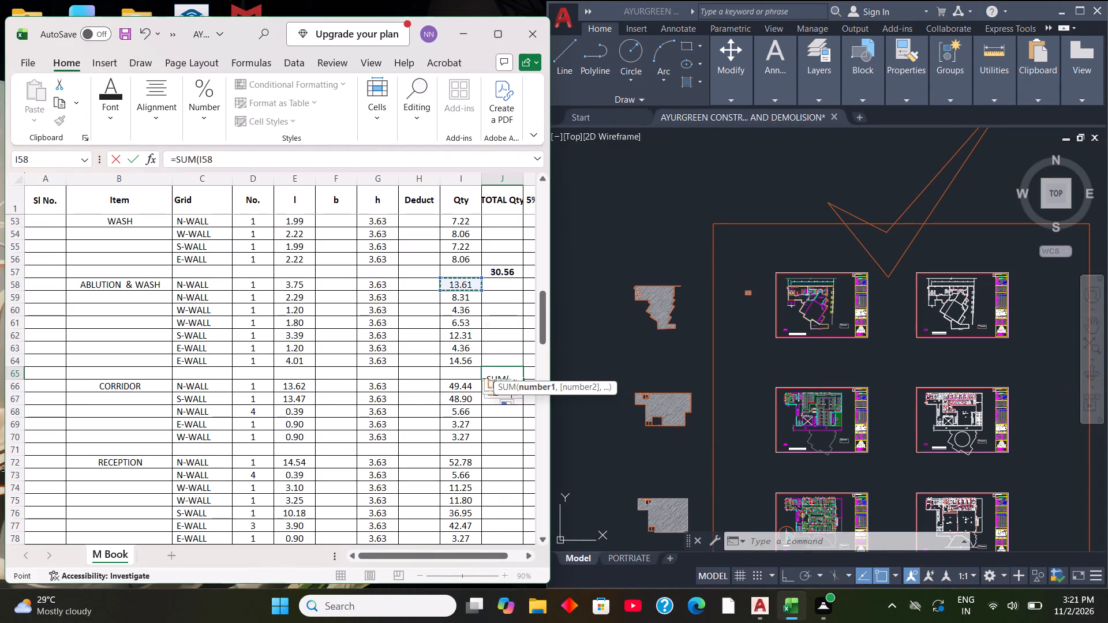
drag(456, 295, 465, 361)
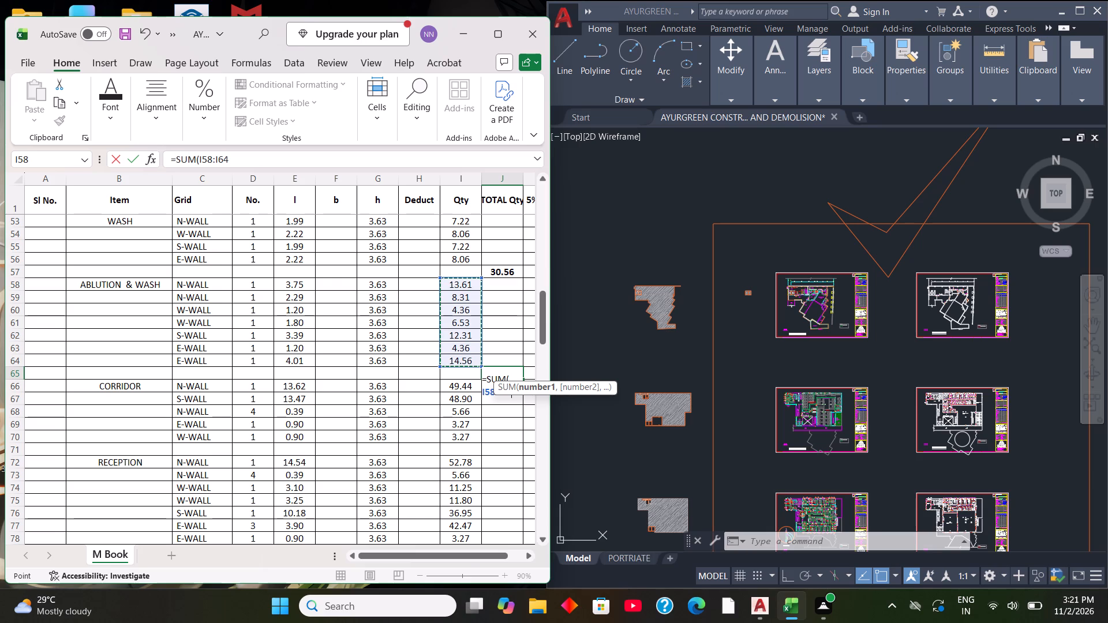
key(shift+parenright)
key(Return)
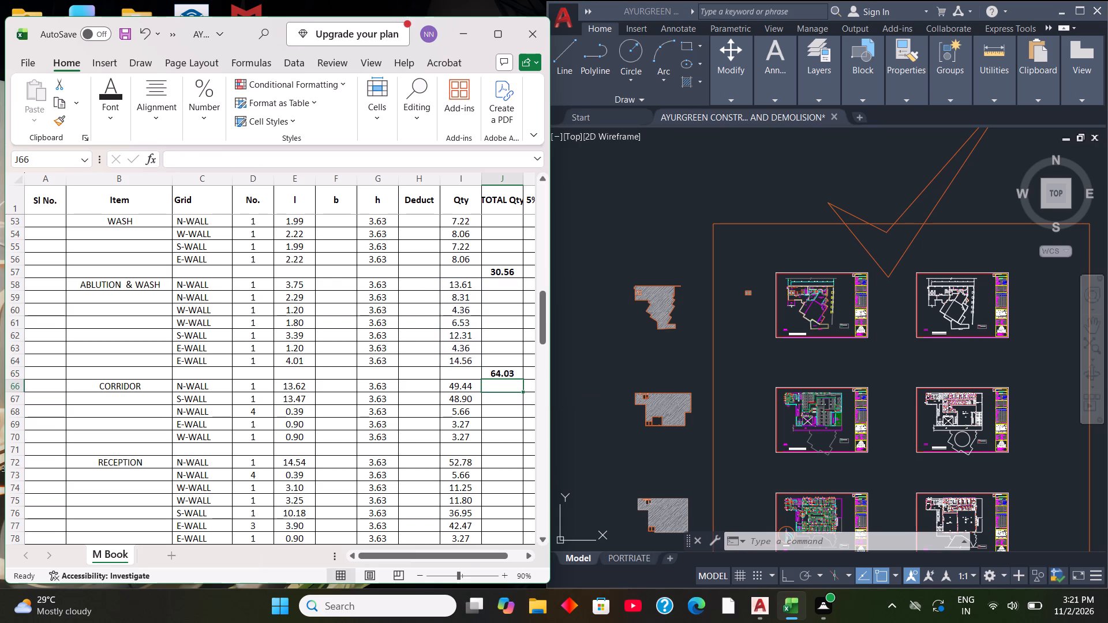
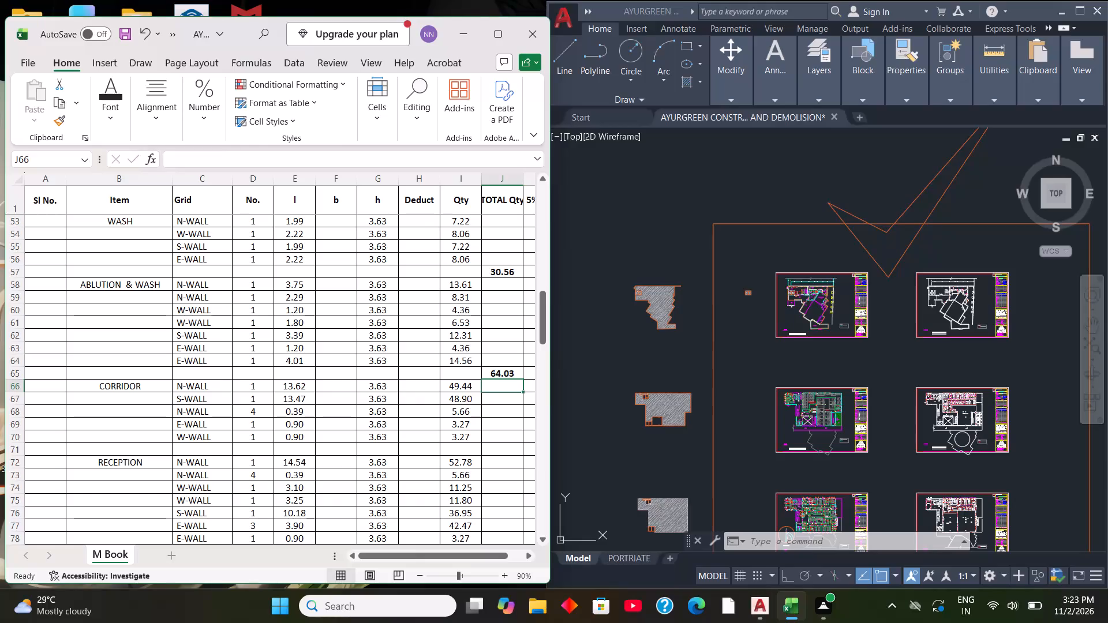
Total the CORRIDOR wall quantities in J71 with a SUM formula over I66:I70.
scroll(442, 379, down, 1)
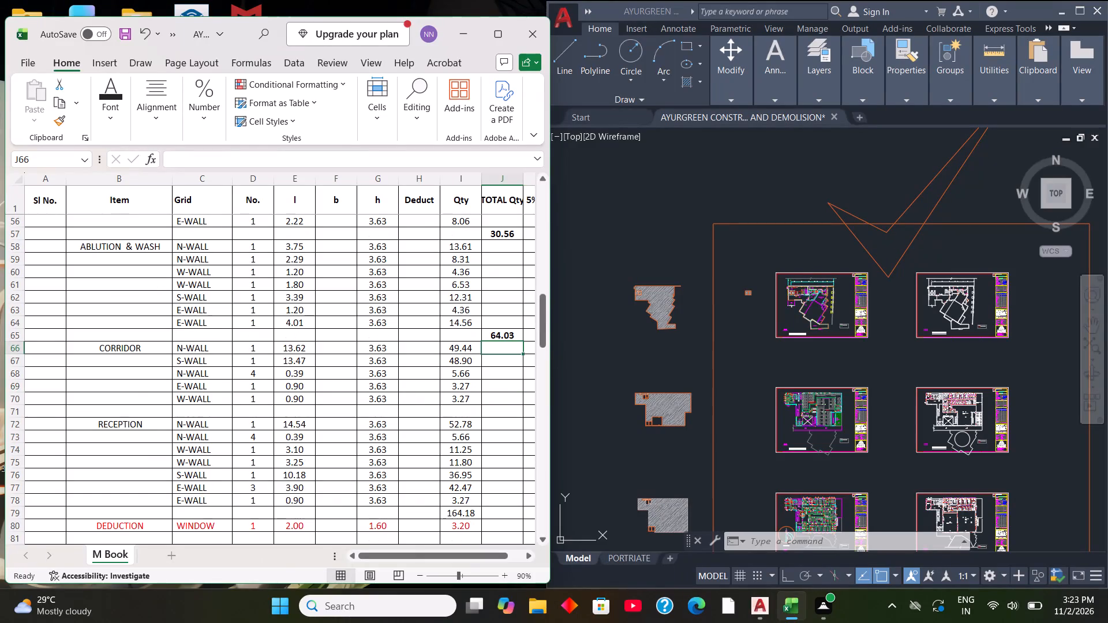
click(500, 412)
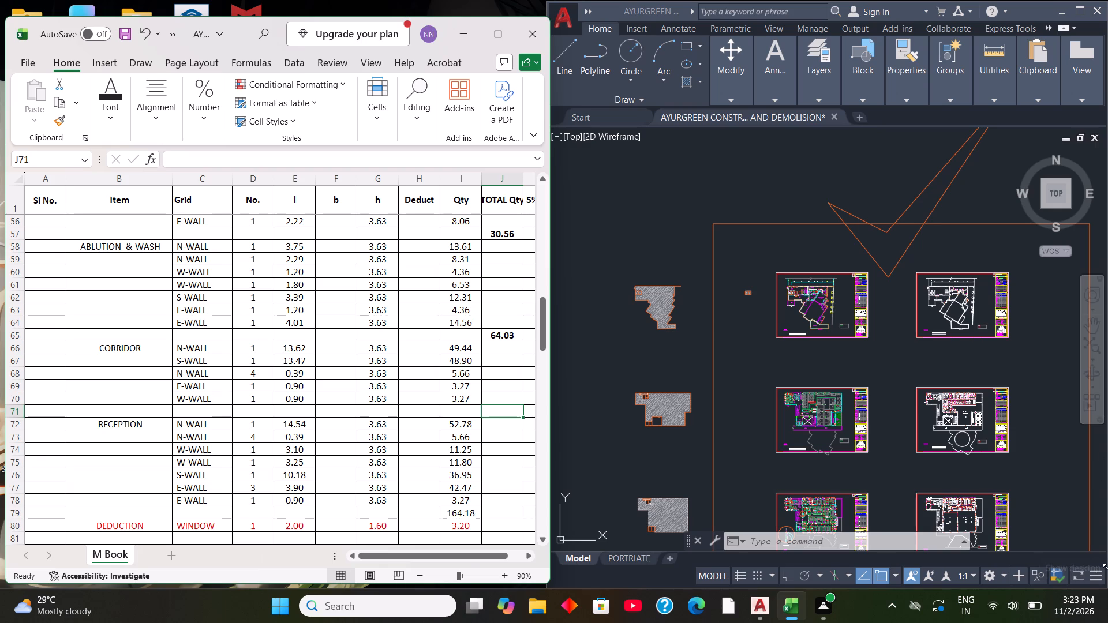
key(equal)
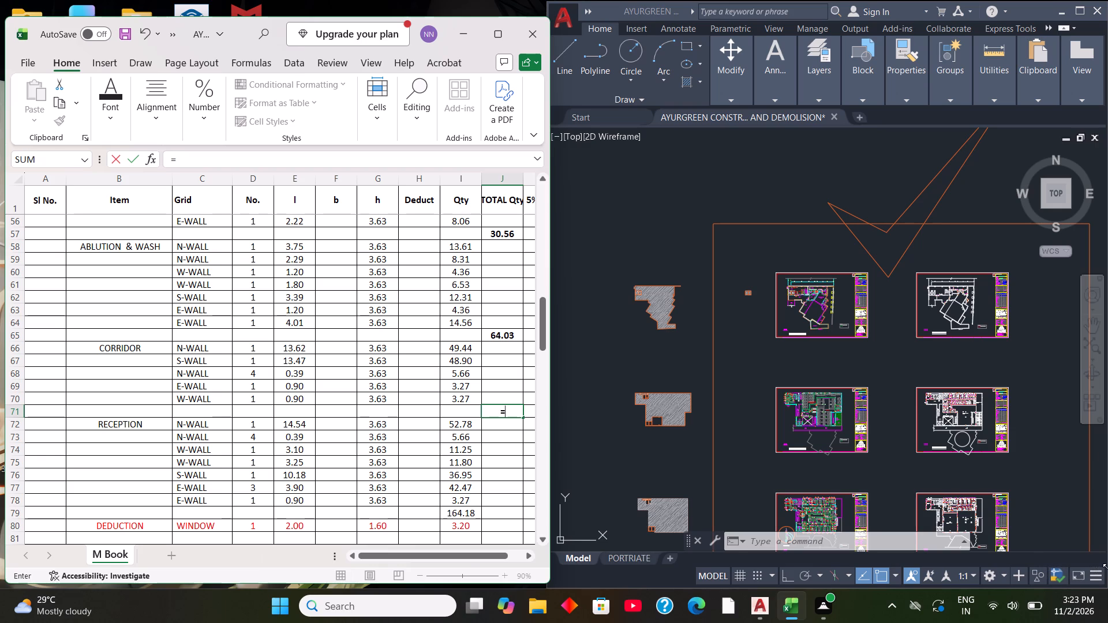
key(s)
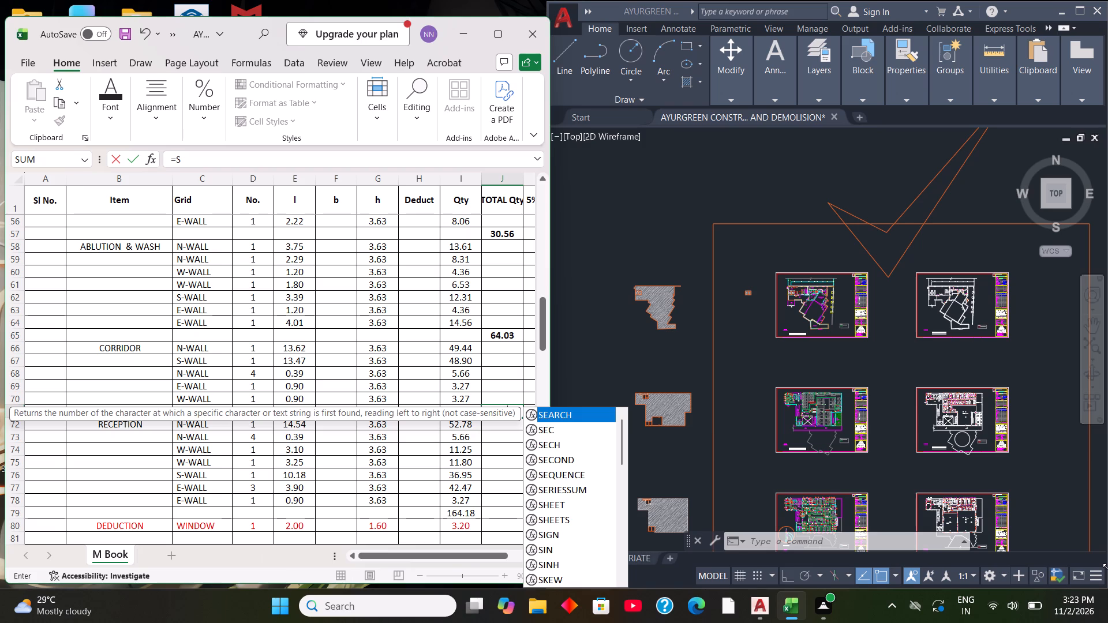
text(UM)
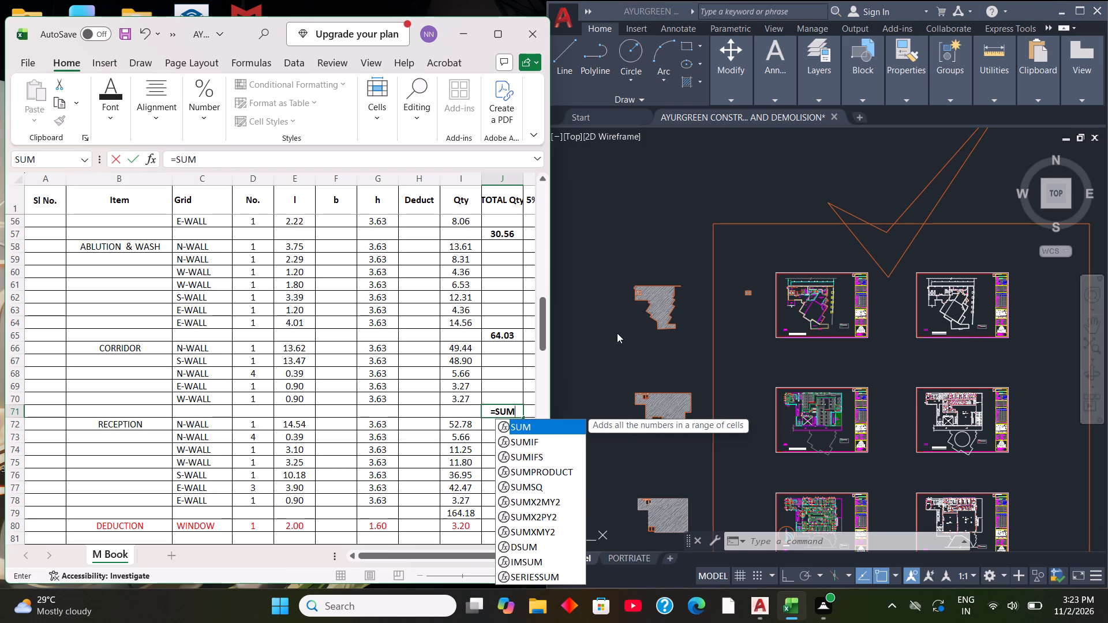
key(shift+parenleft)
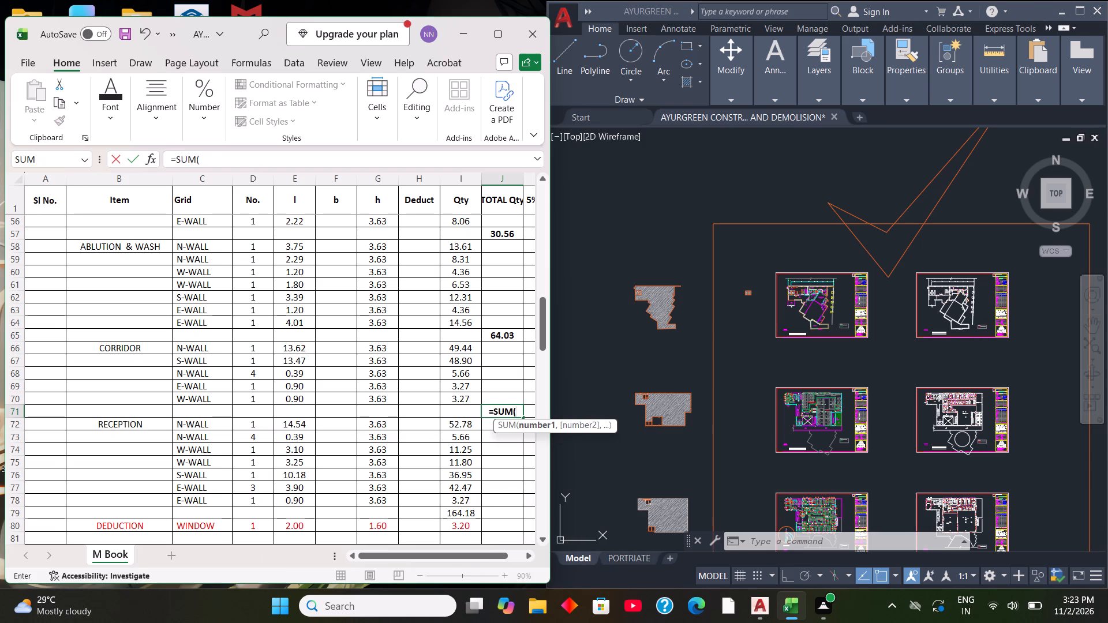
drag(469, 346, 471, 395)
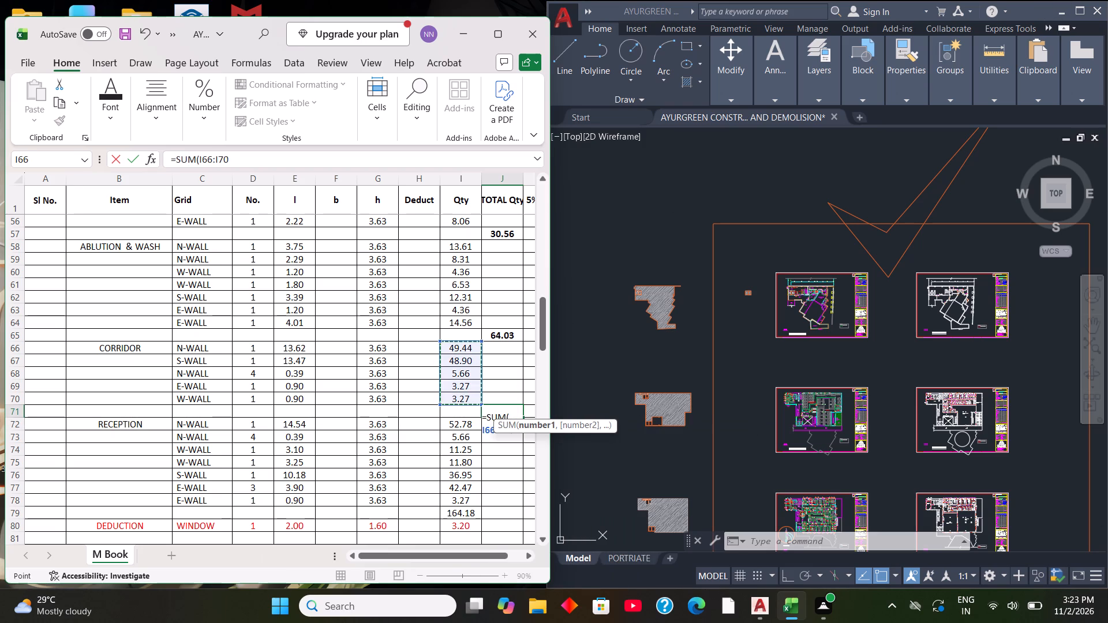
key(shift+parenright)
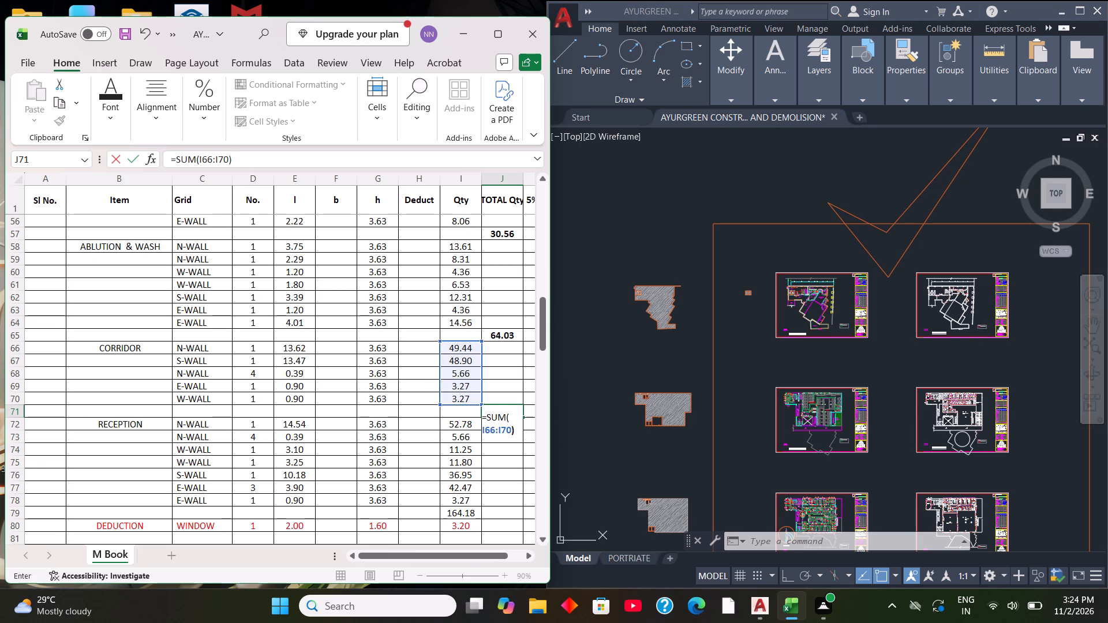
key(Return)
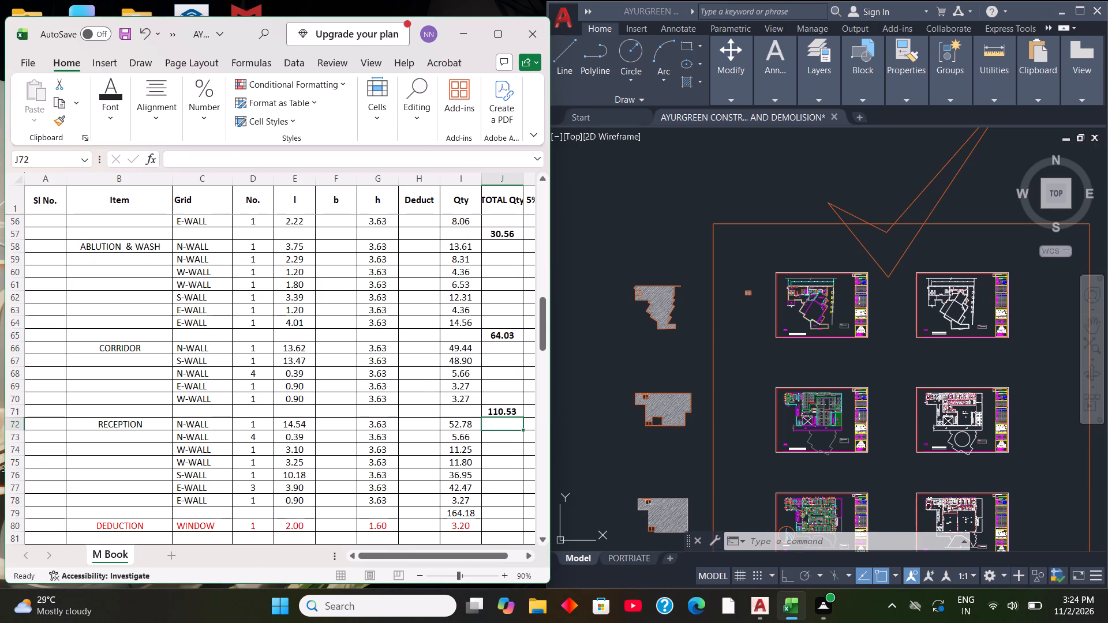
Enter the net RECEPTION wall quantity in J81 as =(I79-I80), subtracting the window deduction from the wall subtotal.
scroll(465, 356, down, 4)
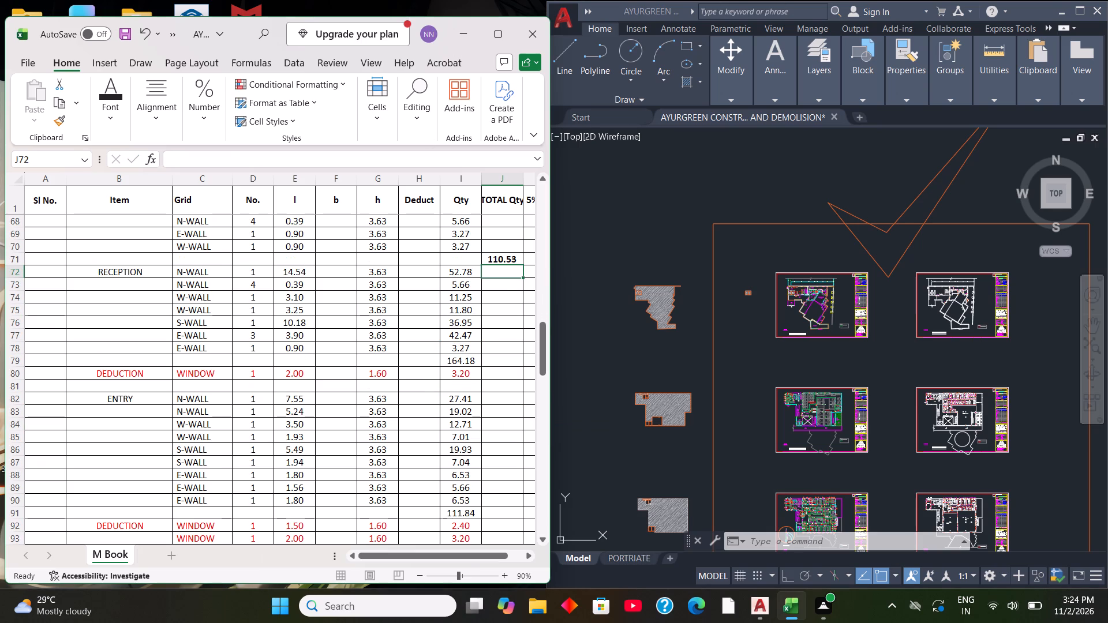
click(510, 388)
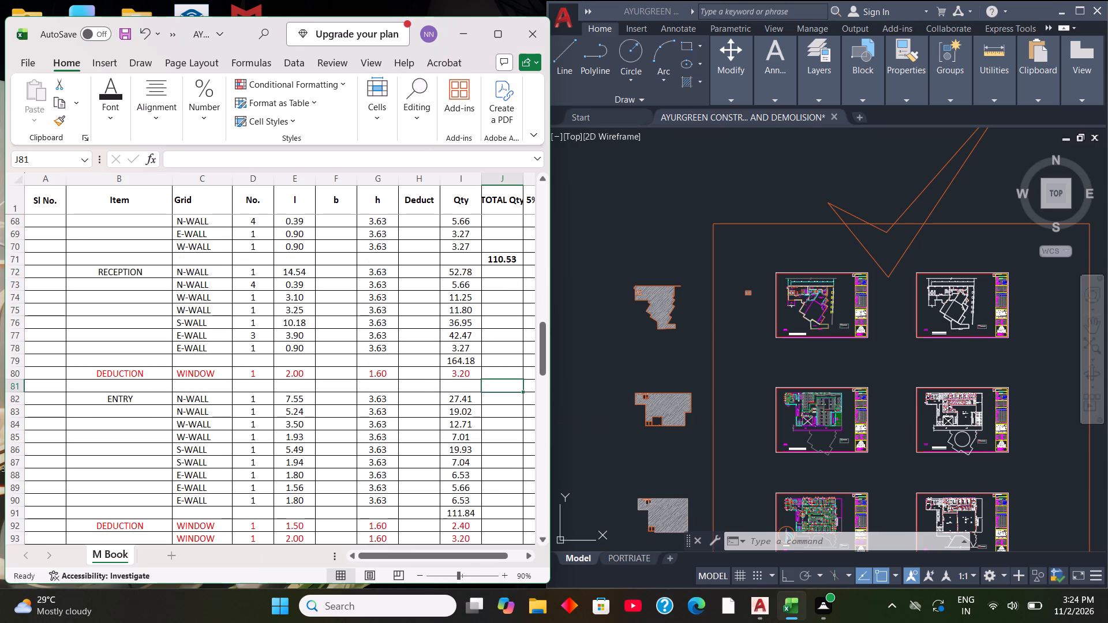
key(equal)
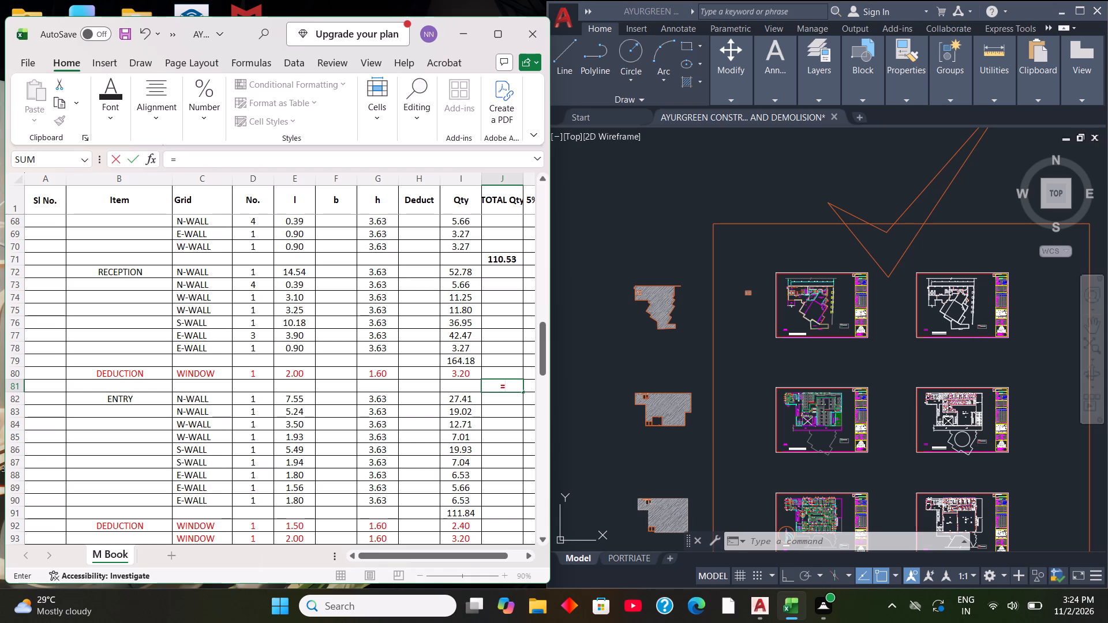
key(shift+parenleft)
click(469, 362)
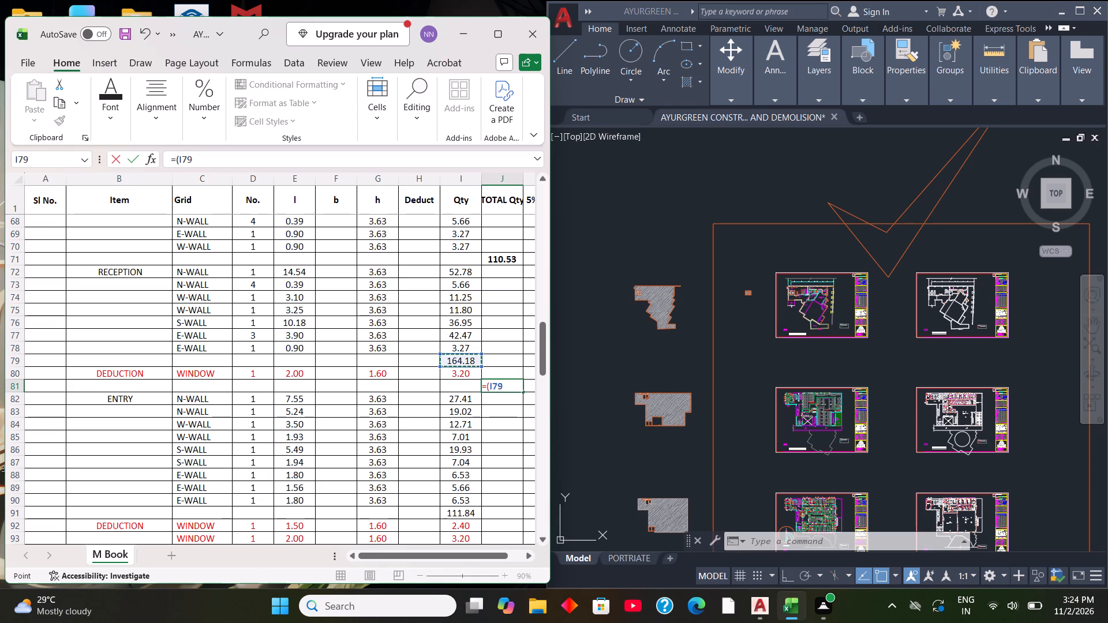
key(minus)
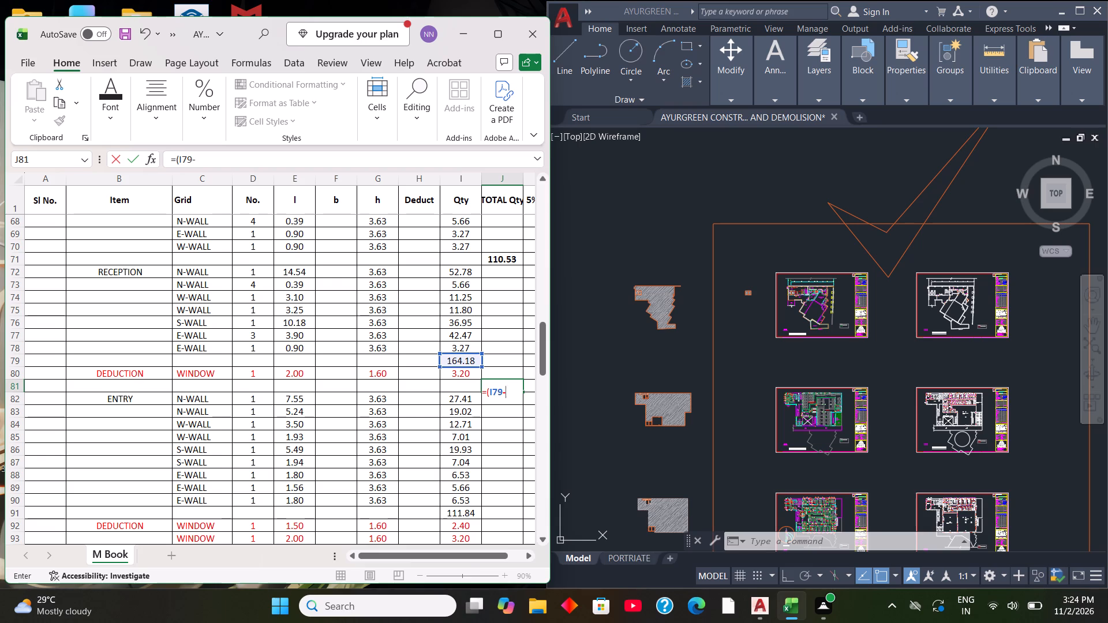
click(470, 376)
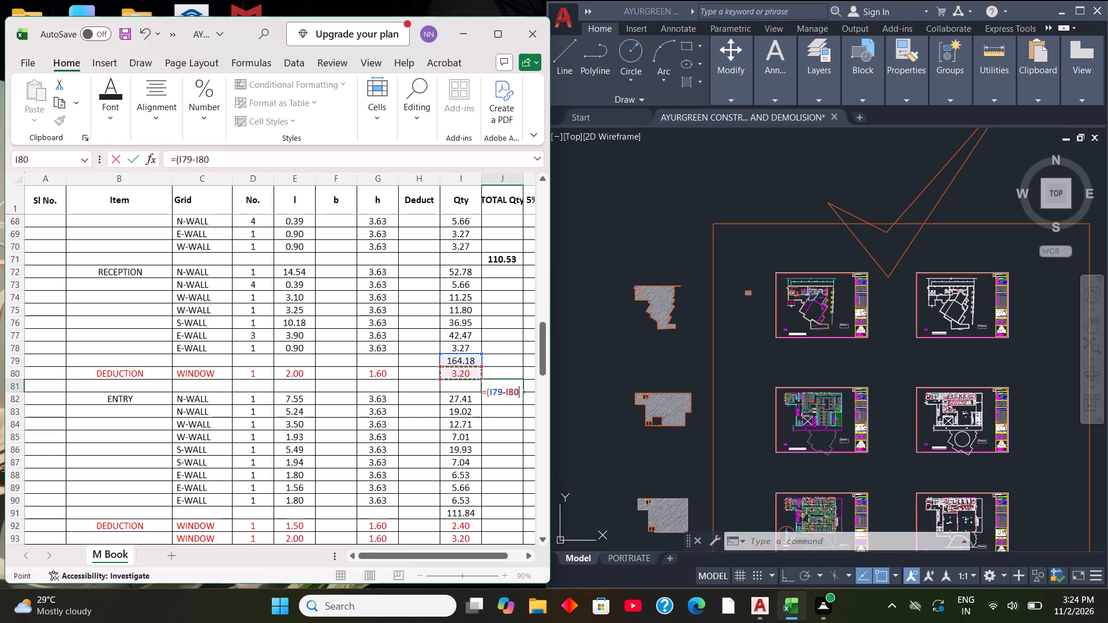
key(shift+parenright)
key(Return)
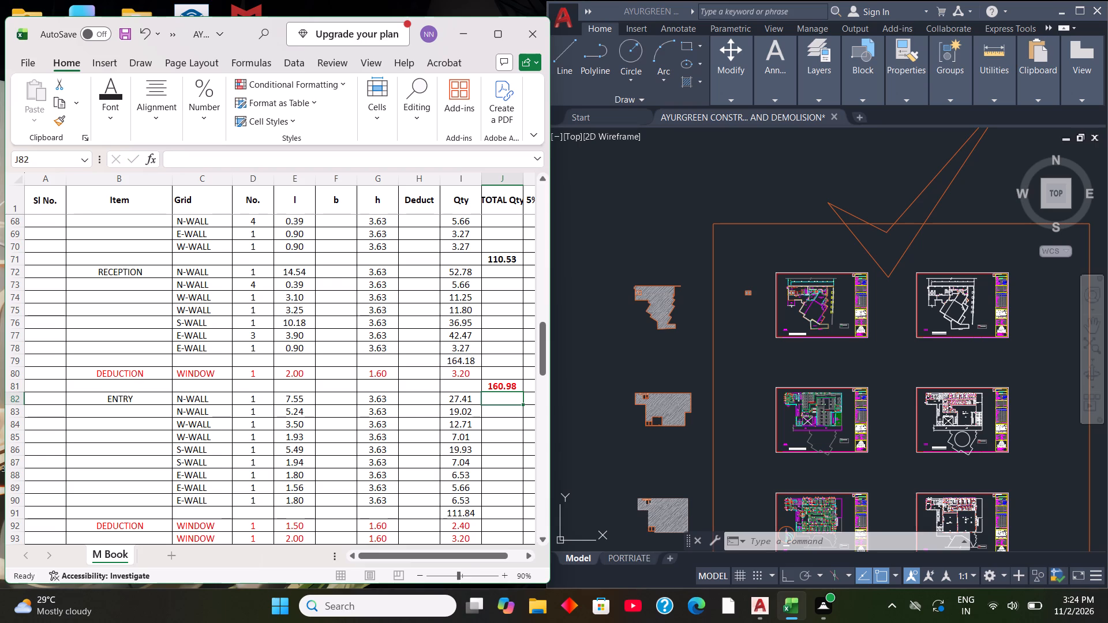
Enter the net ENTRY wall quantity in J95 as =(I91-I94), minimizing the AutoCAD window along the way.
scroll(474, 385, down, 3)
scroll(489, 431, down, 1)
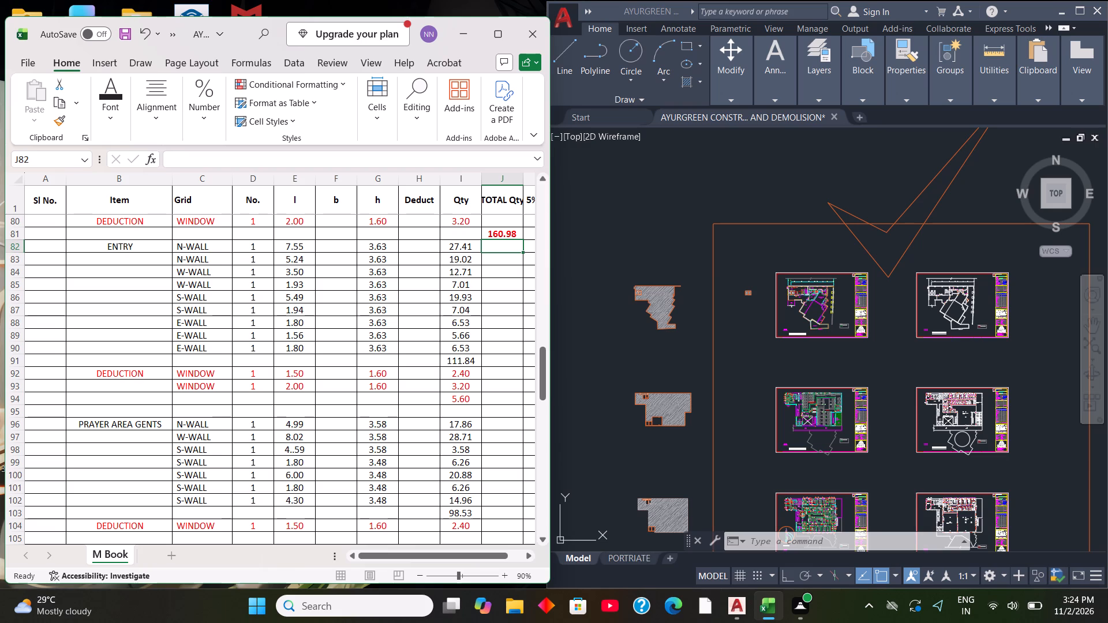
click(492, 411)
key(equal)
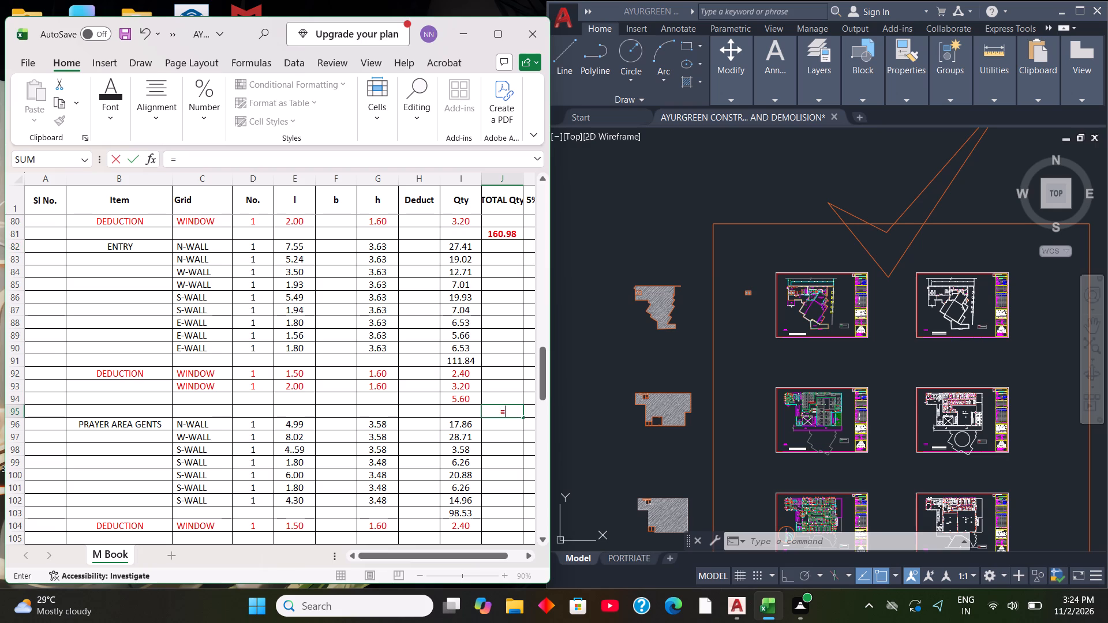
key(shift+parenleft)
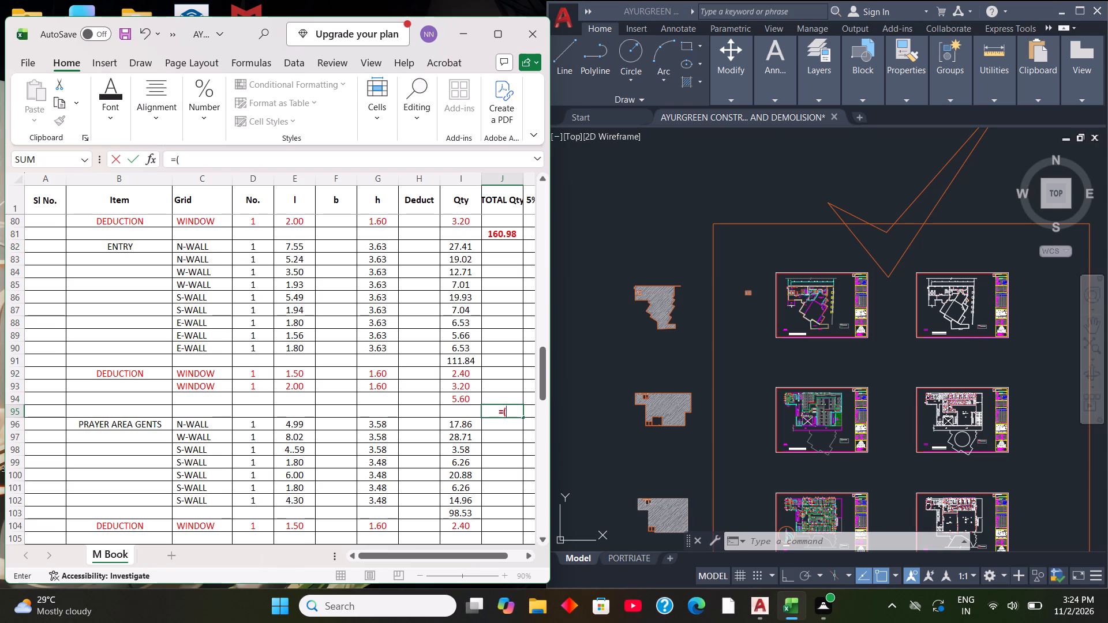
click(1057, 9)
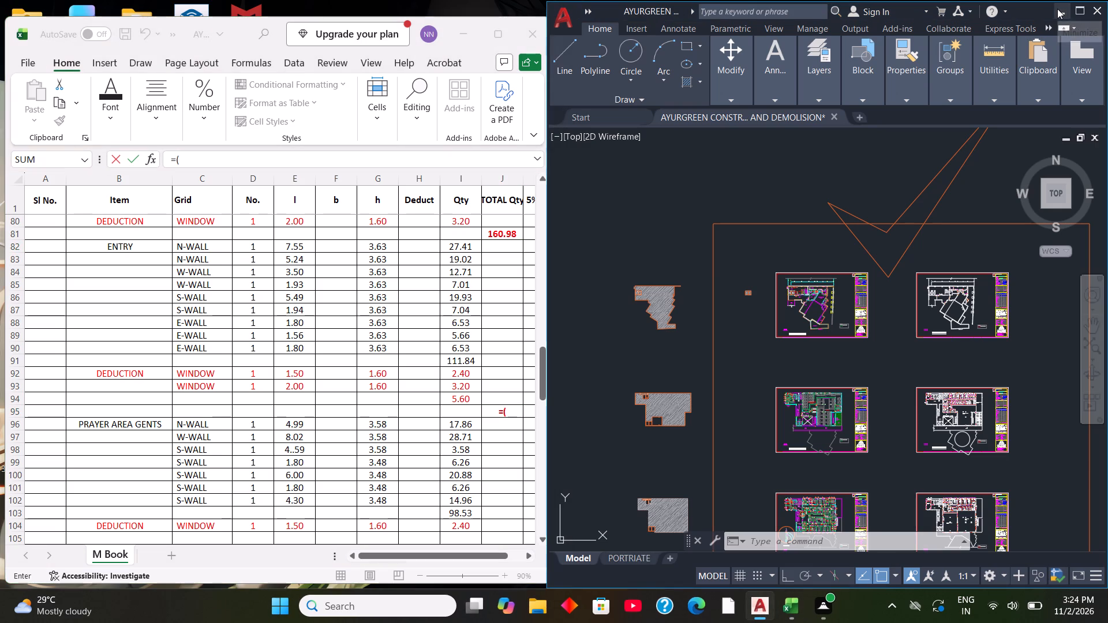
click(1066, 9)
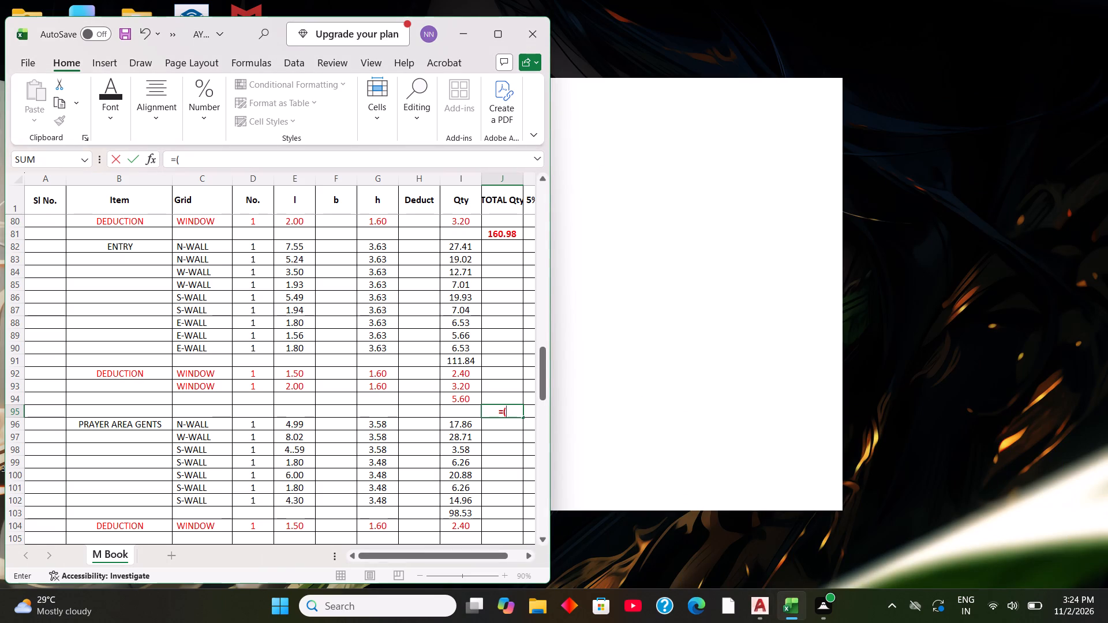
click(464, 360)
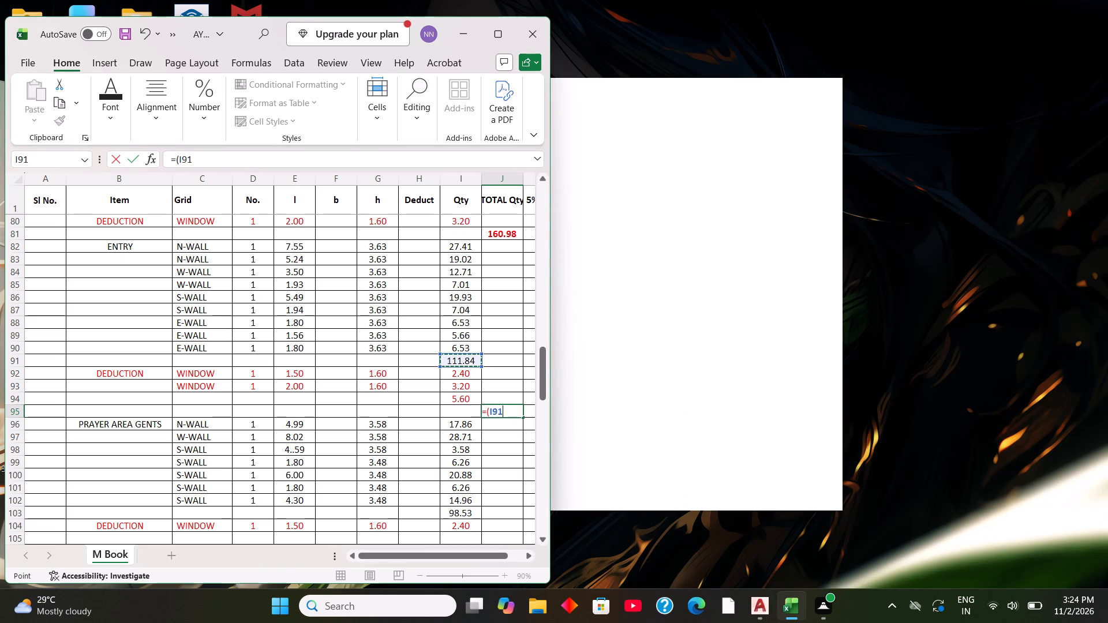
key(minus)
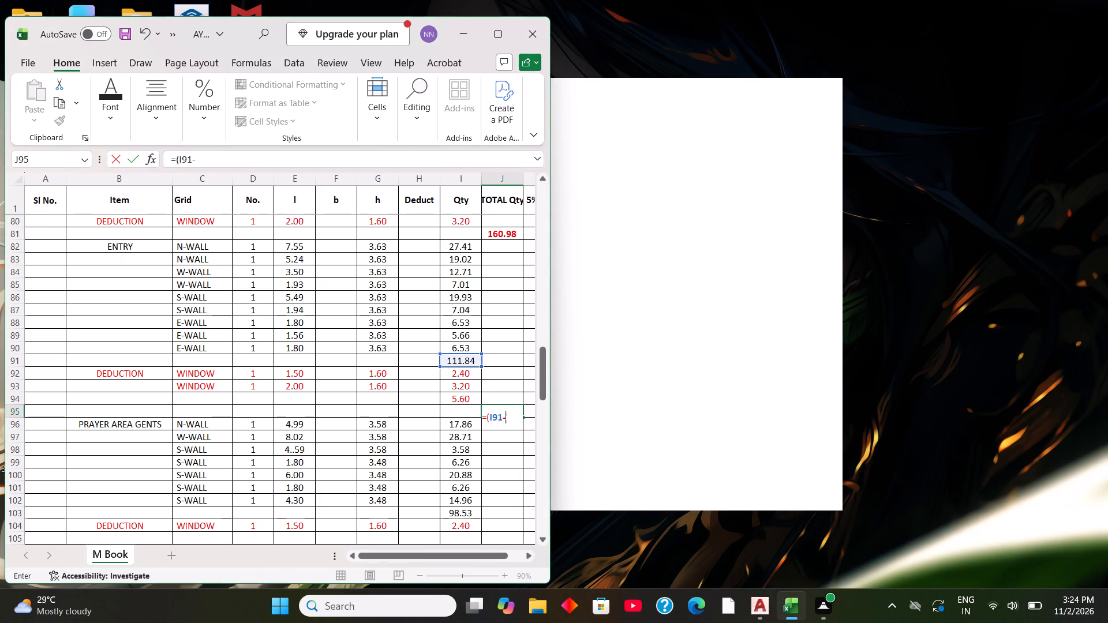
click(451, 395)
key(shift+parenright)
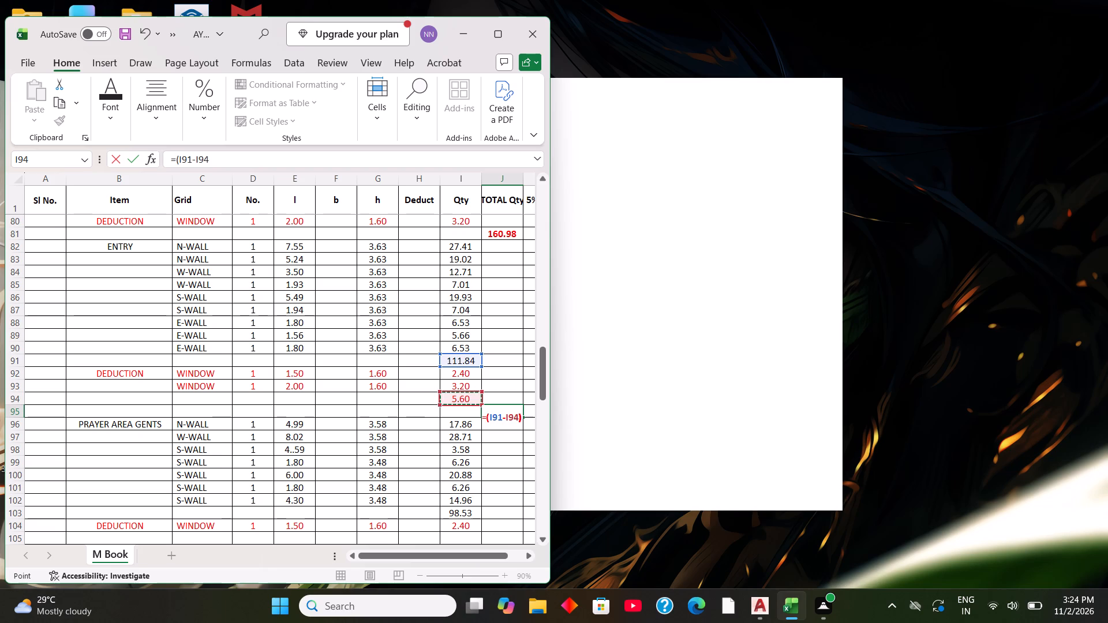
key(Return)
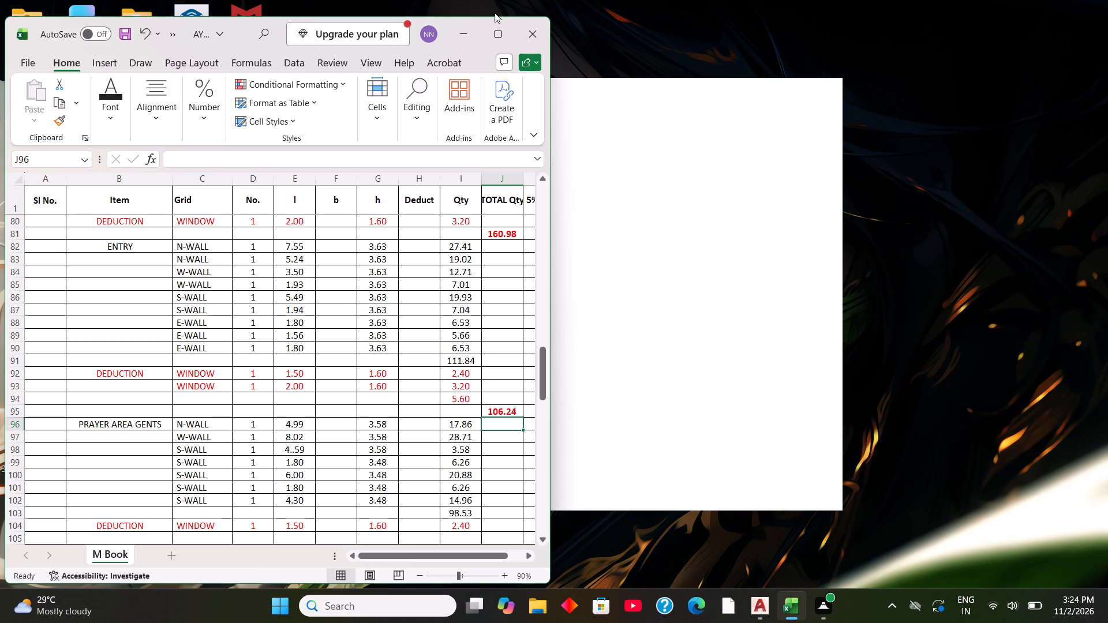
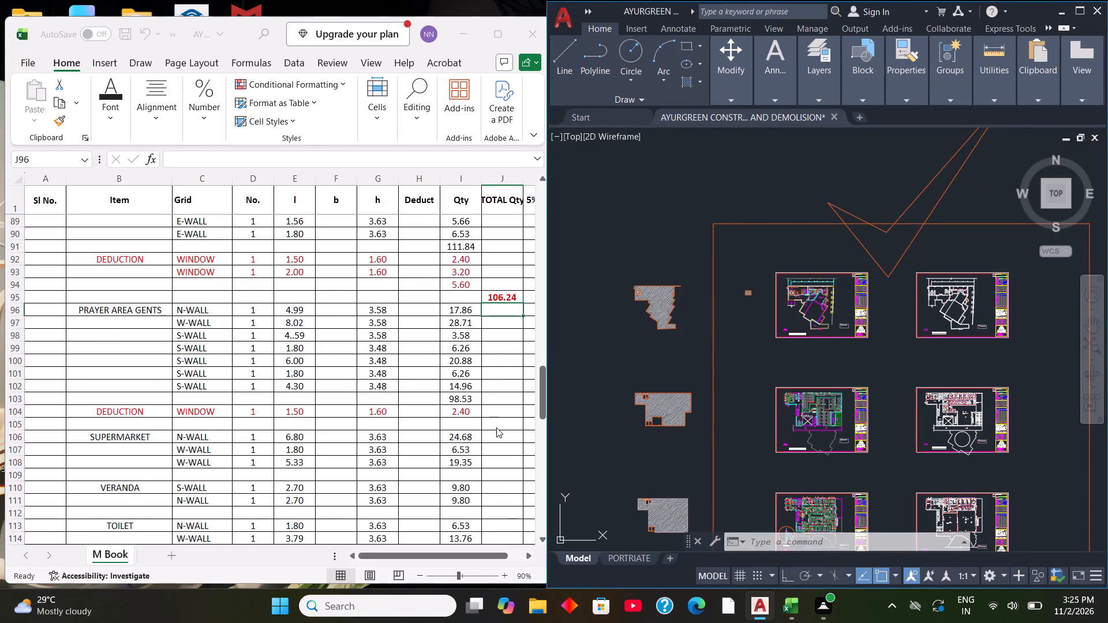
Enter the net PRAYER AREA GENTS wall quantity in J105 as =(I103-I104), subtracting the window deduction from the wall subtotal.
click(500, 421)
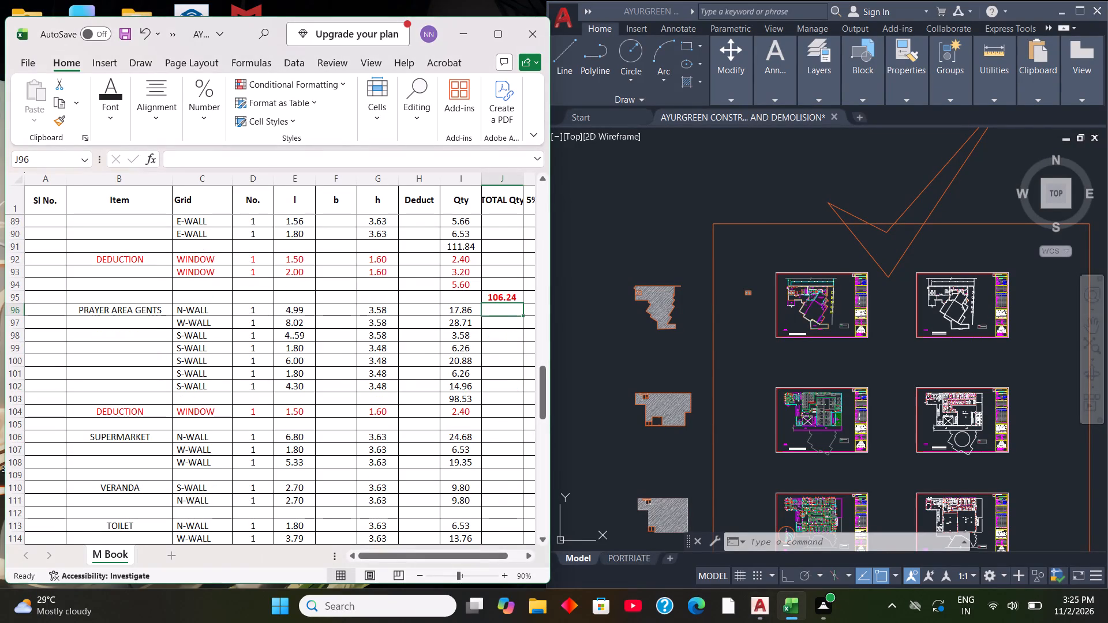
click(501, 425)
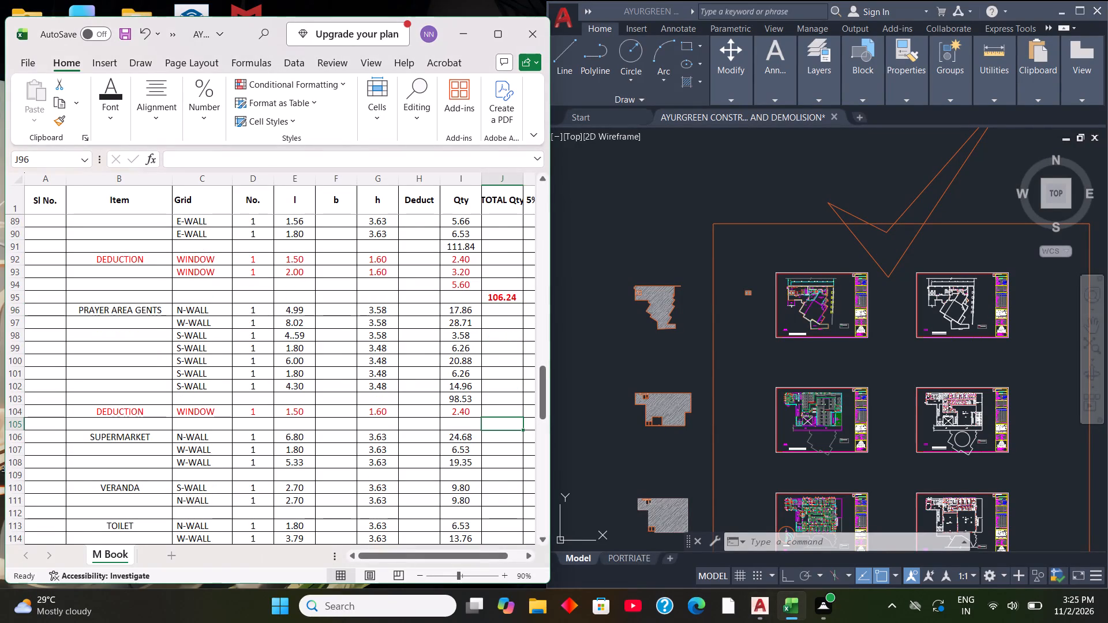
key(equal)
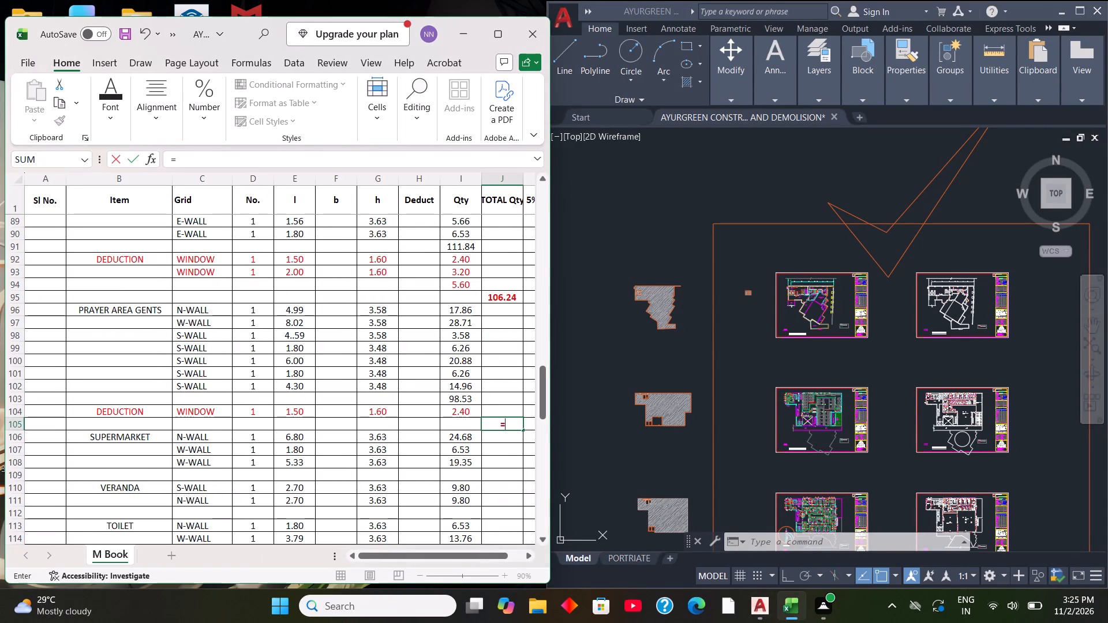
key(shift+parenleft)
click(460, 397)
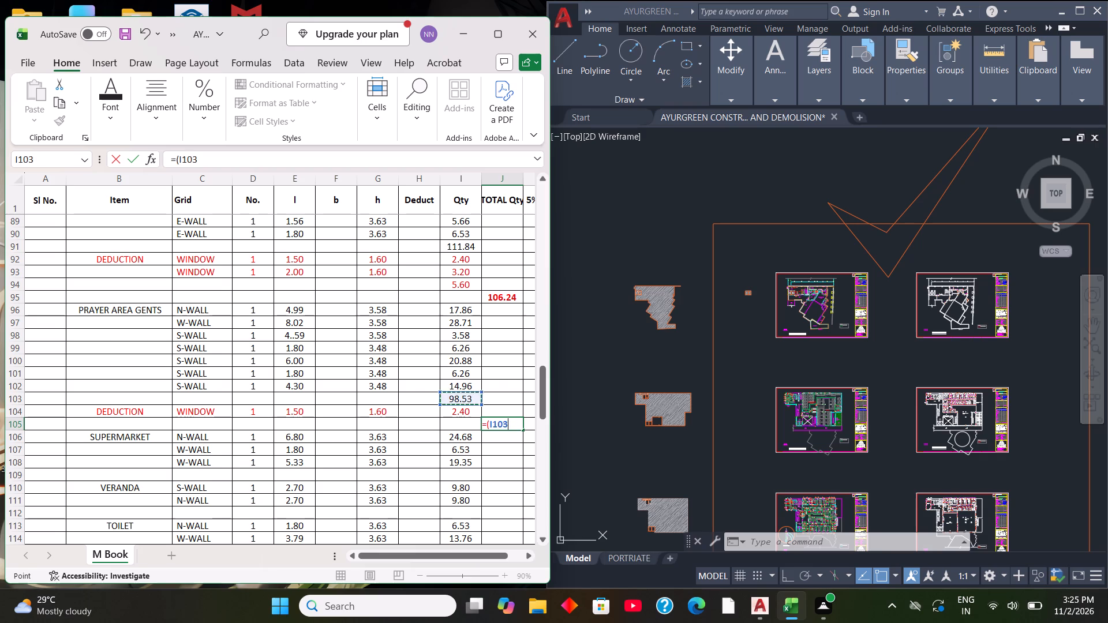
key(minus)
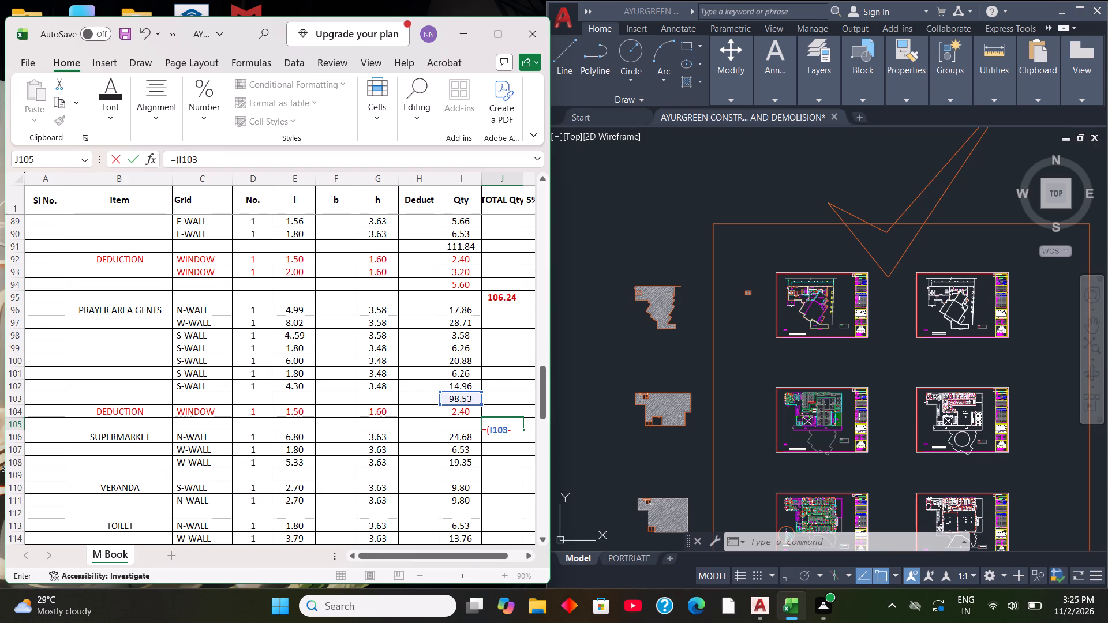
click(466, 412)
key(shift+parenright)
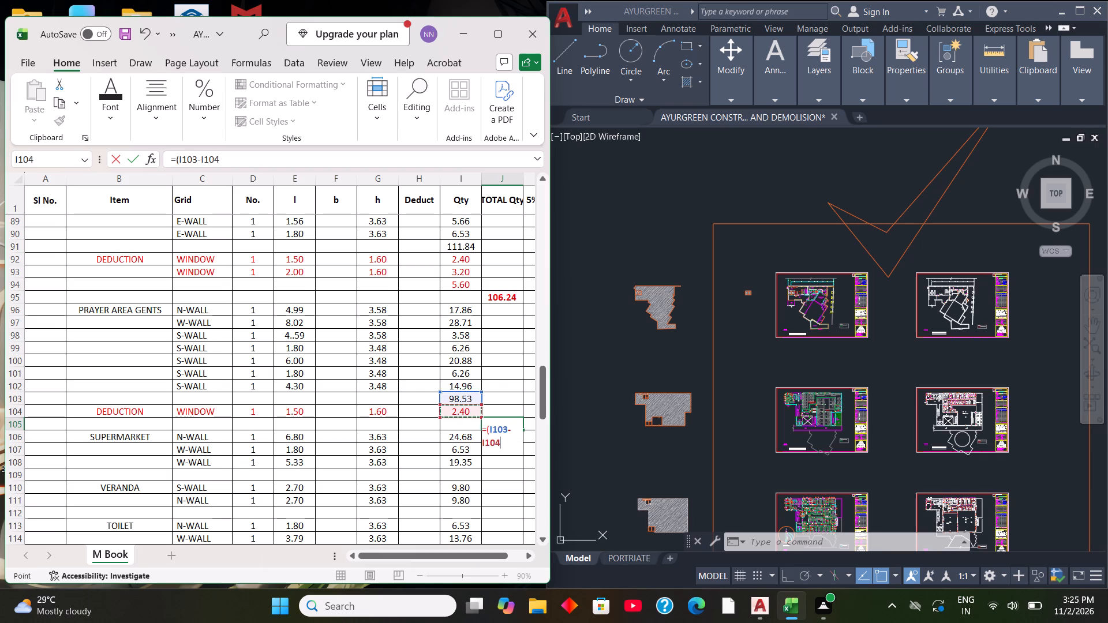
key(Return)
Total the SUPERMARKET wall quantities in J109 with a SUM formula over I106:I108.
scroll(443, 380, down, 3)
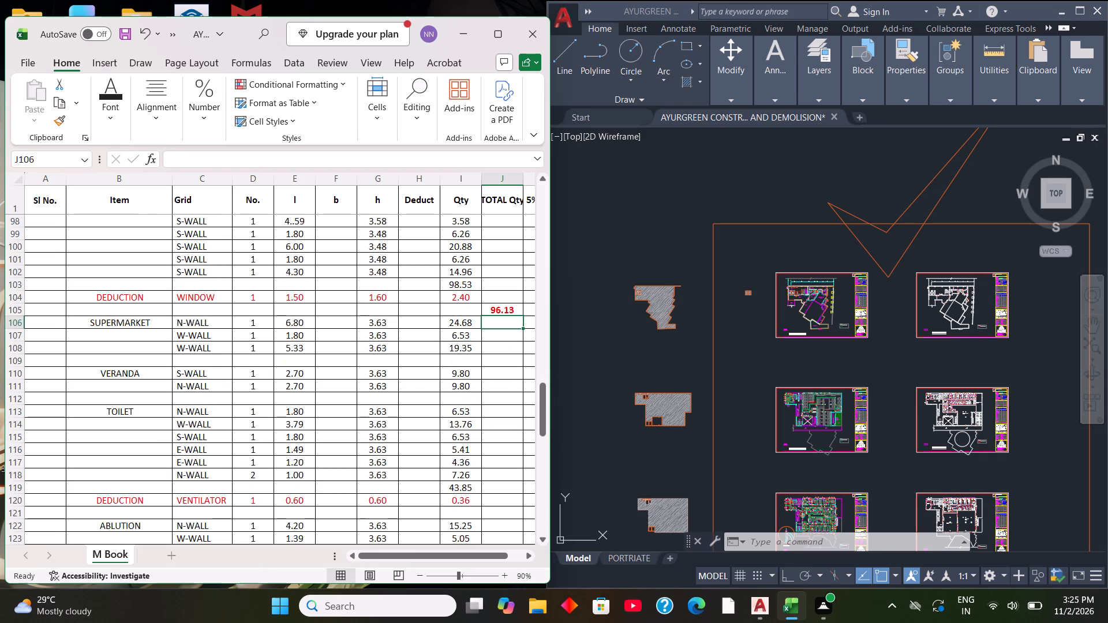
click(495, 362)
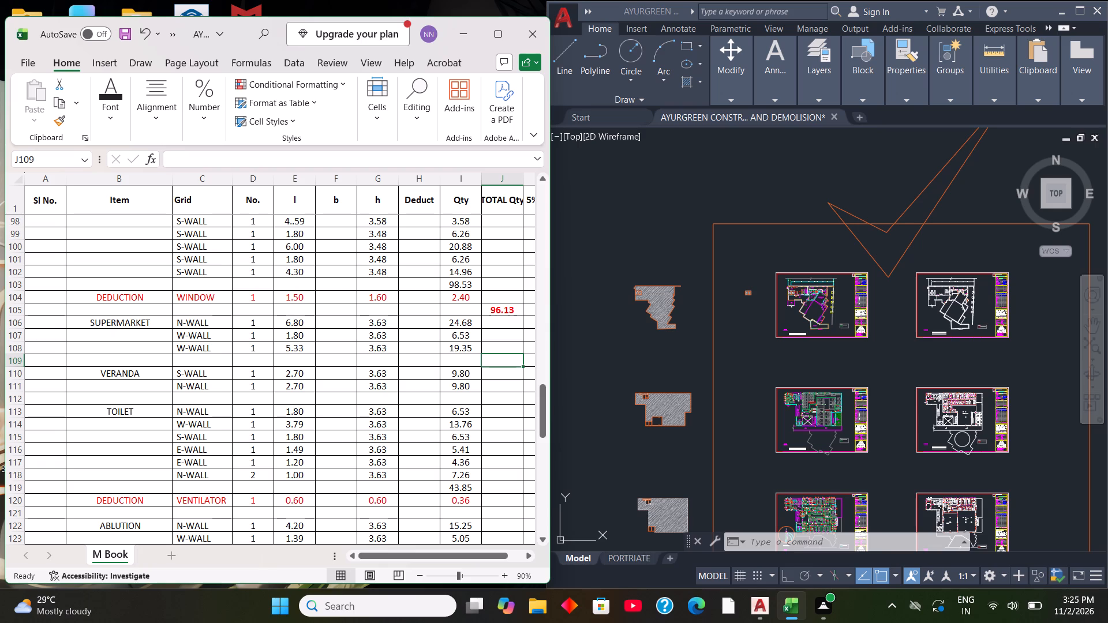
text(=SUM)
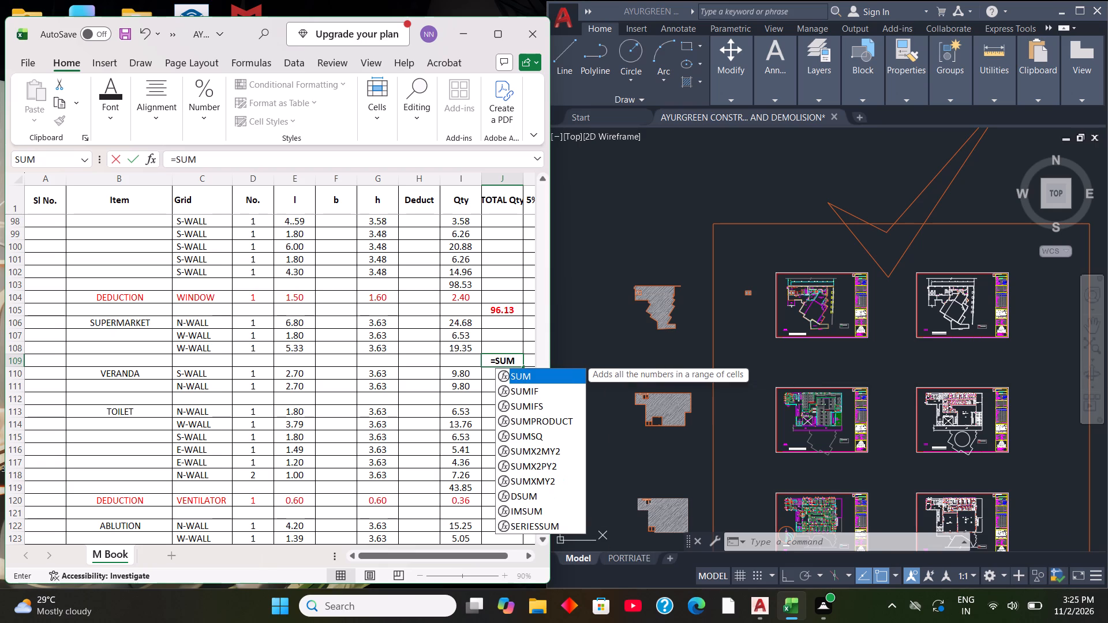
key(shift+parenleft)
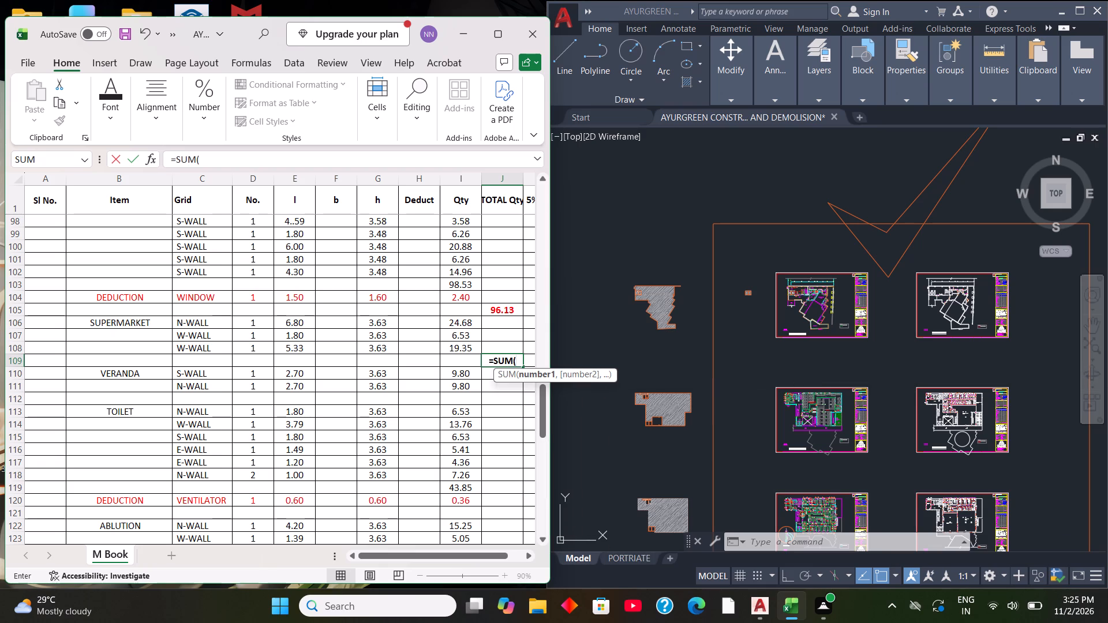
drag(454, 317, 466, 346)
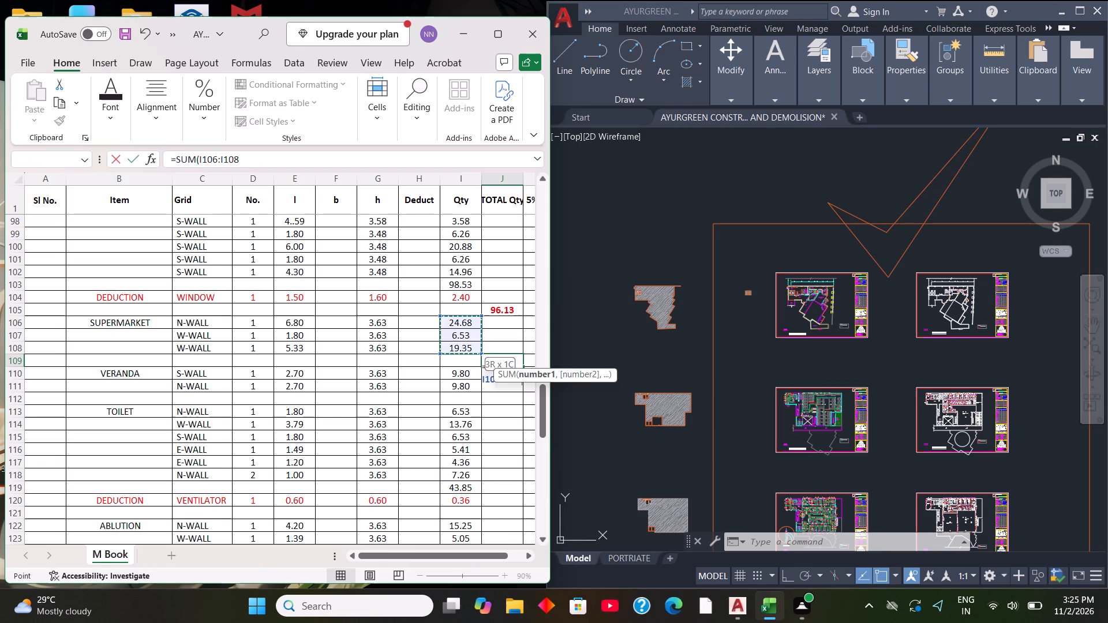
drag(466, 346, 467, 347)
key(shift+parenright)
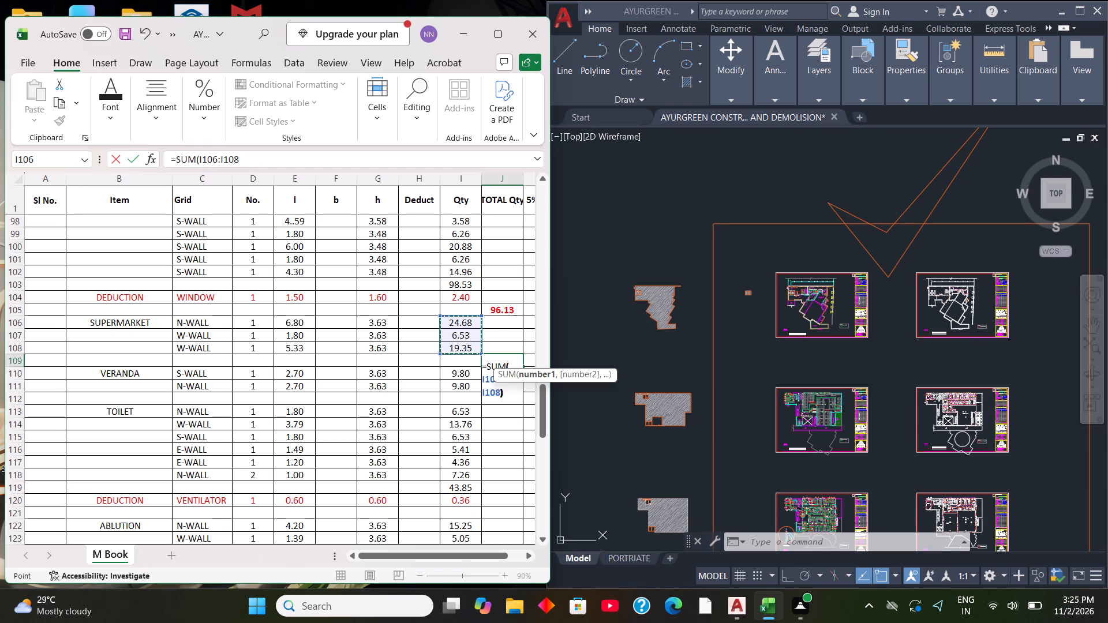
key(Return)
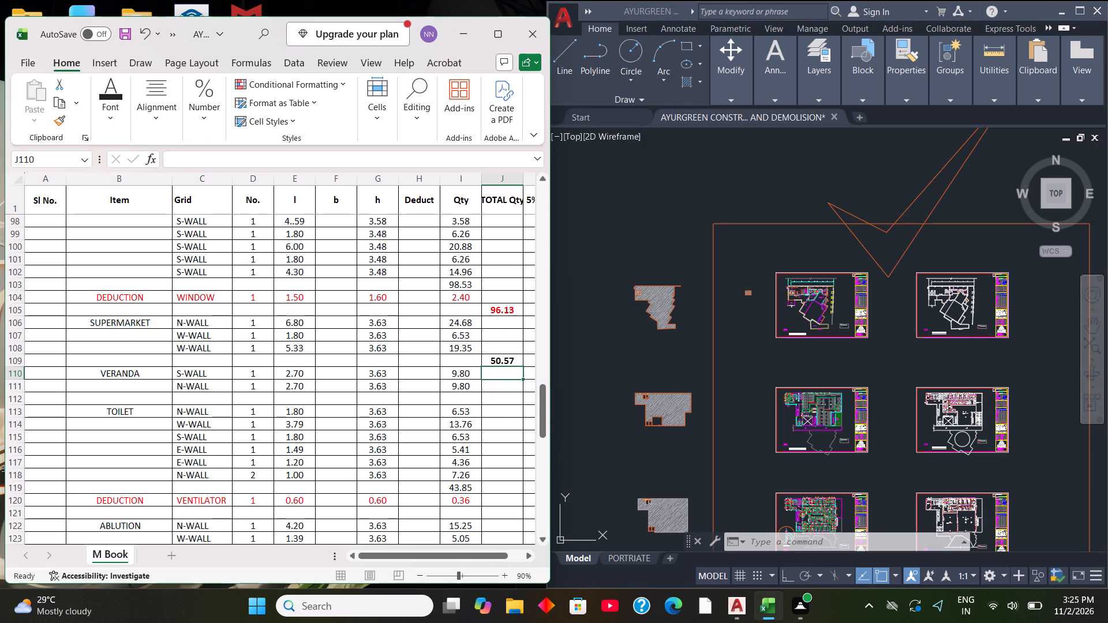
Total the VERANDA wall quantities in J112 with a SUM formula over I110:I111.
click(497, 401)
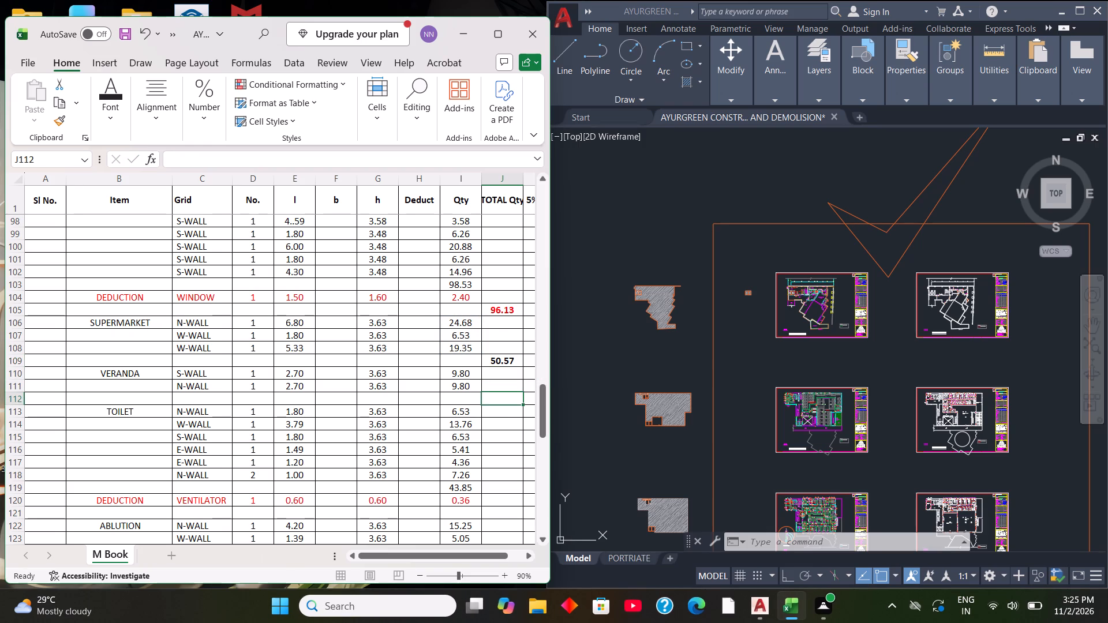
text(=SUM)
key(shift+parenleft)
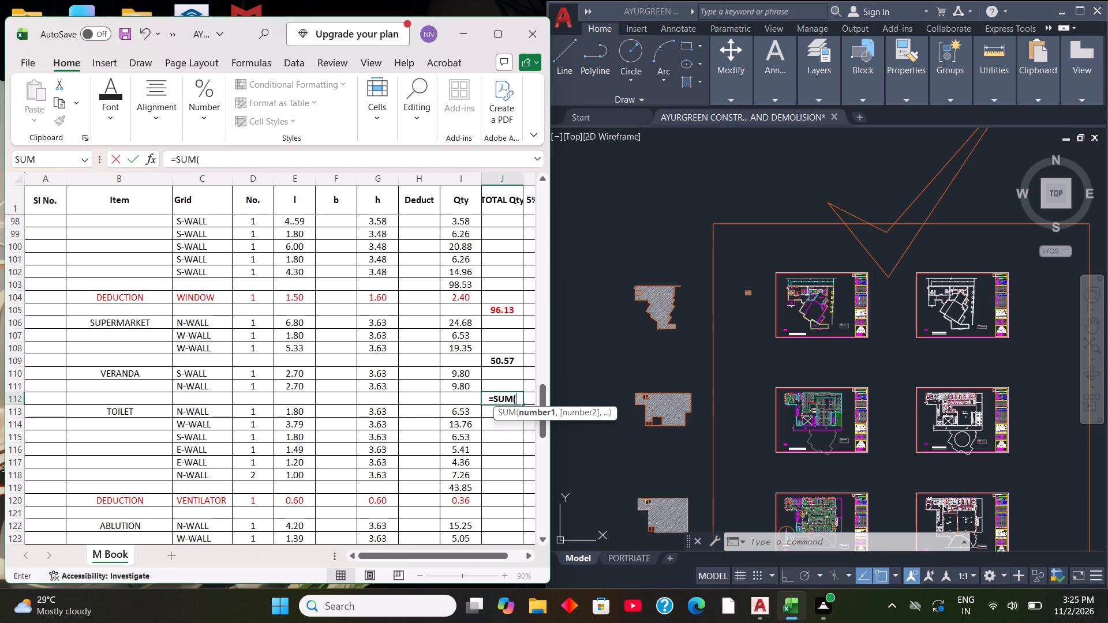
drag(461, 373, 465, 385)
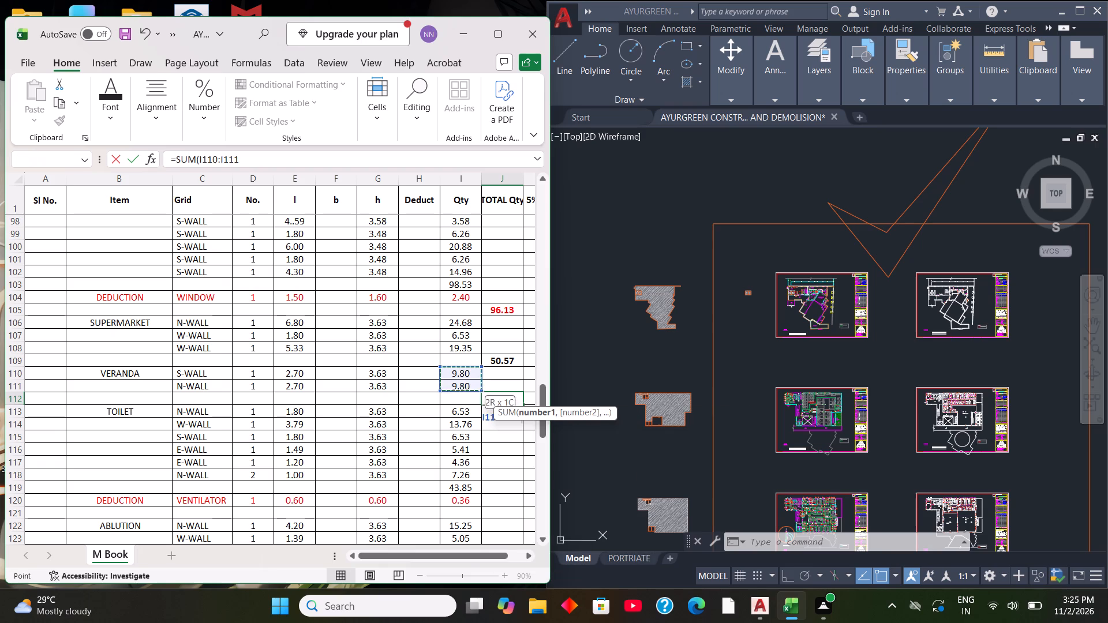
drag(465, 385, 466, 388)
key(shift+parenright)
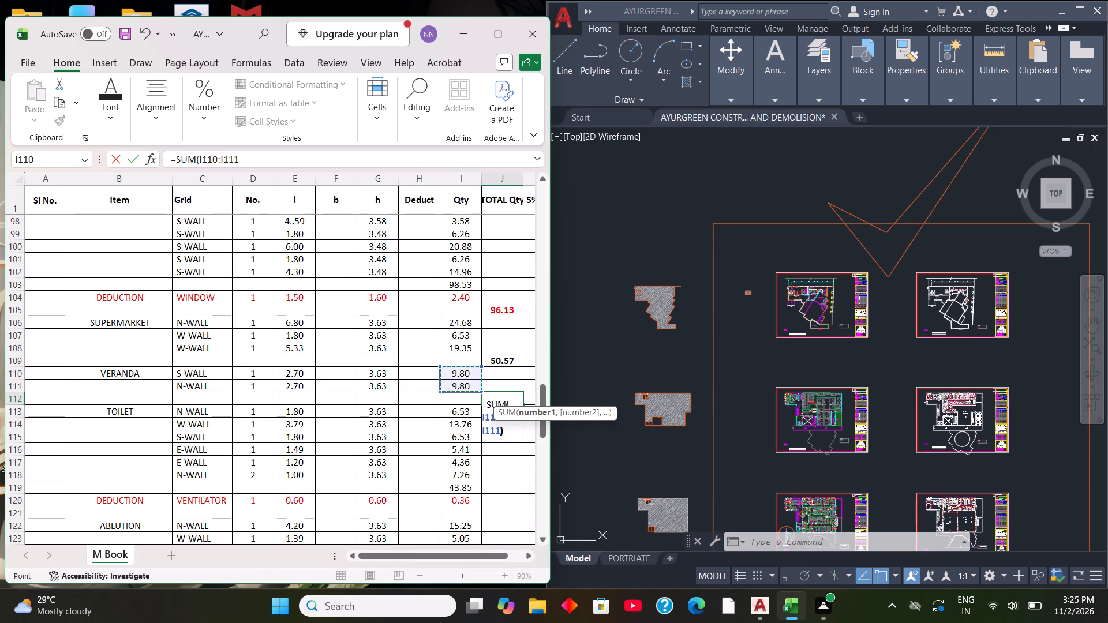
key(Return)
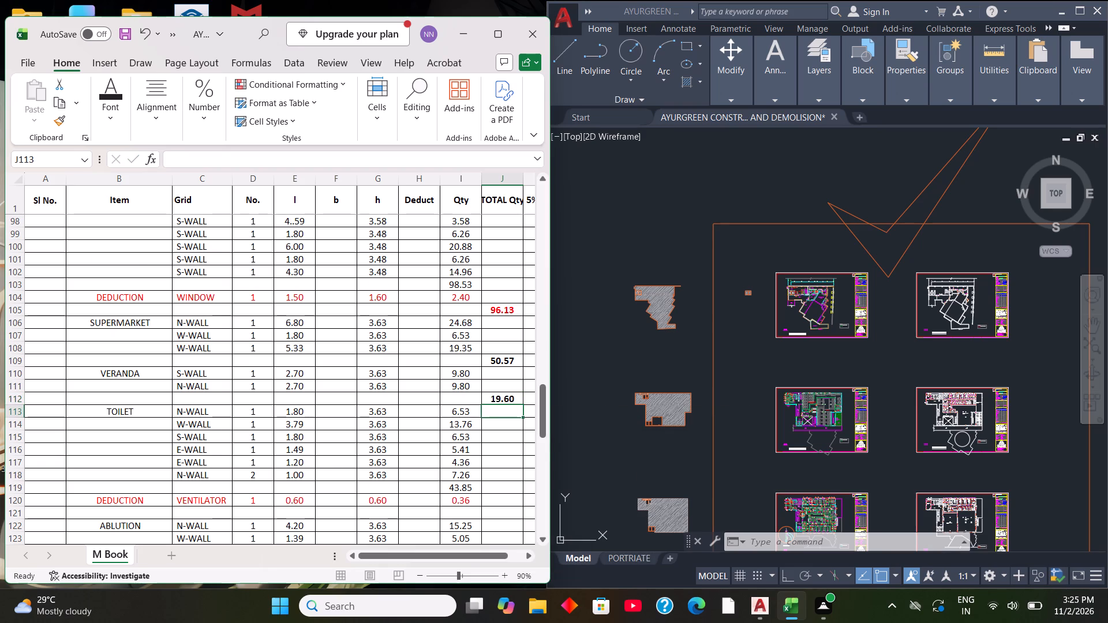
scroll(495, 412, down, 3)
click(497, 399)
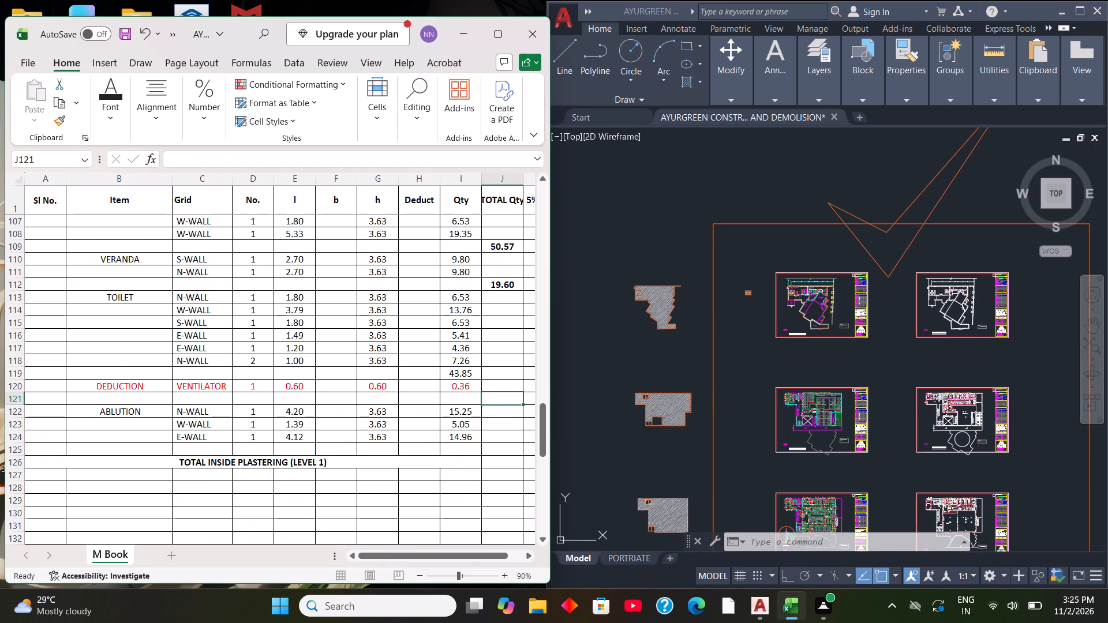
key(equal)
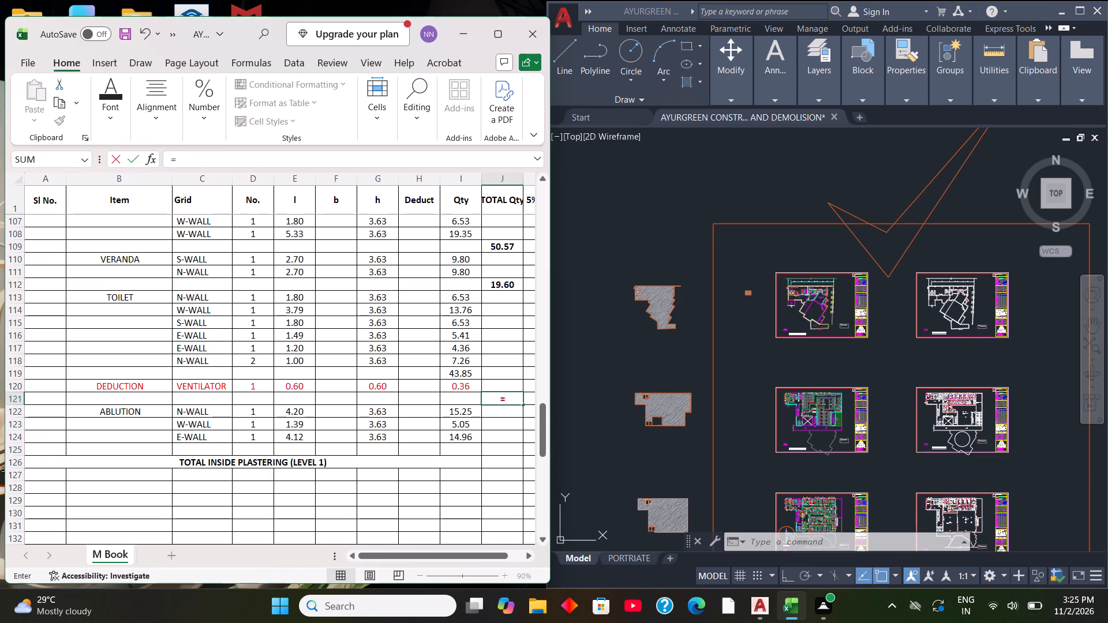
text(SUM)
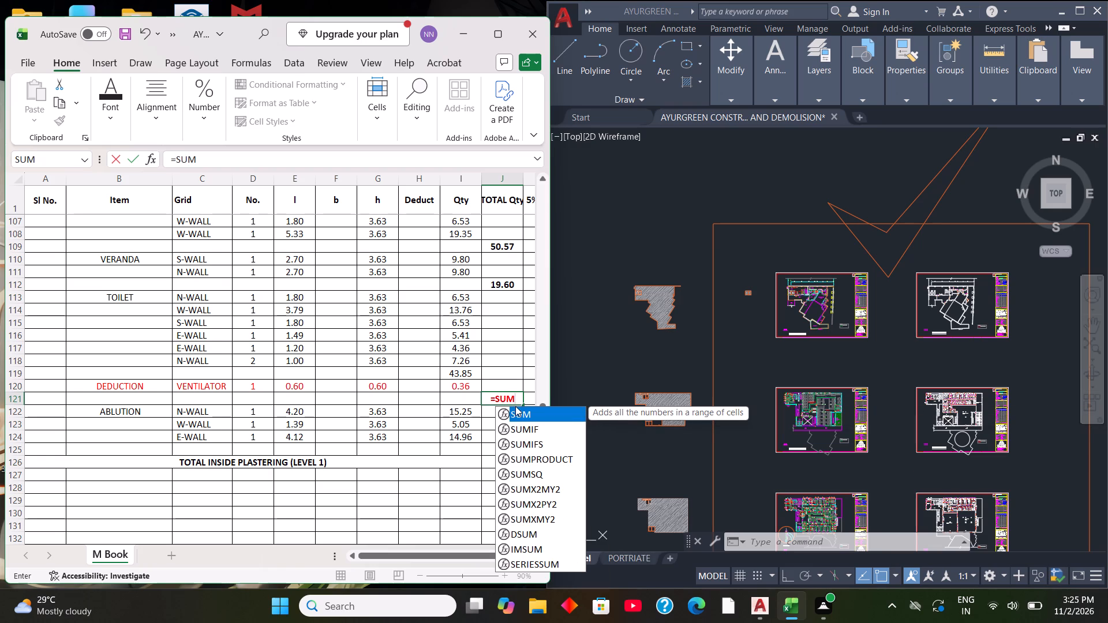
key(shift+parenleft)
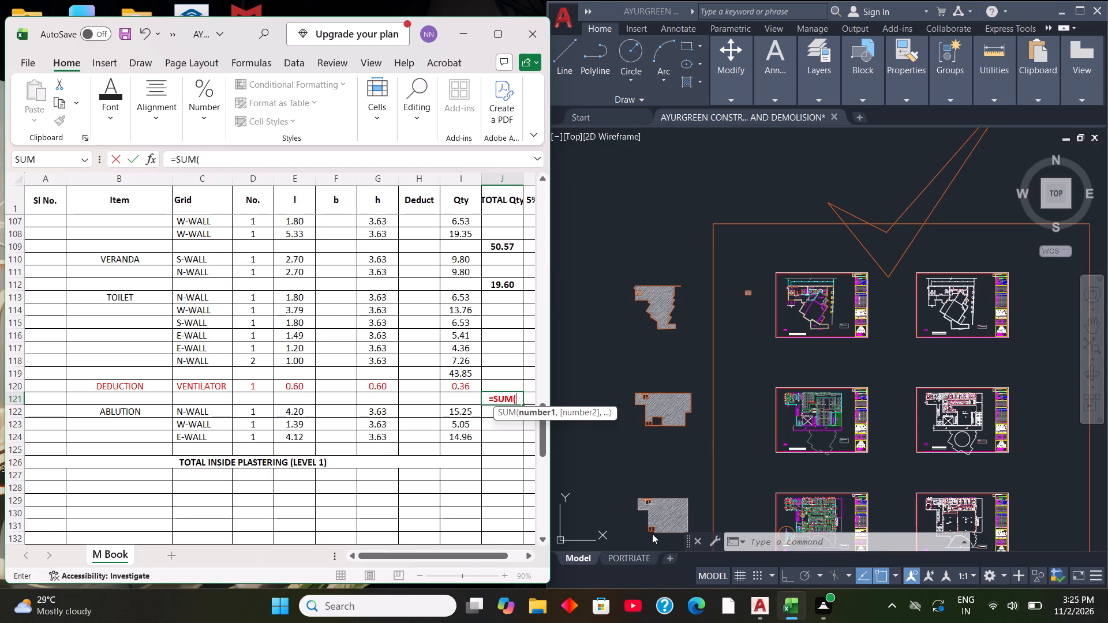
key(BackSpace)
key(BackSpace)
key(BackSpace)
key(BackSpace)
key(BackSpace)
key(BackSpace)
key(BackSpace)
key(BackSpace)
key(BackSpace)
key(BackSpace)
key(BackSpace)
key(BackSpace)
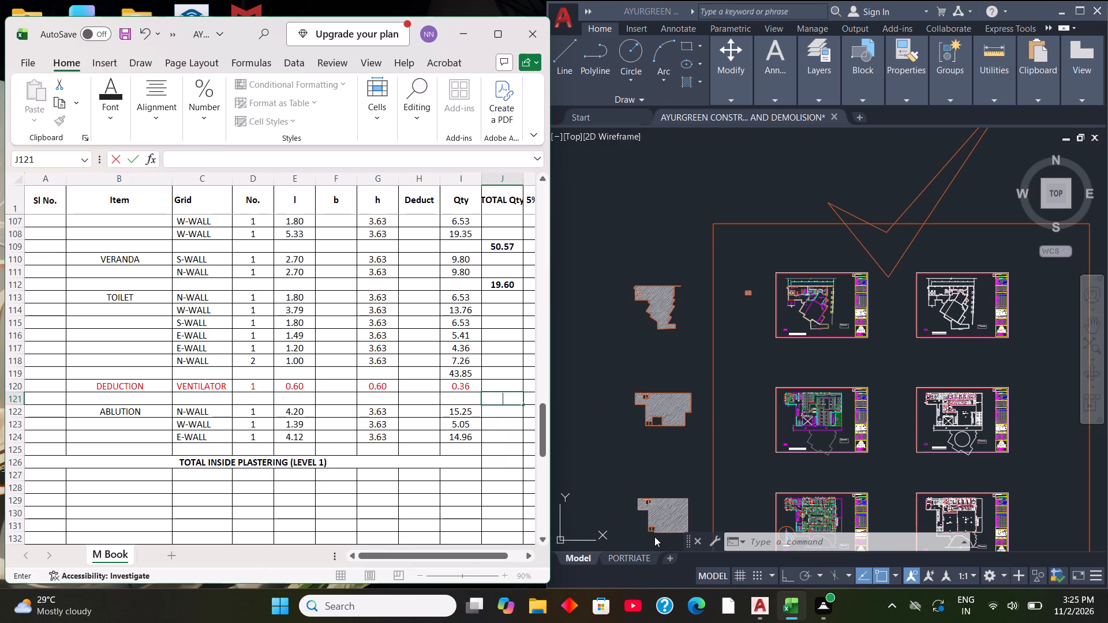
Enter the net TOILET wall quantity in J121 as =(I119-I120), subtracting the ventilator deduction, and check the formula in I120.
key(equal)
key(shift+parenleft)
click(461, 369)
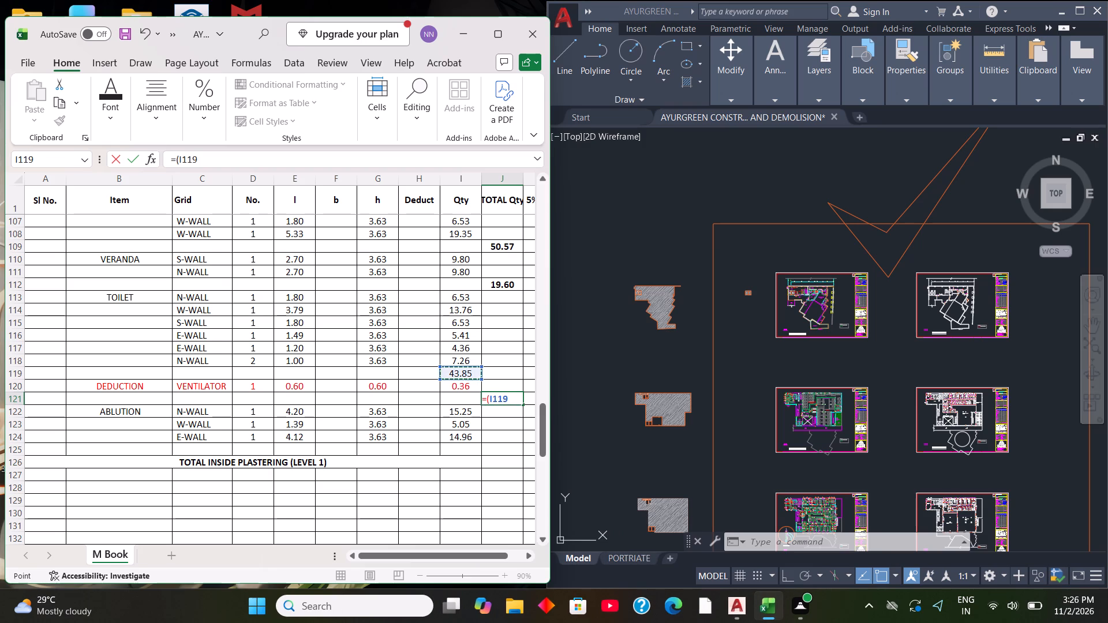
key(minus)
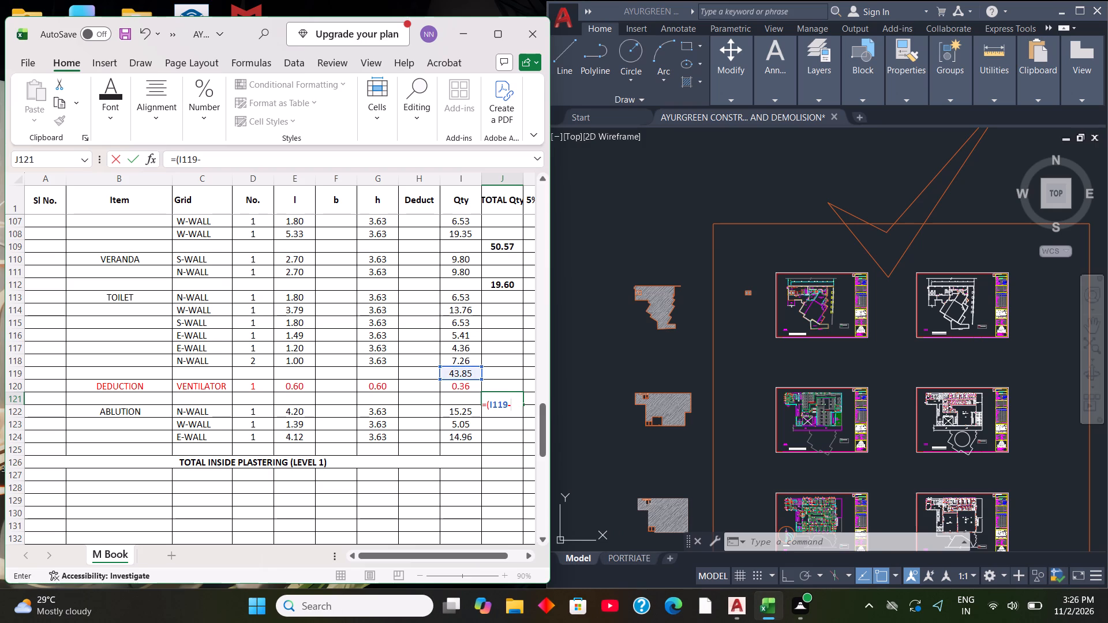
click(471, 389)
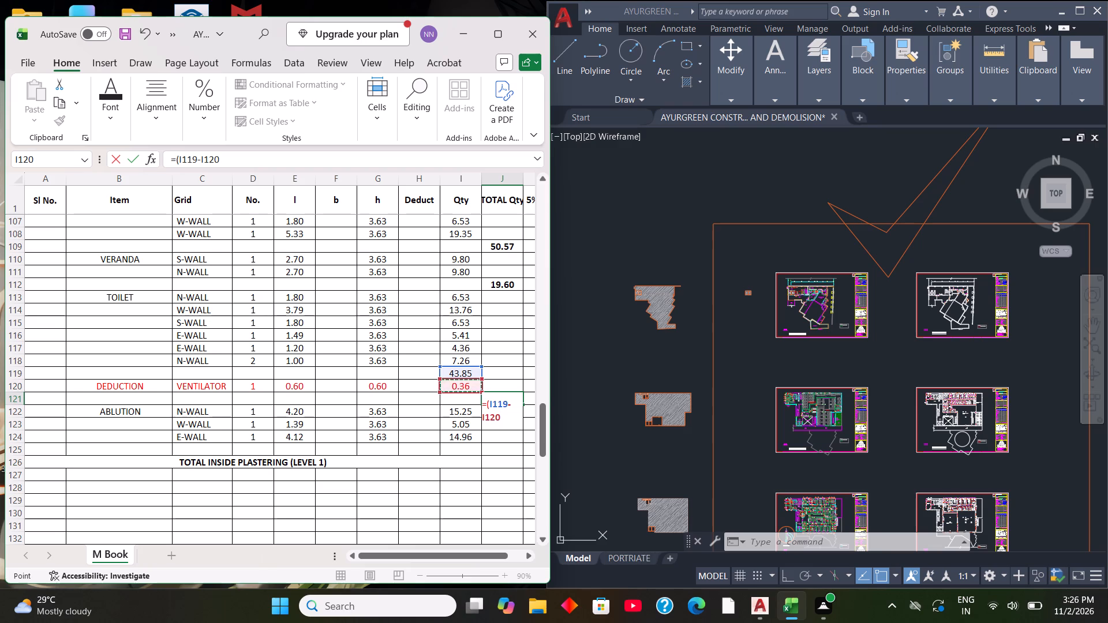
key(shift+parenright)
key(Return)
double_click(459, 386)
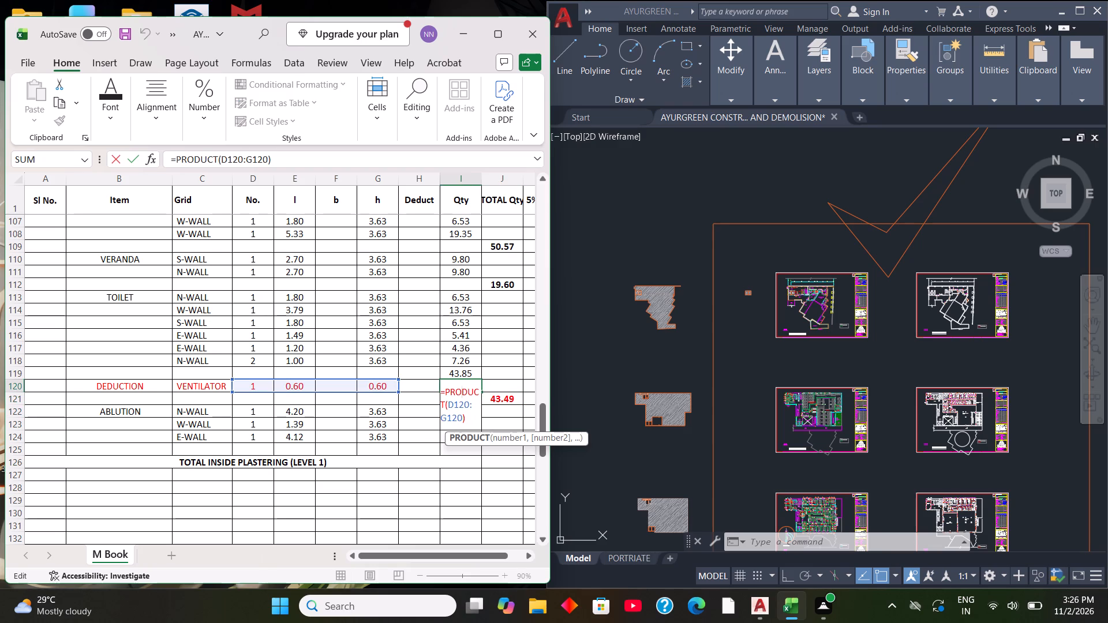
key(Return)
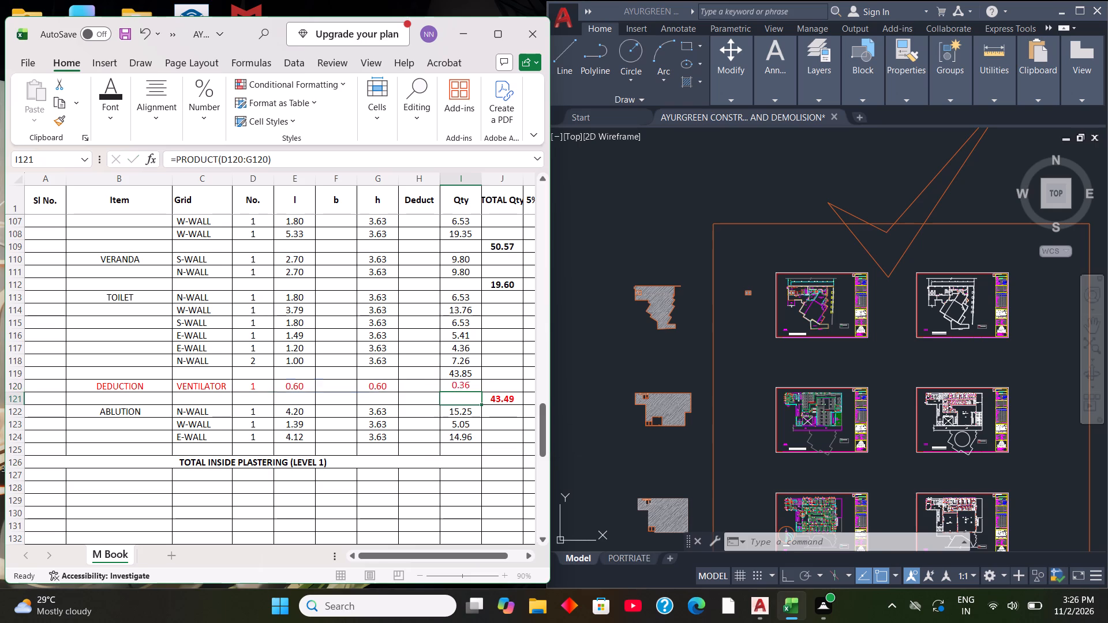
Total the ABLUTION wall quantities in J125 with a SUM formula over I122:I124.
click(501, 450)
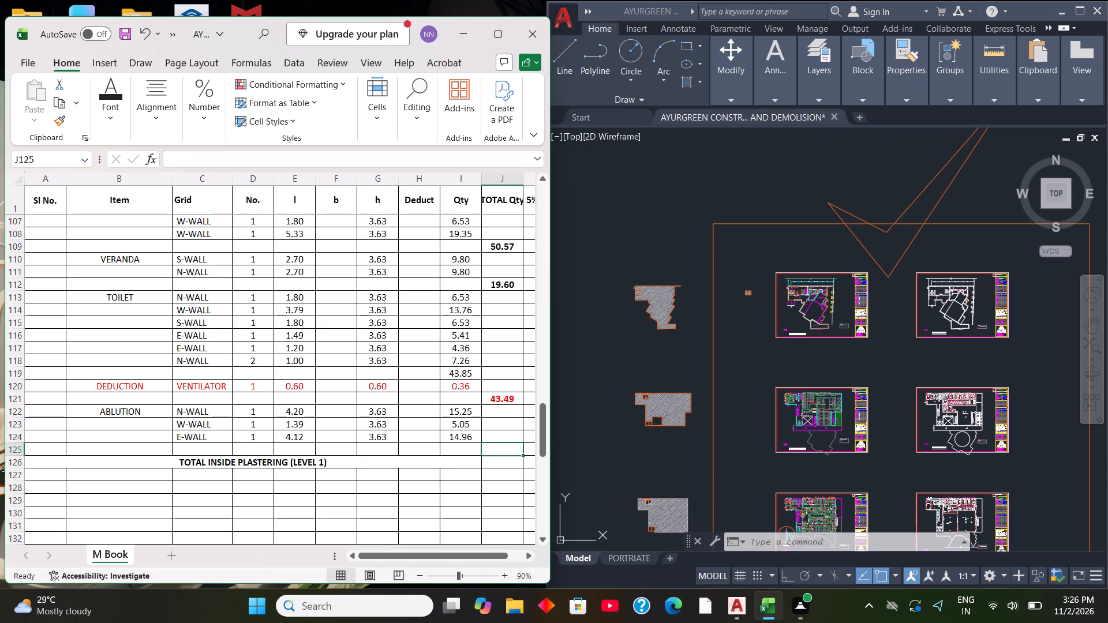
text(=SUM)
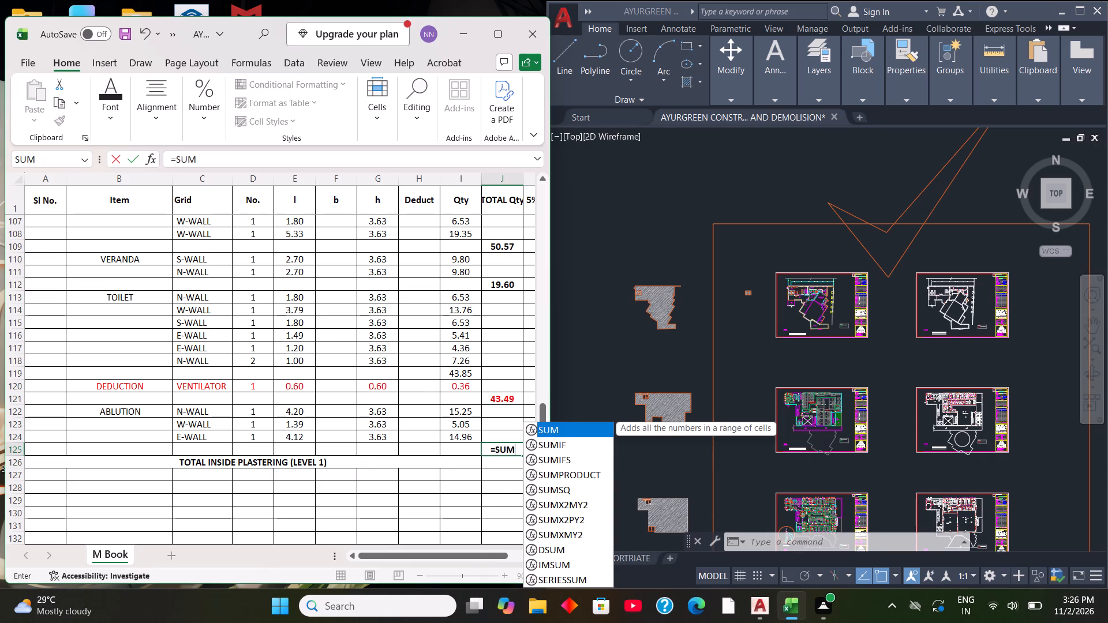
key(shift+parenleft)
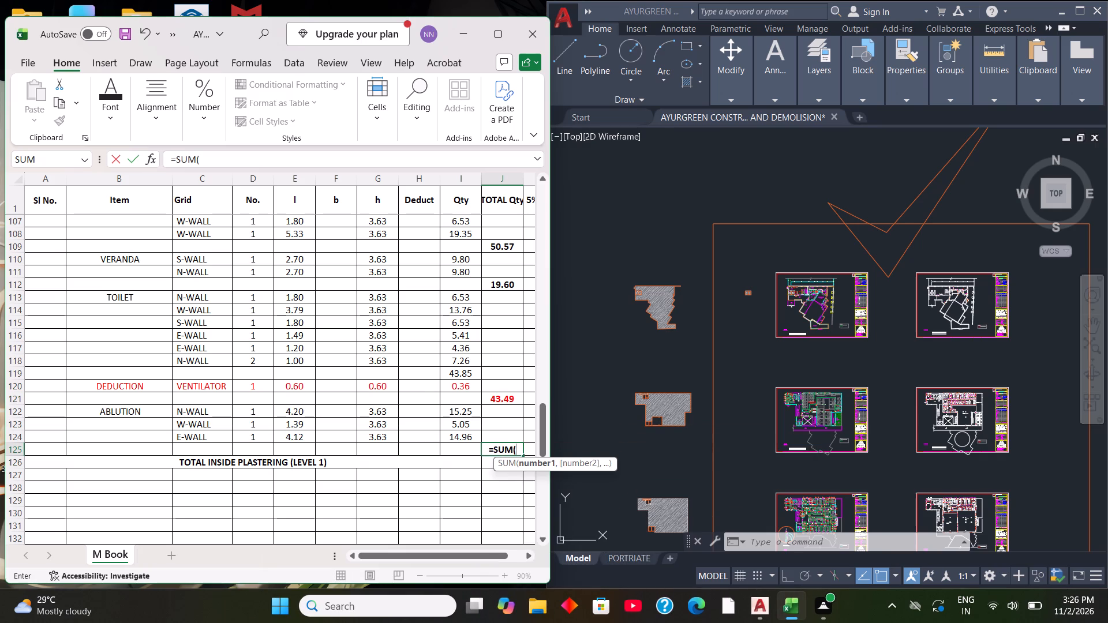
drag(471, 410, 471, 437)
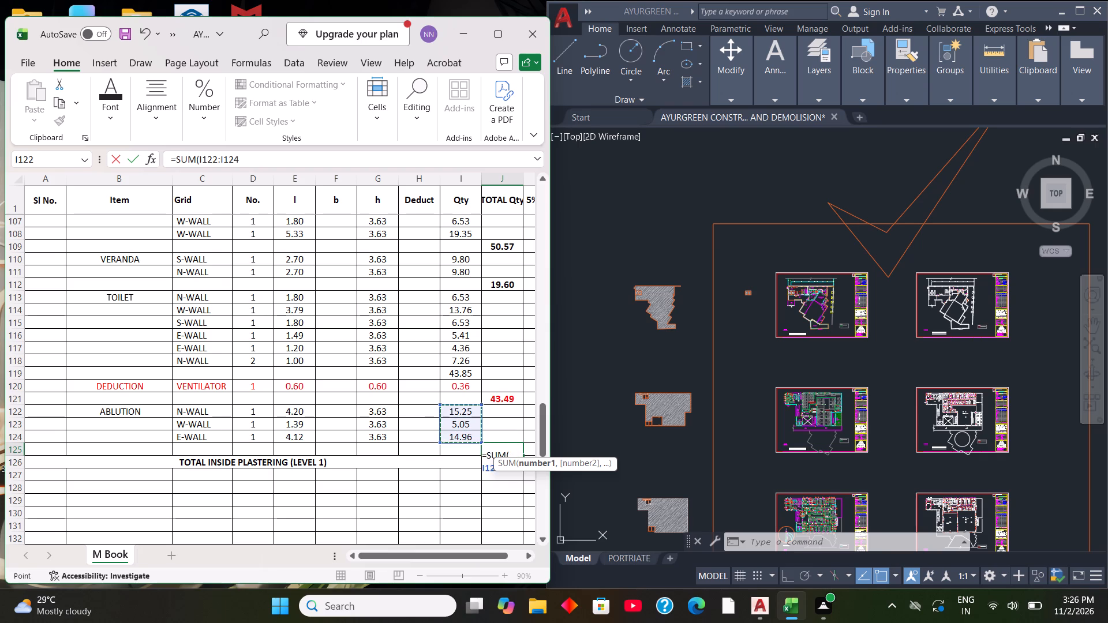
key(shift+parenright)
key(Return)
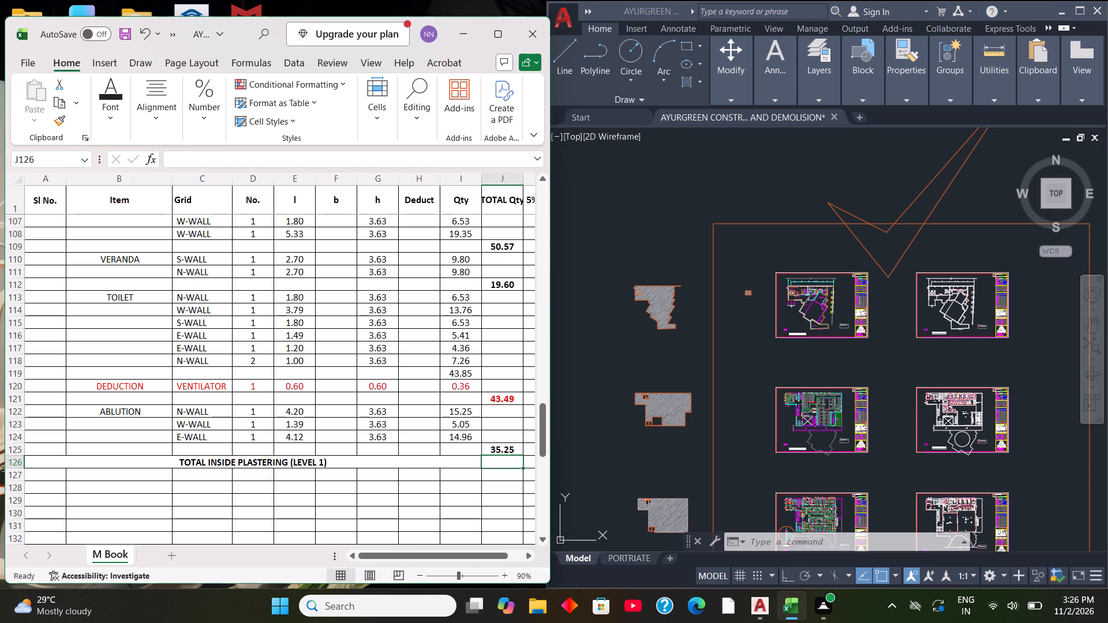
Enter the TOTAL INSIDE PLASTERING (LEVEL 1) quantity in J126 as =SUM(J7:J125), adding up all the room totals.
key(equal)
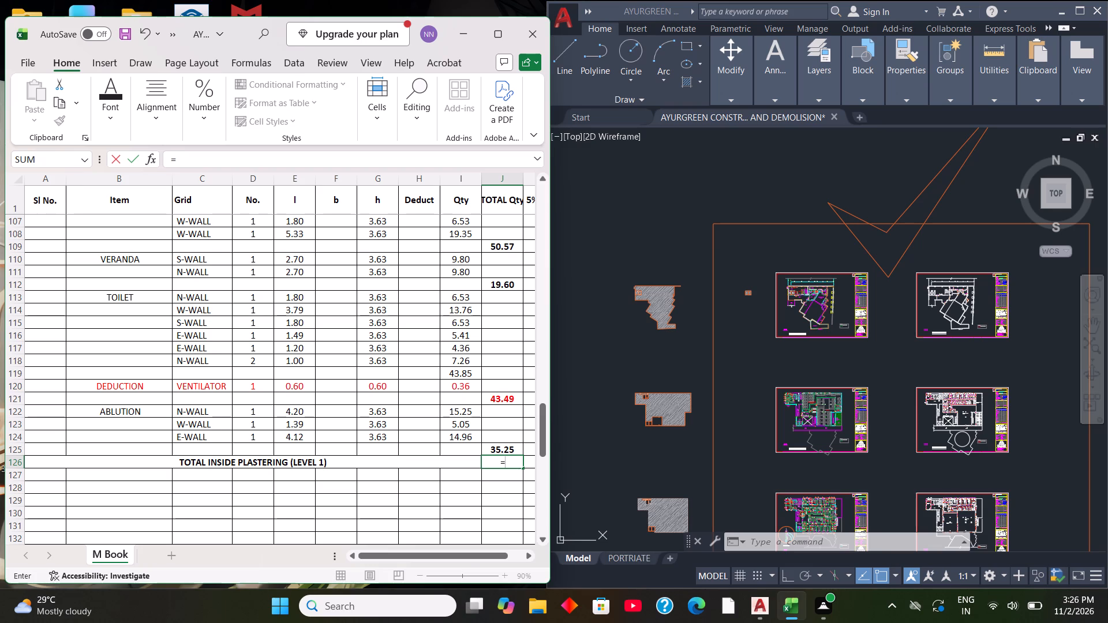
text(SUM)
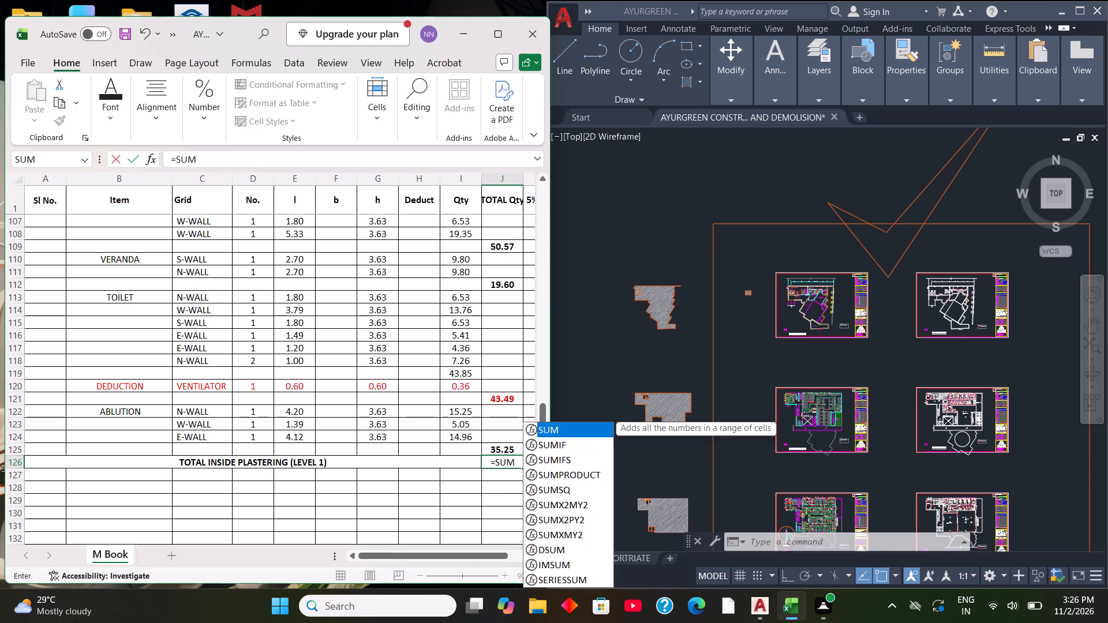
key(shift+parenleft)
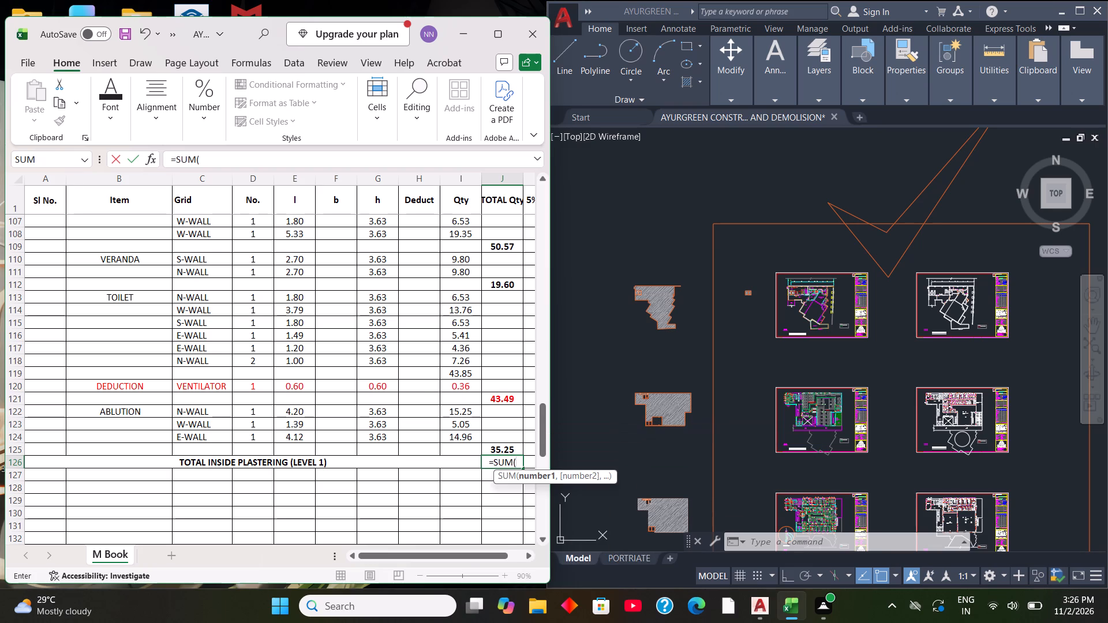
scroll(495, 392, up, 19)
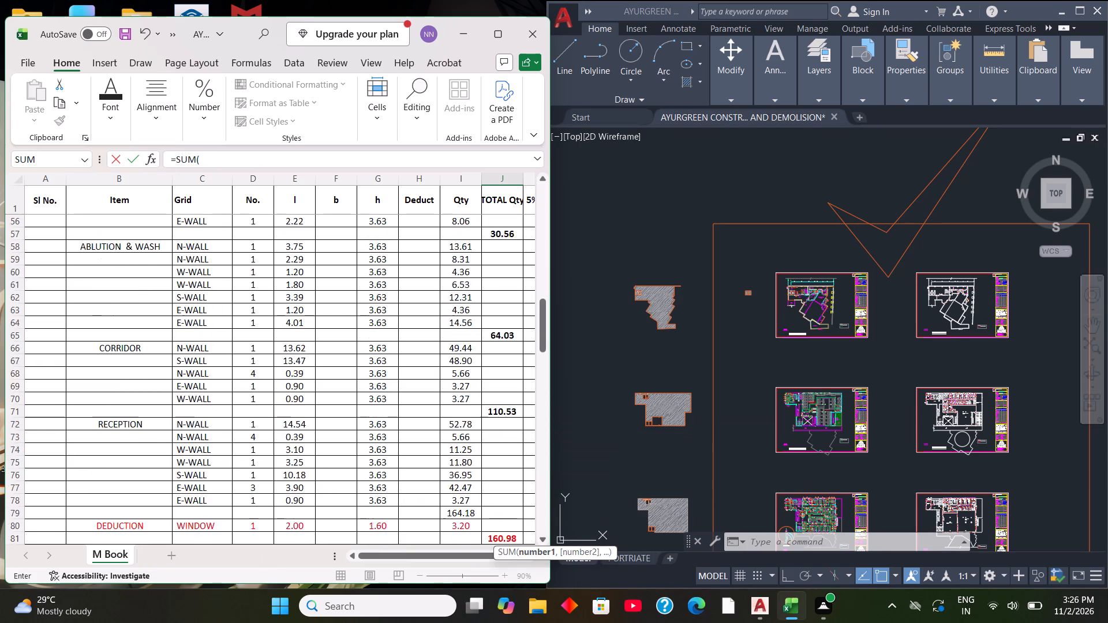
scroll(495, 329, up, 20)
scroll(495, 329, up, 4)
scroll(503, 249, up, 2)
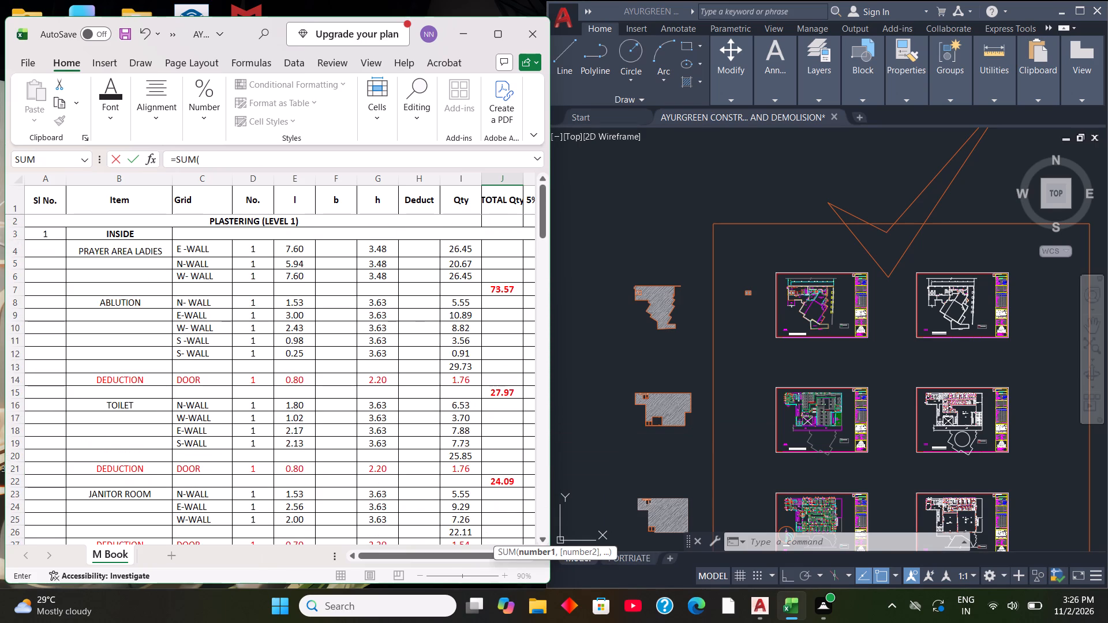
scroll(503, 249, up, 3)
click(514, 288)
drag(515, 290, 529, 498)
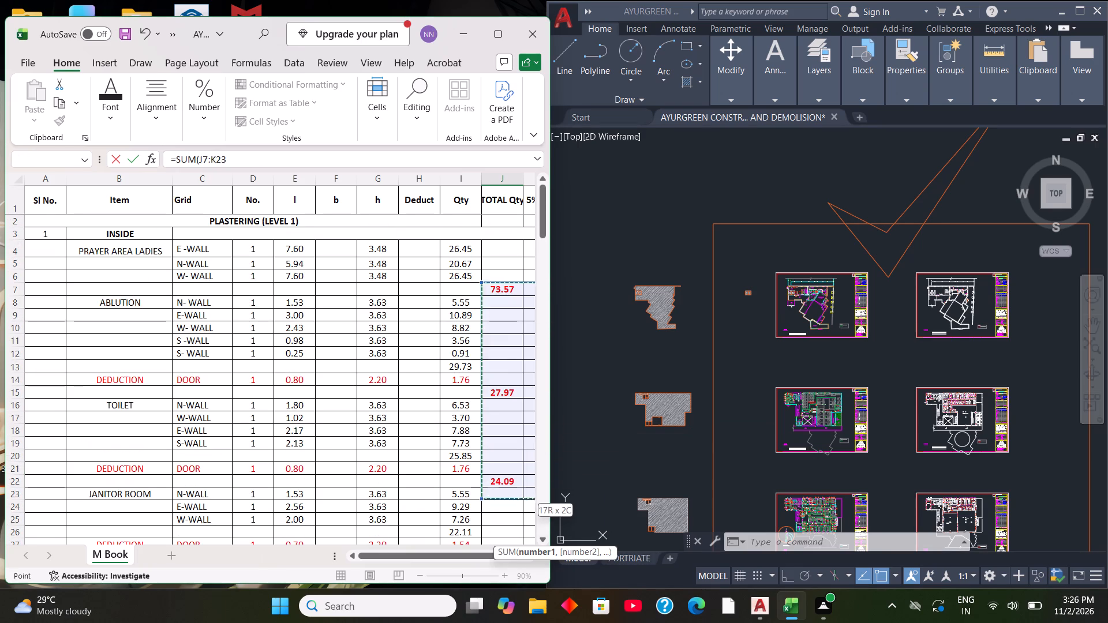
drag(529, 498, 523, 554)
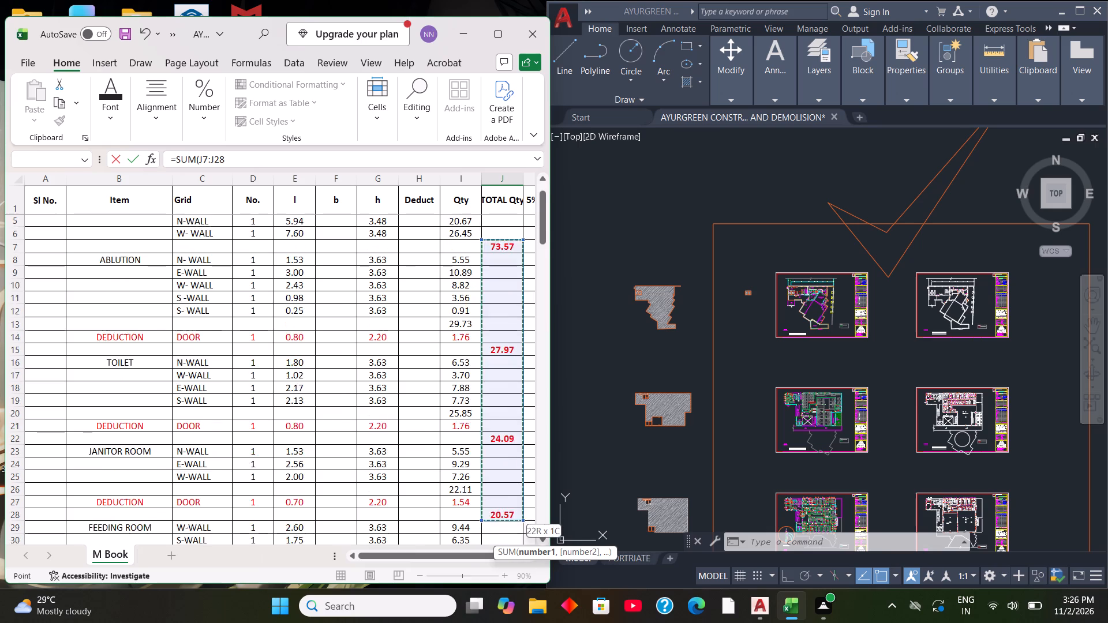
drag(523, 554, 521, 545)
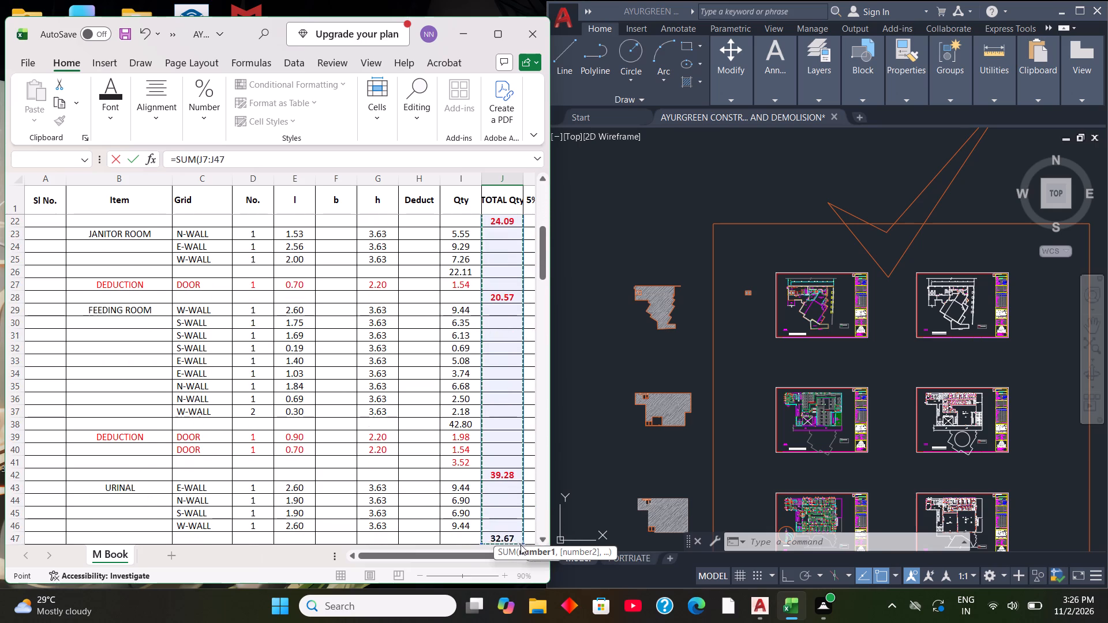
drag(521, 545, 523, 557)
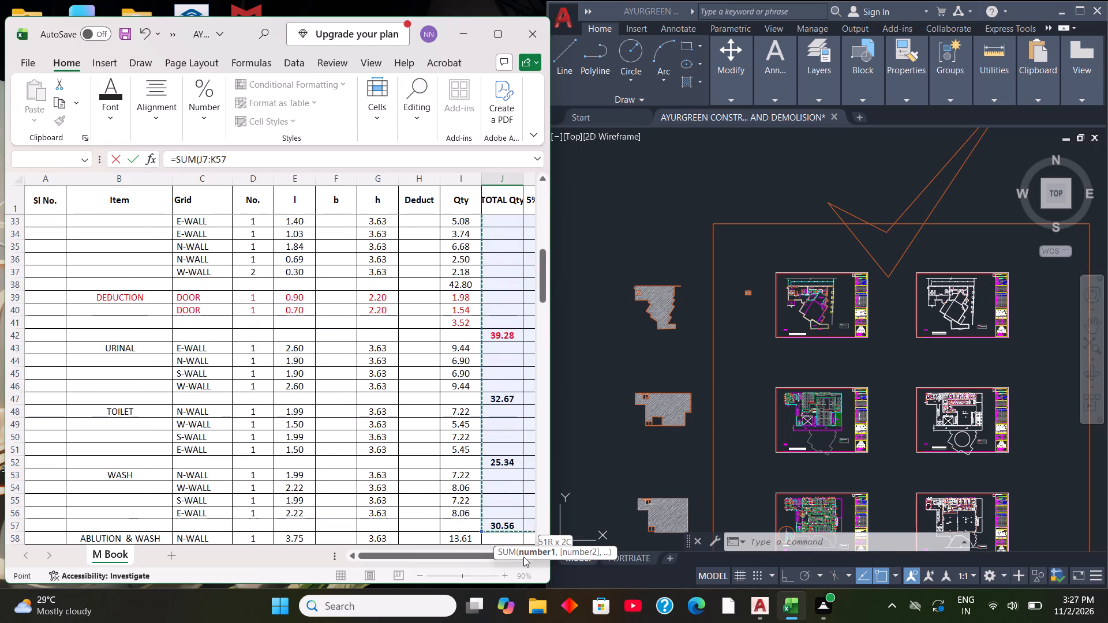
drag(523, 557, 523, 560)
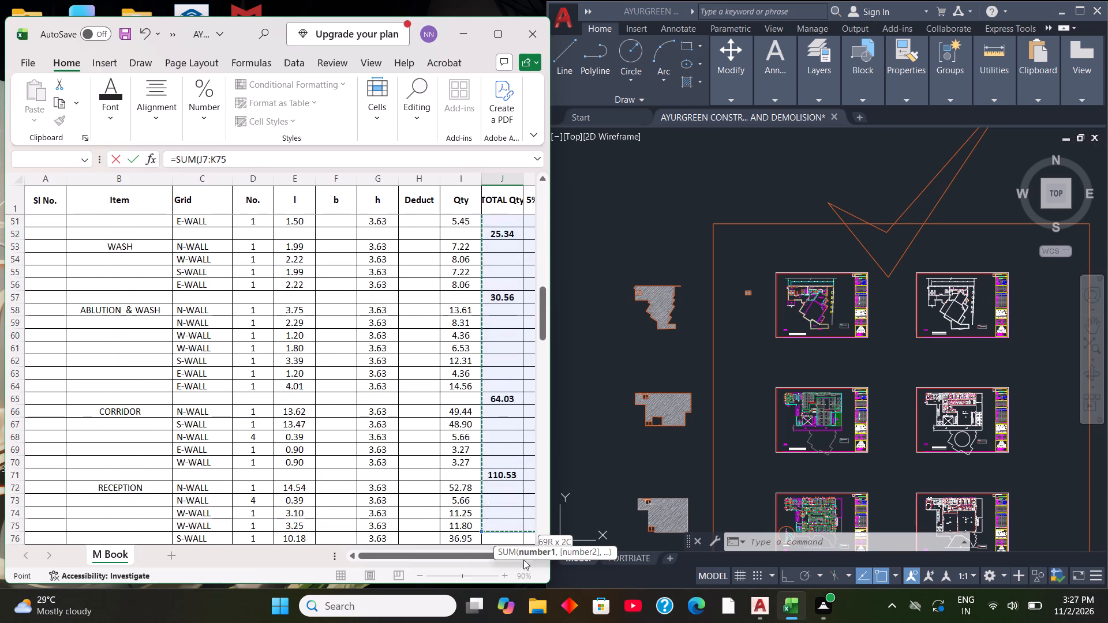
drag(523, 560, 524, 566)
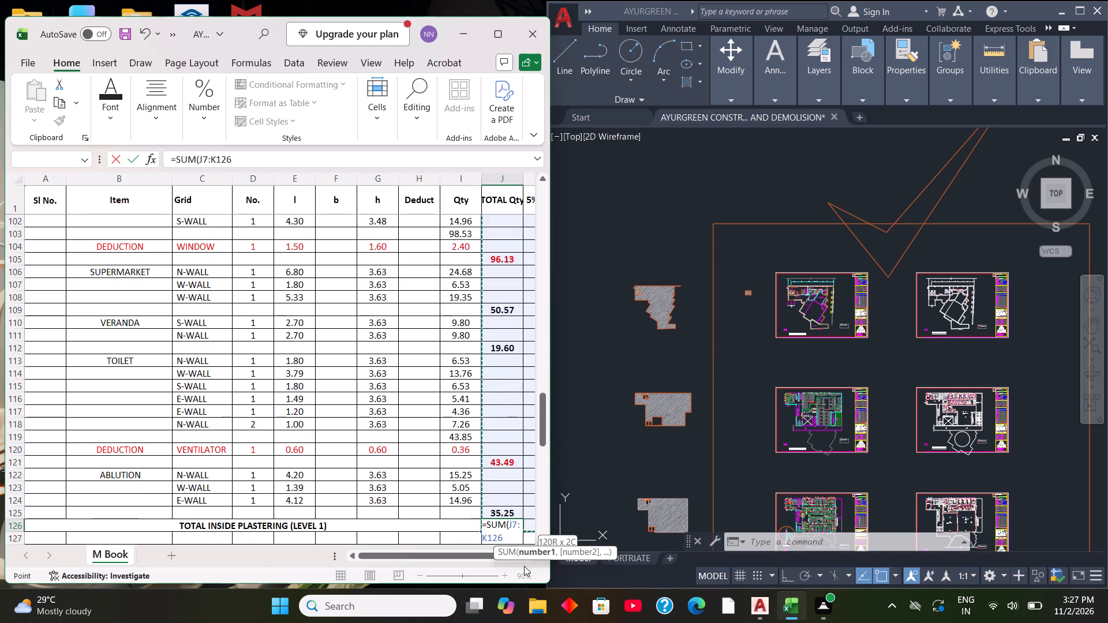
drag(524, 566, 519, 501)
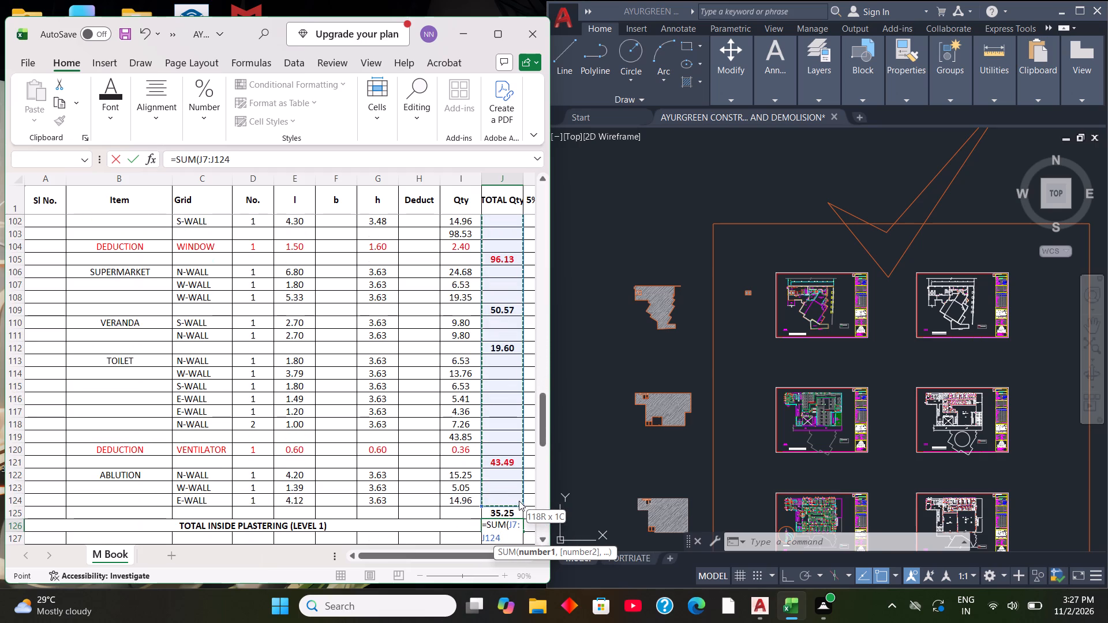
drag(519, 501, 521, 511)
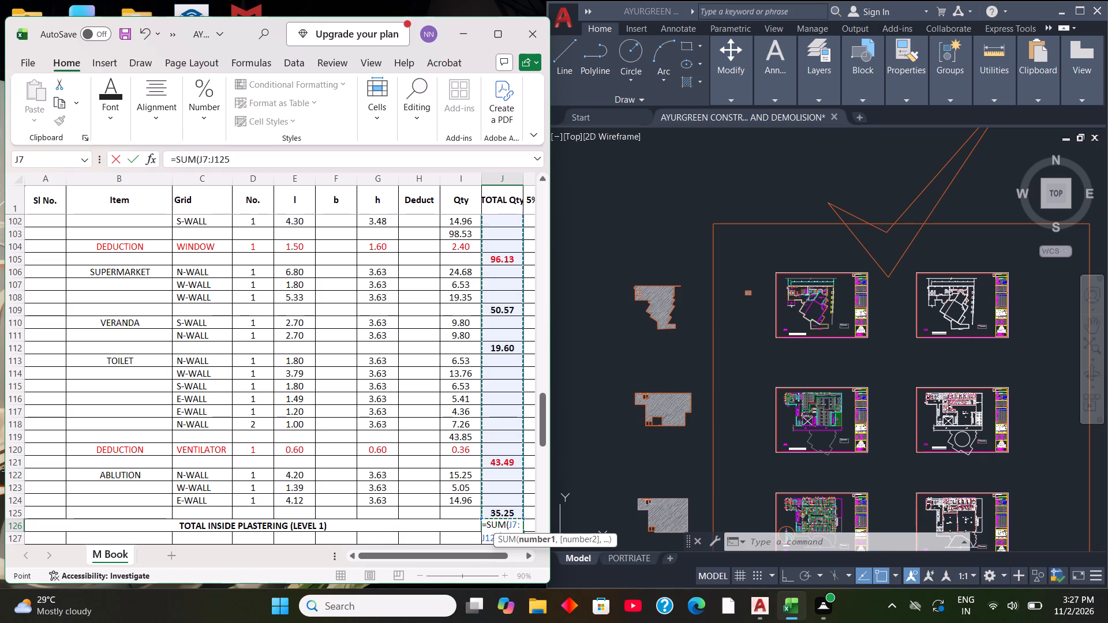
key(shift+parenright)
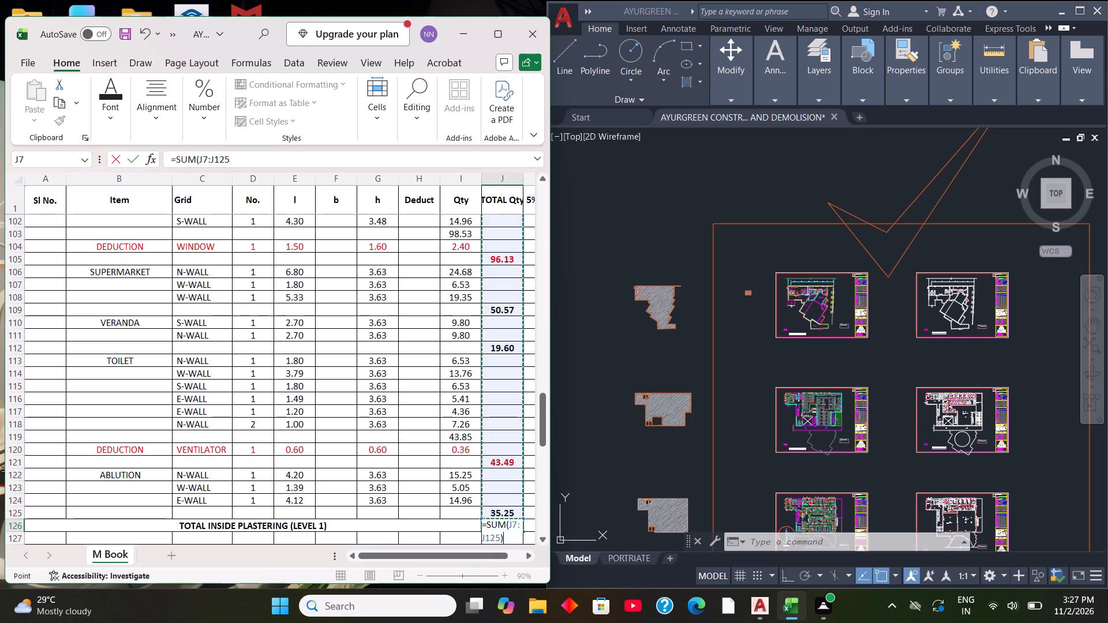
key(Return)
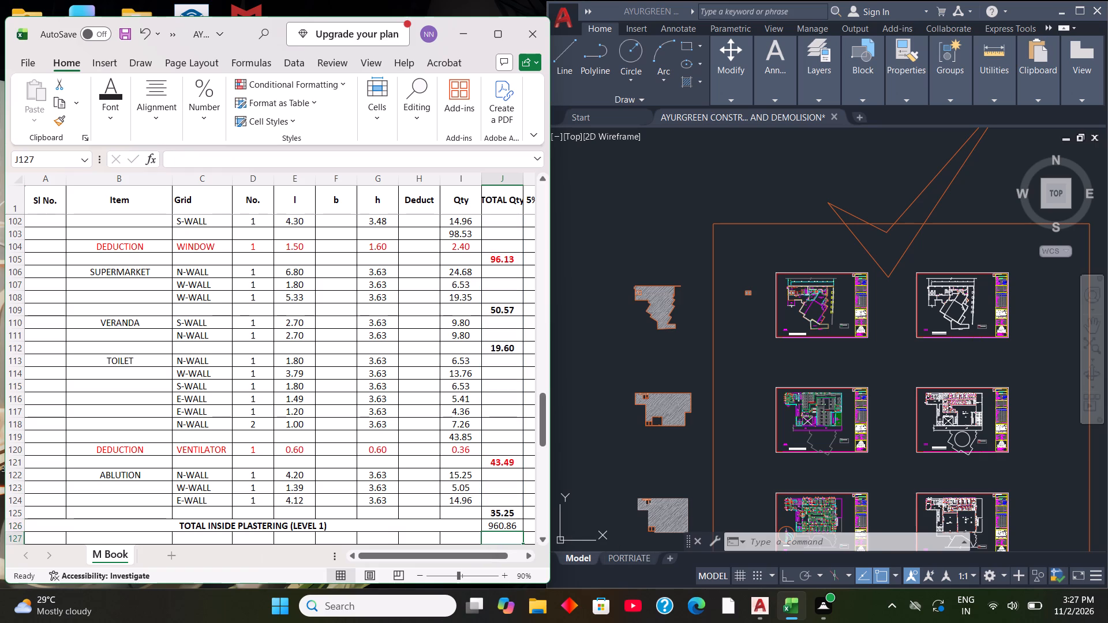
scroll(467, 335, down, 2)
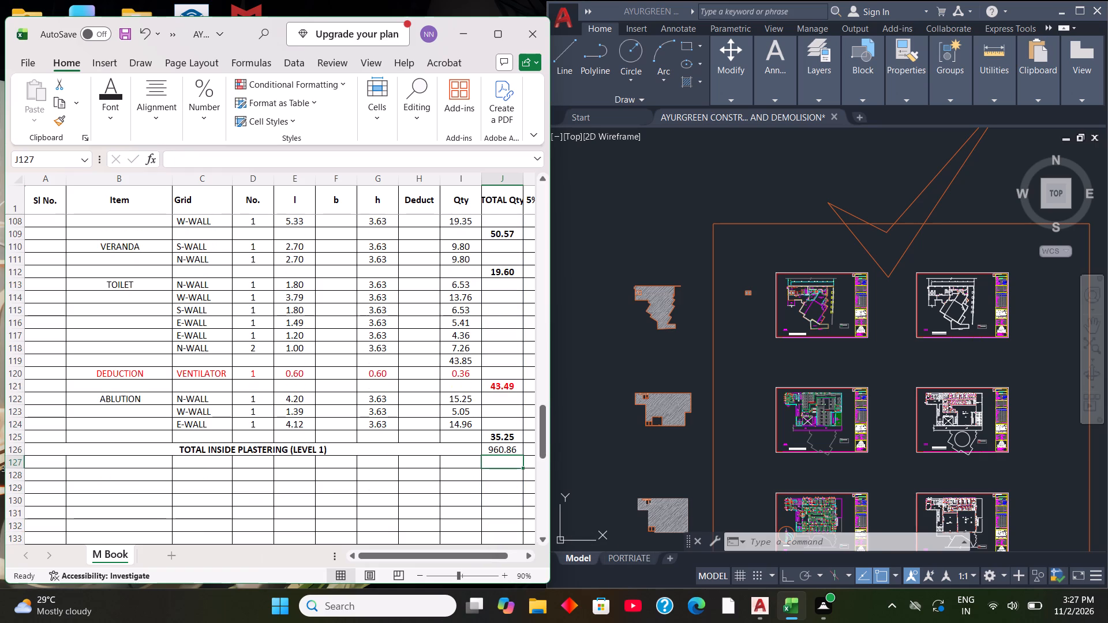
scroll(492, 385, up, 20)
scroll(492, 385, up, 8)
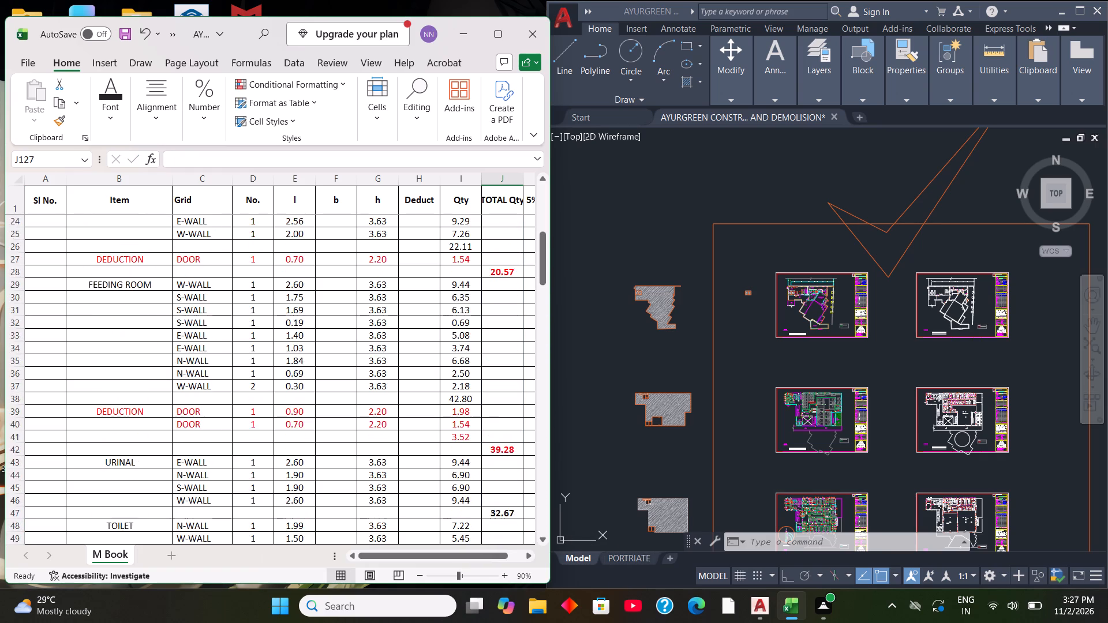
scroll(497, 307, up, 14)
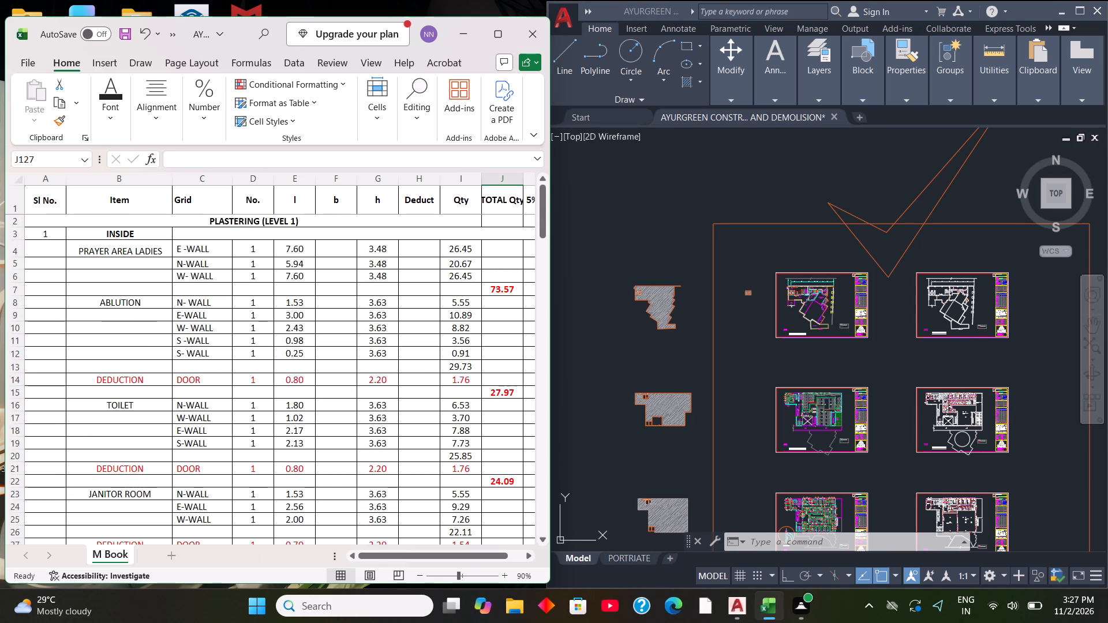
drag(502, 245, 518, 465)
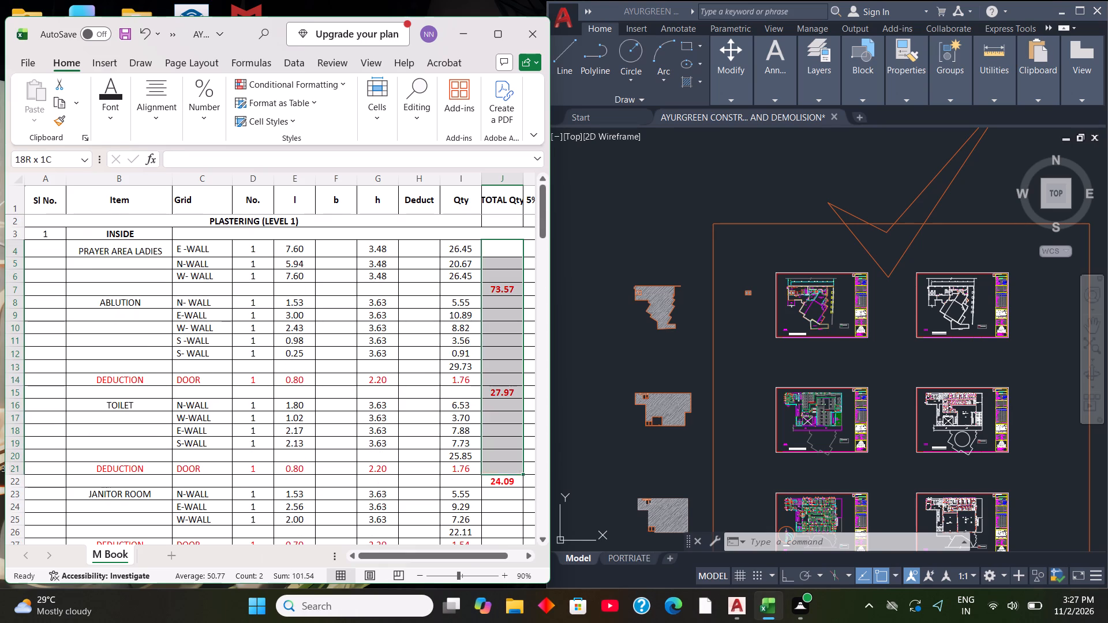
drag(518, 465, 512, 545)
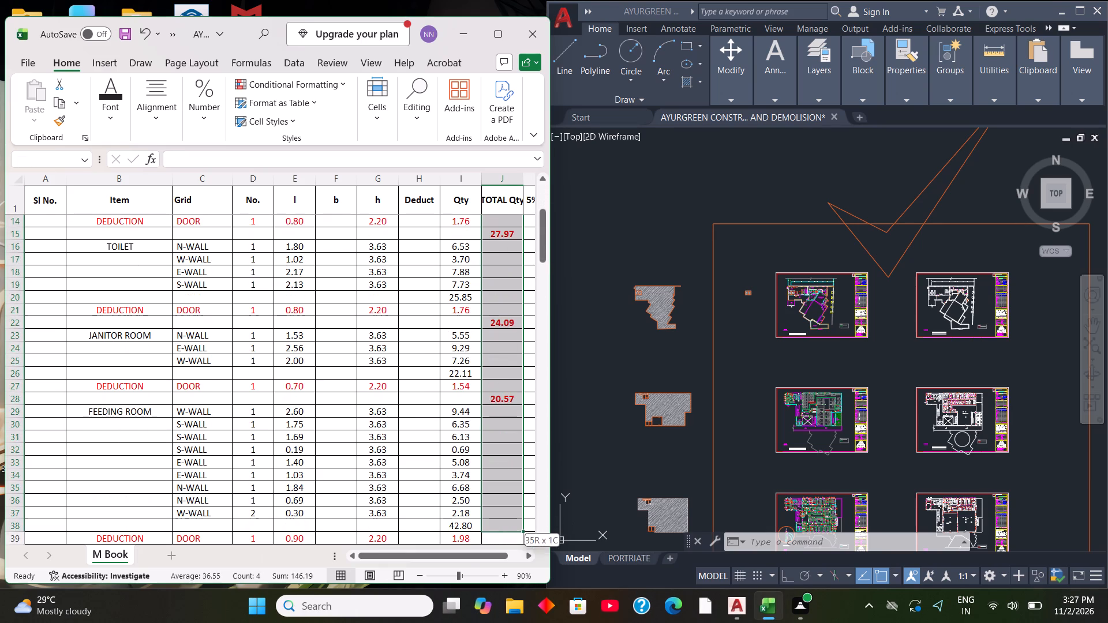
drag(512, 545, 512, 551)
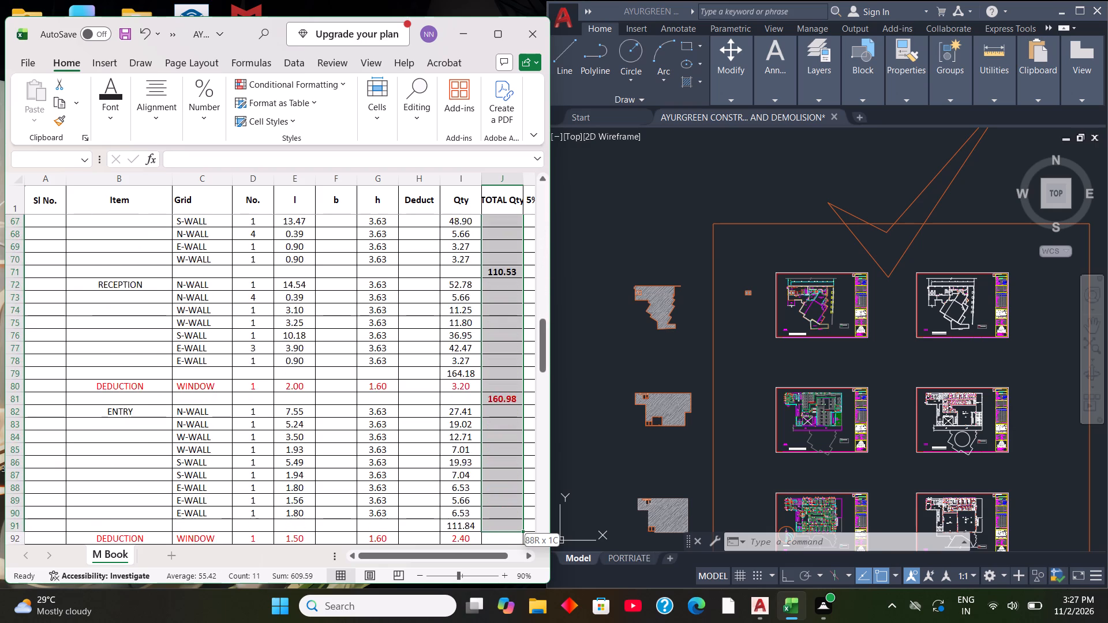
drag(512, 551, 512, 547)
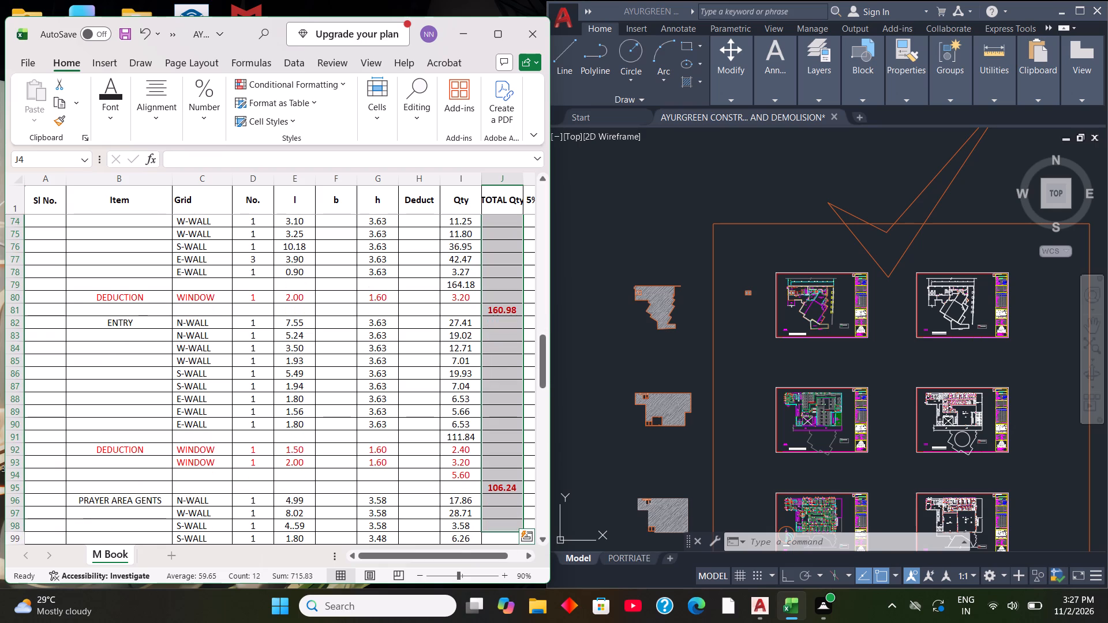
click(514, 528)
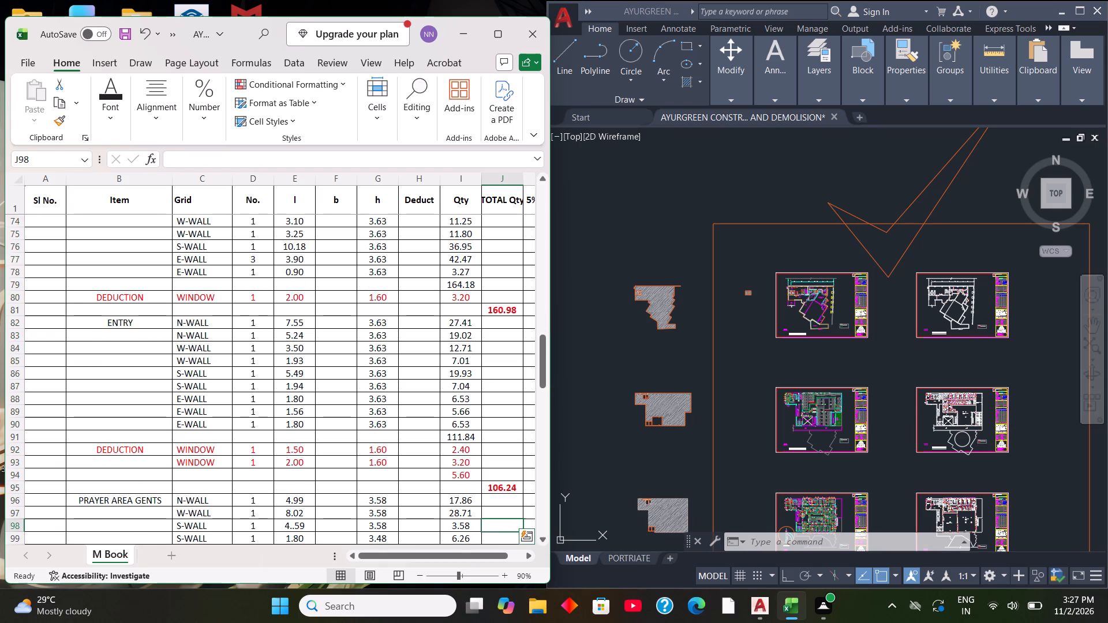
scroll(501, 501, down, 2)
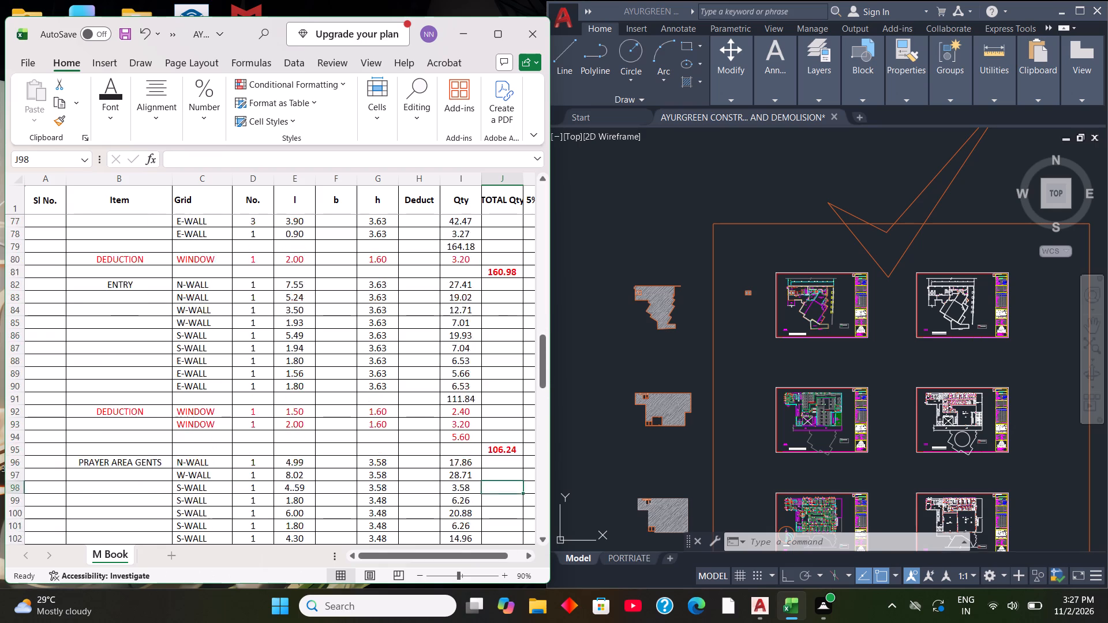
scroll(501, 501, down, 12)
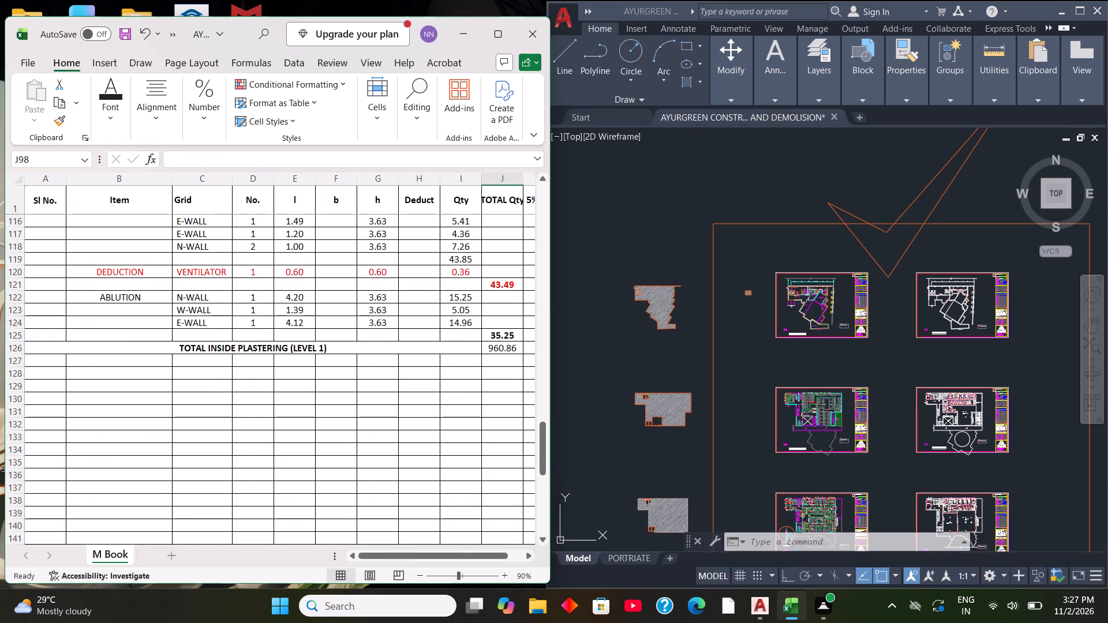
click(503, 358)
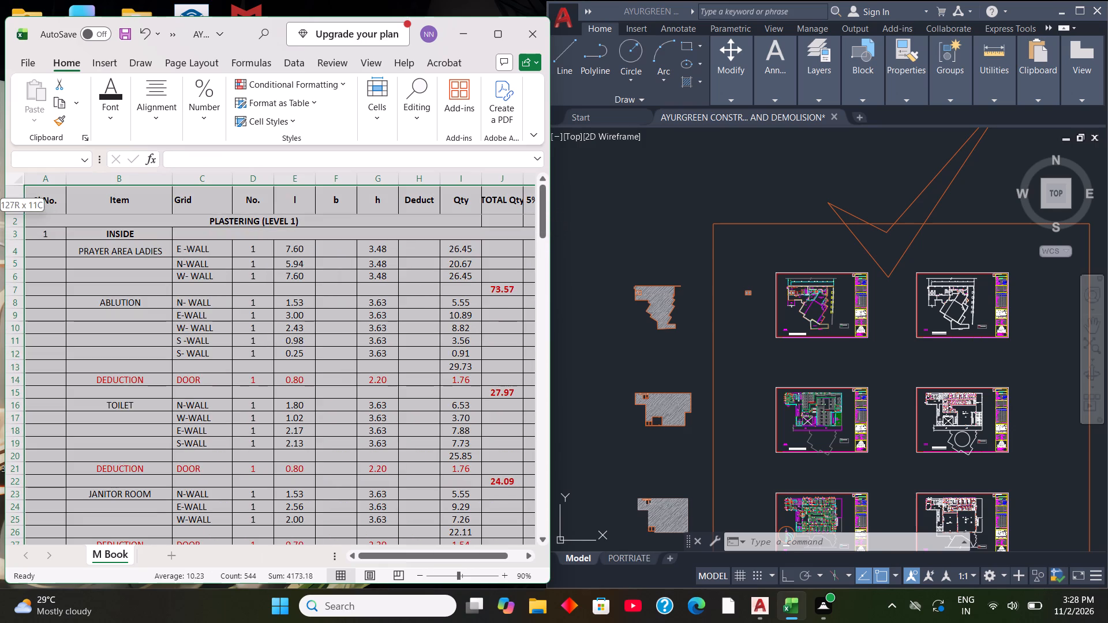
Format the TOTAL Qty values from J4 to J126 in bold red font.
click(514, 246)
drag(512, 246, 525, 546)
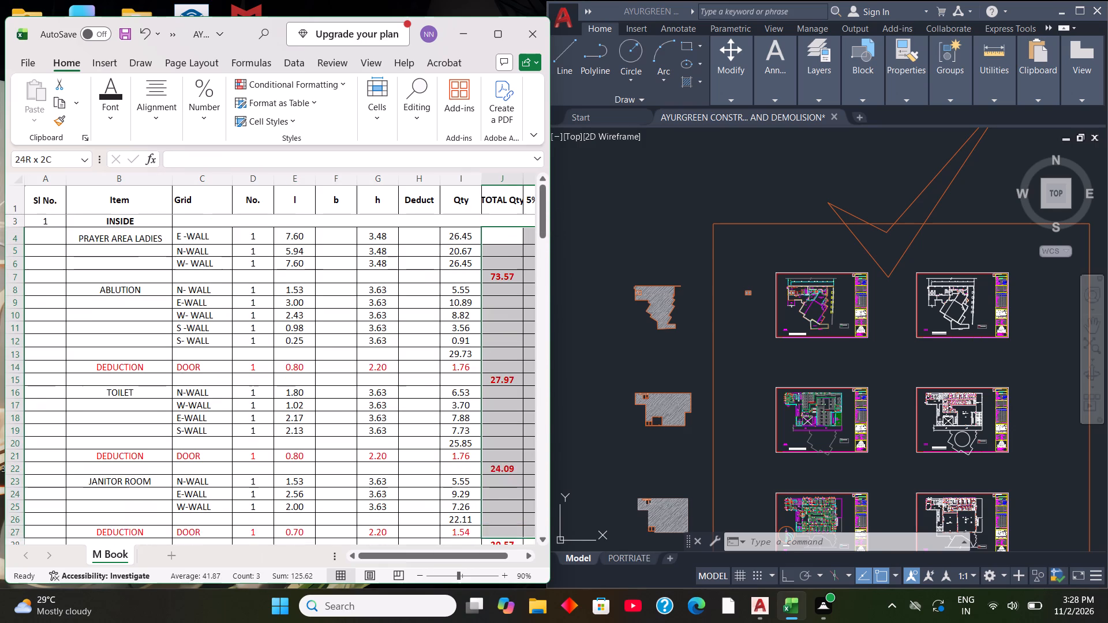
drag(525, 546, 515, 550)
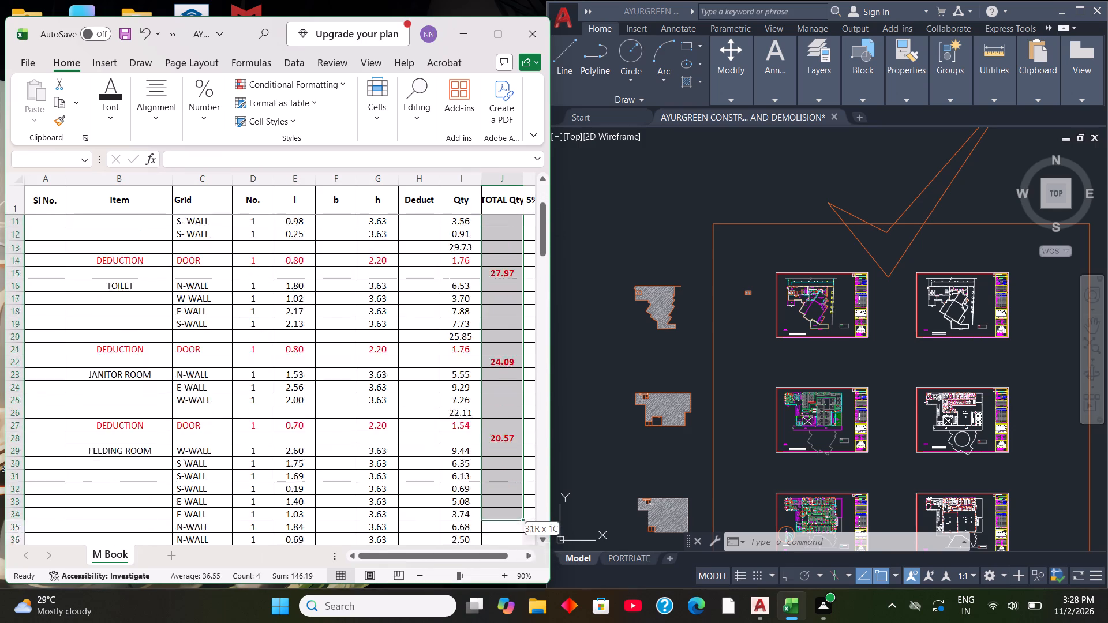
drag(515, 550, 516, 562)
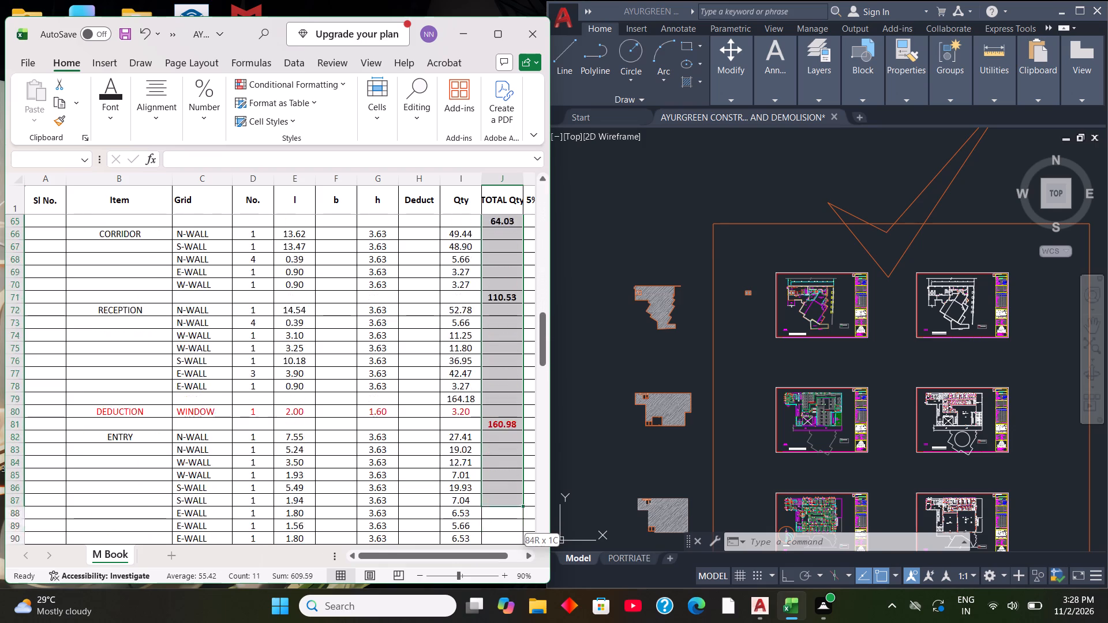
drag(516, 562, 516, 561)
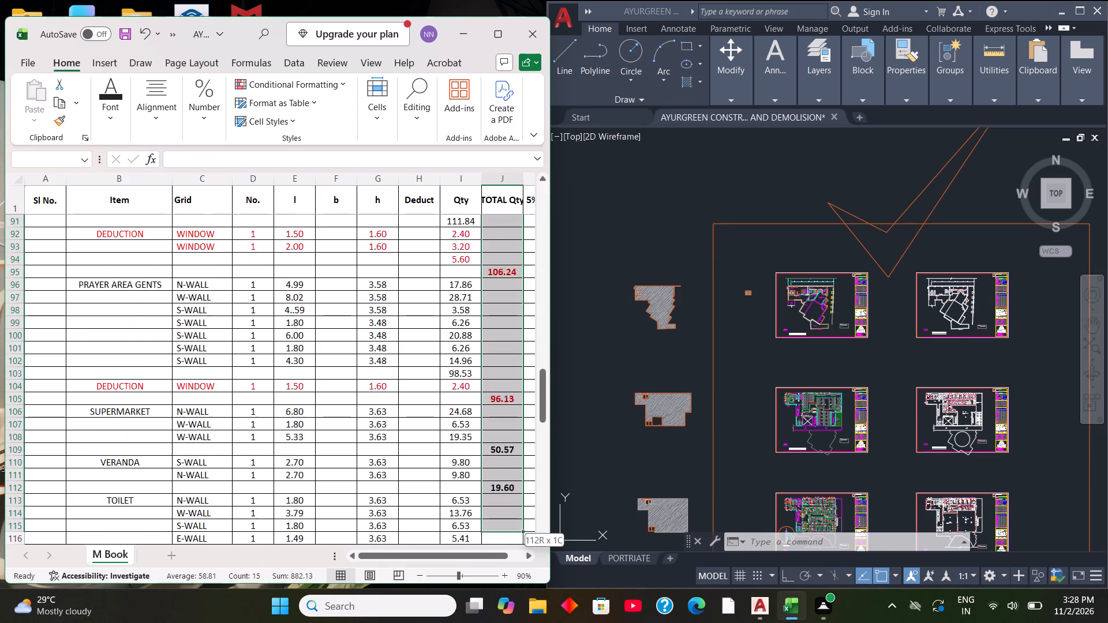
drag(516, 561, 516, 539)
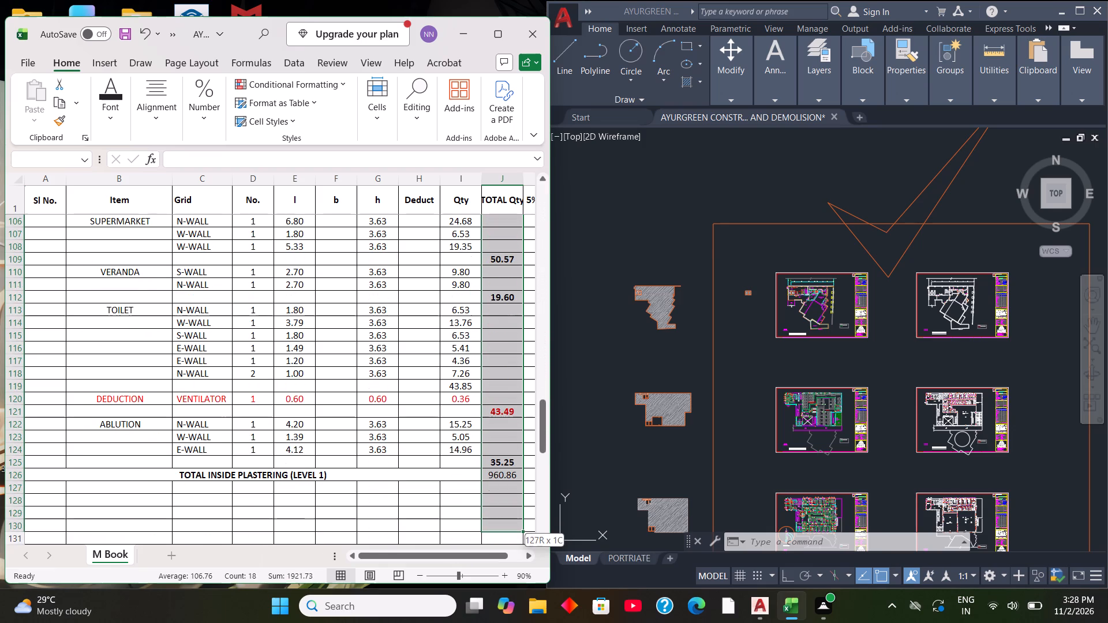
drag(516, 539, 504, 467)
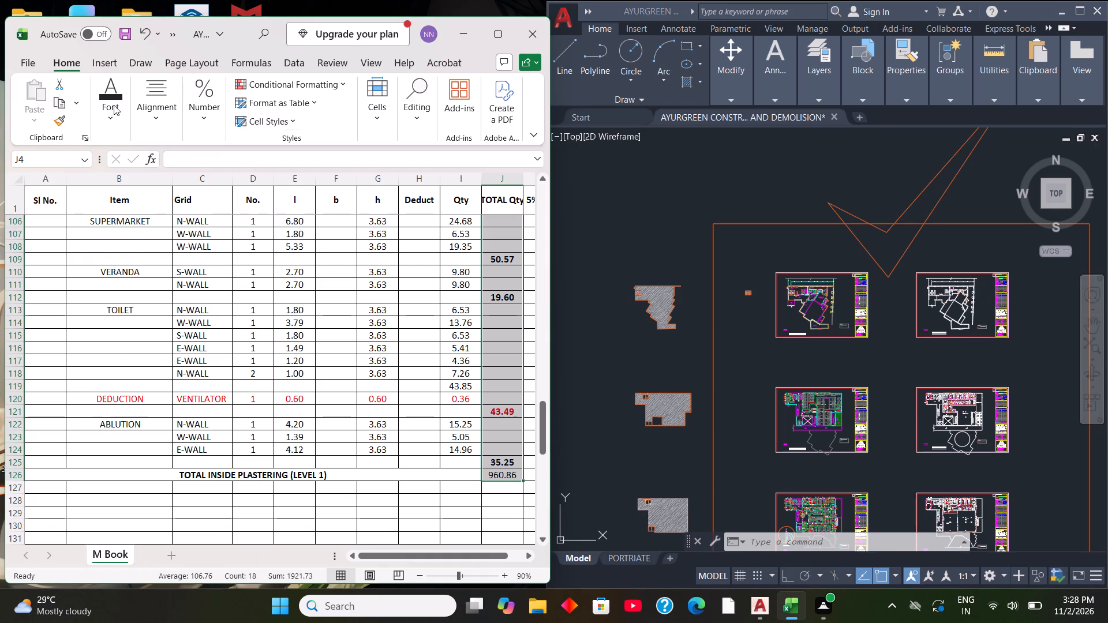
click(114, 114)
click(106, 181)
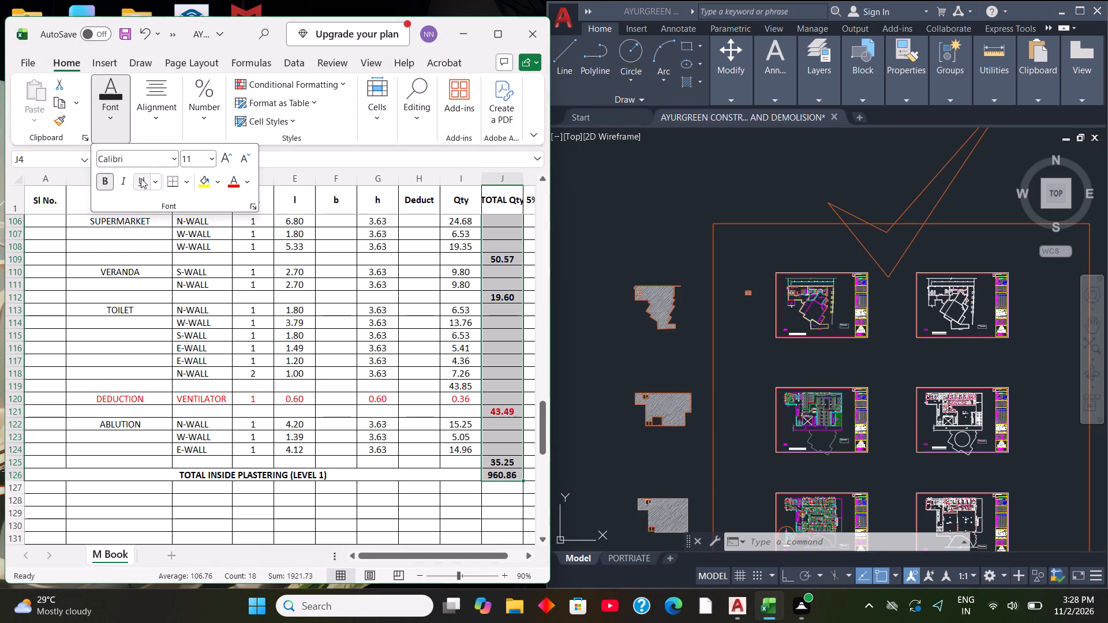
click(237, 184)
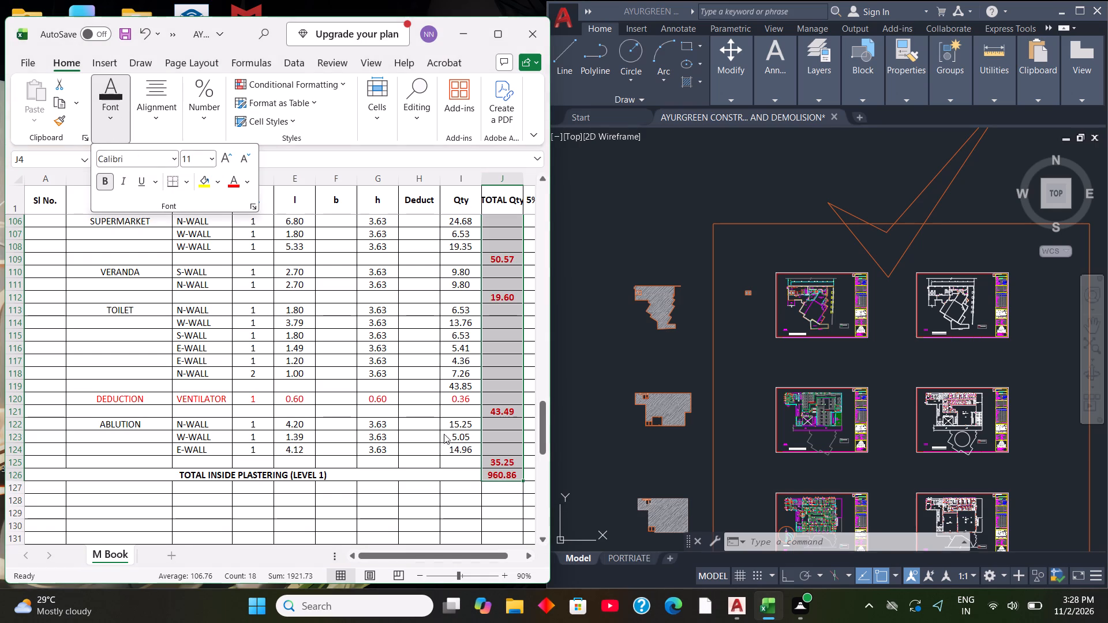
click(422, 496)
click(426, 497)
Colour the TOTAL INSIDE PLASTERING (LEVEL 1) label in row 126 red.
scroll(425, 497, up, 17)
scroll(421, 442, up, 2)
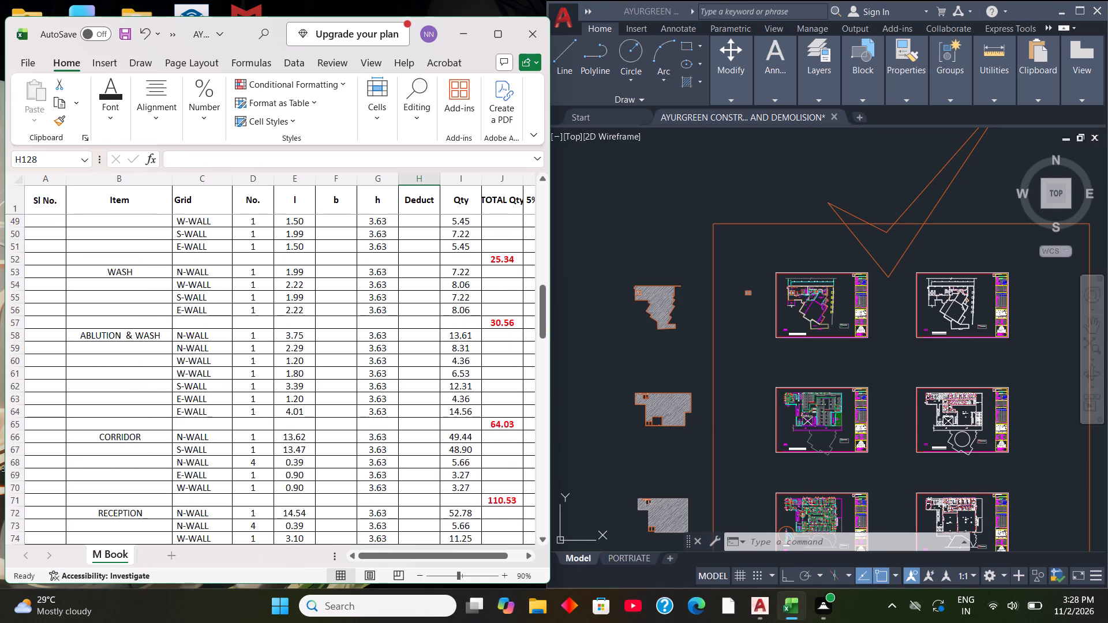
scroll(420, 431, up, 20)
scroll(420, 431, up, 2)
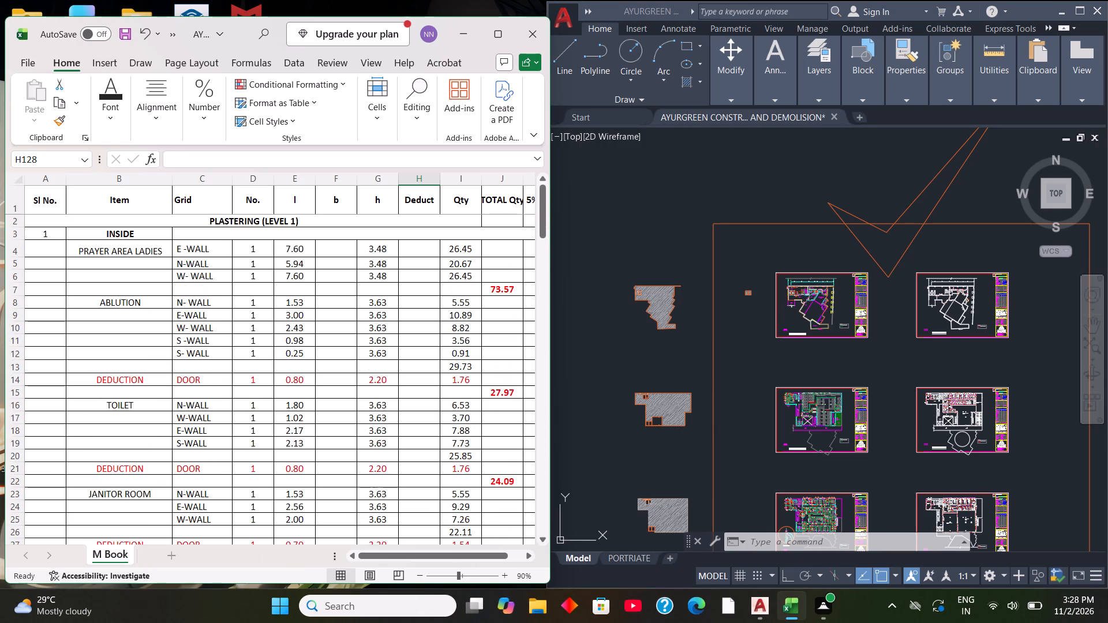
scroll(419, 414, down, 20)
scroll(419, 414, down, 1)
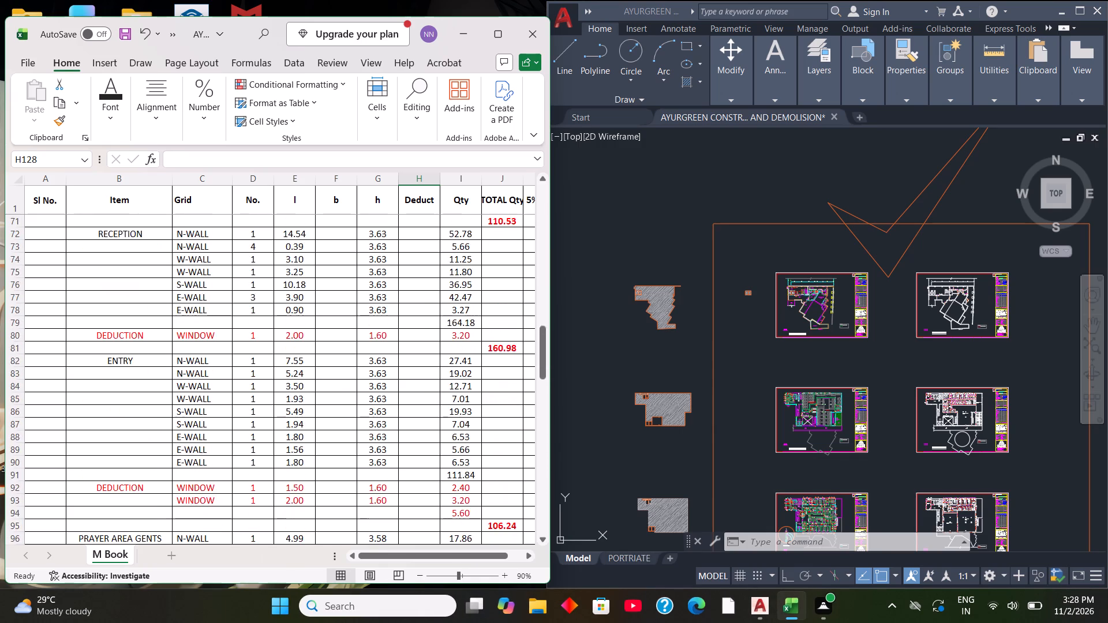
scroll(420, 411, down, 18)
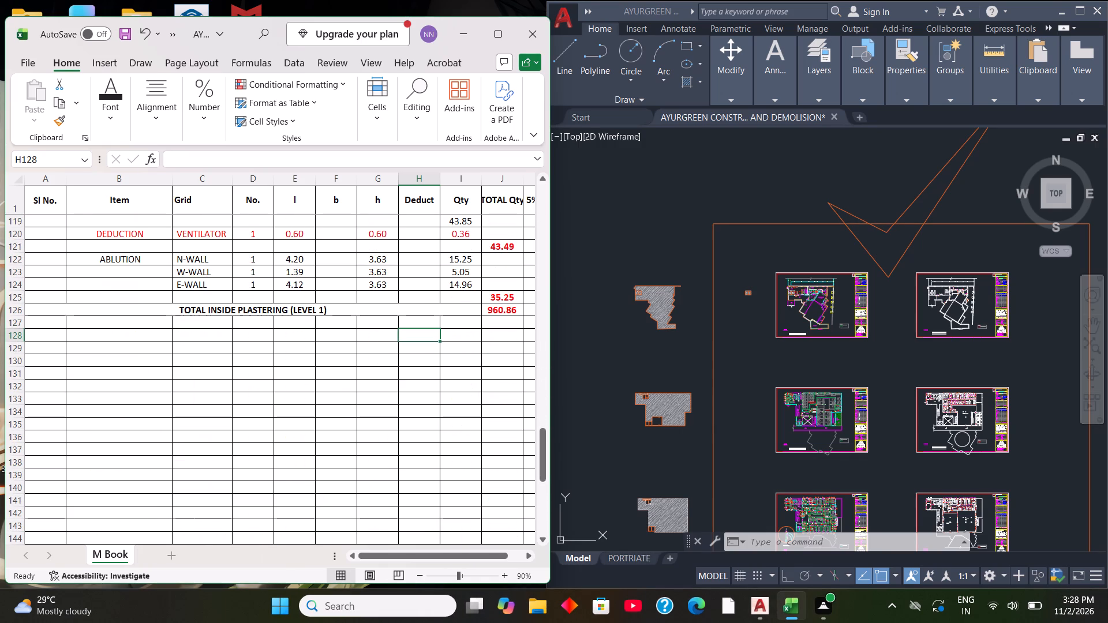
click(215, 313)
click(117, 107)
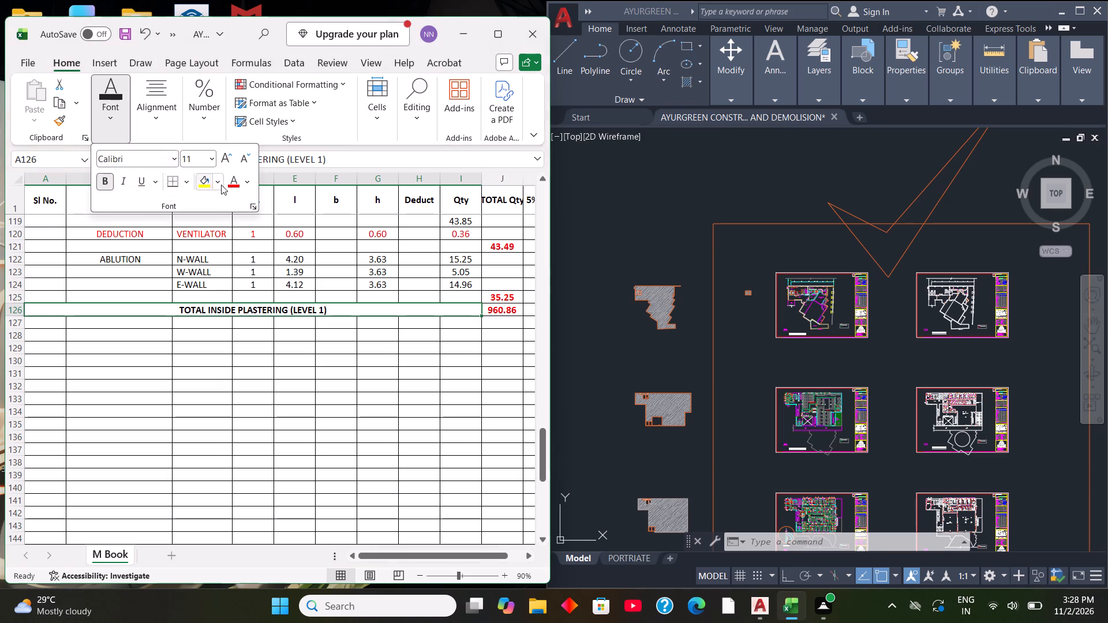
click(233, 184)
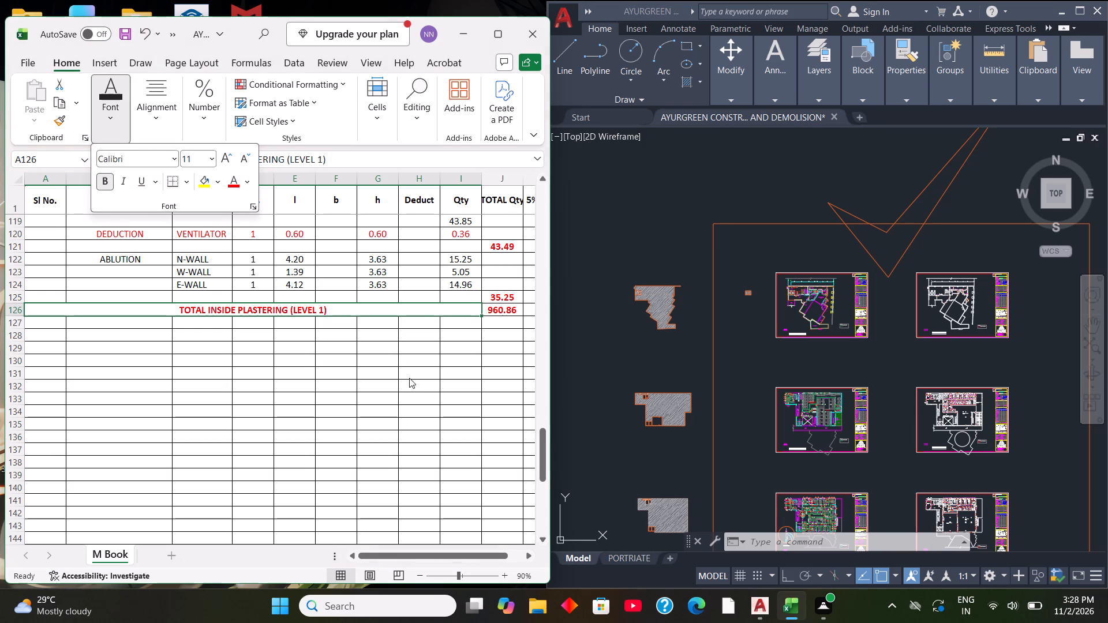
click(408, 378)
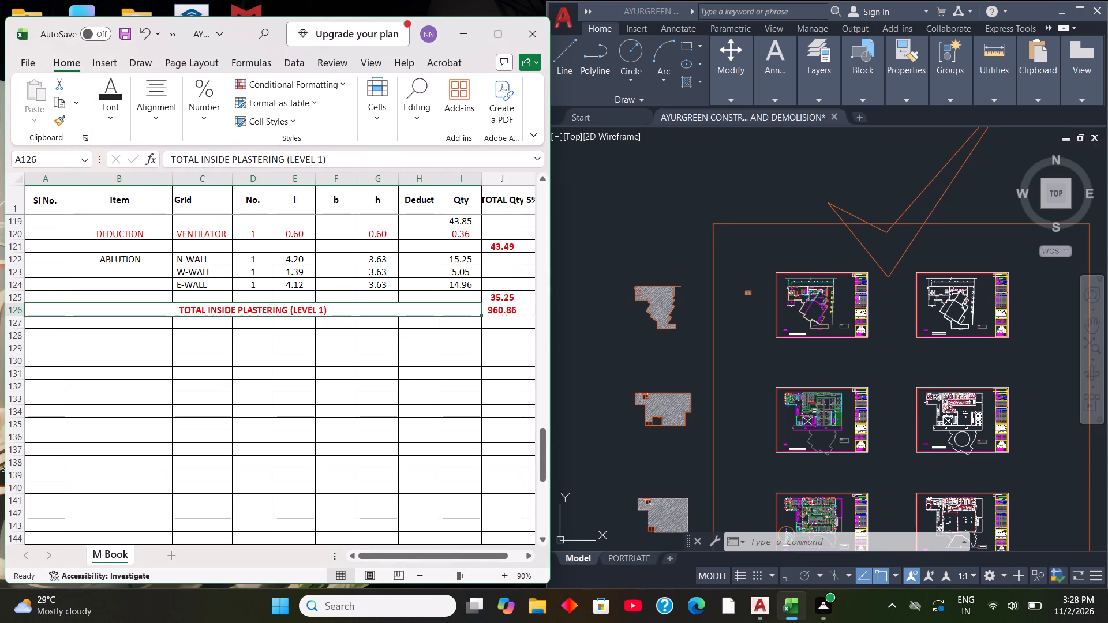
Start a new section in row 127 with serial number 2 and the item name OUTSIDE.
click(45, 326)
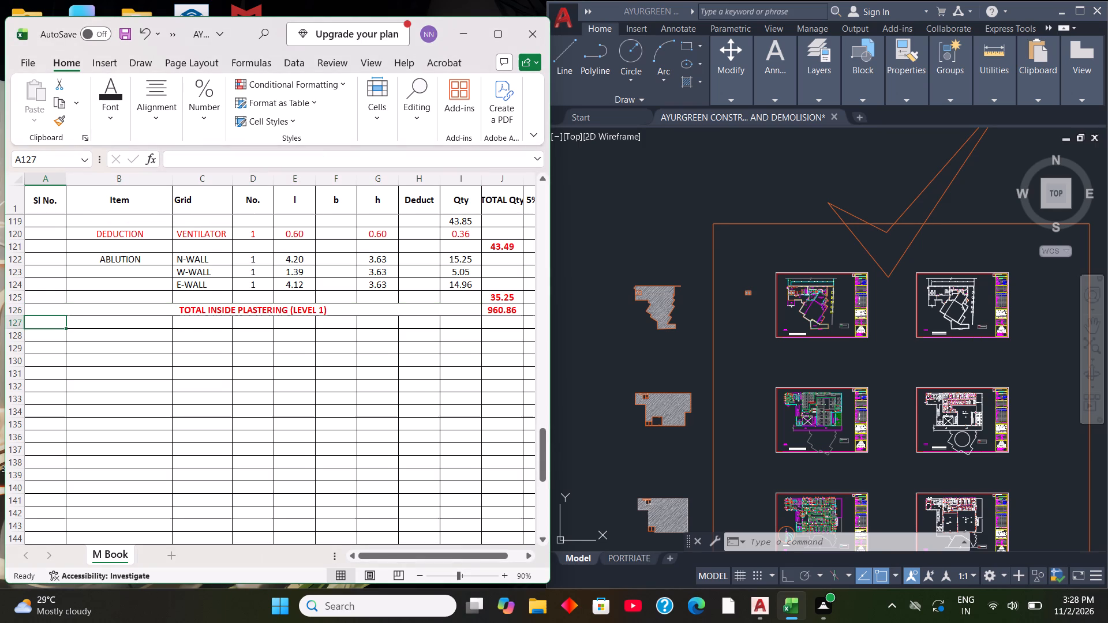
key(2)
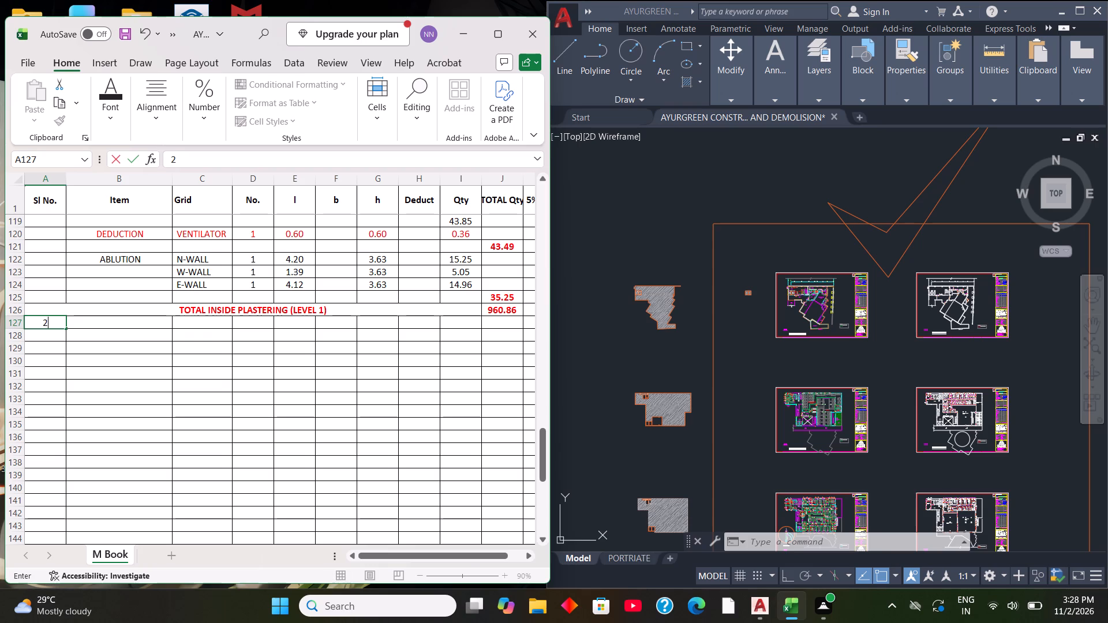
click(97, 322)
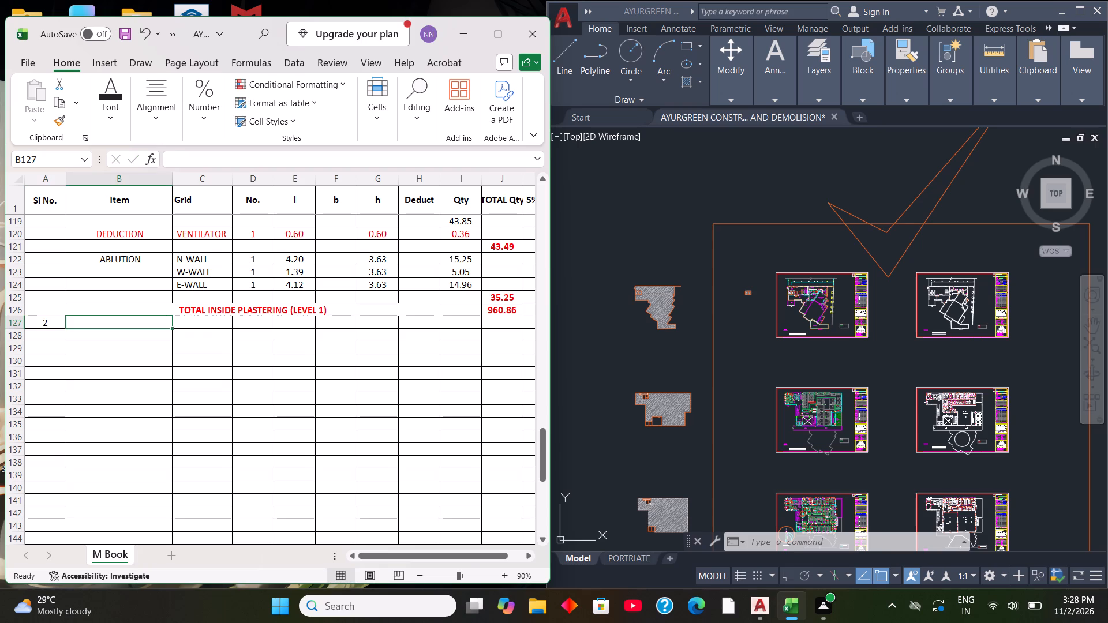
text(OUT)
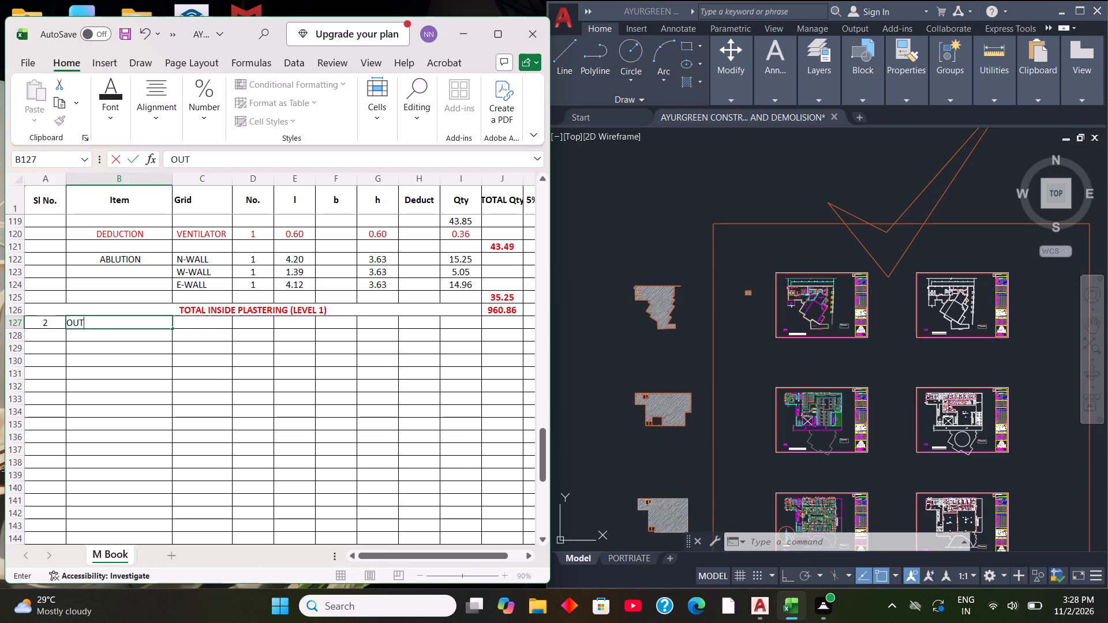
key(s)
text(IDE)
click(208, 328)
Switch to the AutoCAD drawing and examine the outer walls on the Level 1 construction plan for the outside plastering.
scroll(316, 408, up, 2)
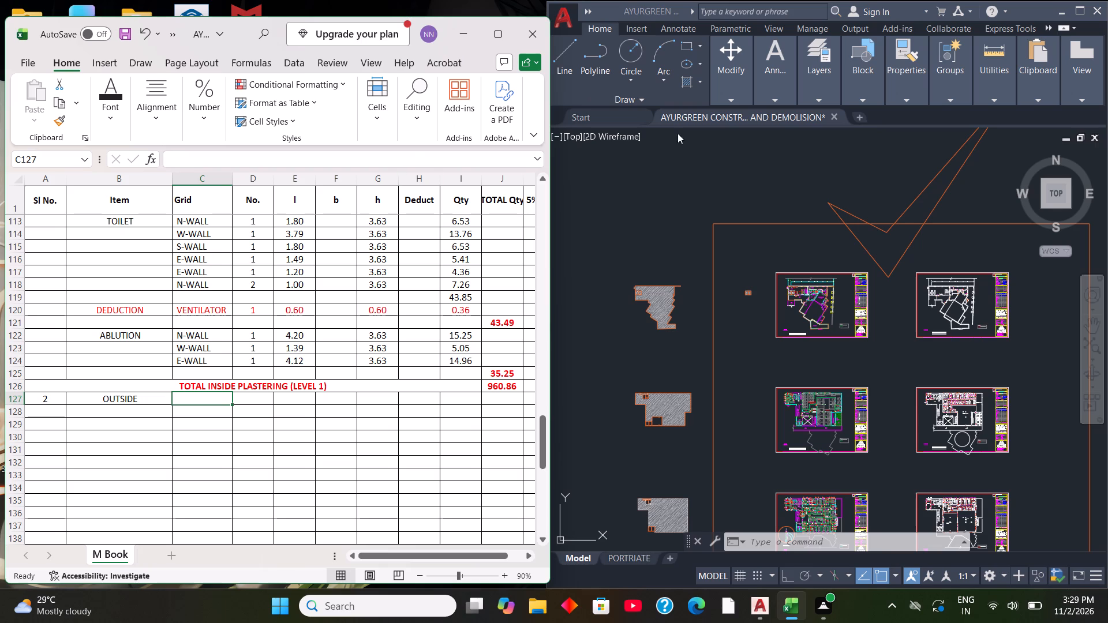
scroll(799, 294, up, 12)
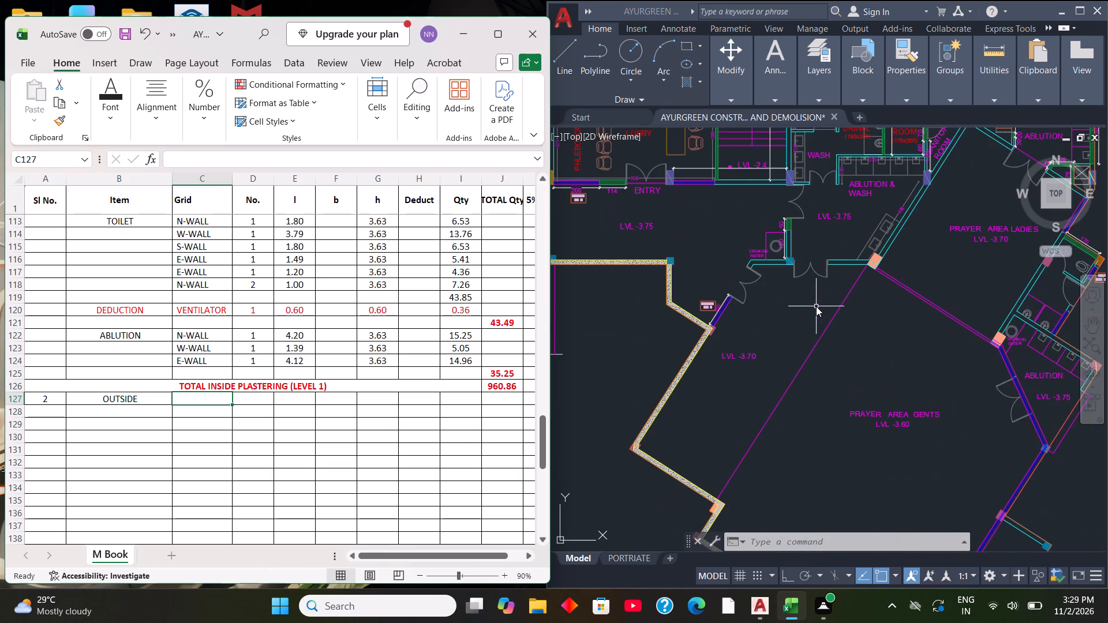
scroll(817, 306, down, 3)
scroll(840, 276, up, 3)
scroll(841, 276, down, 2)
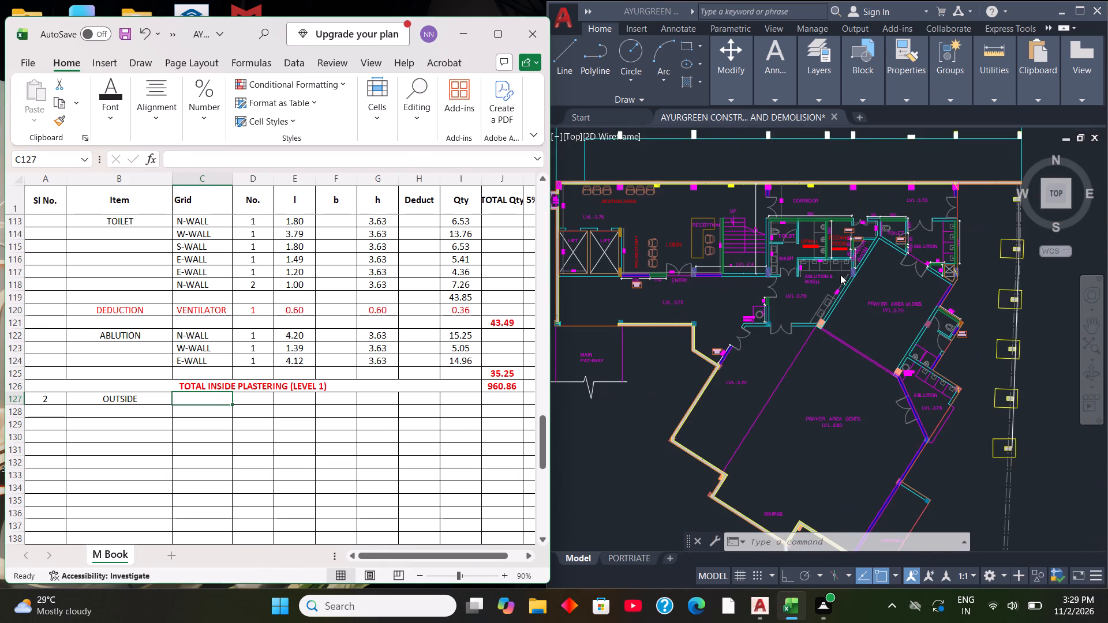
scroll(781, 232, up, 2)
scroll(781, 232, down, 2)
scroll(732, 217, up, 2)
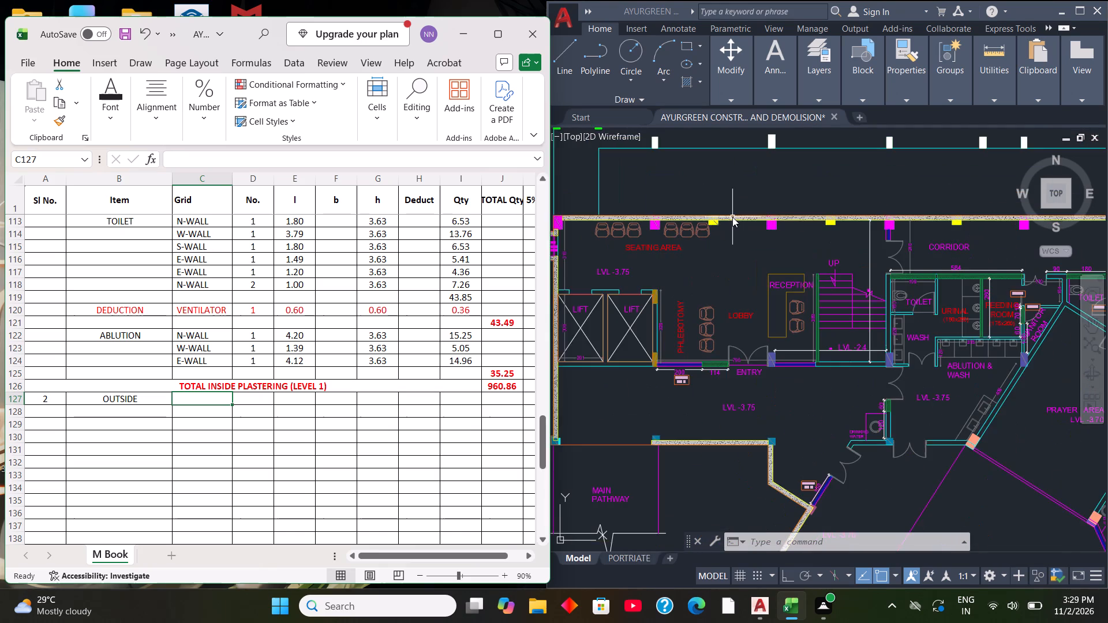
scroll(735, 217, down, 2)
scroll(796, 207, up, 1)
scroll(798, 211, down, 1)
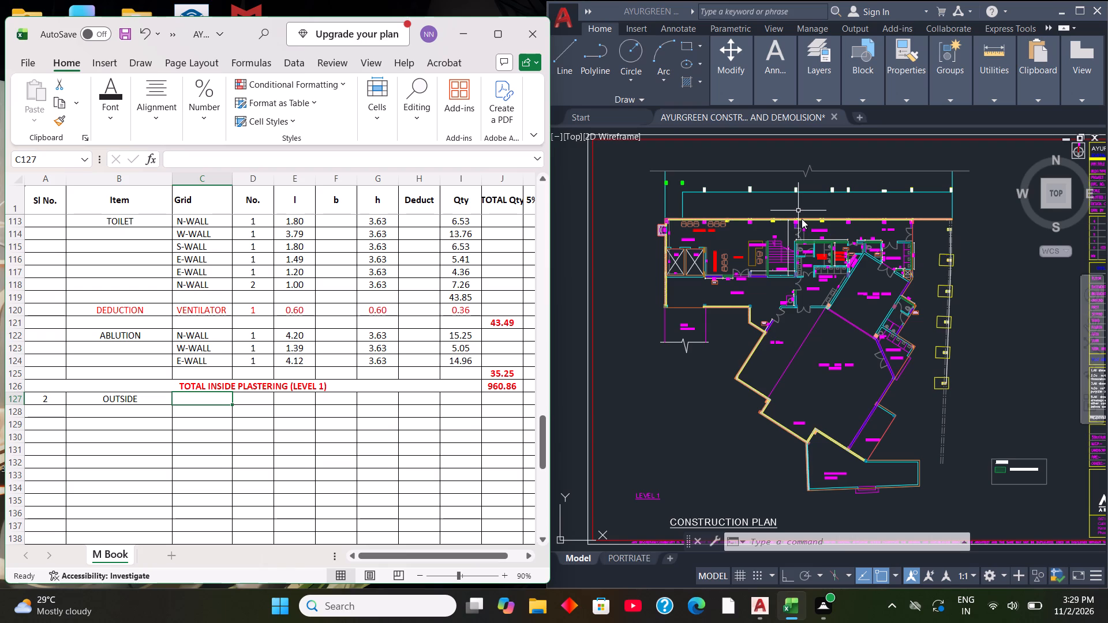
scroll(945, 236, up, 5)
scroll(885, 231, down, 3)
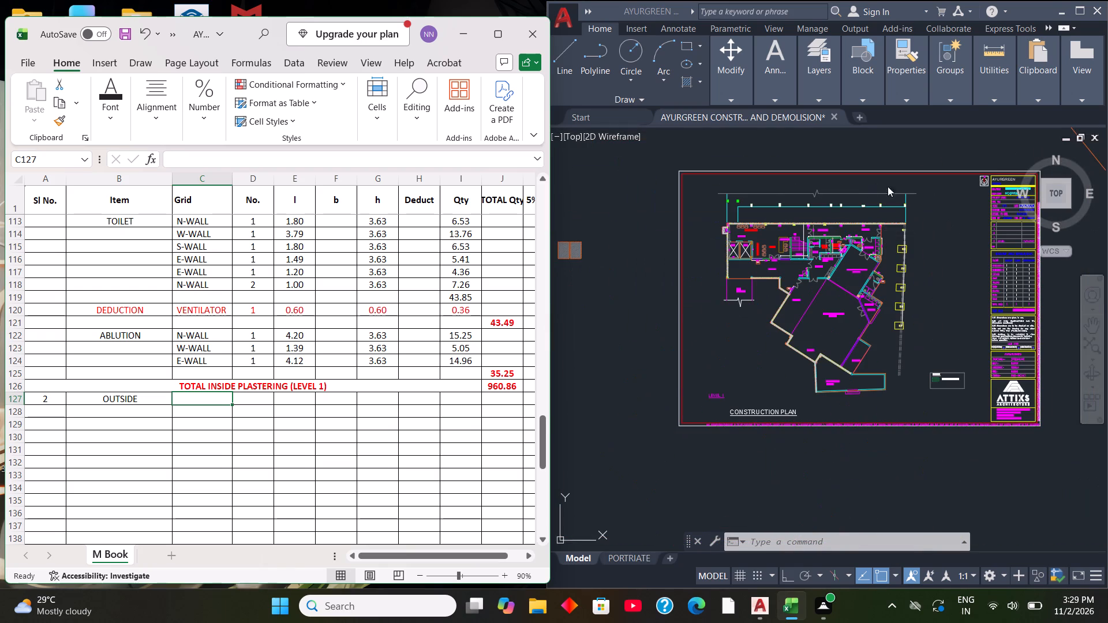
scroll(881, 230, up, 2)
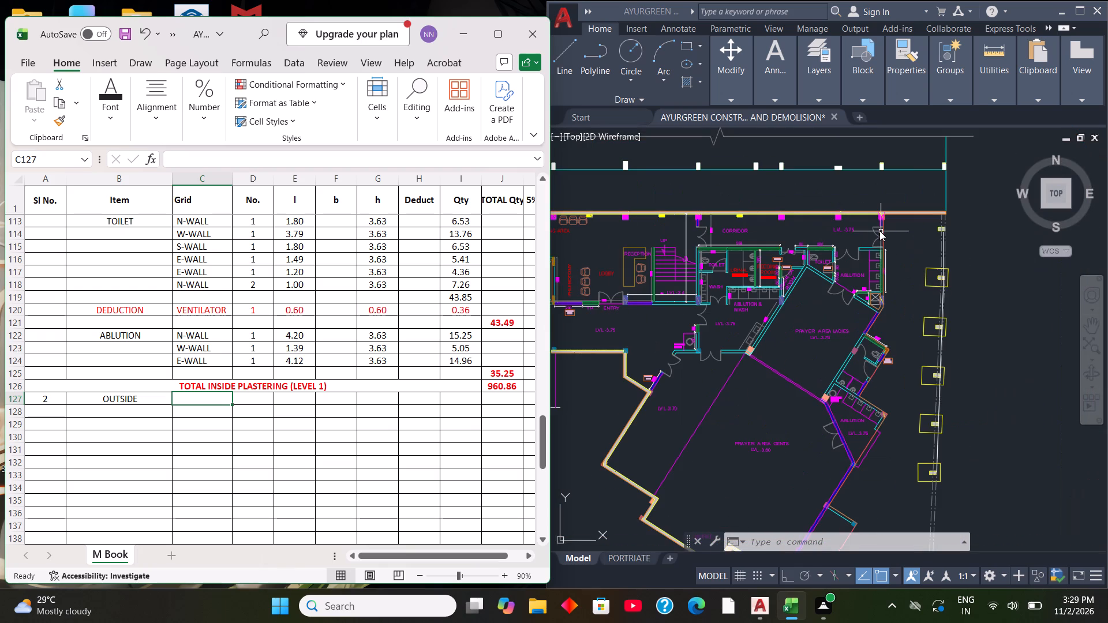
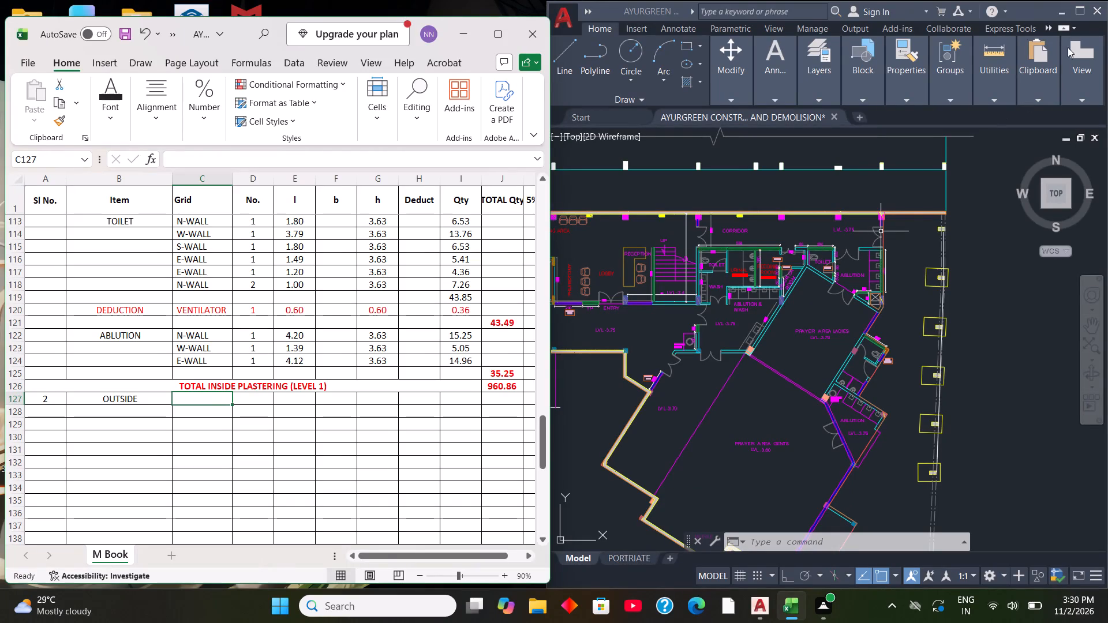
Enlarge the AutoCAD window and measure the full outer length of the Level 1 north wall, from the fire-duct corner column to its east end.
click(1083, 0)
click(1075, 12)
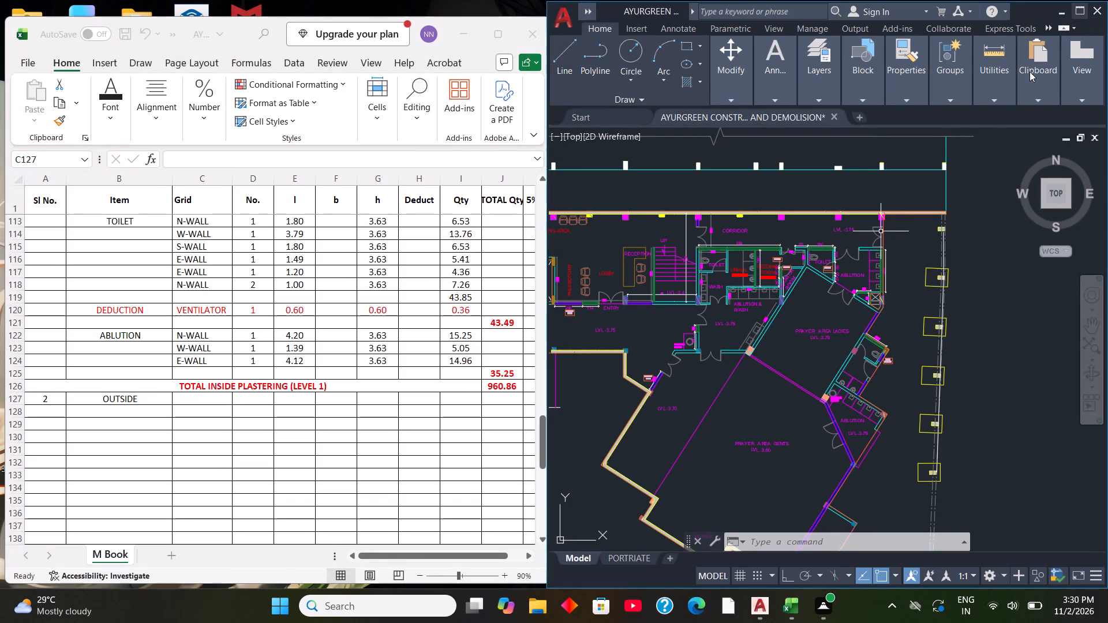
click(1075, 11)
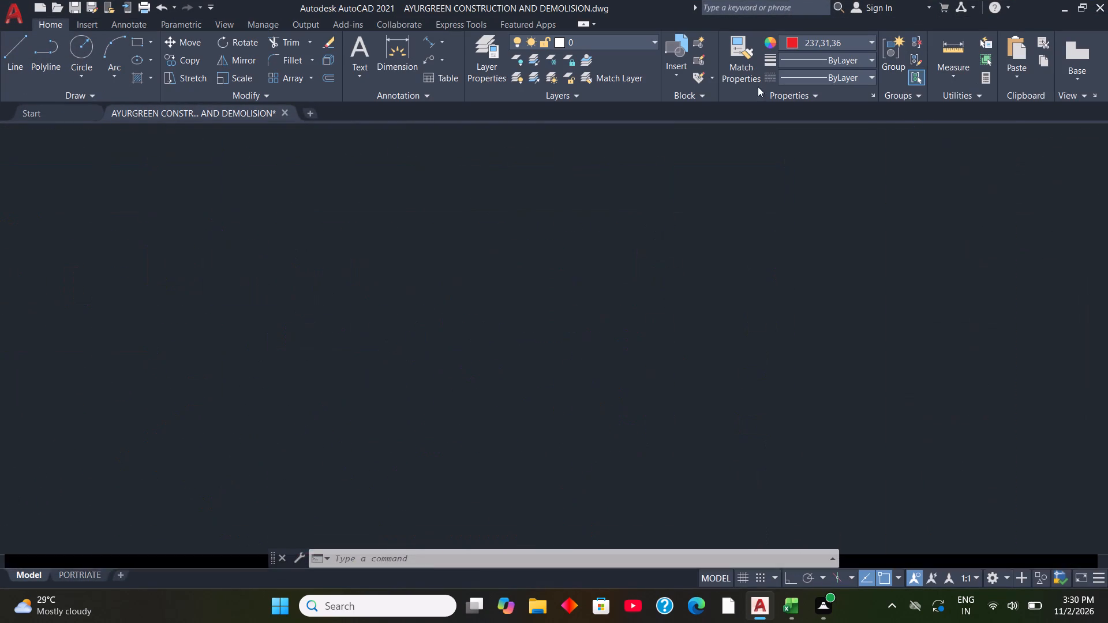
scroll(237, 196, up, 3)
scroll(245, 193, down, 2)
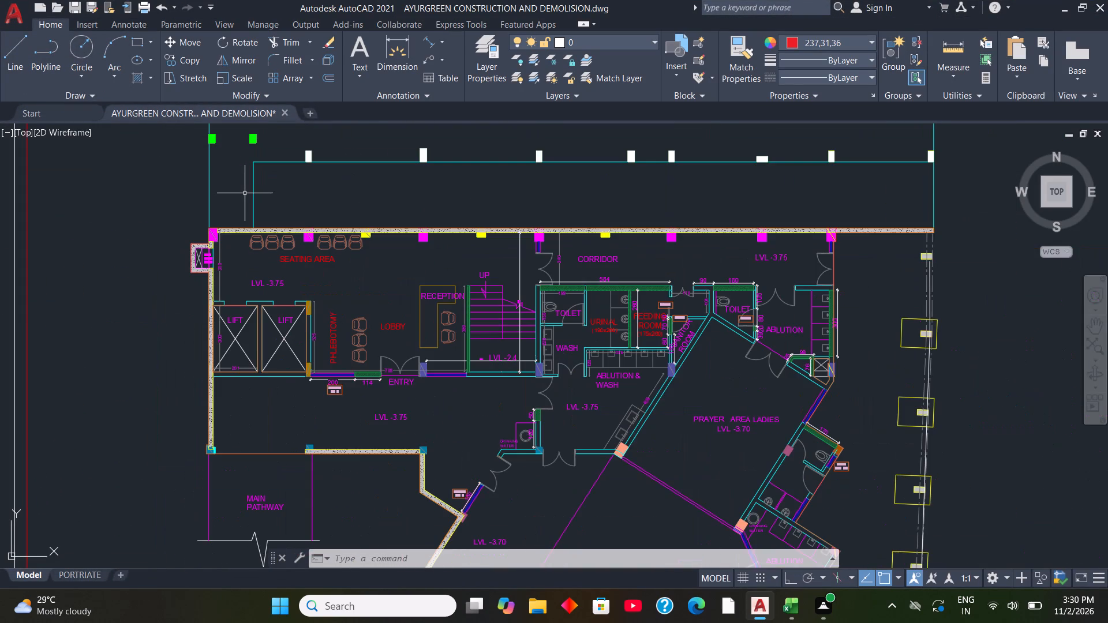
click(946, 69)
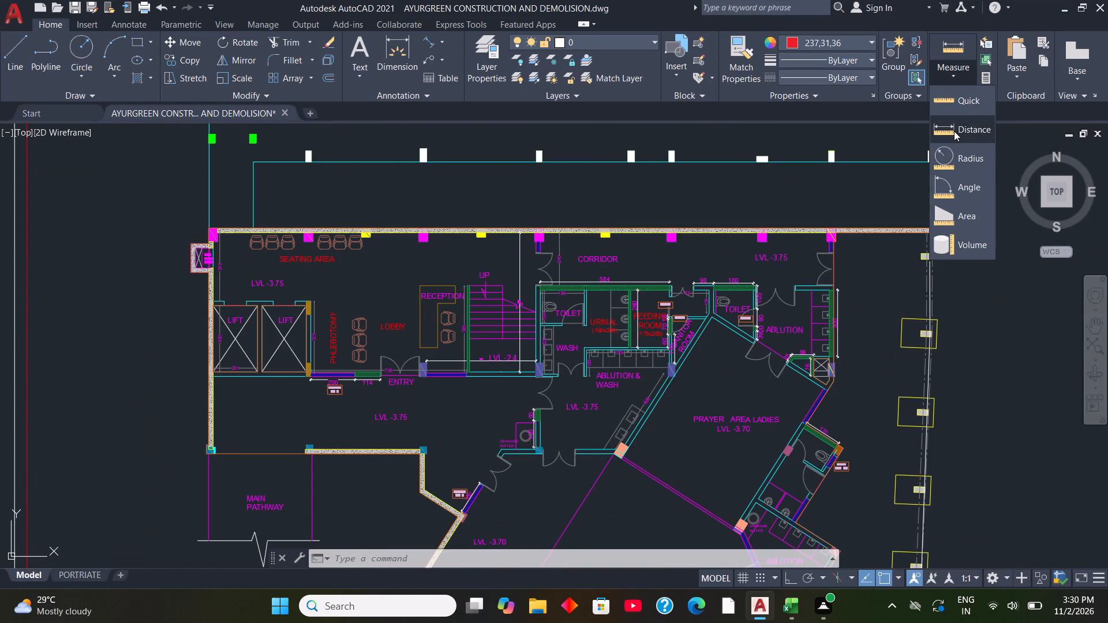
click(956, 136)
scroll(233, 191, up, 2)
scroll(205, 269, up, 2)
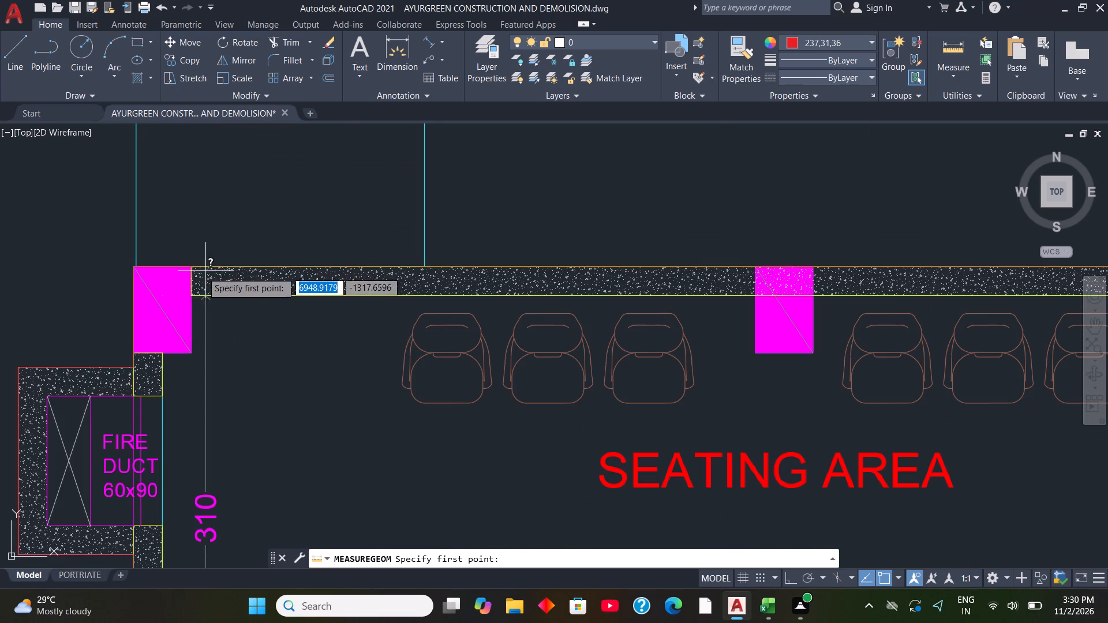
click(130, 267)
scroll(130, 267, down, 1)
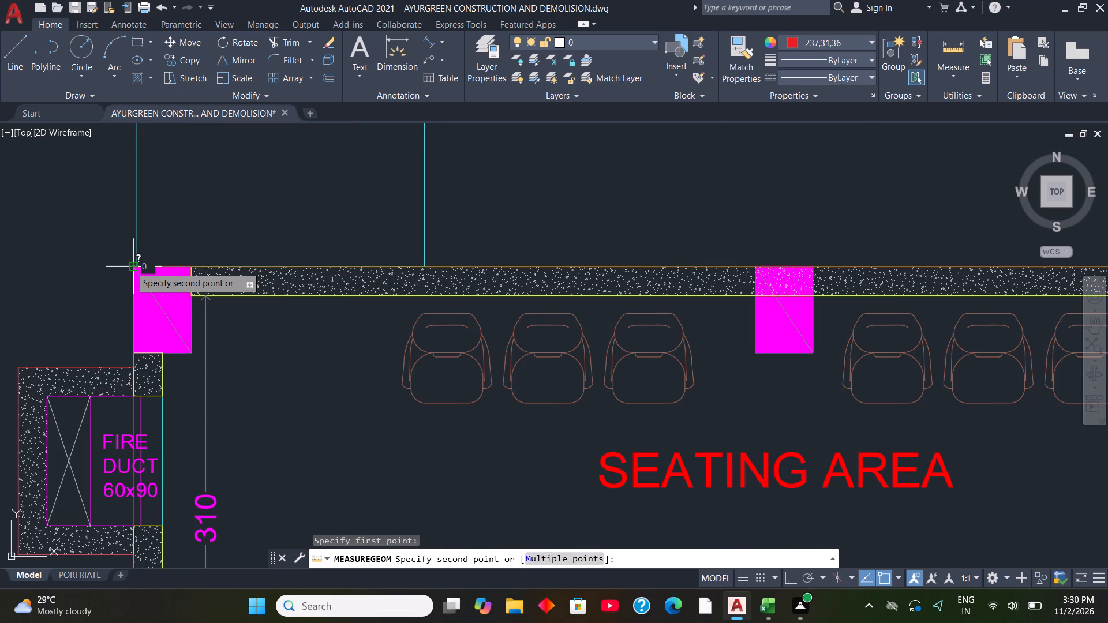
scroll(130, 267, down, 5)
scroll(390, 279, up, 2)
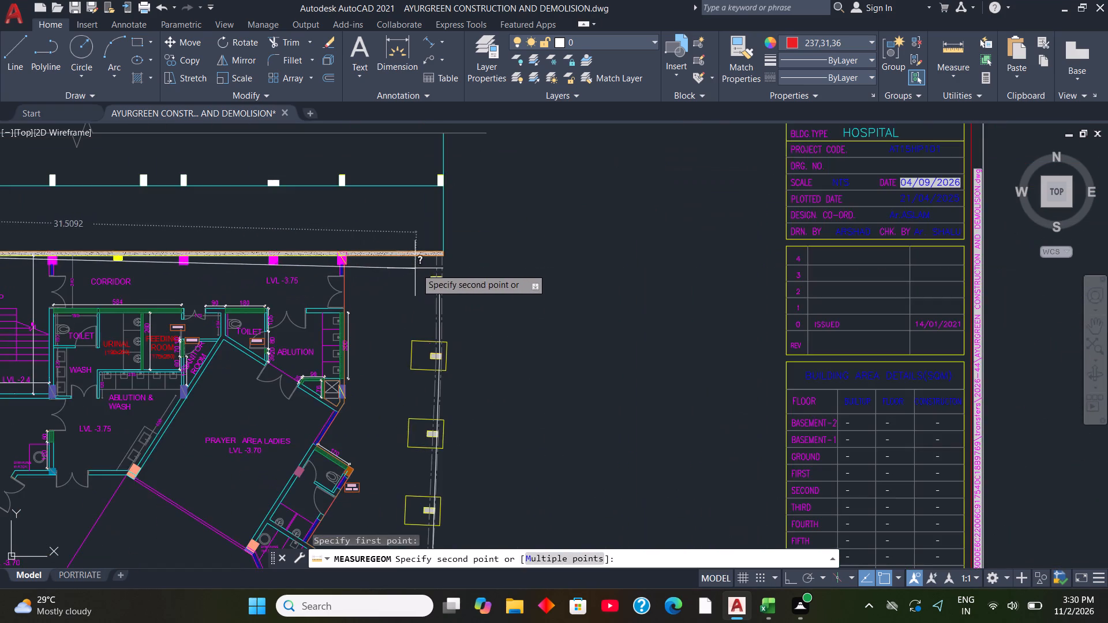
scroll(420, 268, up, 3)
click(506, 201)
scroll(518, 204, down, 8)
scroll(541, 215, up, 2)
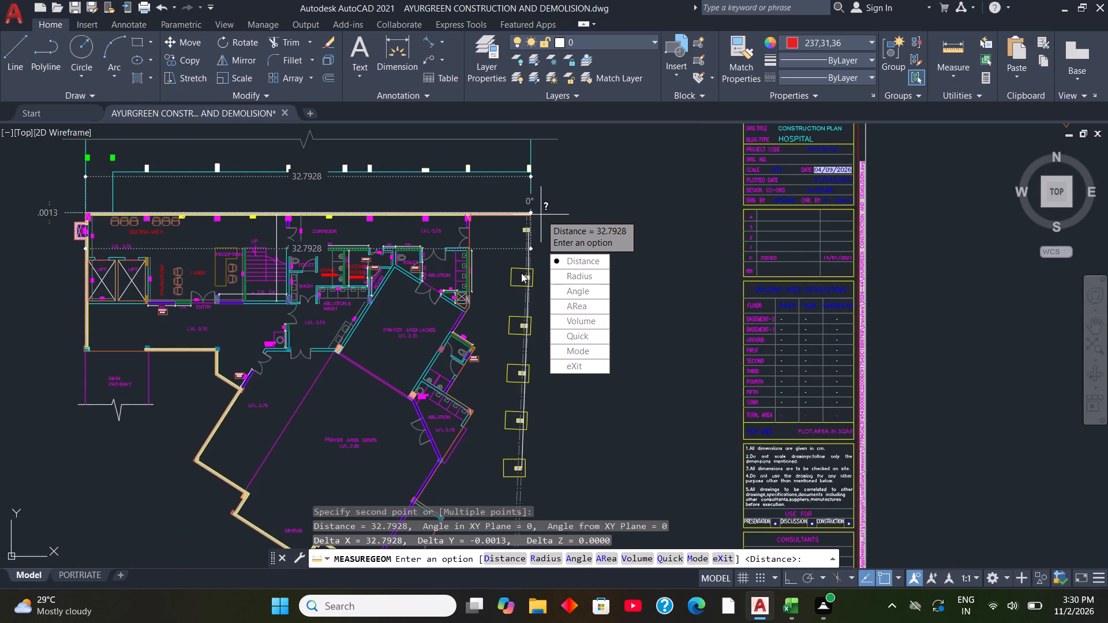
key(Escape)
Measure the inner face of the north wall's projection, from the easternmost column beside the corridor door to the wall's east end.
scroll(754, 129, up, 1)
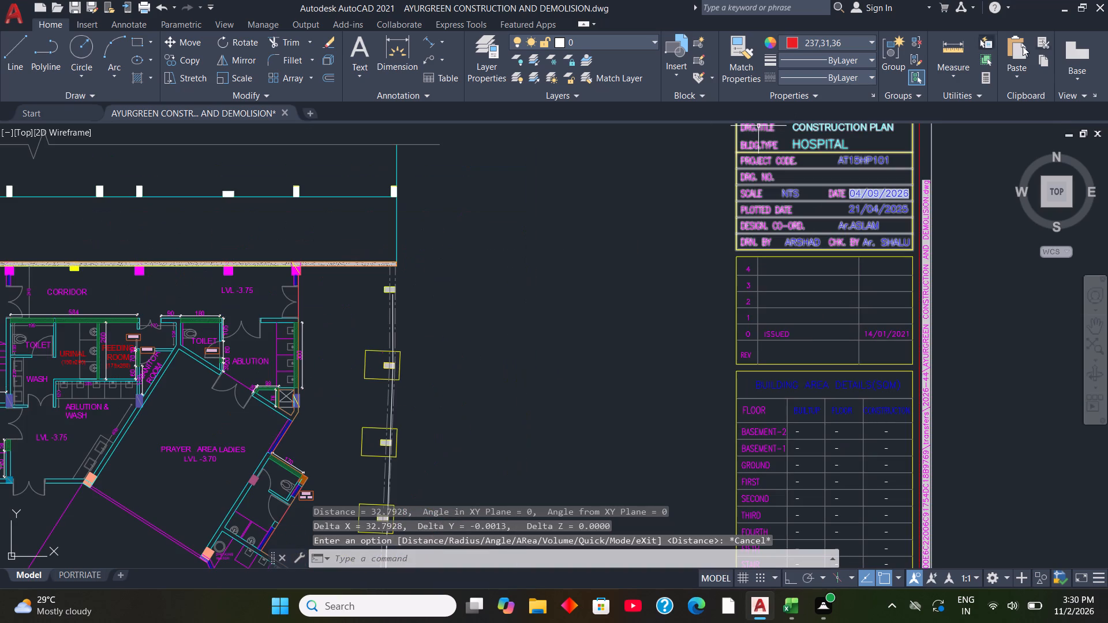
click(941, 57)
click(954, 70)
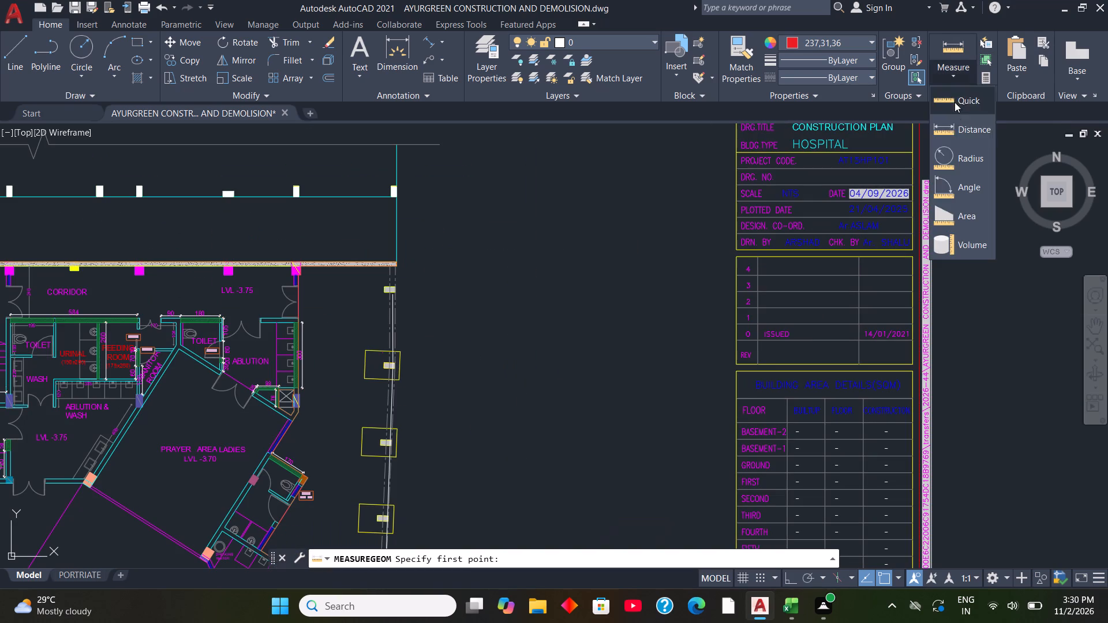
click(953, 127)
scroll(279, 279, up, 3)
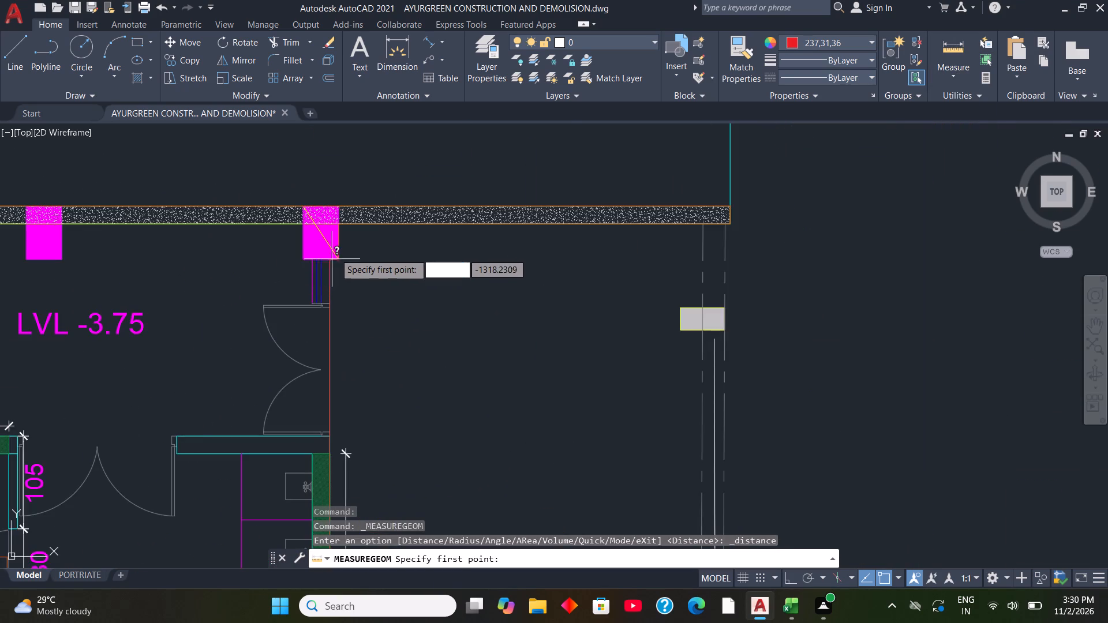
scroll(338, 245, up, 1)
click(339, 211)
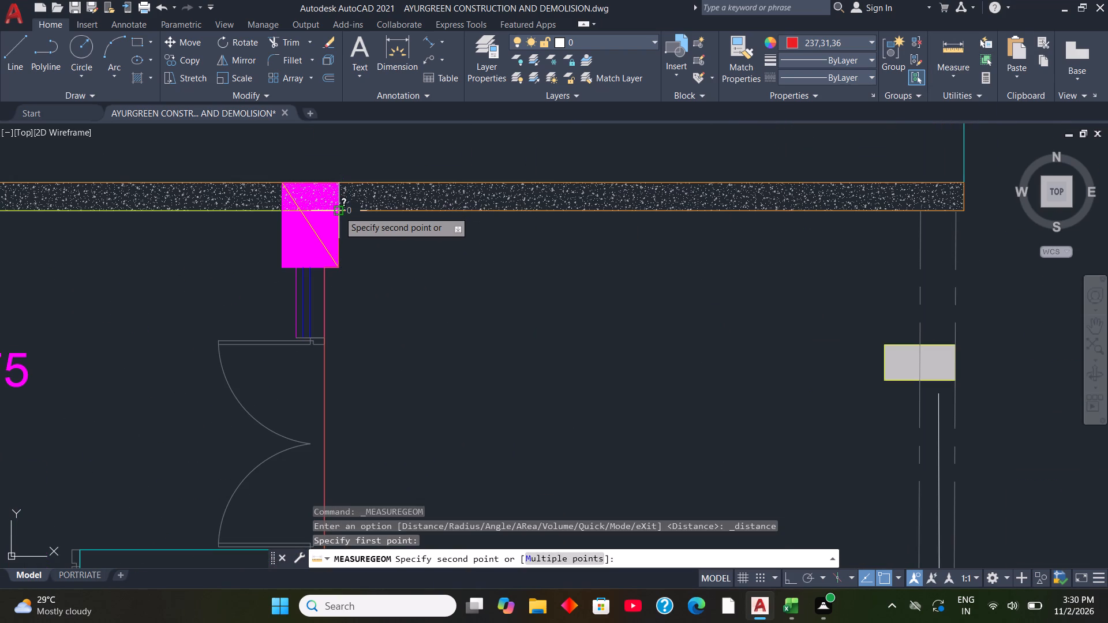
scroll(339, 211, down, 3)
scroll(462, 223, up, 2)
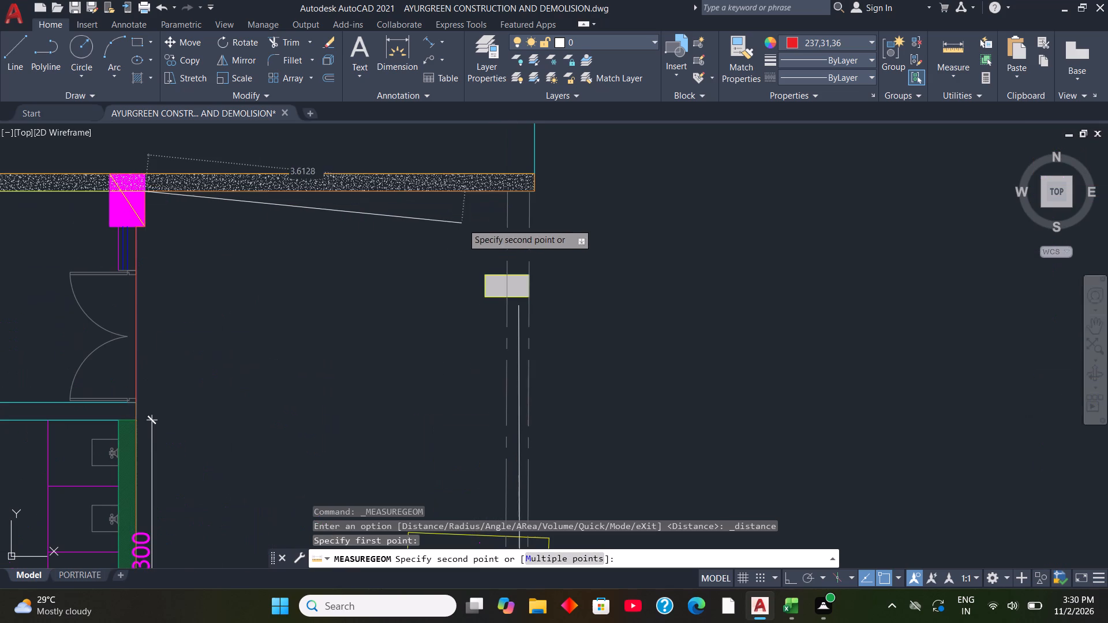
scroll(541, 200, up, 2)
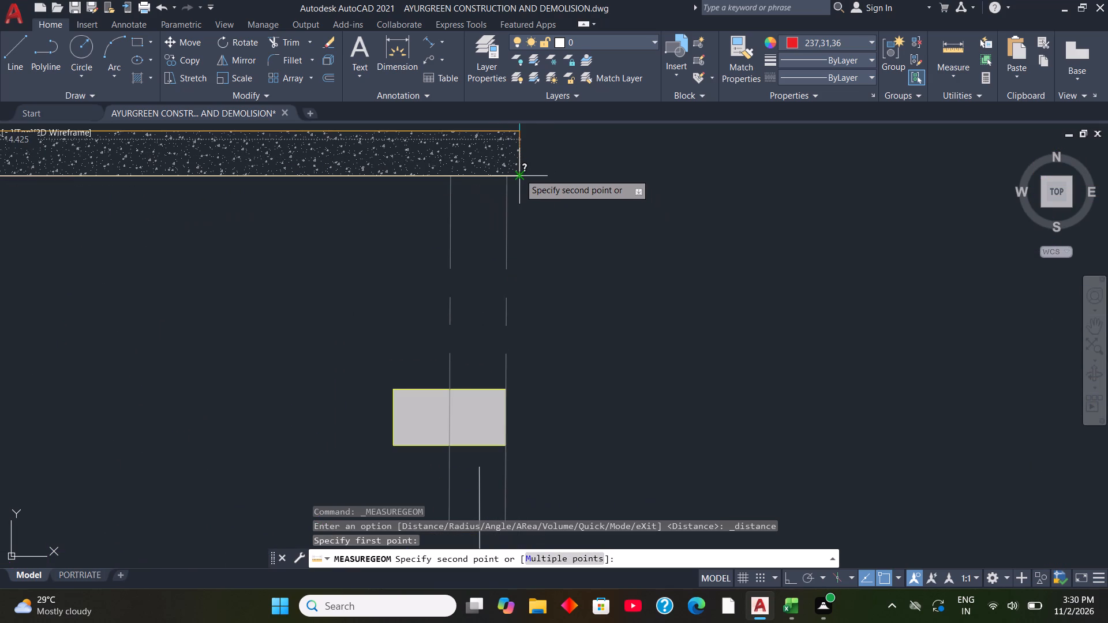
click(519, 174)
scroll(559, 190, down, 2)
scroll(607, 184, down, 3)
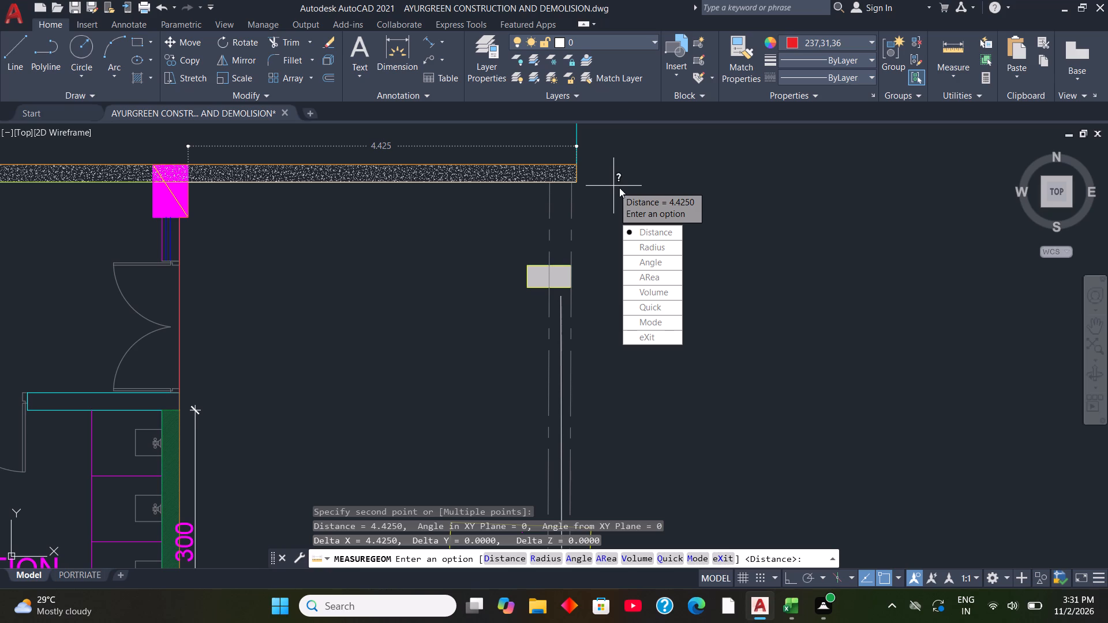
scroll(504, 218, down, 2)
key(Escape)
key(Escape)
key(Escape)
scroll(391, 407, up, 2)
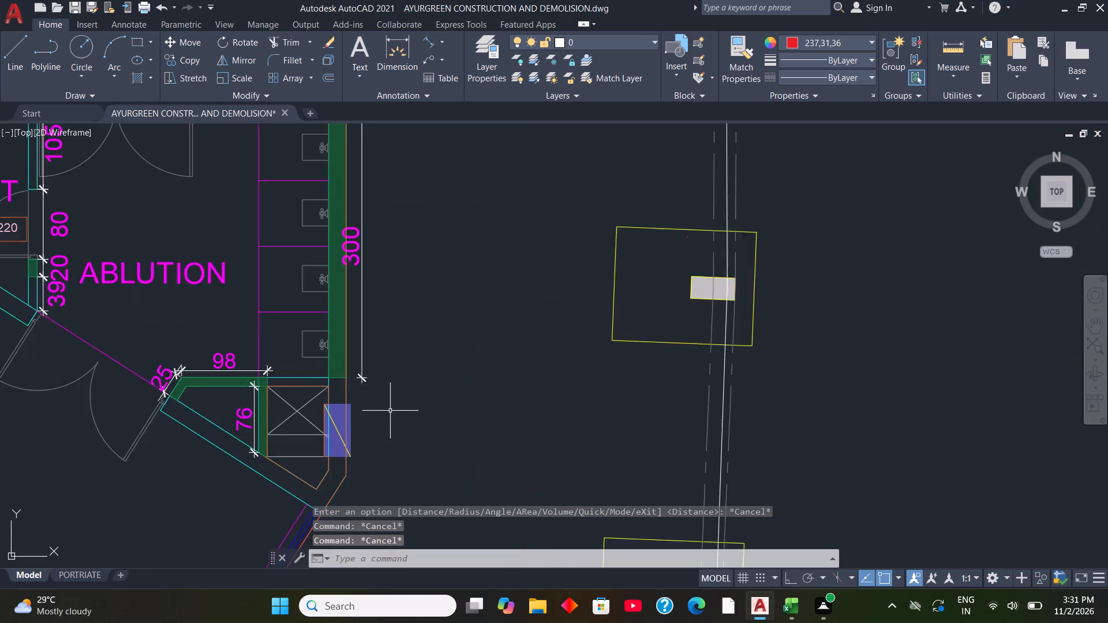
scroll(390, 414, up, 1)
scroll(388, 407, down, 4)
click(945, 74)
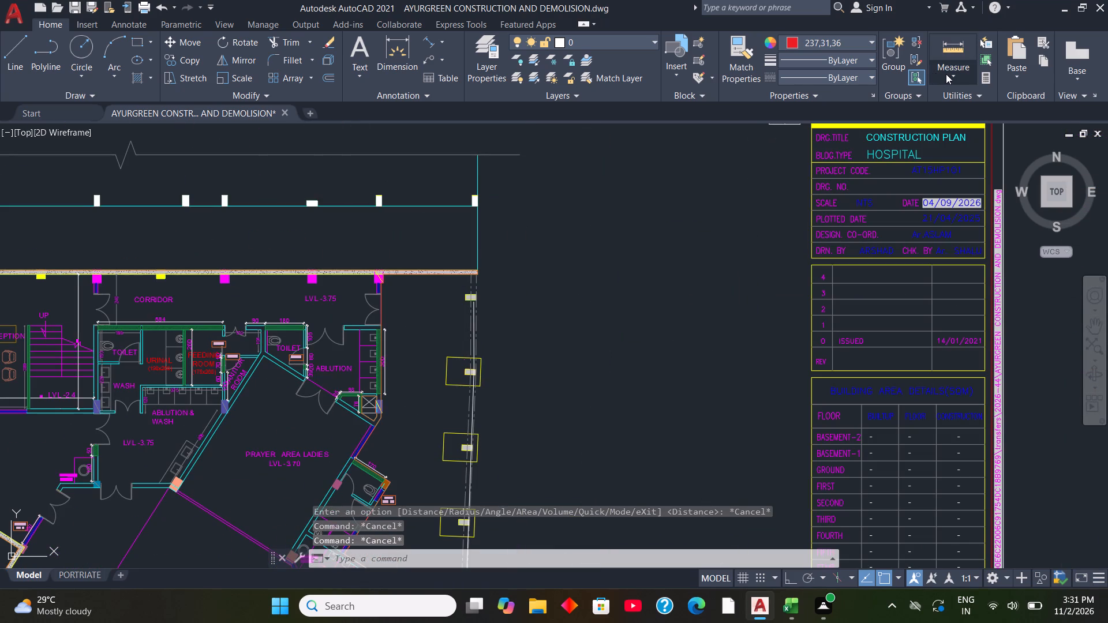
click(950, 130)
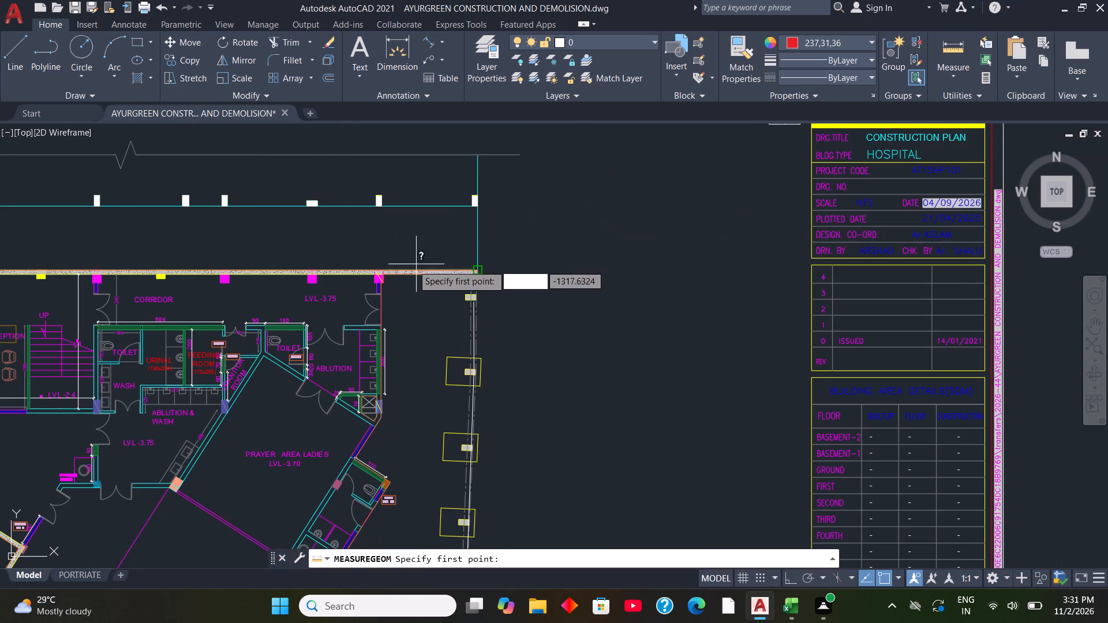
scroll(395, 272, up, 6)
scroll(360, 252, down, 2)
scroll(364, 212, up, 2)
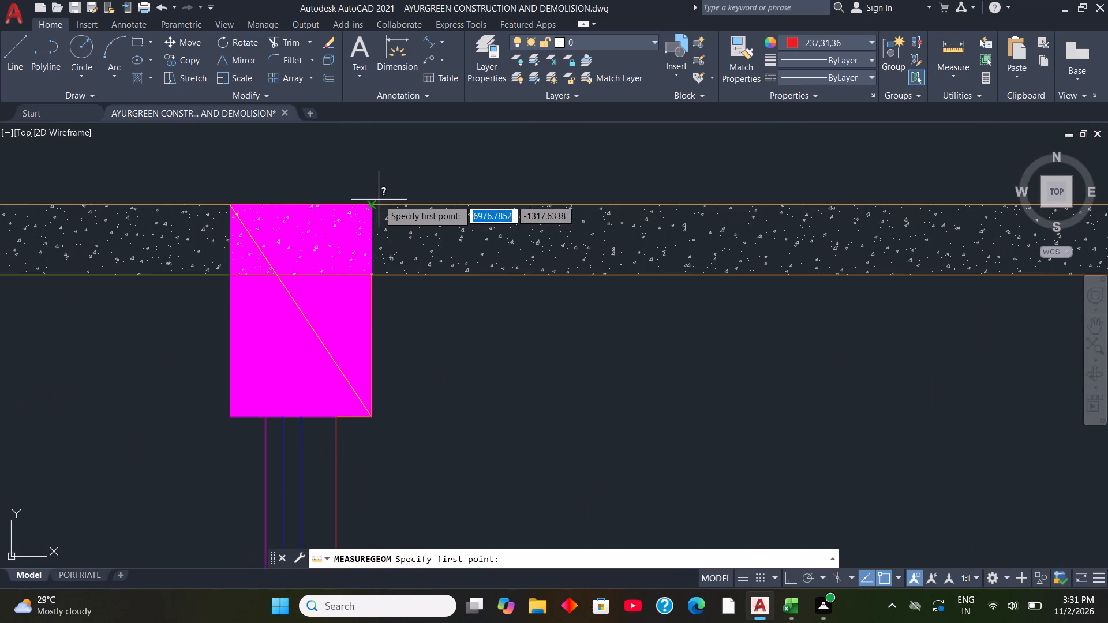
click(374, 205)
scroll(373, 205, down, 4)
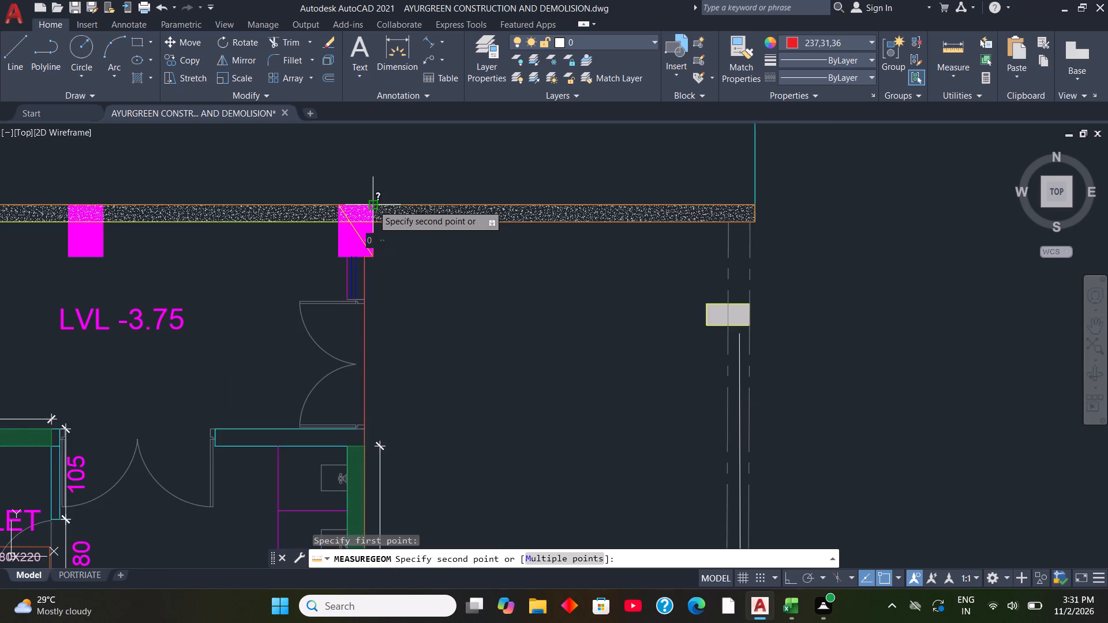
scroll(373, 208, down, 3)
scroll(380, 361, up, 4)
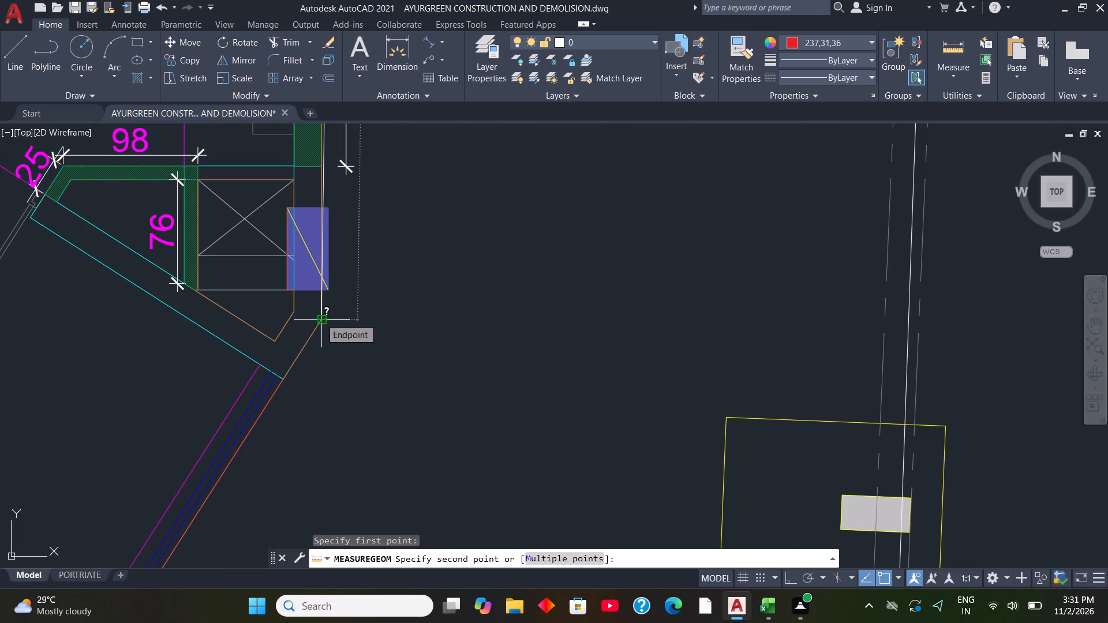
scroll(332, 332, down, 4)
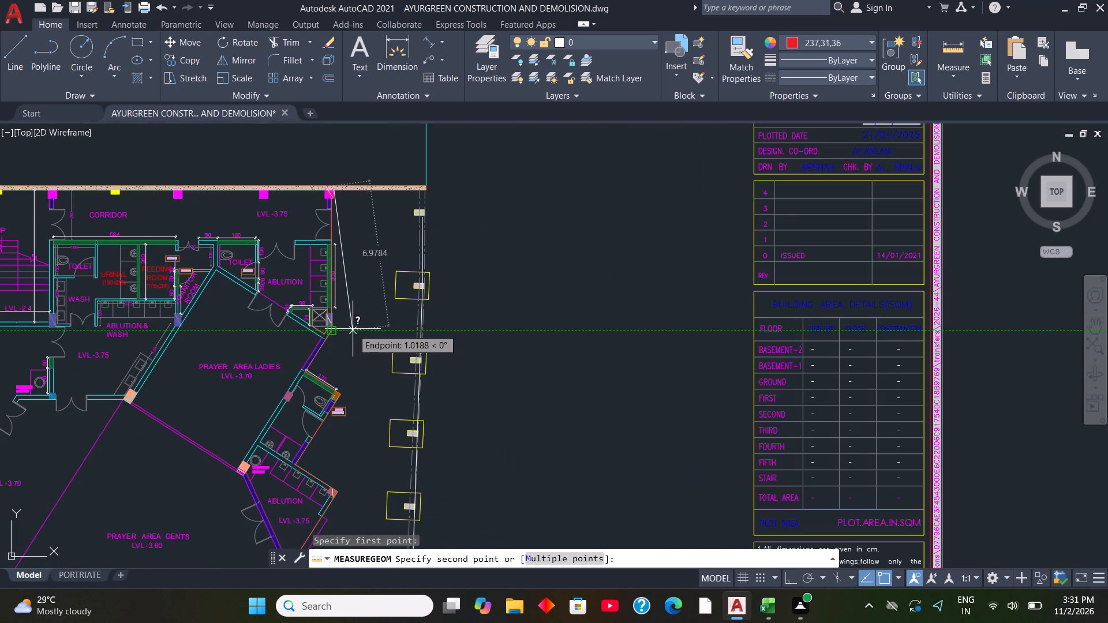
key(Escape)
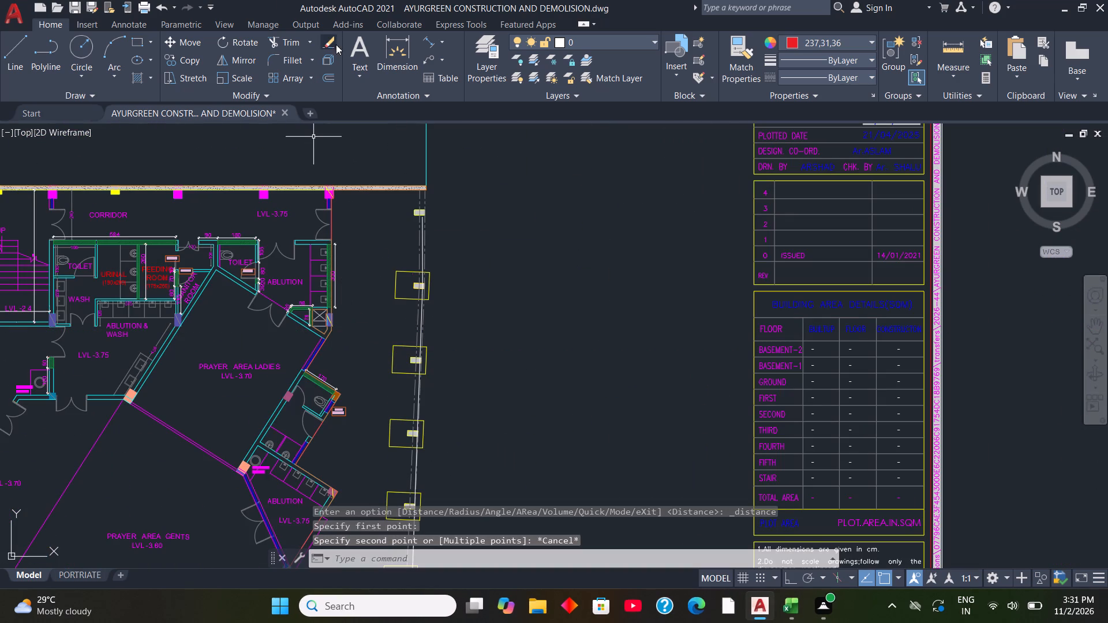
Measure the east outer wall from the angled corner below the ablution duct up to the north wall's outer face.
click(949, 66)
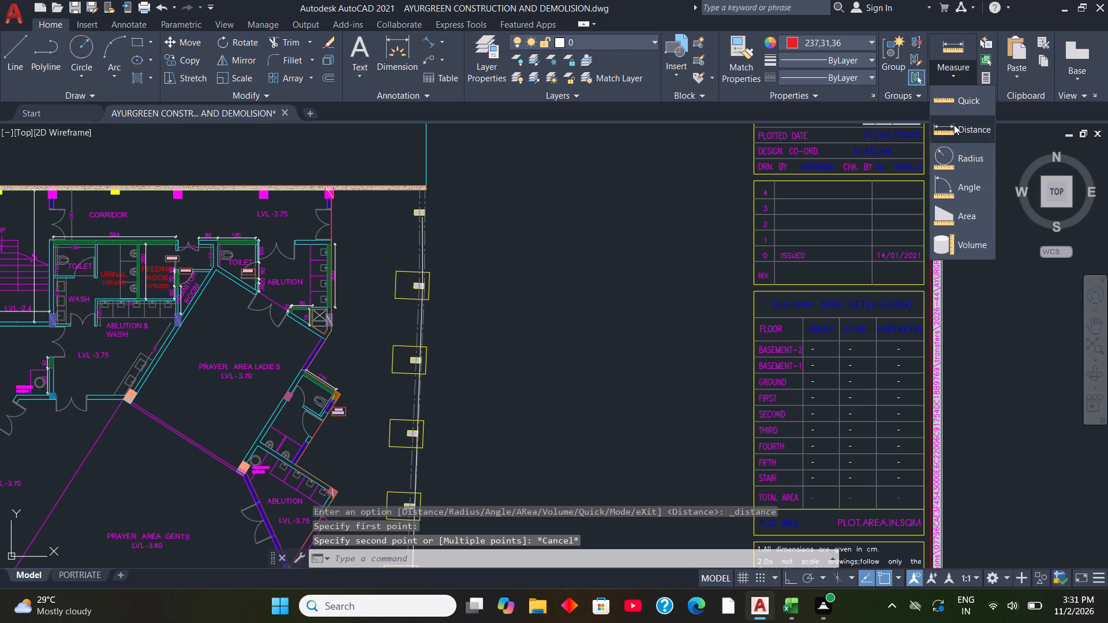
click(954, 125)
scroll(339, 196, up, 4)
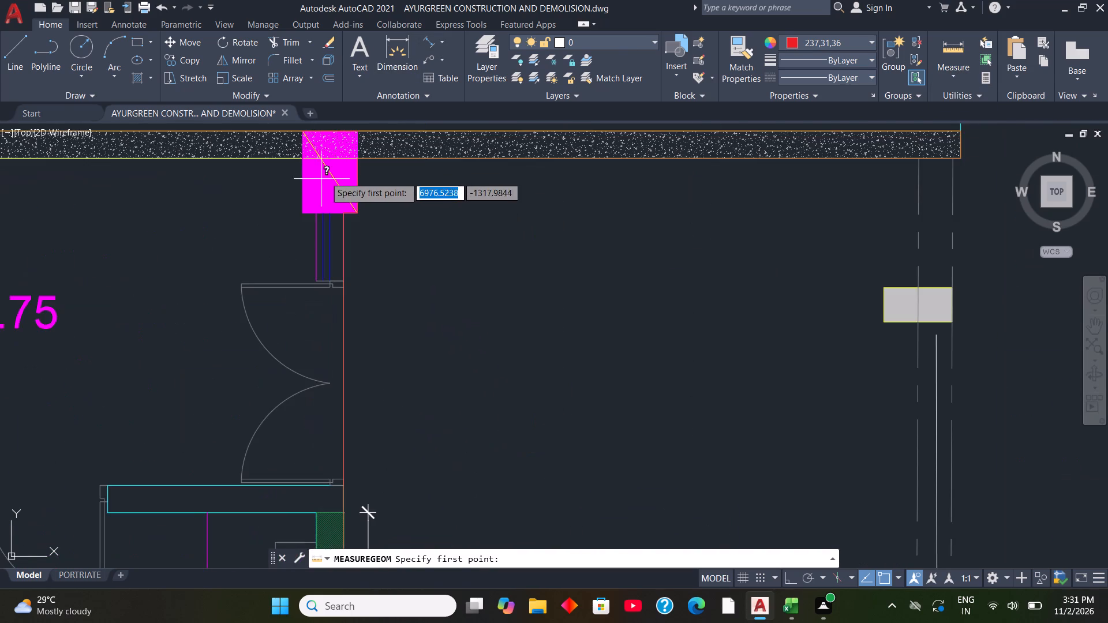
scroll(325, 177, up, 2)
scroll(350, 189, down, 4)
scroll(364, 271, down, 2)
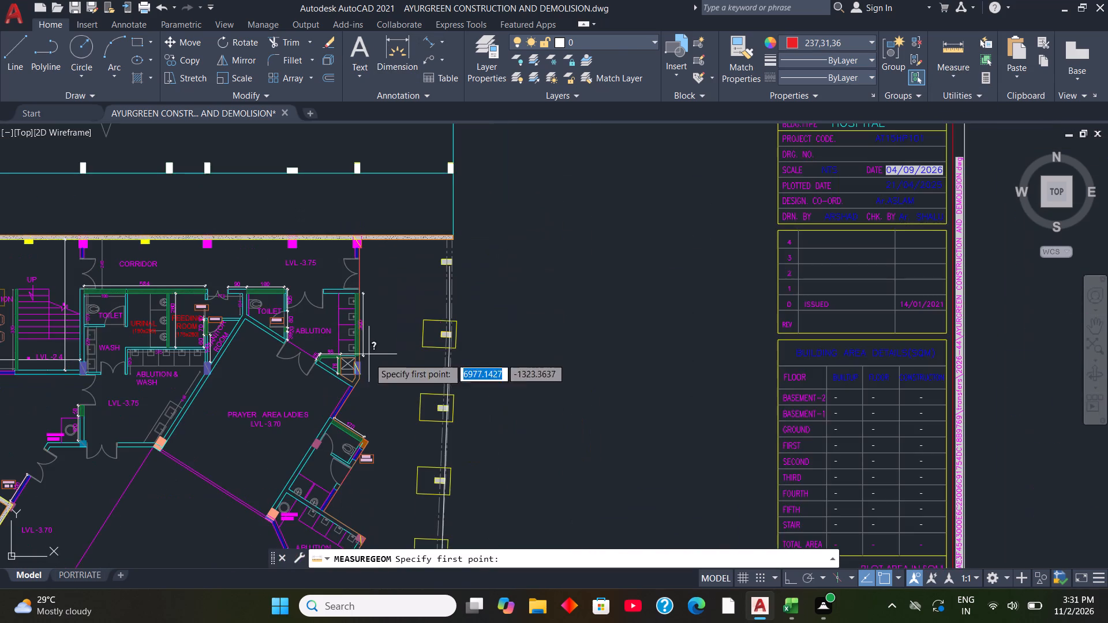
scroll(366, 376, up, 6)
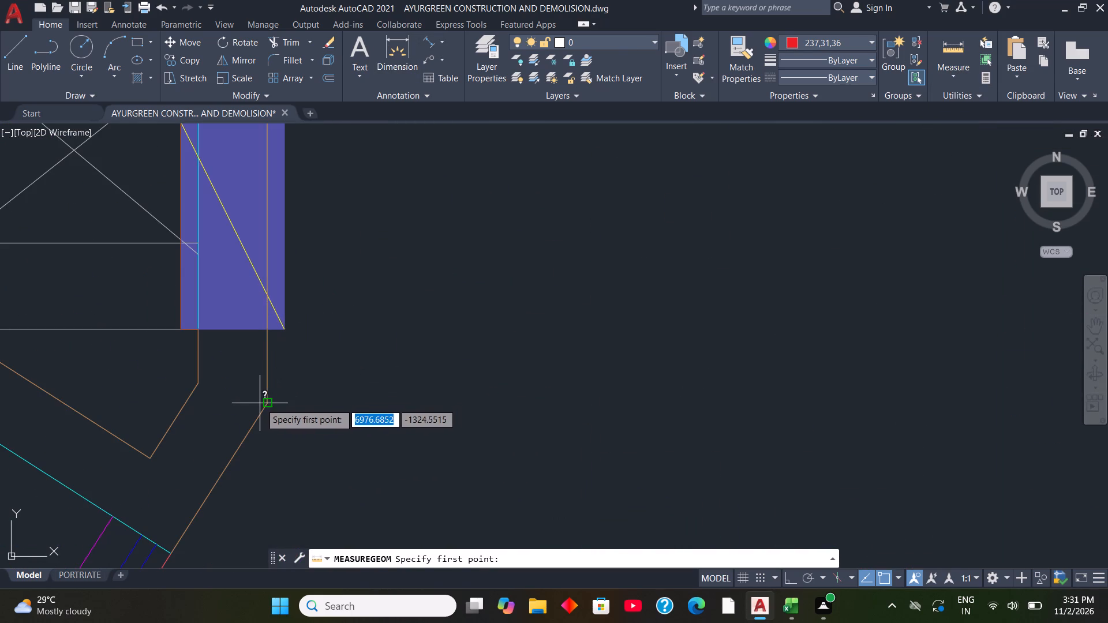
click(266, 403)
scroll(267, 393, down, 7)
scroll(265, 372, up, 1)
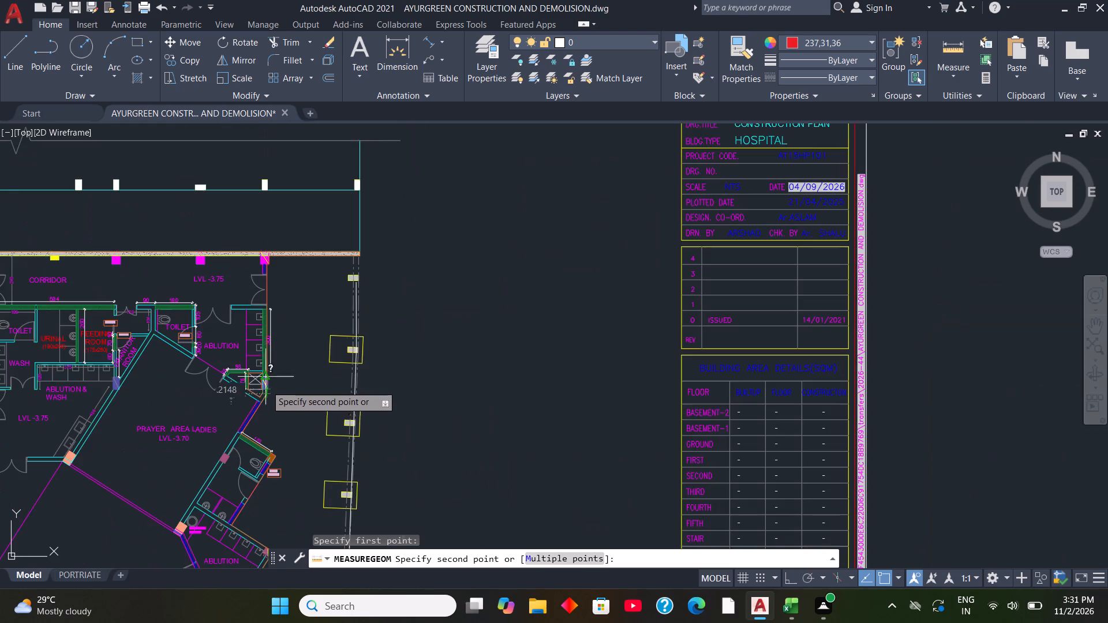
scroll(263, 360, up, 2)
scroll(267, 127, up, 2)
scroll(271, 133, down, 4)
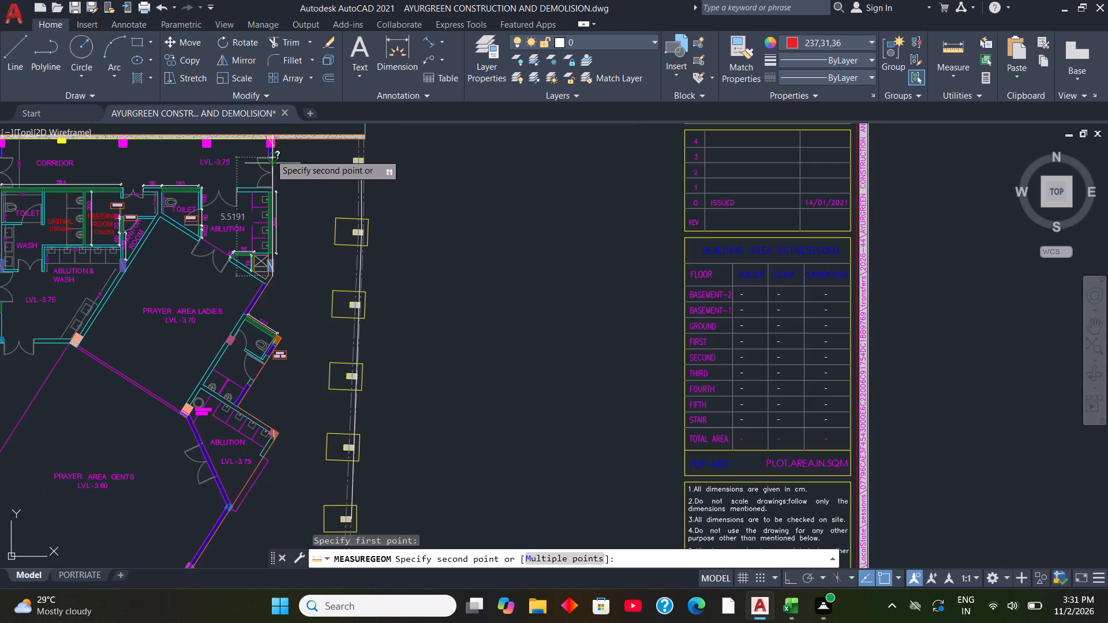
scroll(269, 136, up, 8)
scroll(289, 145, down, 3)
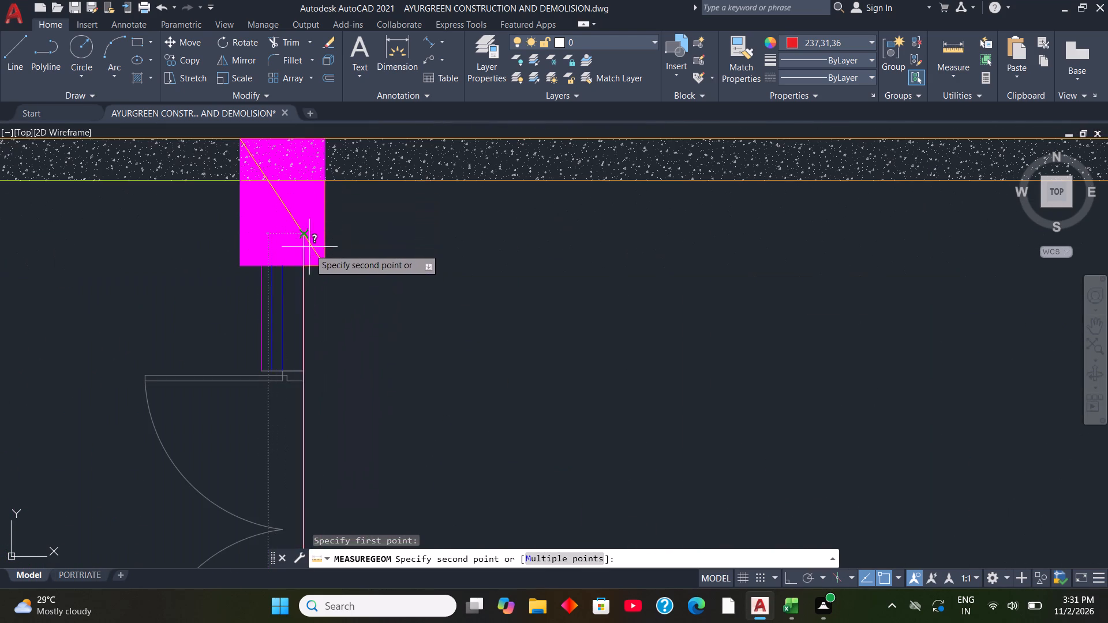
scroll(298, 153, down, 3)
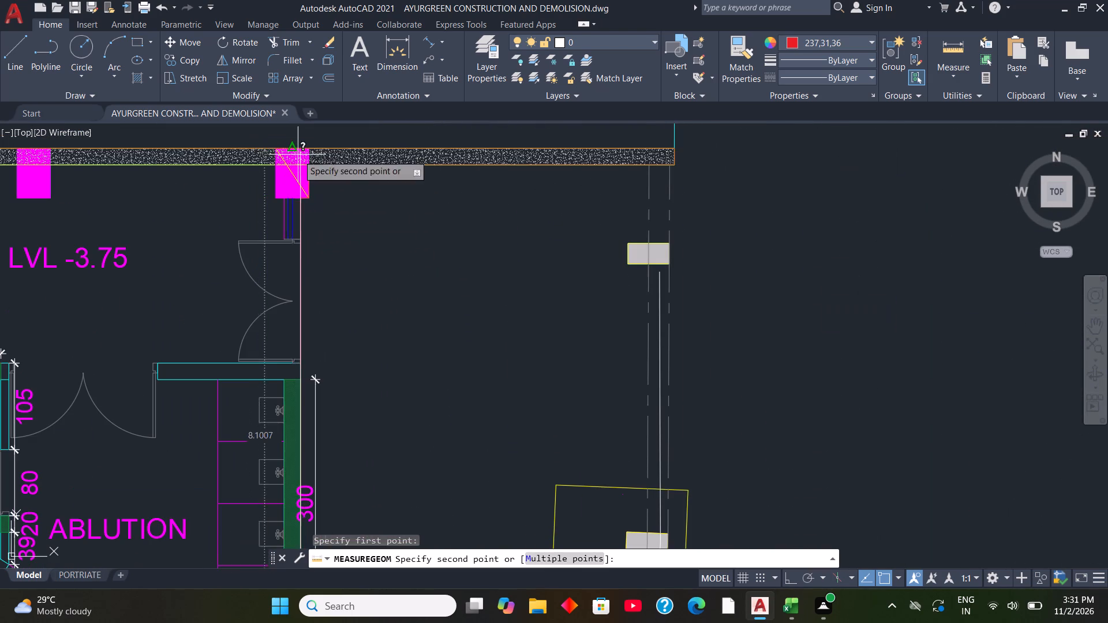
scroll(295, 144, up, 2)
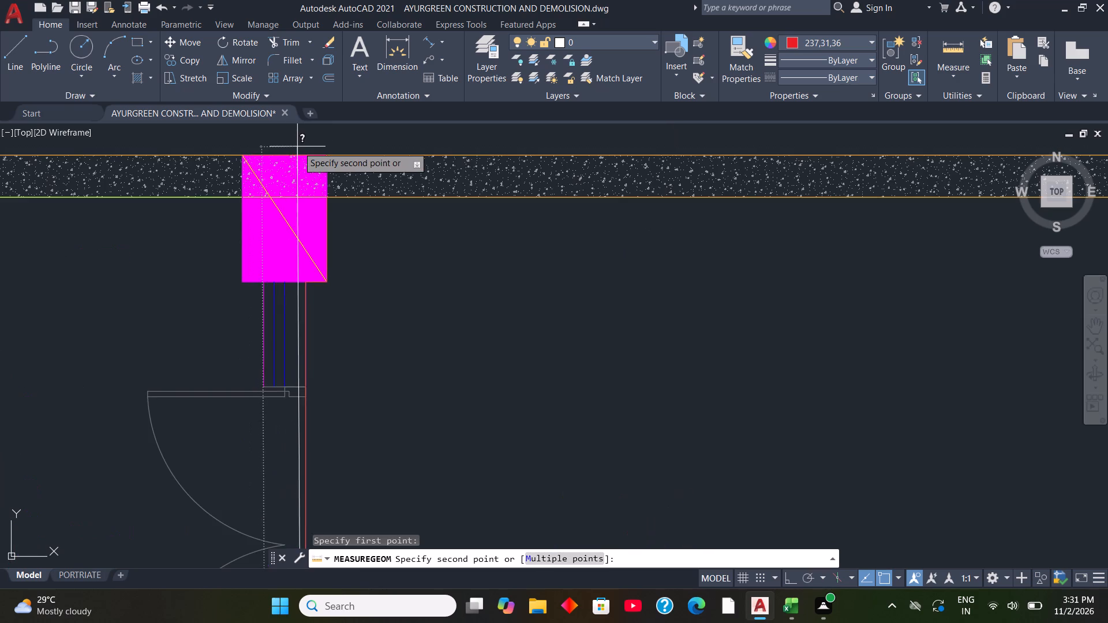
scroll(298, 147, up, 1)
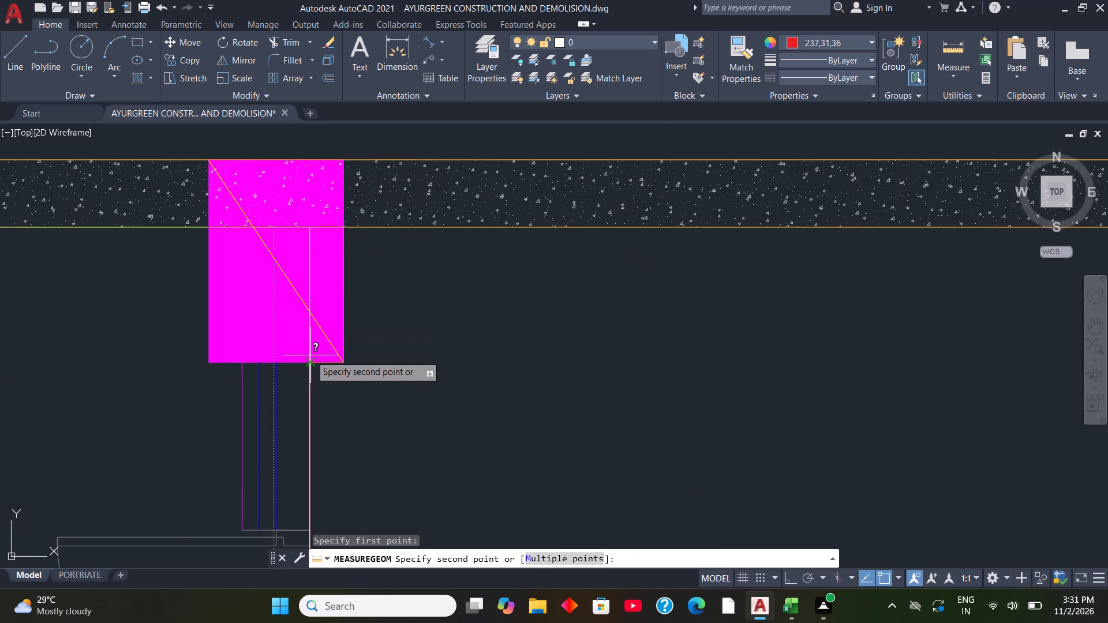
click(306, 162)
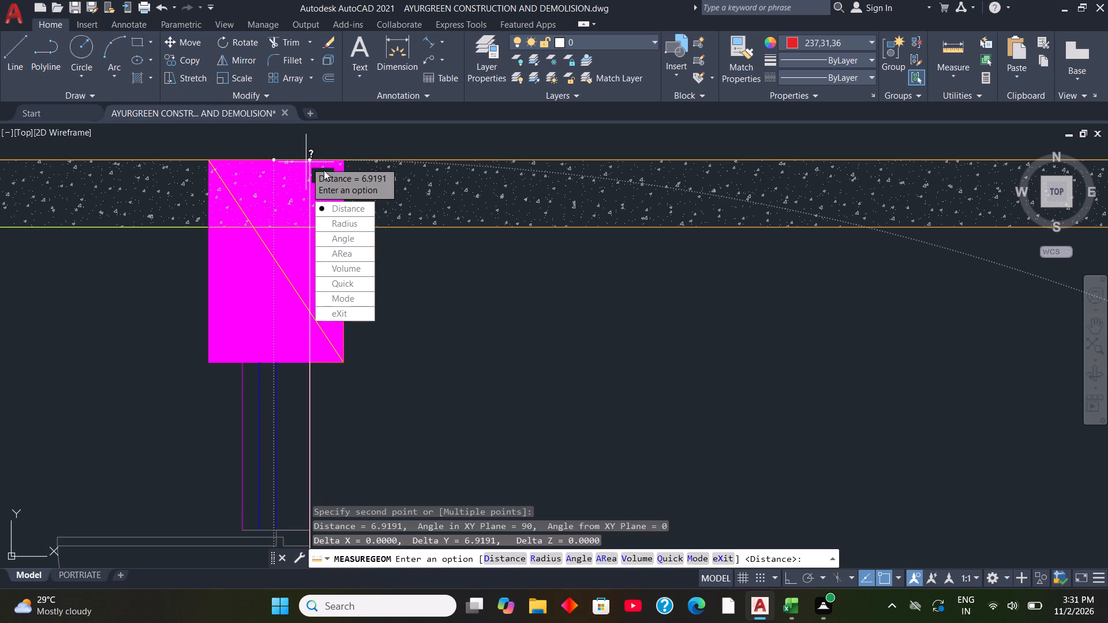
Measure the slanted outer wall of the ladies' prayer area, from the angled corner below the ablution duct down to the projecting toilet wall.
scroll(331, 182, down, 3)
scroll(422, 319, down, 5)
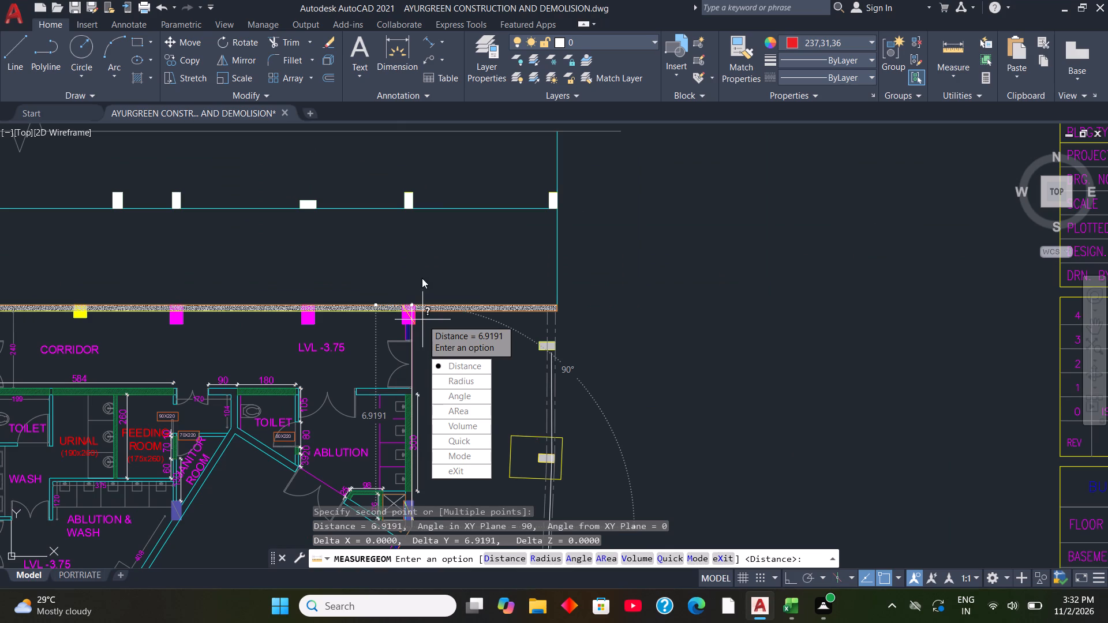
scroll(467, 245, down, 4)
click(470, 229)
key(Escape)
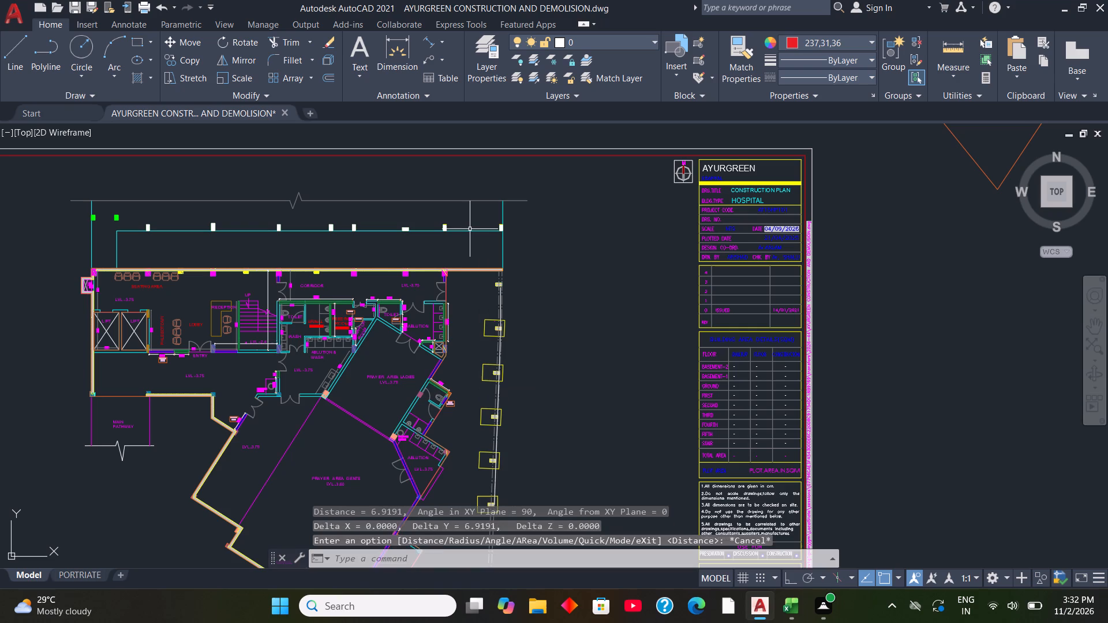
scroll(455, 380, up, 3)
scroll(361, 394, up, 2)
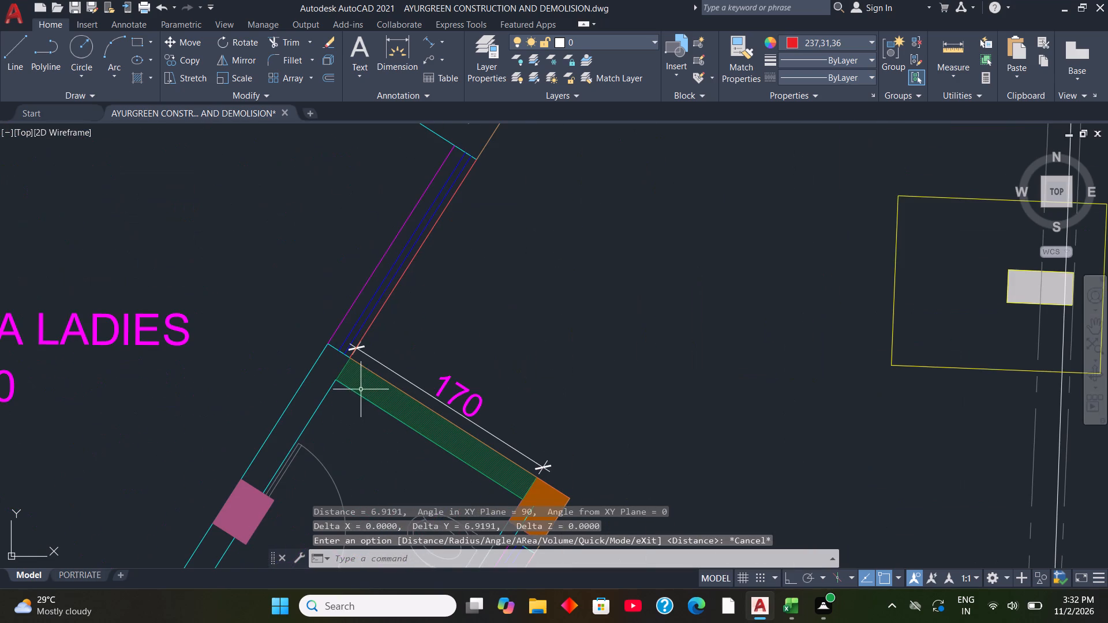
click(946, 77)
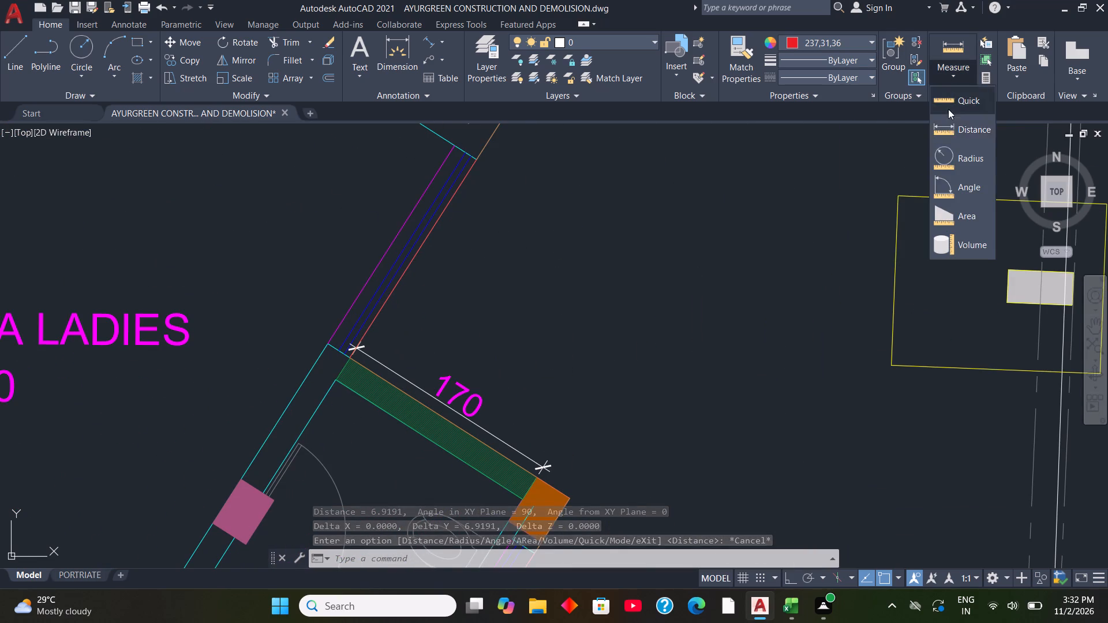
click(952, 133)
scroll(495, 243, down, 3)
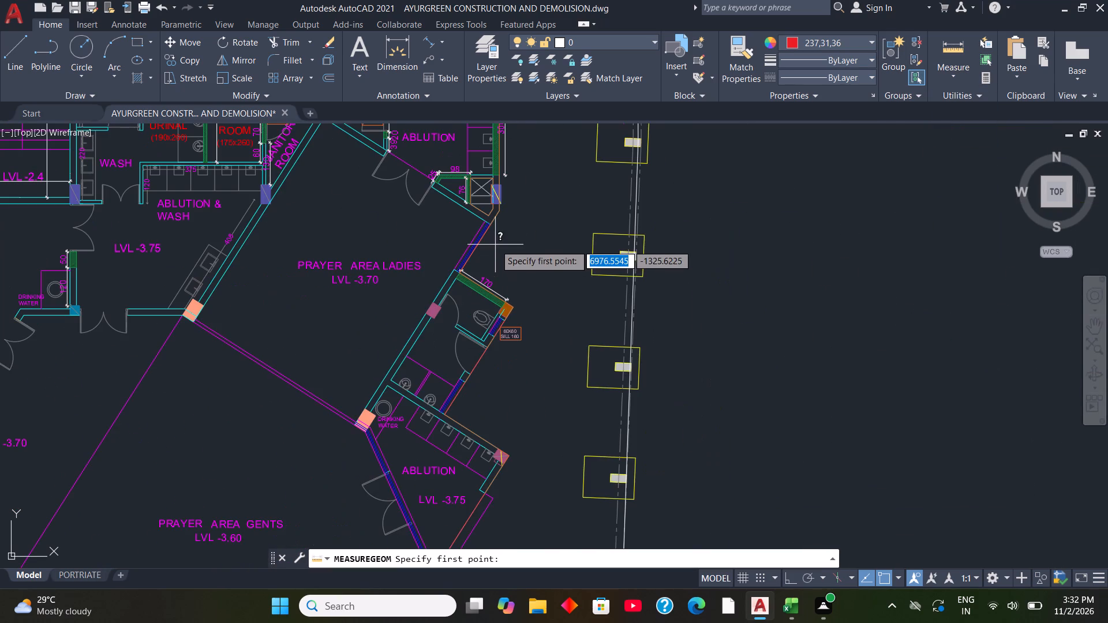
scroll(500, 192, up, 2)
scroll(492, 255, up, 3)
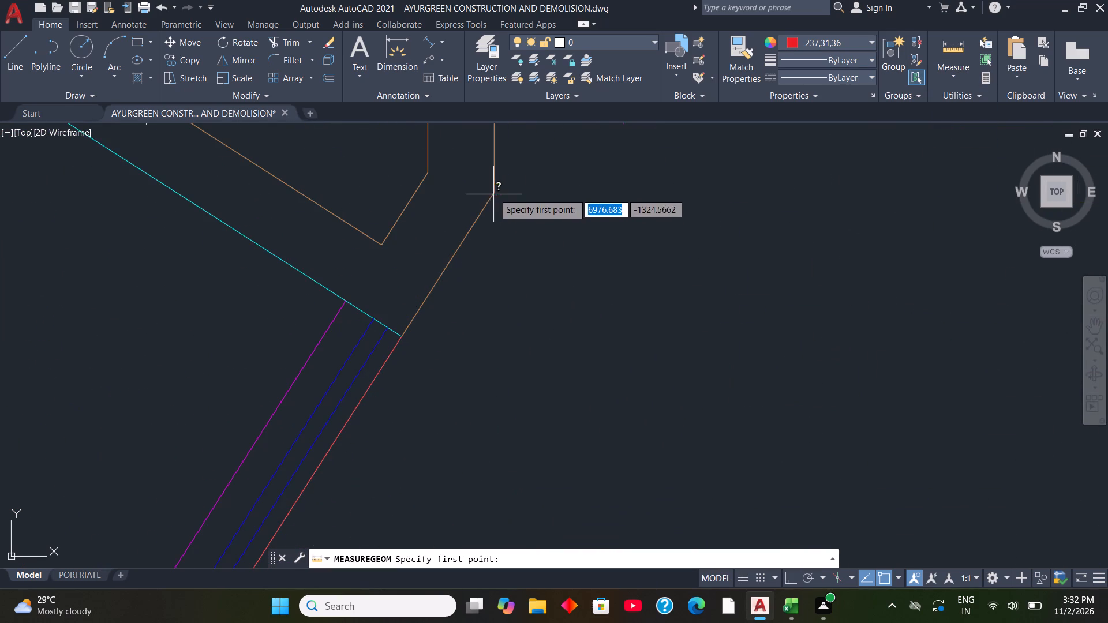
click(493, 193)
scroll(493, 193, down, 3)
scroll(365, 347, up, 2)
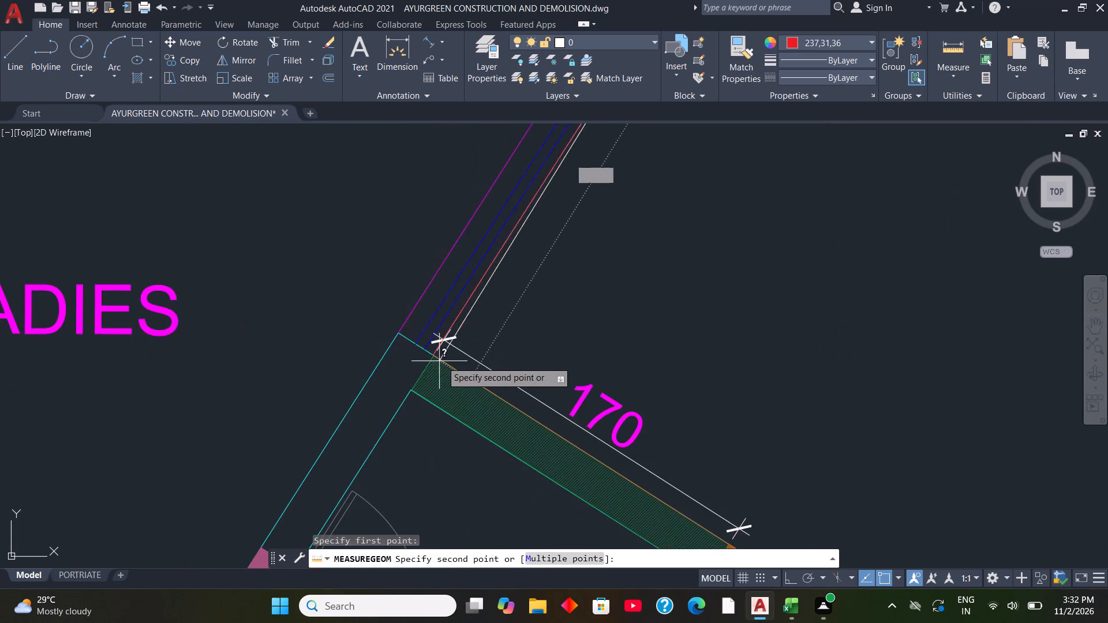
scroll(447, 361, up, 2)
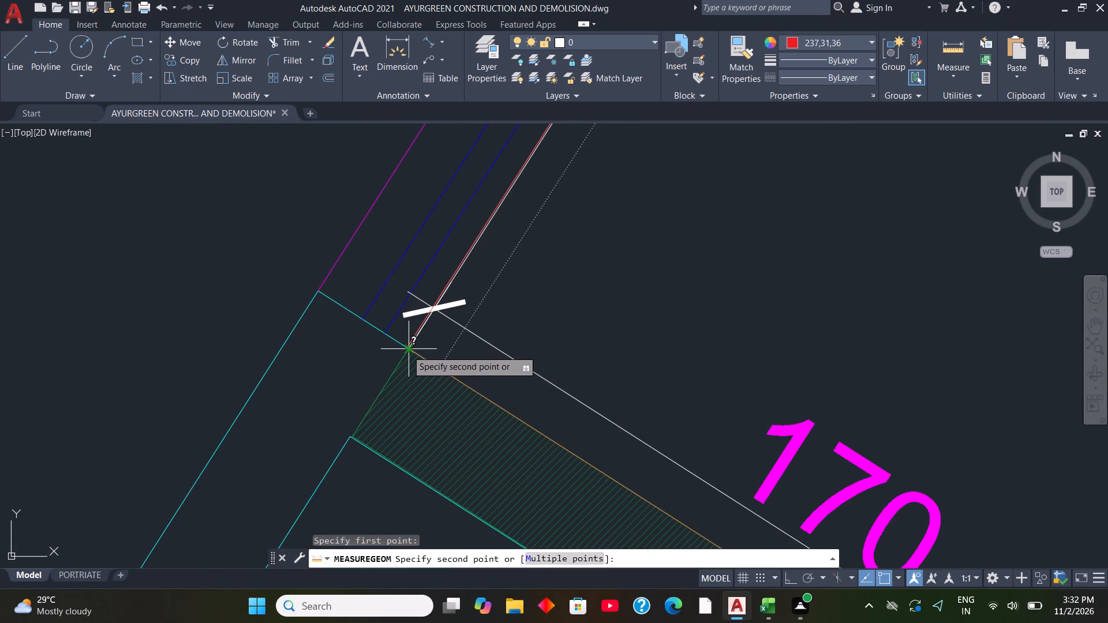
scroll(406, 350, up, 3)
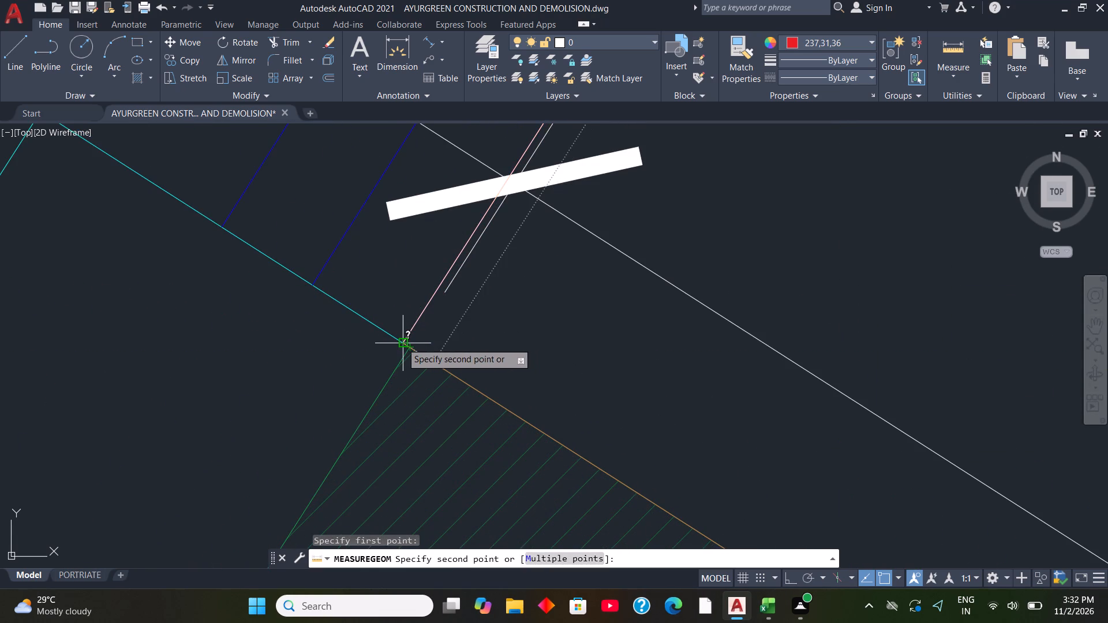
click(402, 343)
scroll(475, 346, down, 9)
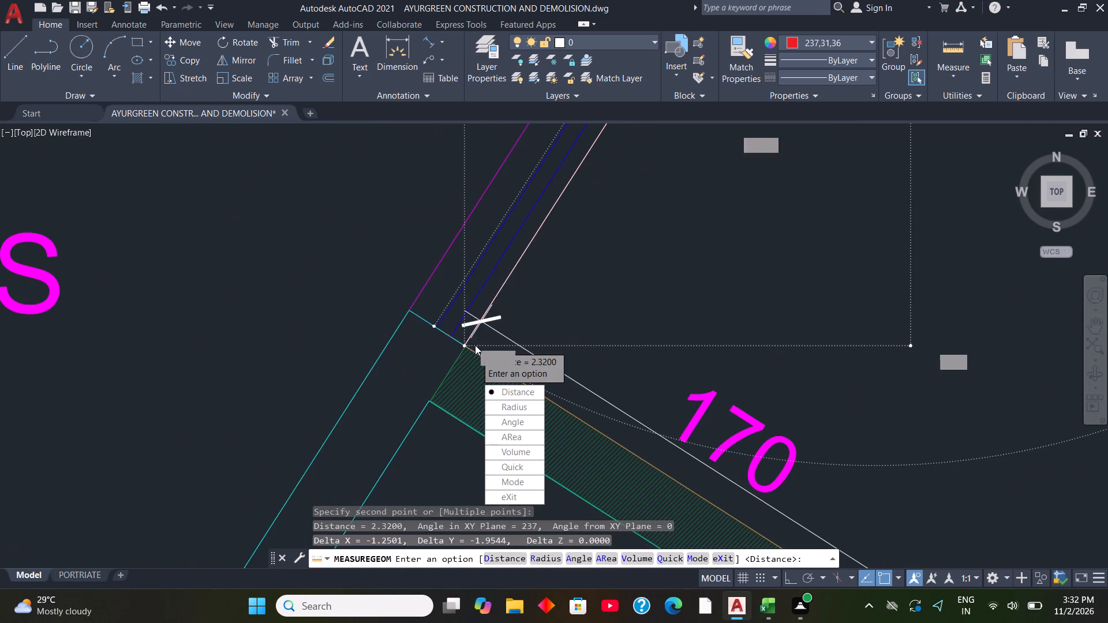
scroll(468, 344, down, 4)
scroll(478, 343, up, 4)
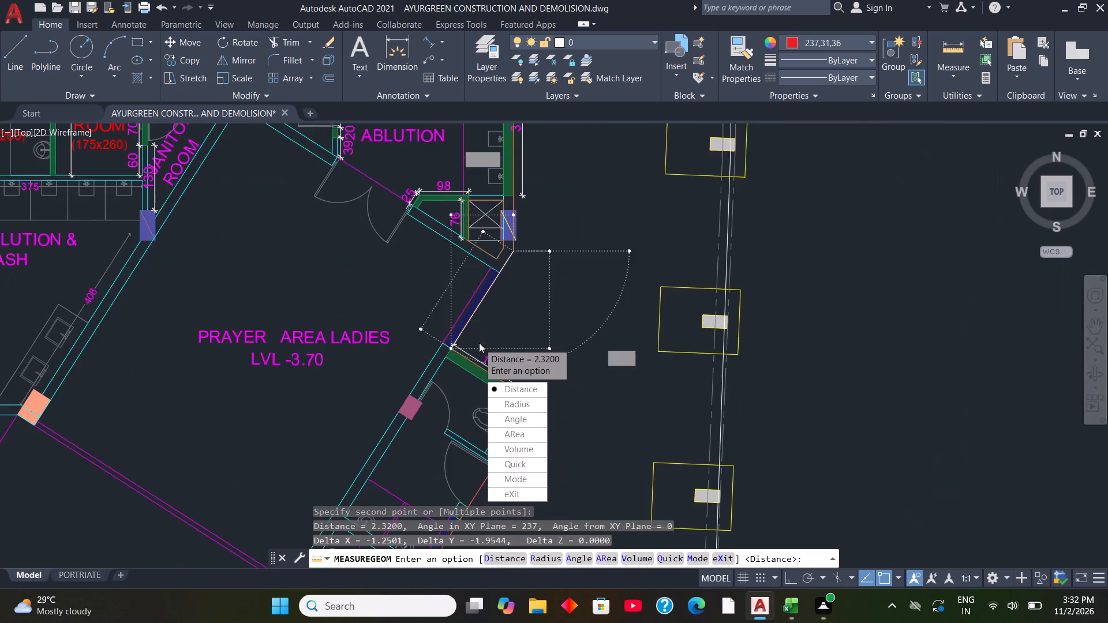
scroll(479, 343, up, 2)
scroll(479, 339, down, 3)
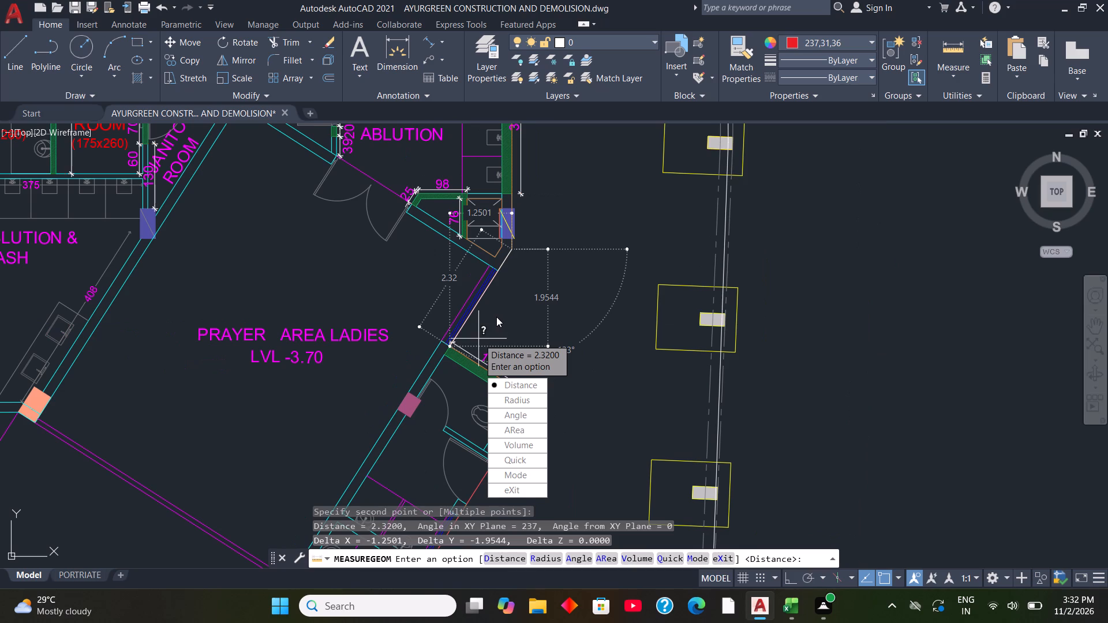
key(Escape)
key(Escape)
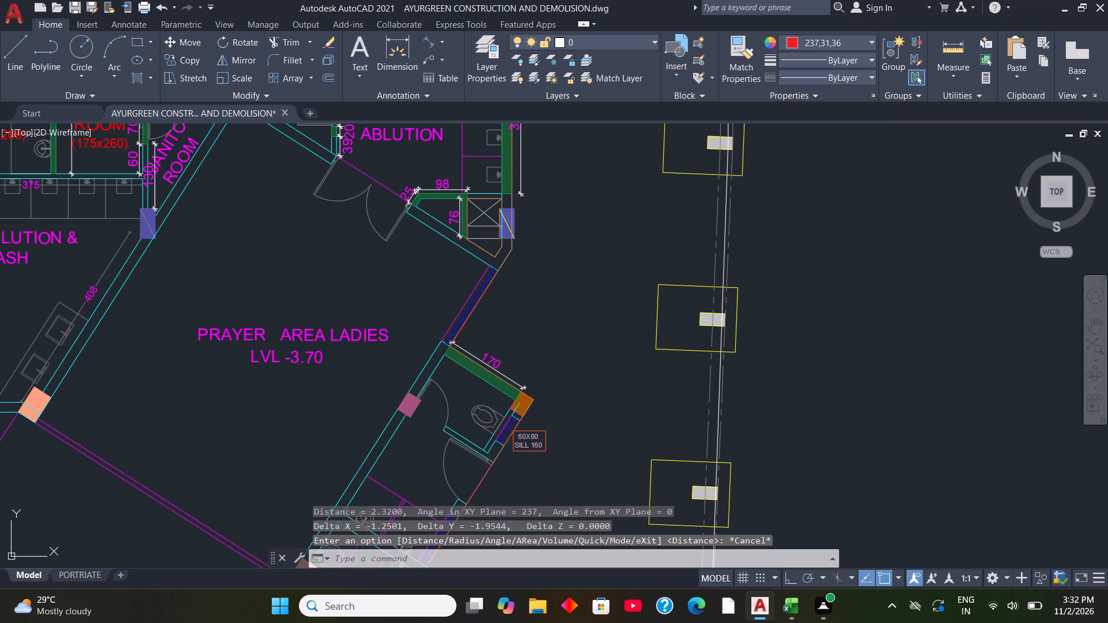
Measure the toilet's projecting outer wall beside the ladies' prayer area, from its junction with the slanted wall to the corner column's outer corner.
click(949, 63)
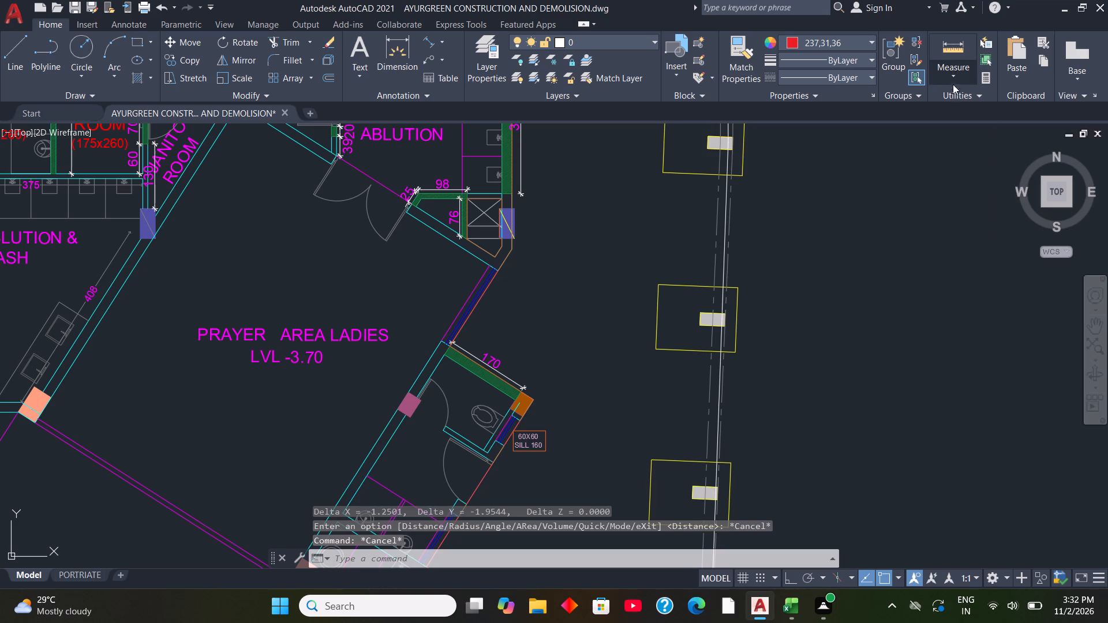
click(956, 127)
scroll(471, 346, up, 3)
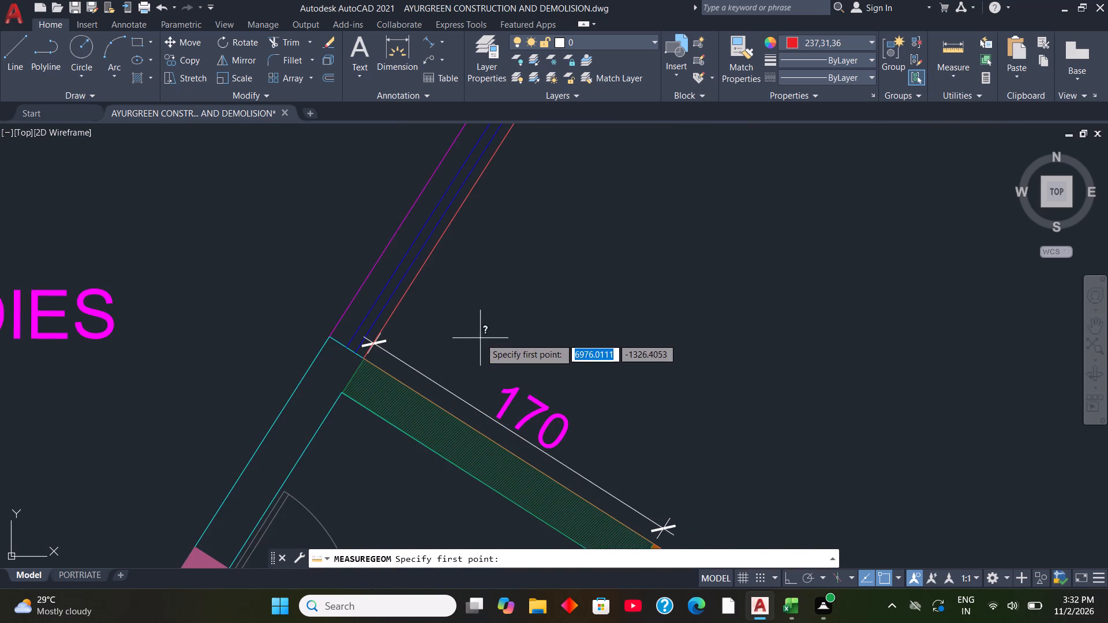
scroll(413, 310, up, 2)
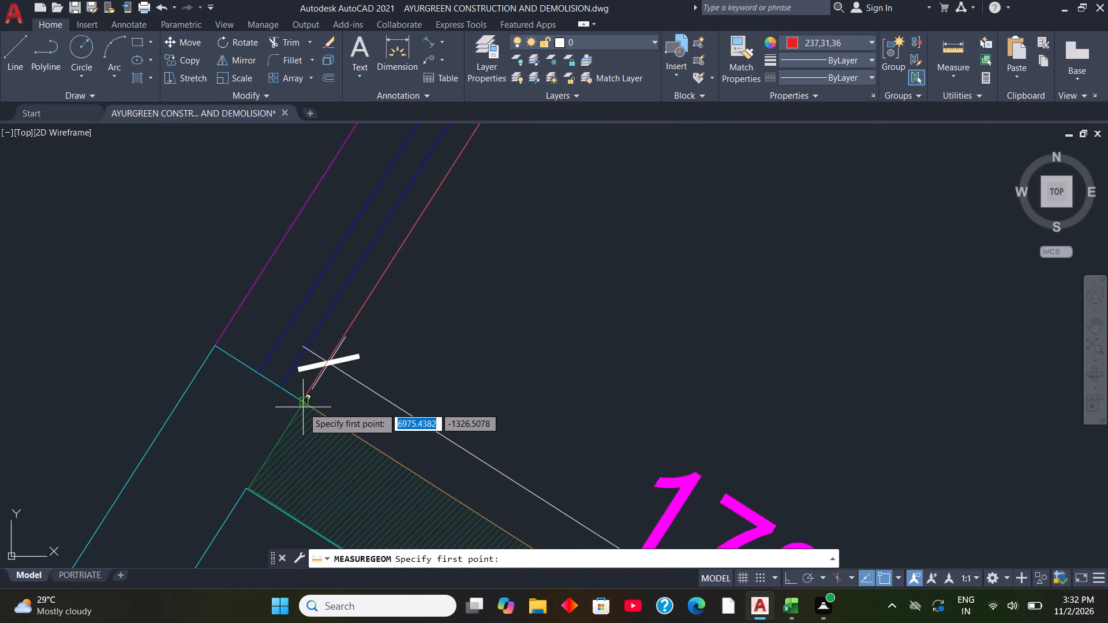
click(302, 404)
scroll(530, 306, down, 5)
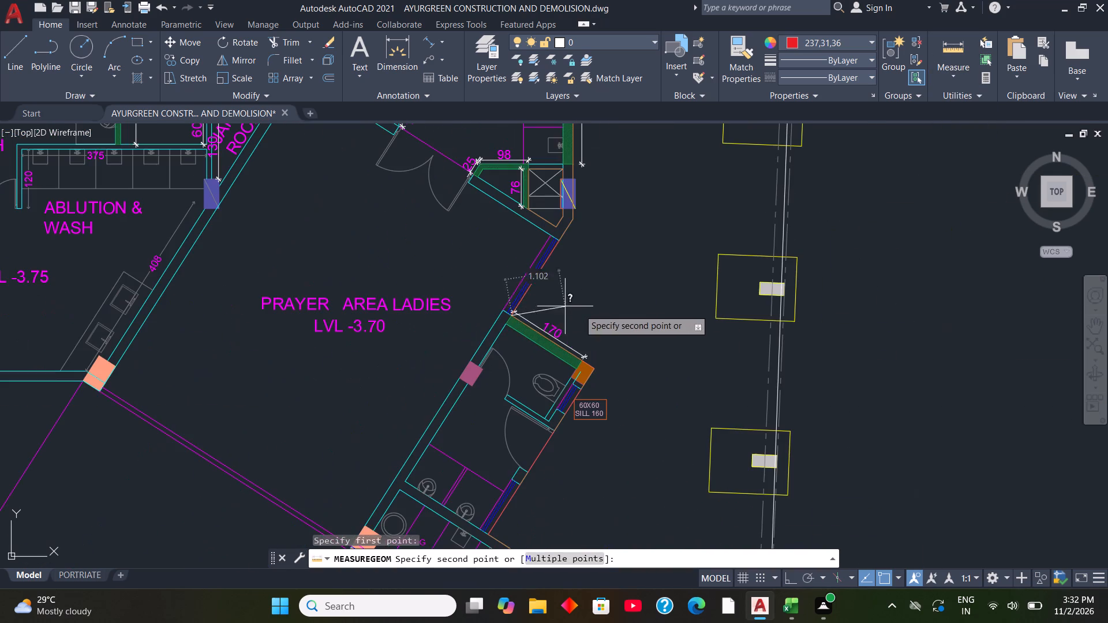
scroll(623, 379, up, 4)
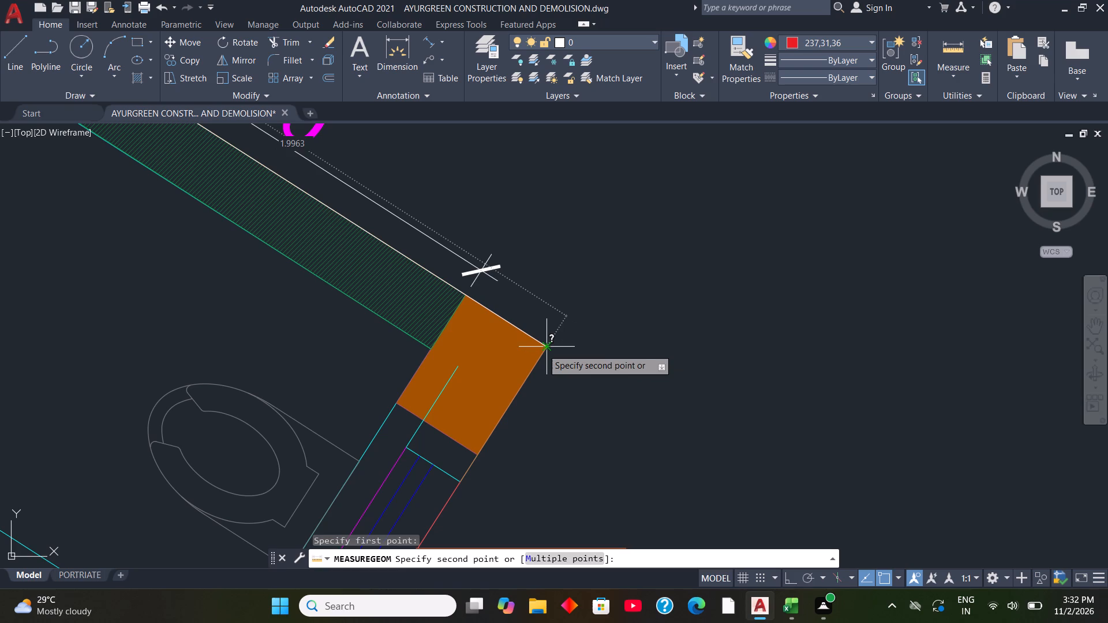
click(542, 349)
scroll(571, 350, down, 3)
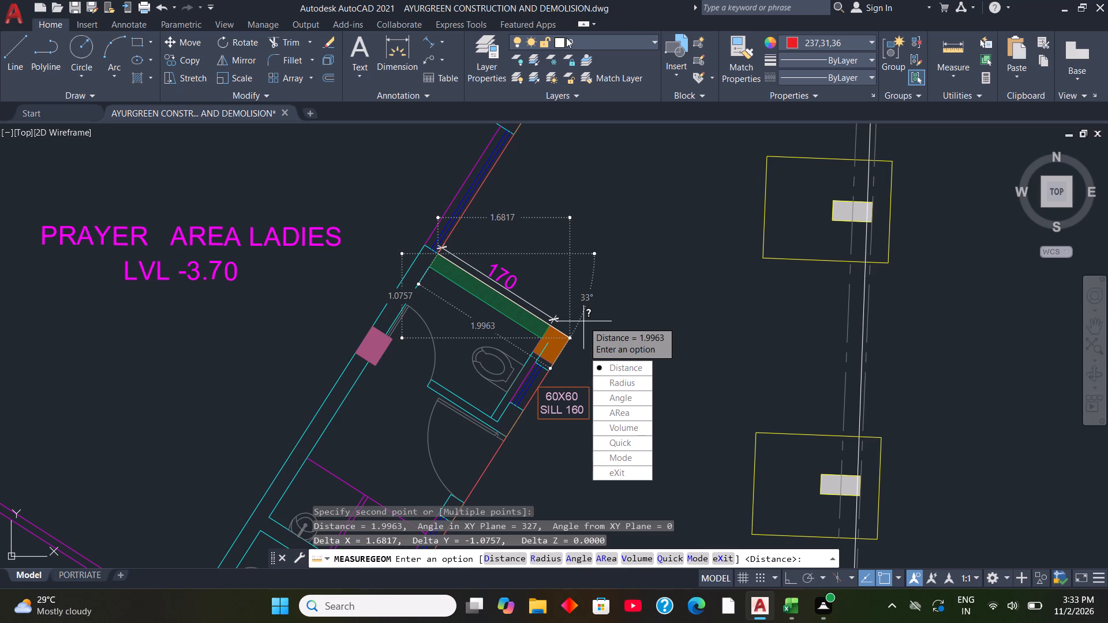
key(Escape)
key(Escape)
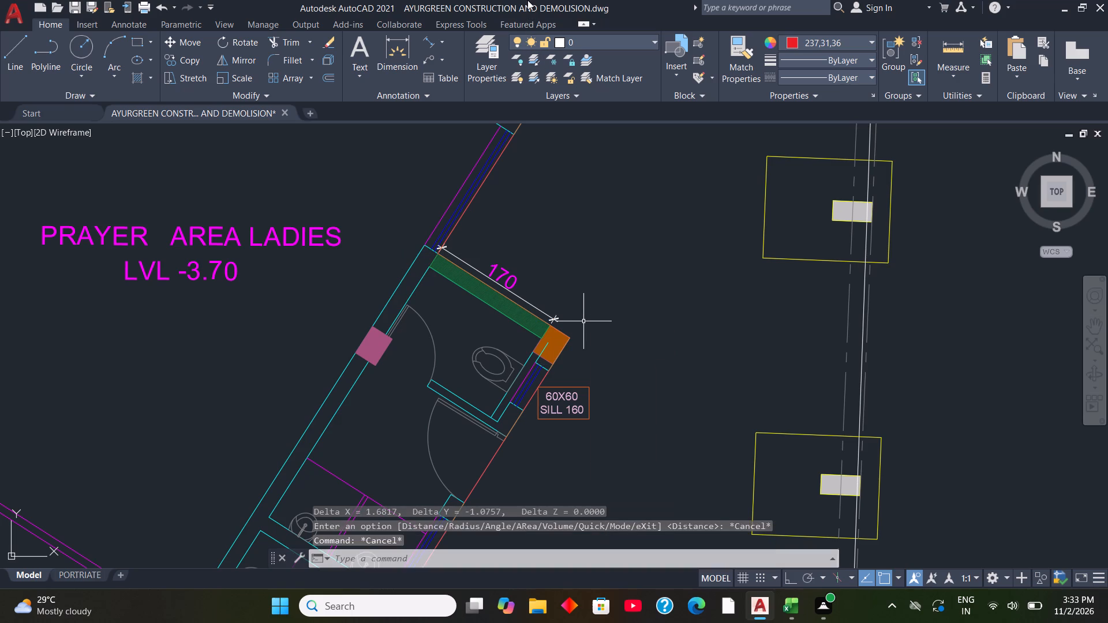
Measure the toilet block's slanted east outer wall, from the corner column's outer corner down to the projecting wall of the lower ablution.
scroll(527, 0, down, 1)
scroll(551, 162, down, 3)
scroll(538, 274, up, 2)
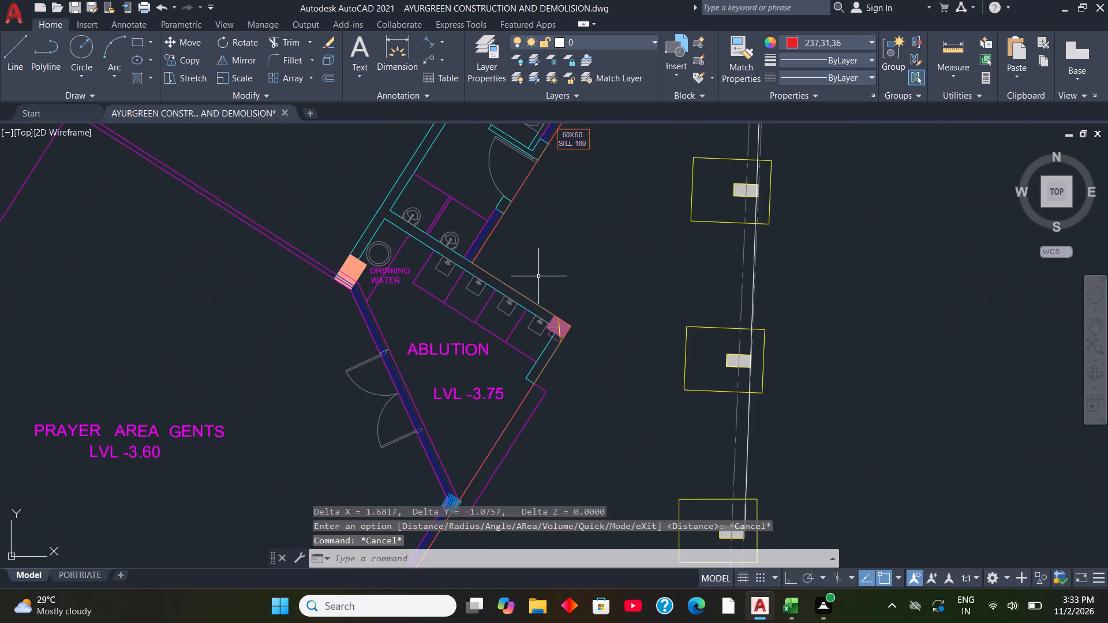
scroll(538, 276, down, 2)
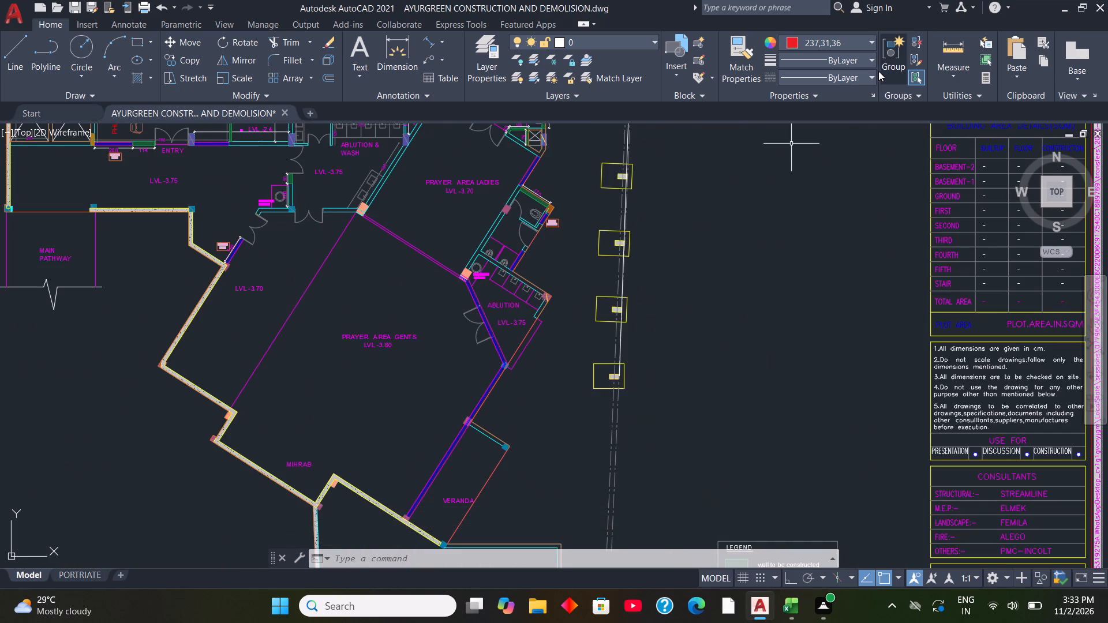
click(955, 66)
click(952, 131)
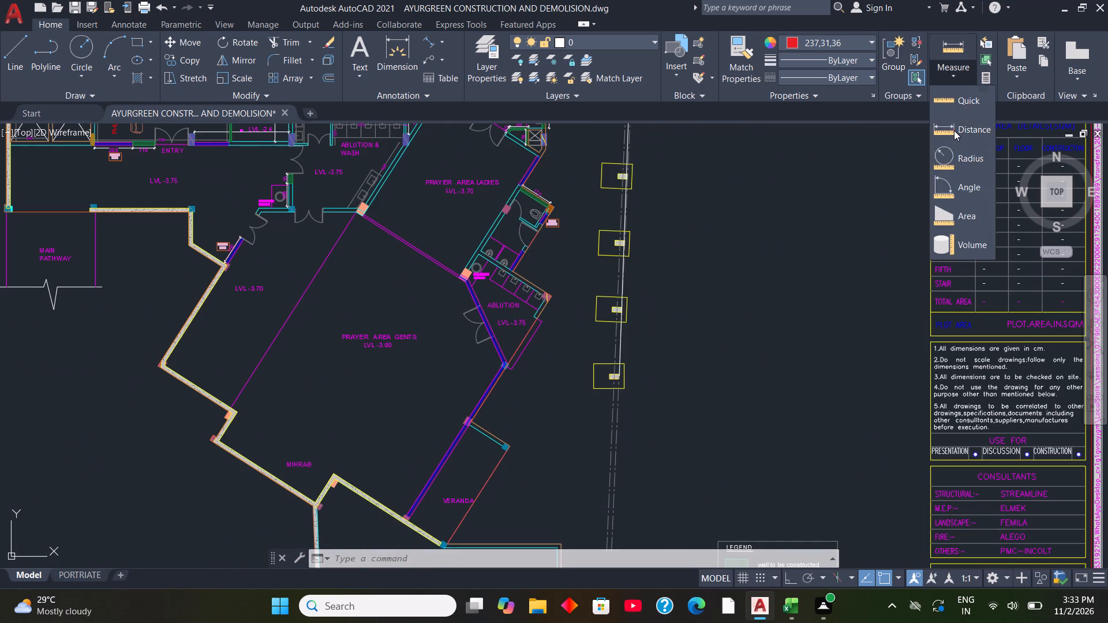
scroll(548, 220, up, 4)
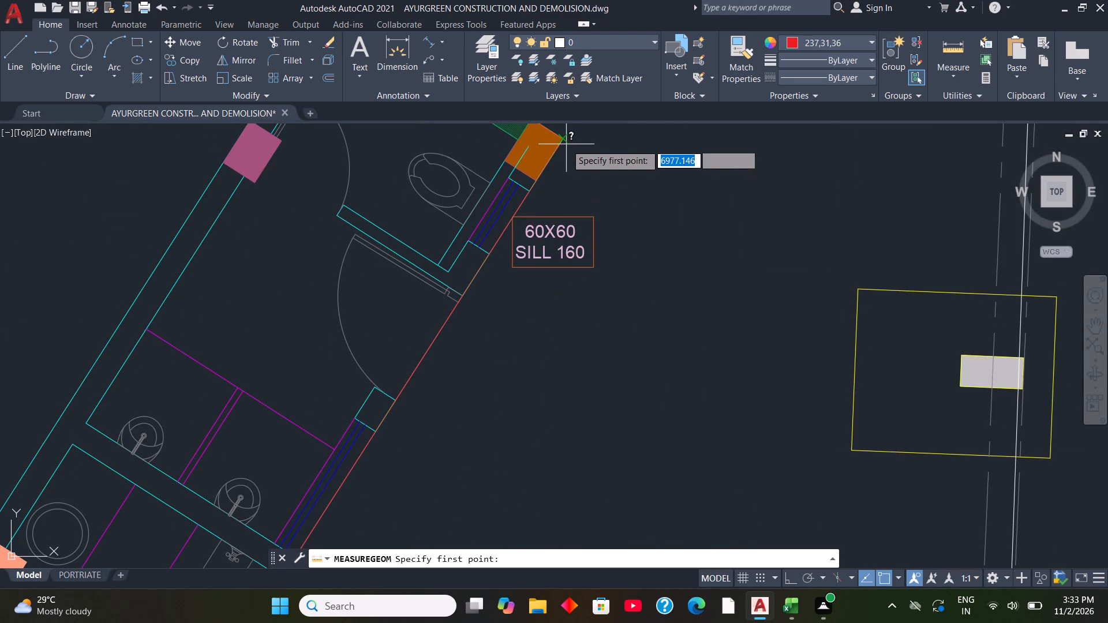
click(566, 140)
scroll(566, 140, down, 3)
scroll(504, 233, up, 2)
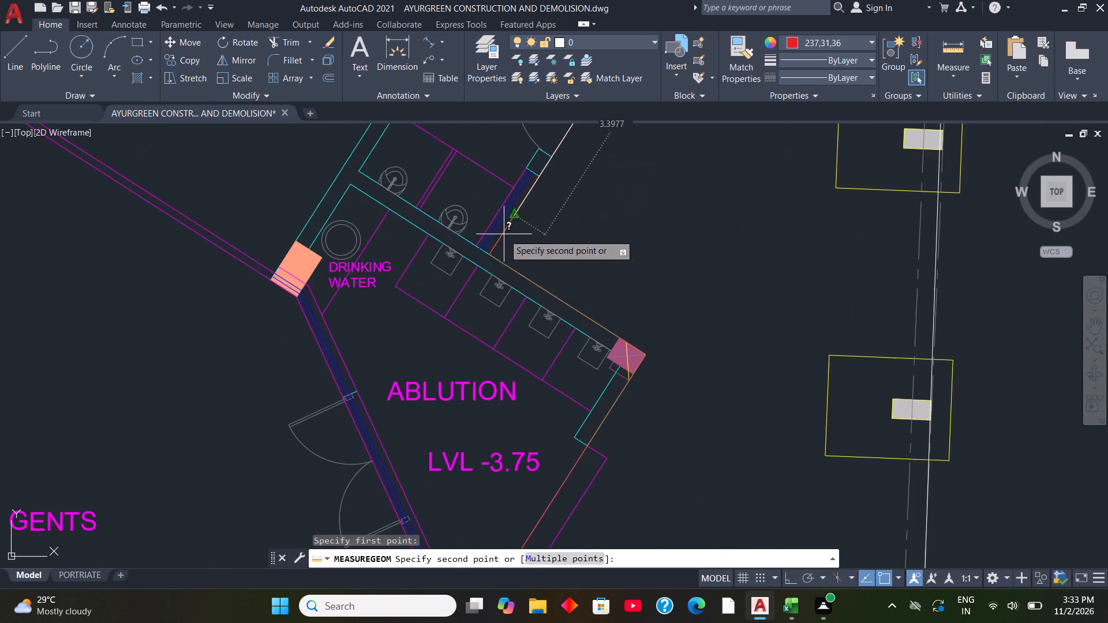
scroll(504, 253, up, 3)
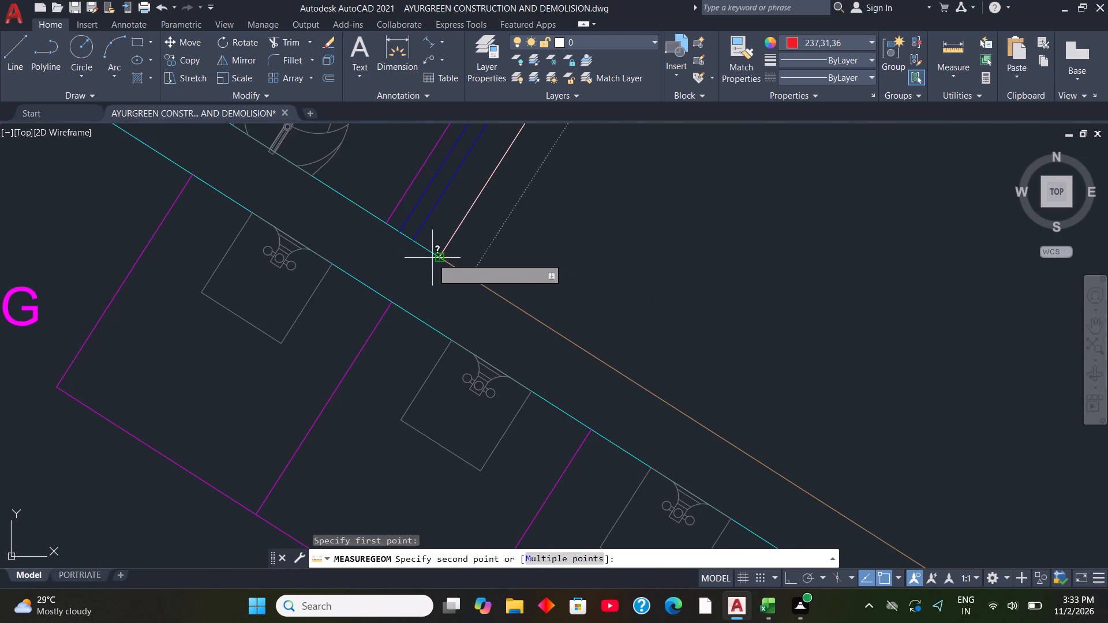
click(436, 258)
scroll(439, 258, down, 4)
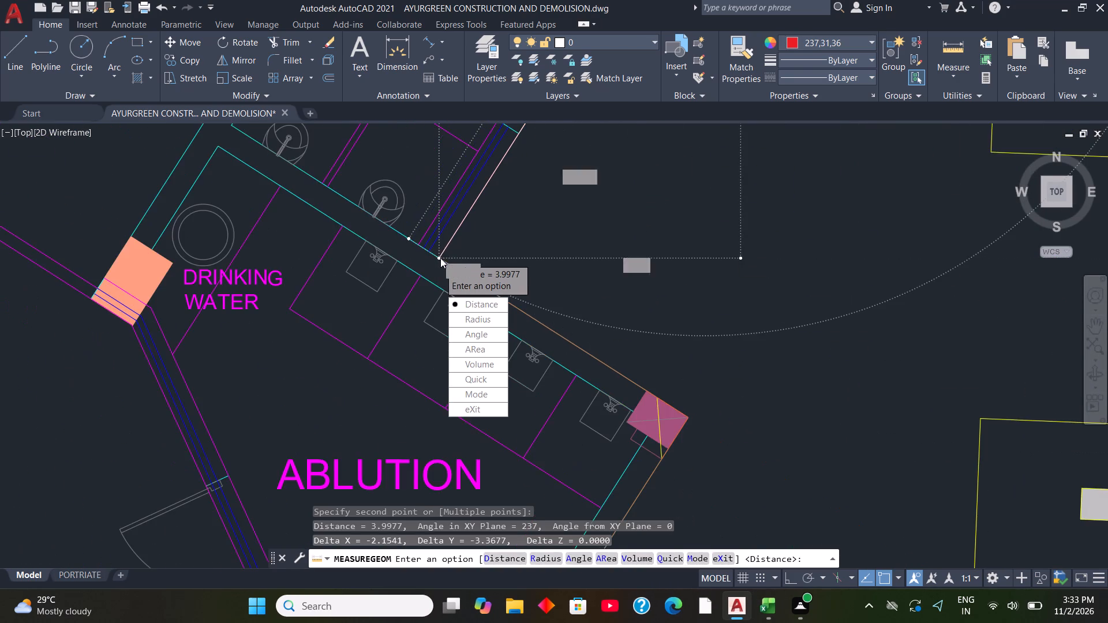
scroll(440, 258, down, 2)
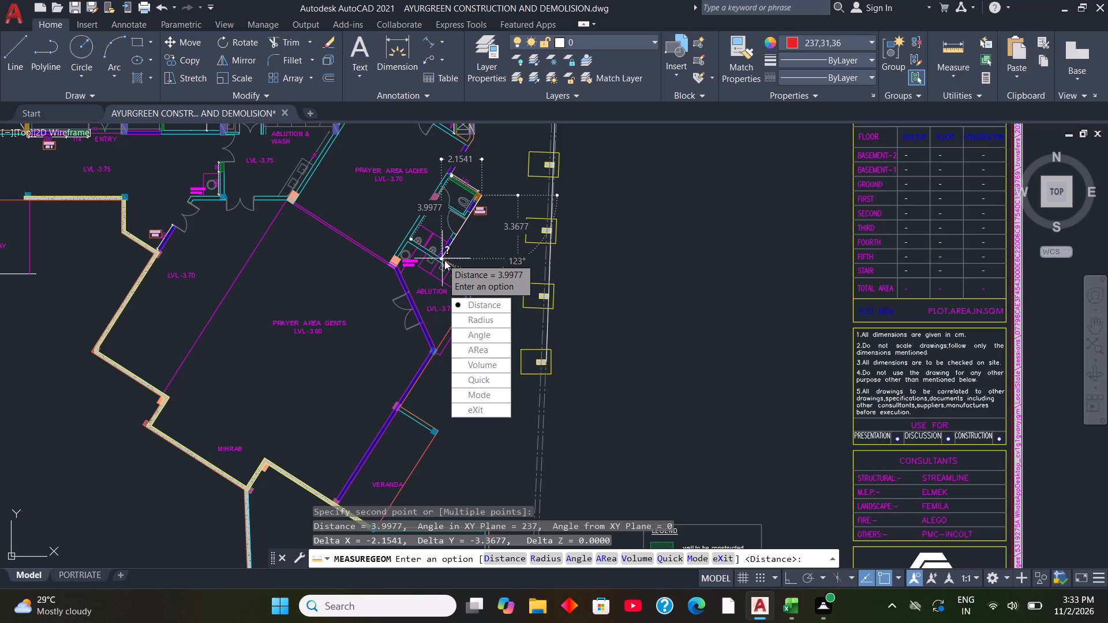
key(Escape)
click(500, 224)
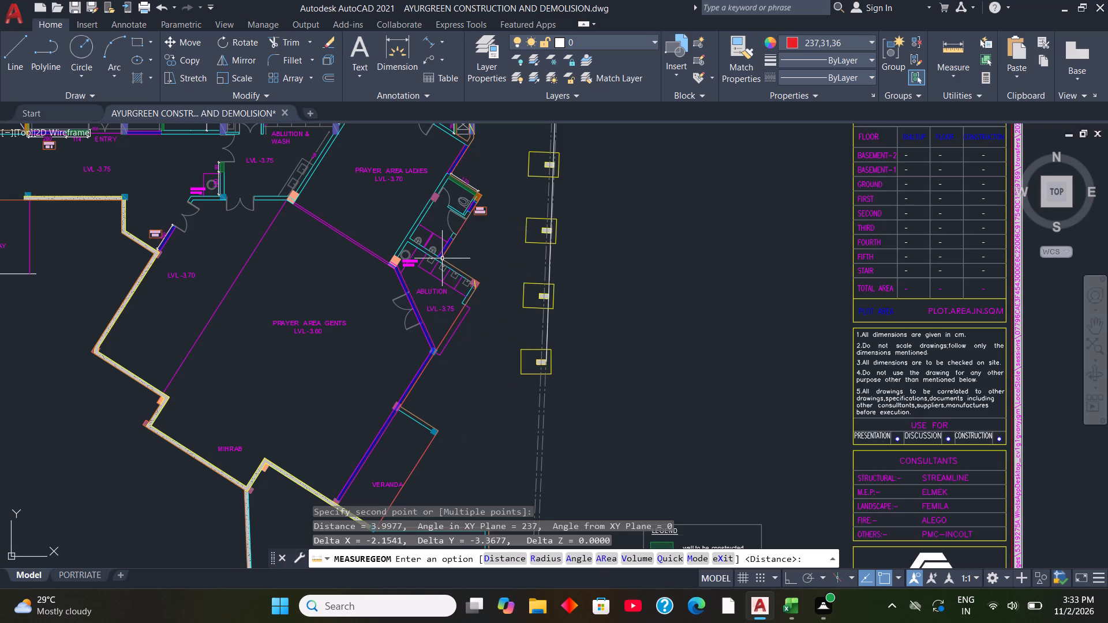
key(Escape)
key(Escape)
key(Escape)
key(Escape)
key(Escape)
key(Escape)
key(Escape)
key(Escape)
key(Escape)
key(Escape)
key(Escape)
key(Escape)
key(Escape)
key(Escape)
key(Escape)
key(Escape)
key(Escape)
key(Escape)
key(Escape)
key(Escape)
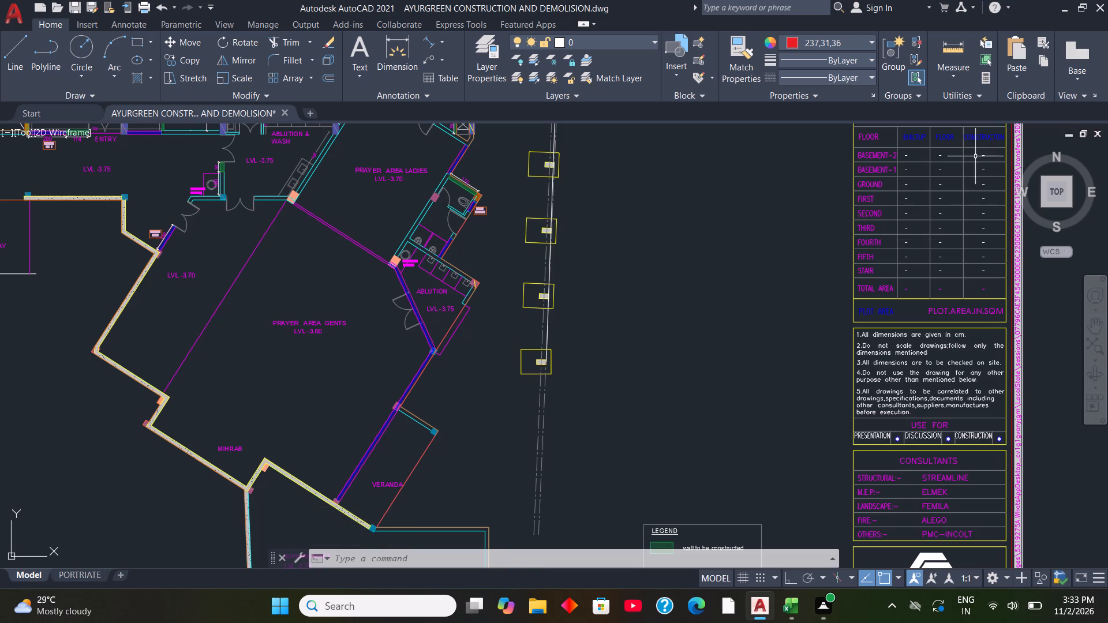
Measure the projecting outer wall of the ablution beside the gents' prayer area, from the toilet wall junction to the corner column's outer corner.
click(949, 71)
click(963, 127)
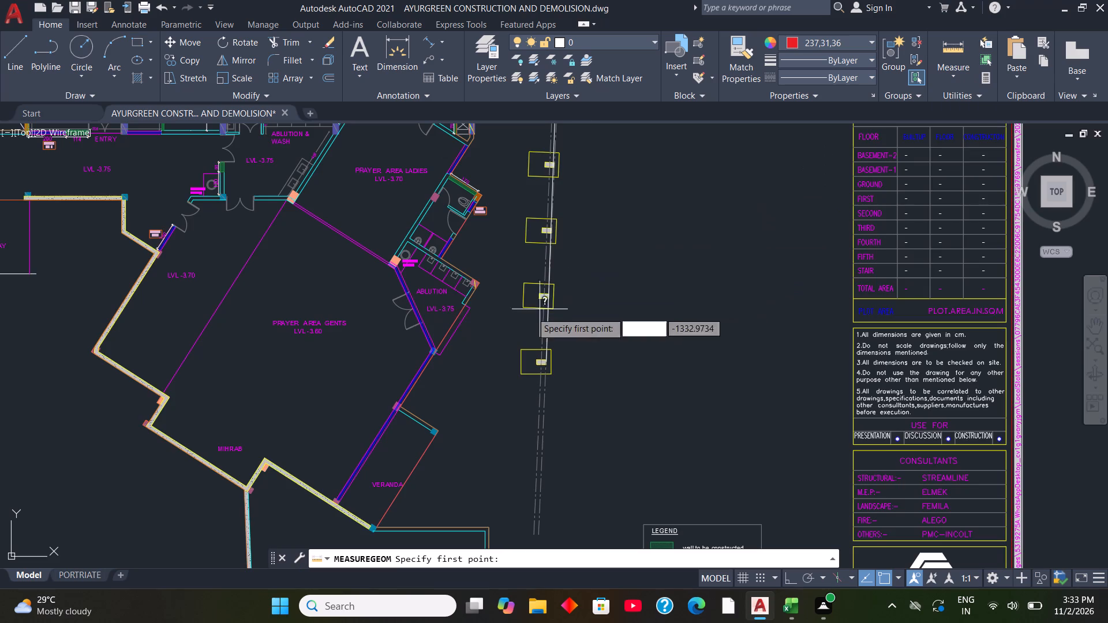
scroll(457, 297, up, 1)
scroll(450, 238, up, 3)
scroll(394, 215, up, 1)
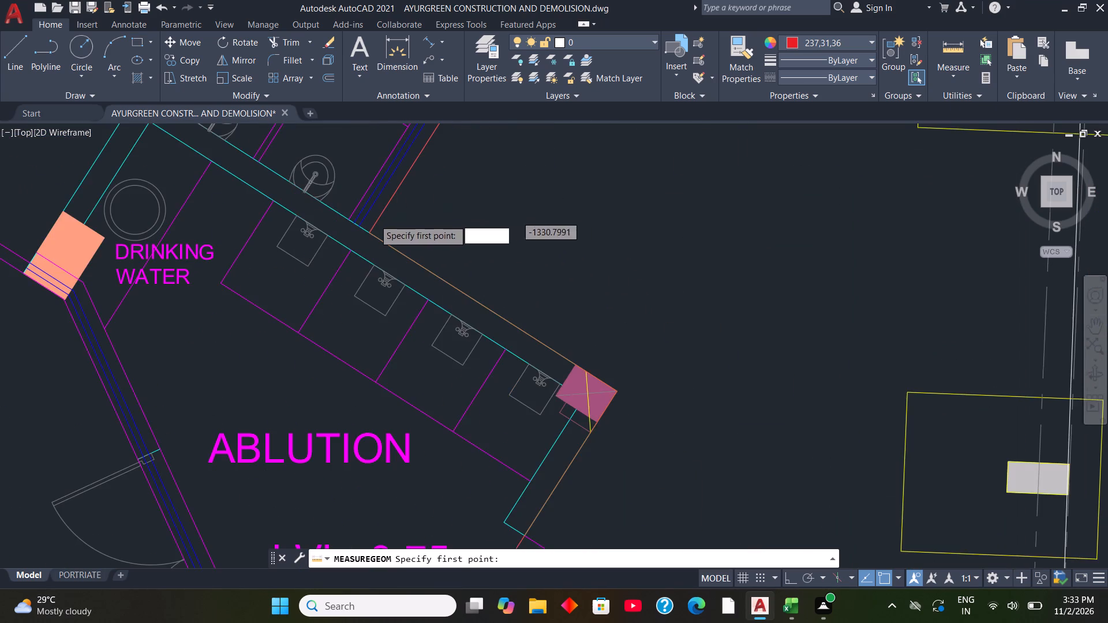
scroll(370, 220, up, 1)
click(349, 255)
scroll(352, 255, down, 3)
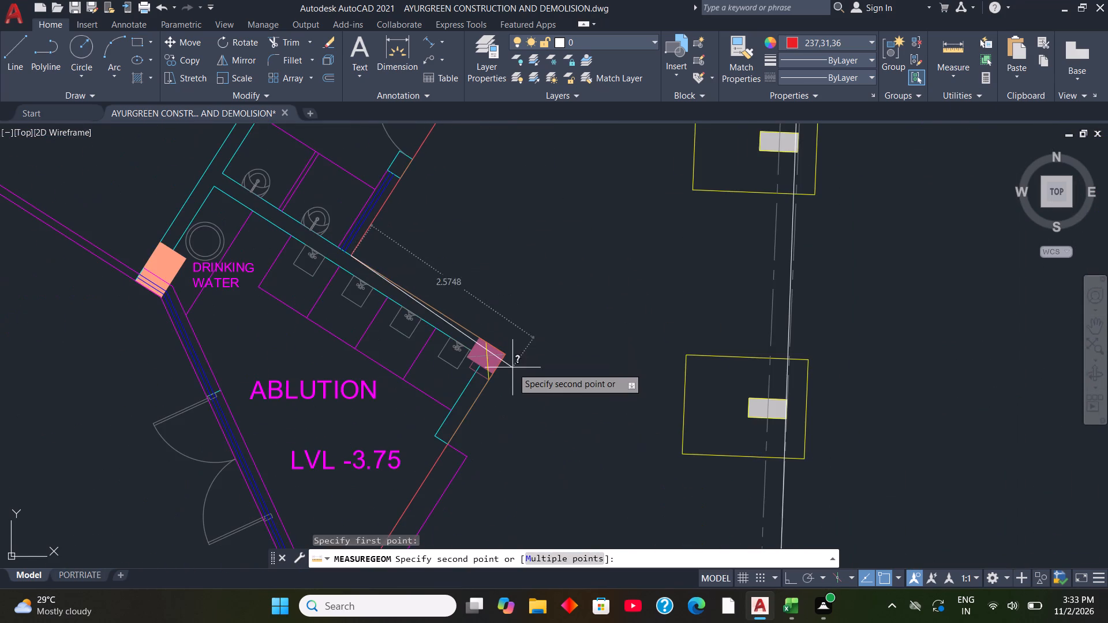
scroll(512, 368, up, 3)
click(476, 314)
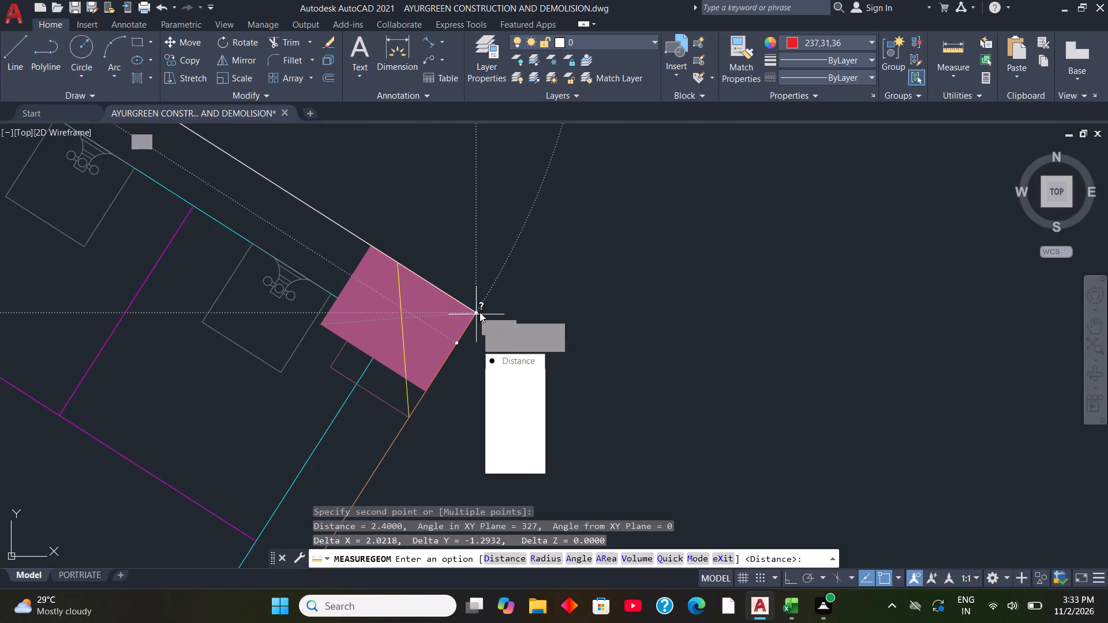
scroll(480, 312, down, 4)
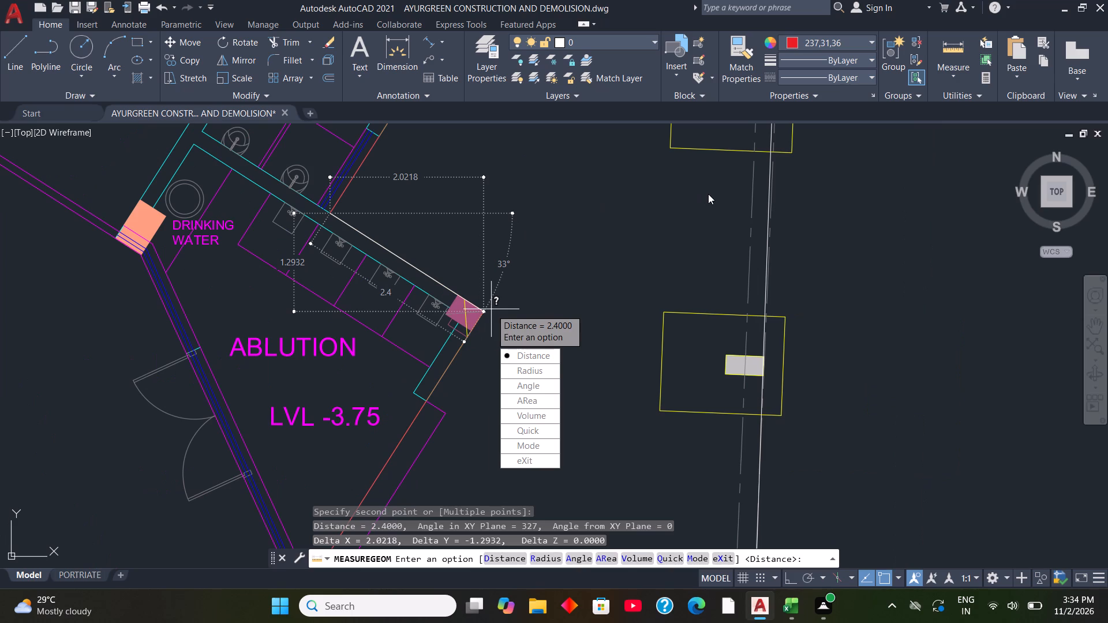
Measure the lower ablution's slanted outer wall, from the corner column's outer corner down to the column at the gents' prayer area wall.
key(Escape)
scroll(603, 181, down, 1)
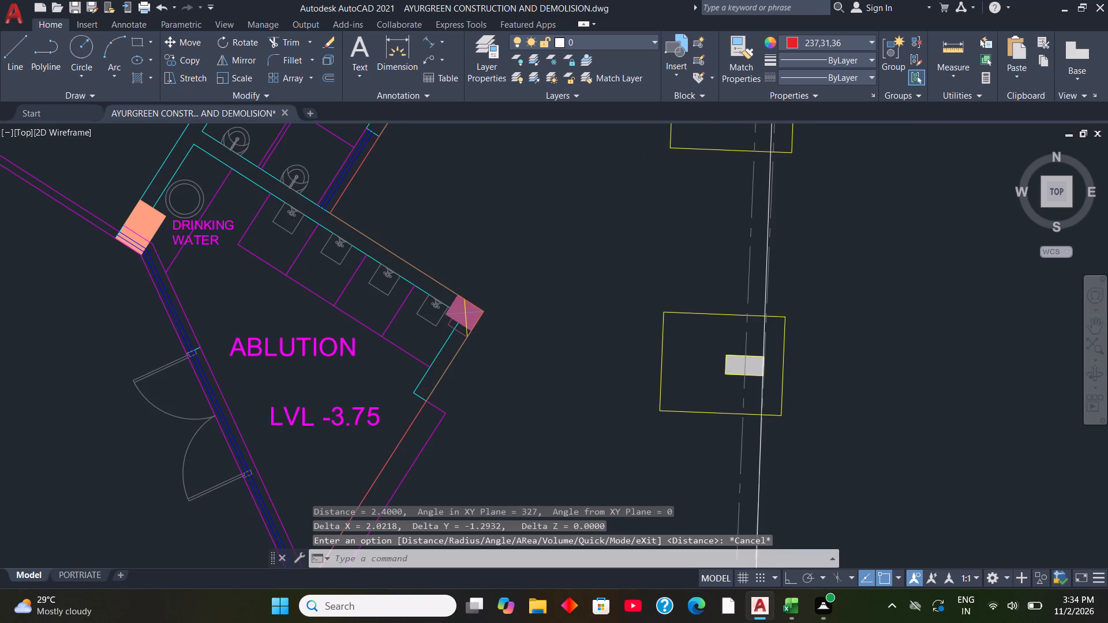
scroll(603, 181, down, 1)
scroll(498, 336, up, 2)
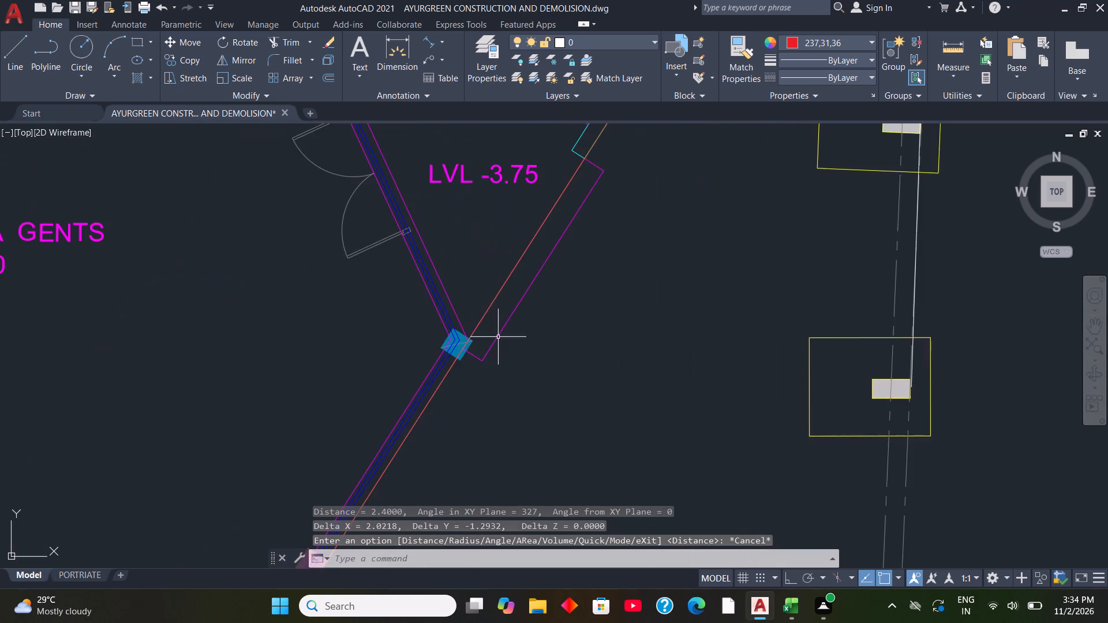
scroll(498, 337, down, 1)
click(964, 76)
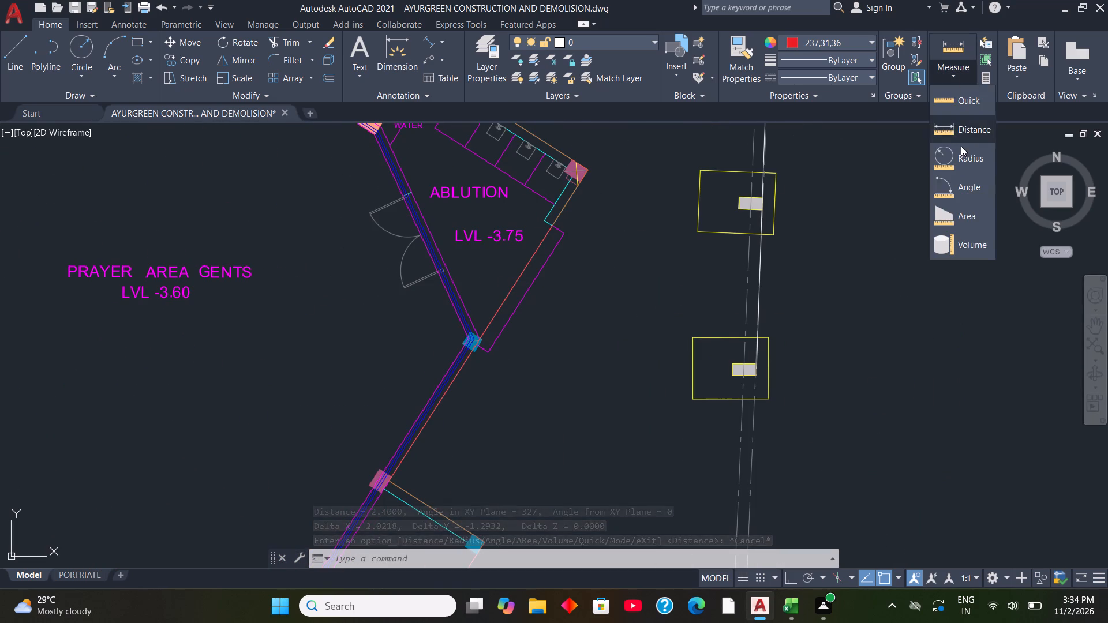
click(962, 130)
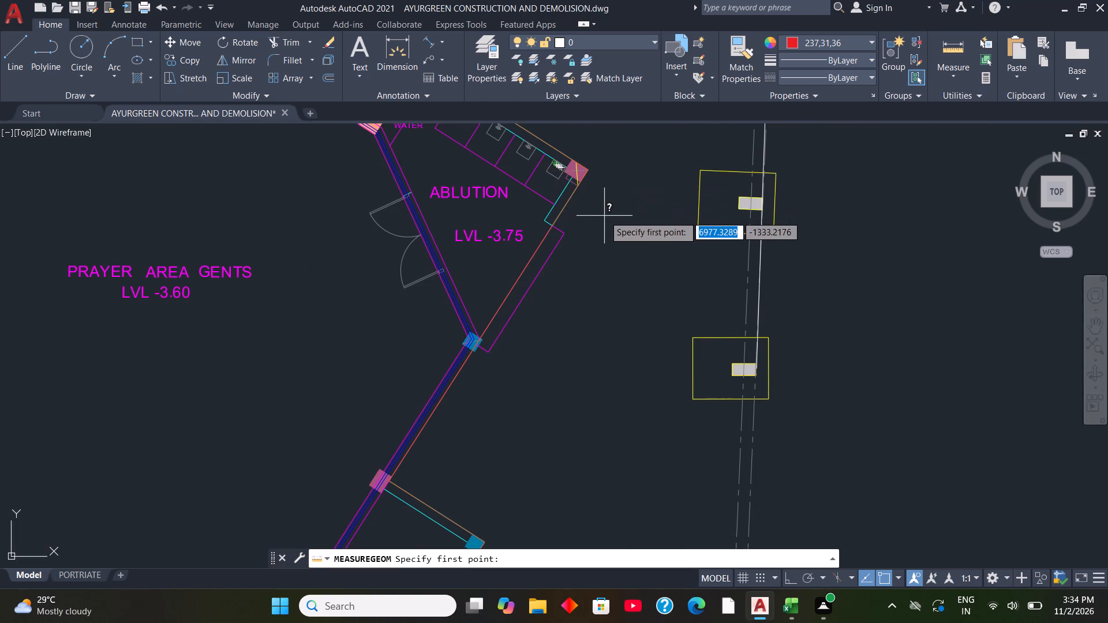
scroll(607, 181, up, 1)
click(575, 166)
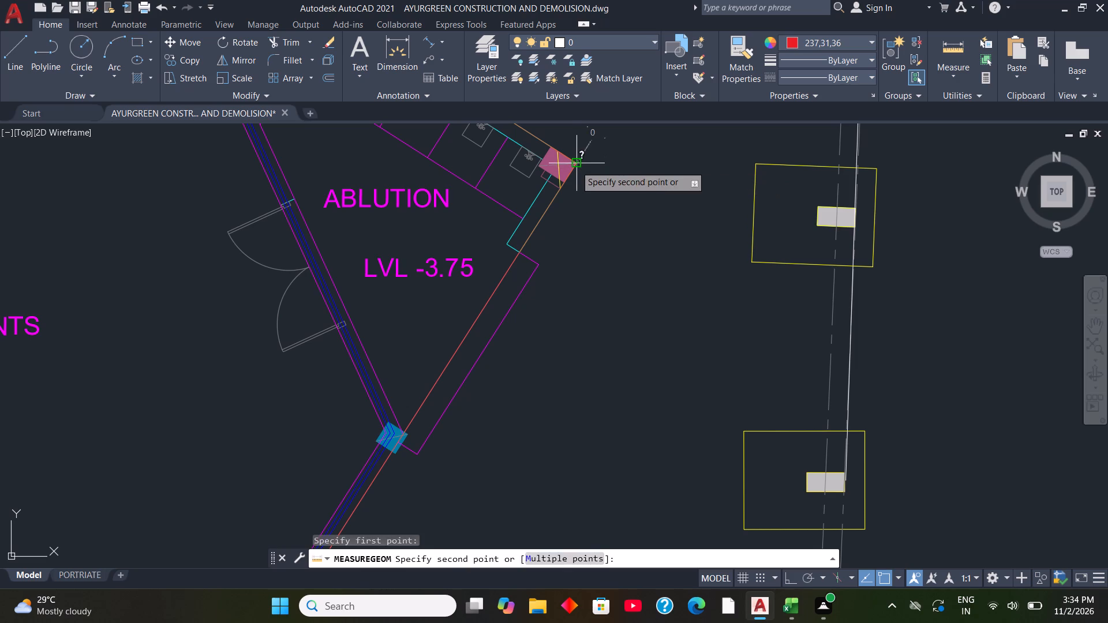
scroll(407, 442, up, 2)
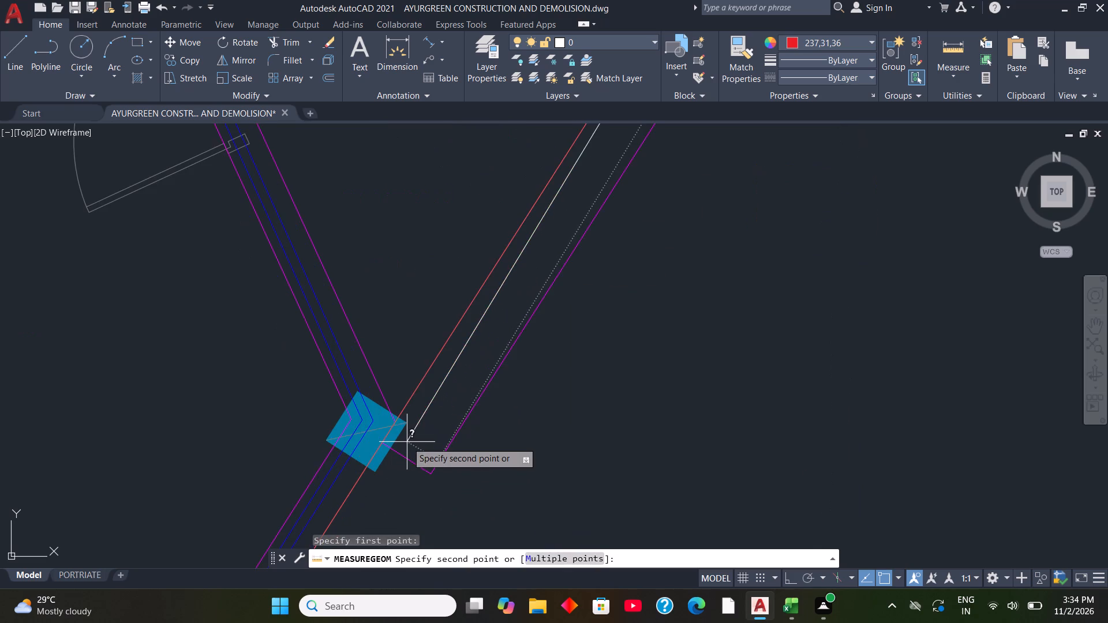
scroll(400, 420, up, 2)
scroll(400, 420, down, 2)
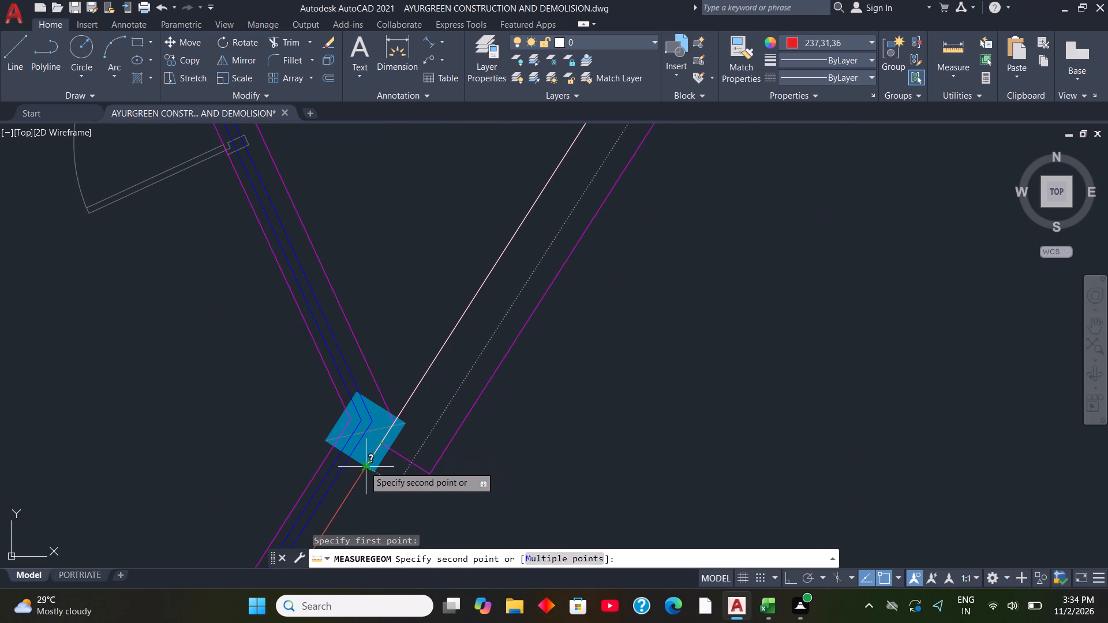
click(364, 466)
scroll(429, 459, down, 3)
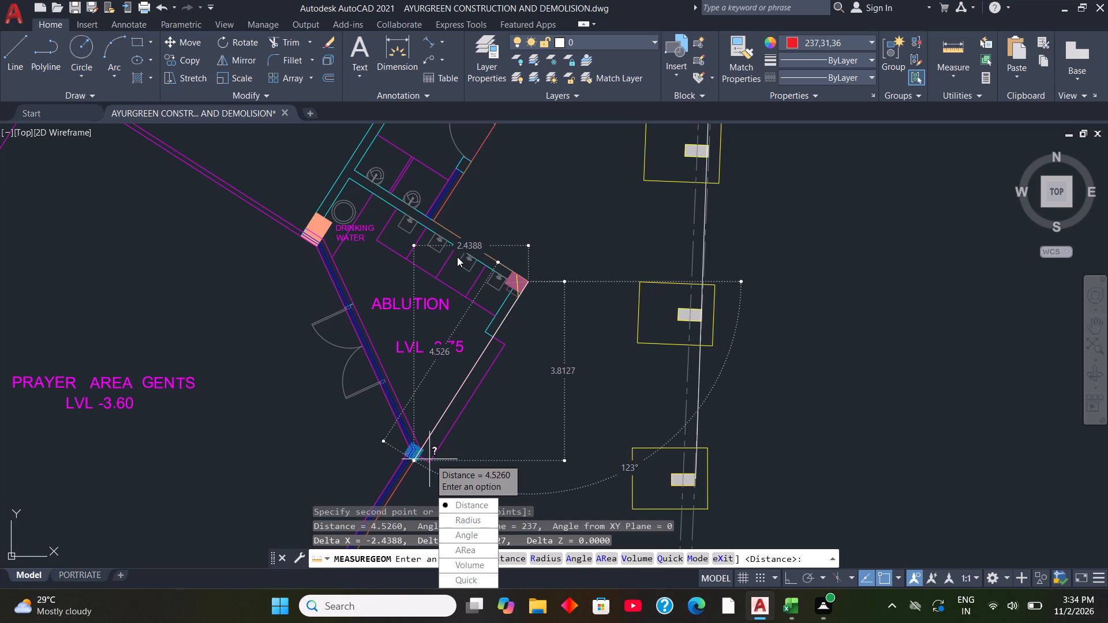
scroll(433, 186, down, 4)
scroll(471, 270, down, 1)
key(Escape)
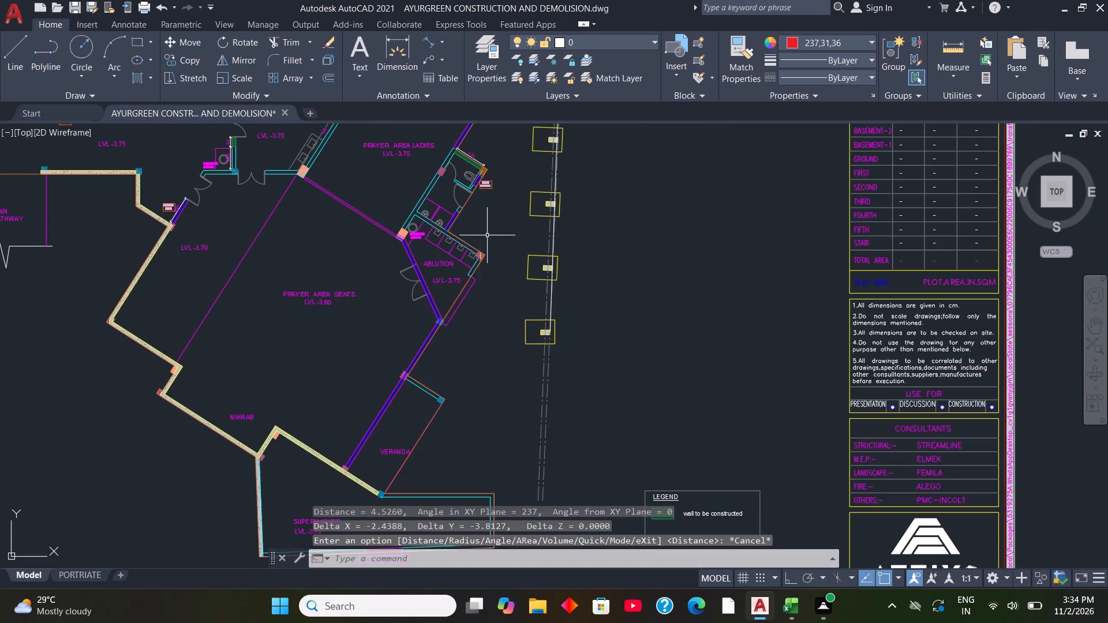
key(Escape)
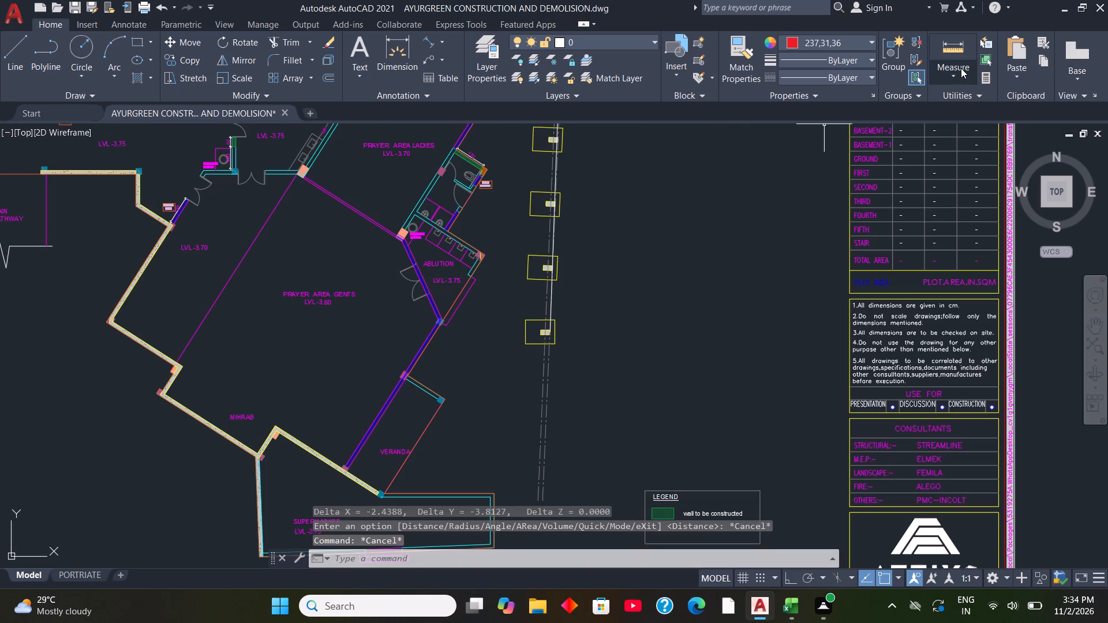
Measure the outer face of the veranda's upper projecting wall, from the gents' prayer area column to the corner column's outer corner.
click(961, 68)
click(954, 126)
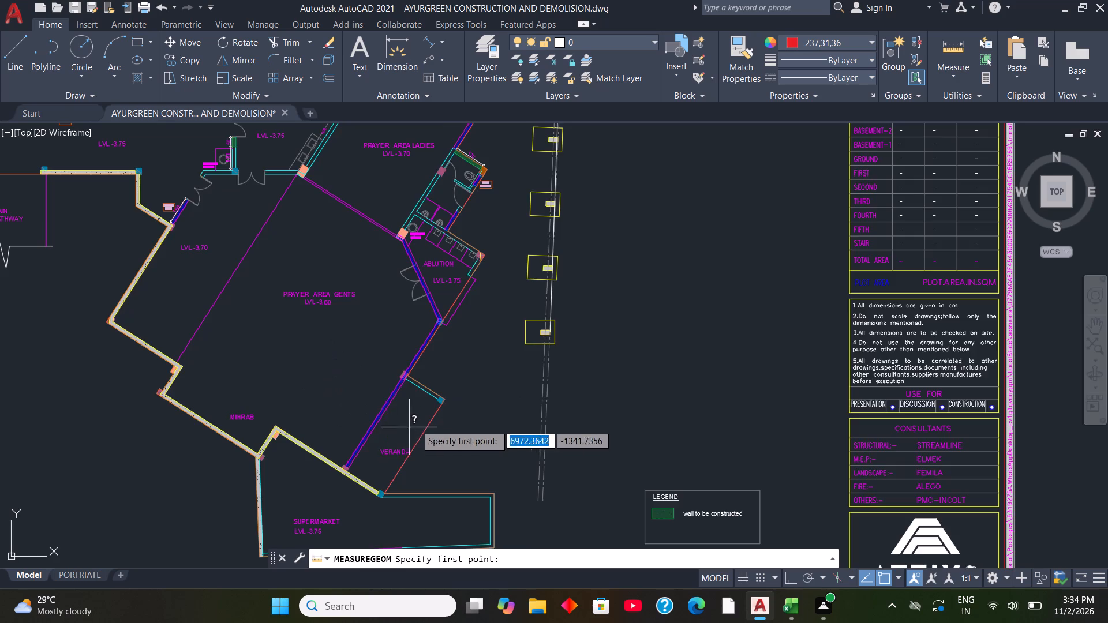
scroll(425, 419, up, 3)
scroll(355, 231, up, 5)
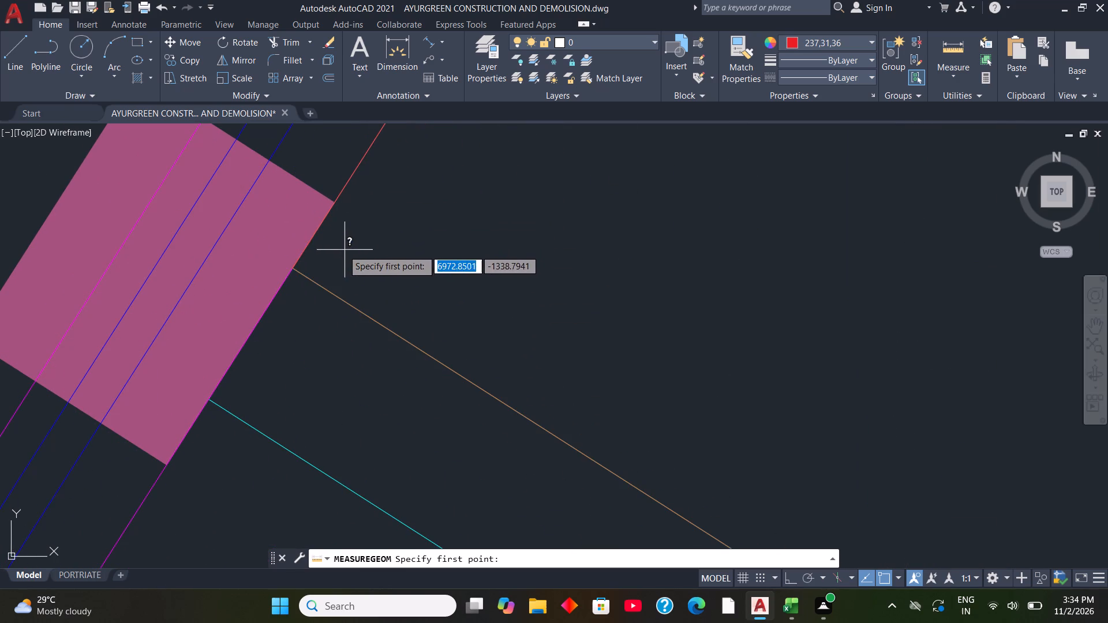
click(300, 265)
scroll(309, 265, down, 5)
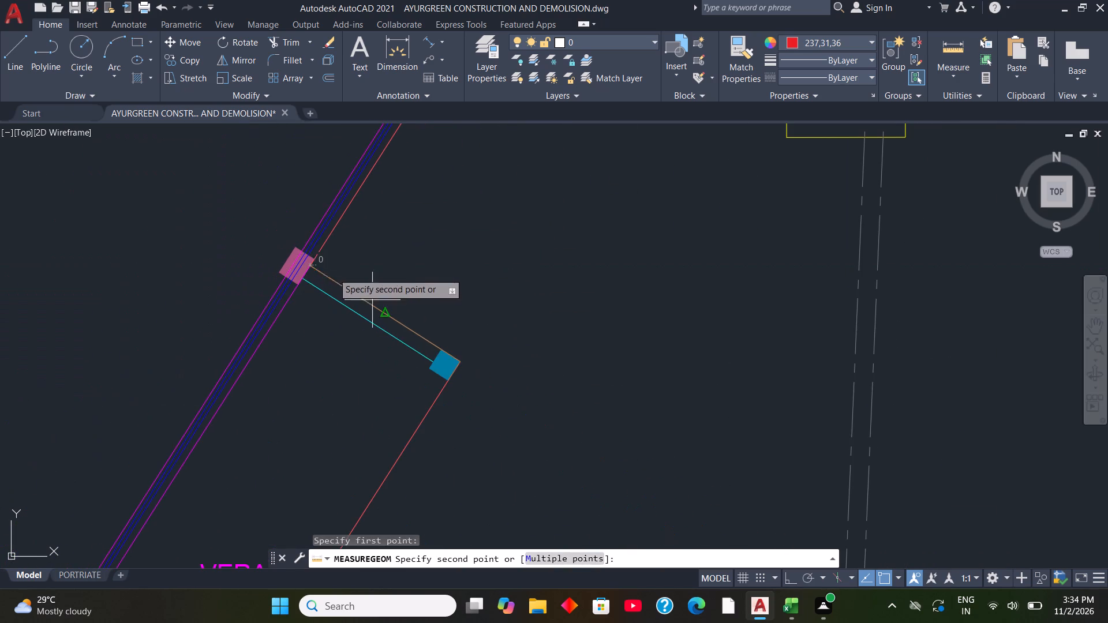
scroll(463, 372, up, 2)
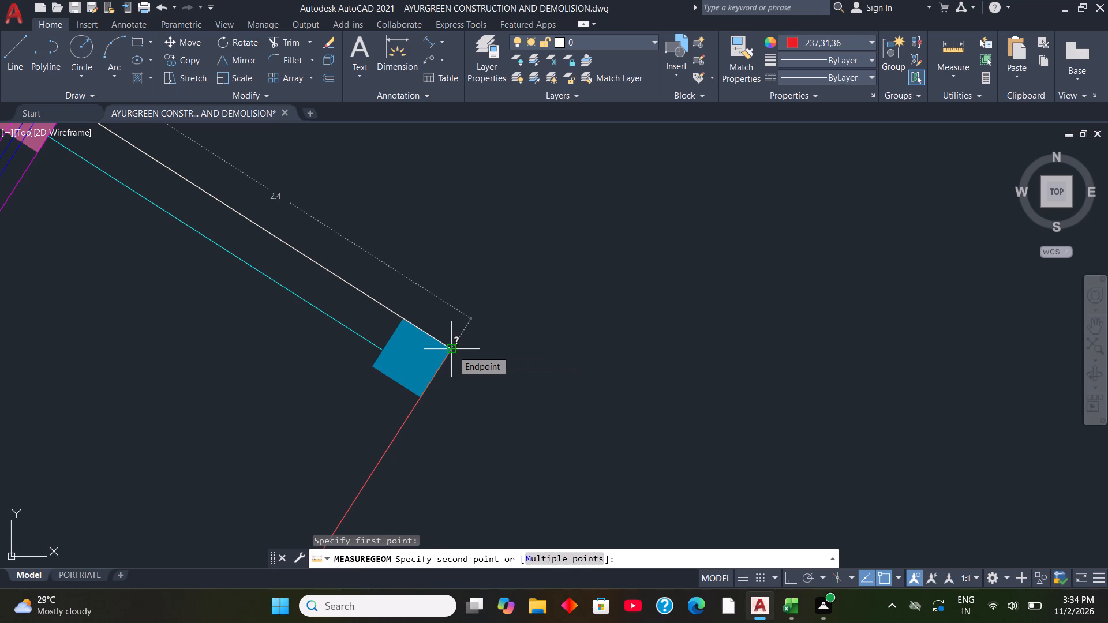
scroll(449, 341, down, 3)
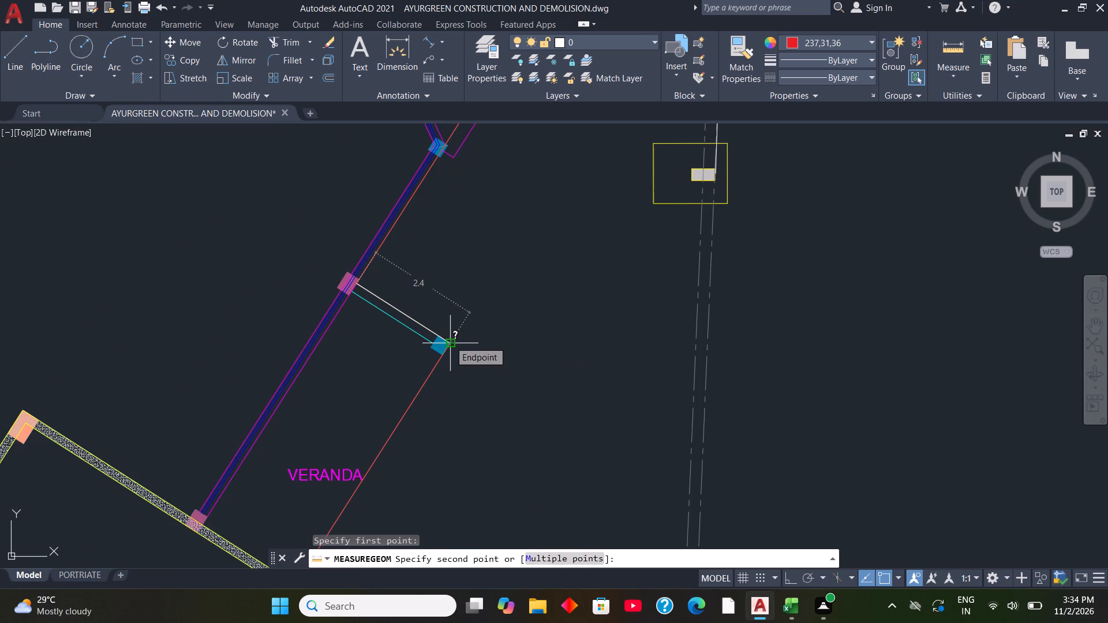
key(grave)
scroll(447, 305, down, 2)
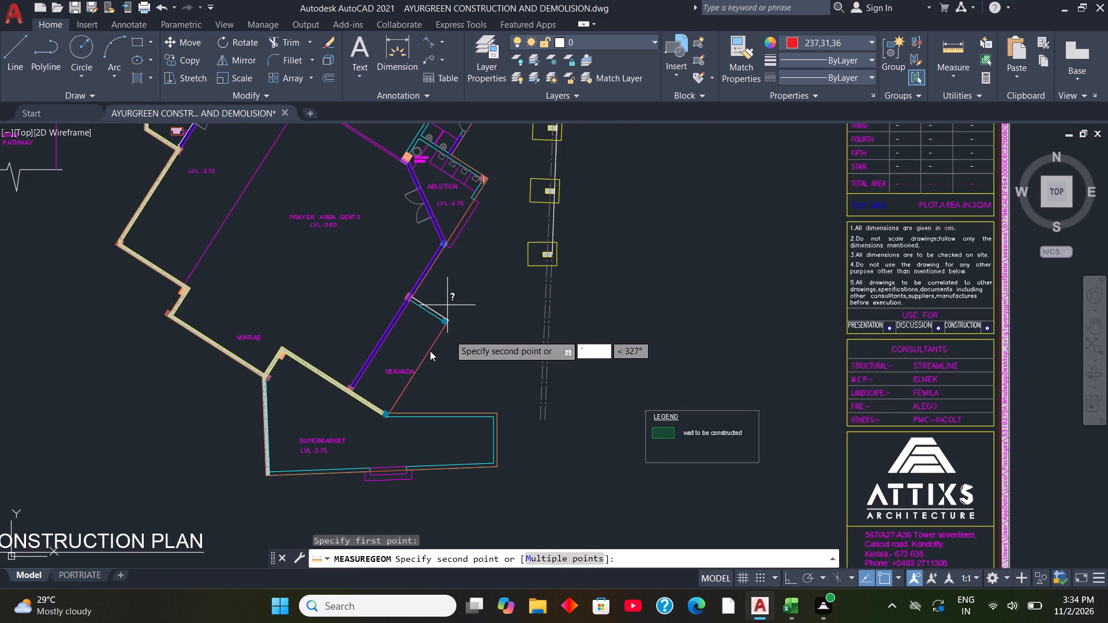
scroll(472, 273, up, 1)
Measure the inner face of the veranda's upper projecting wall, from the gents' prayer area column to the corner column's outer edge.
click(950, 80)
click(948, 79)
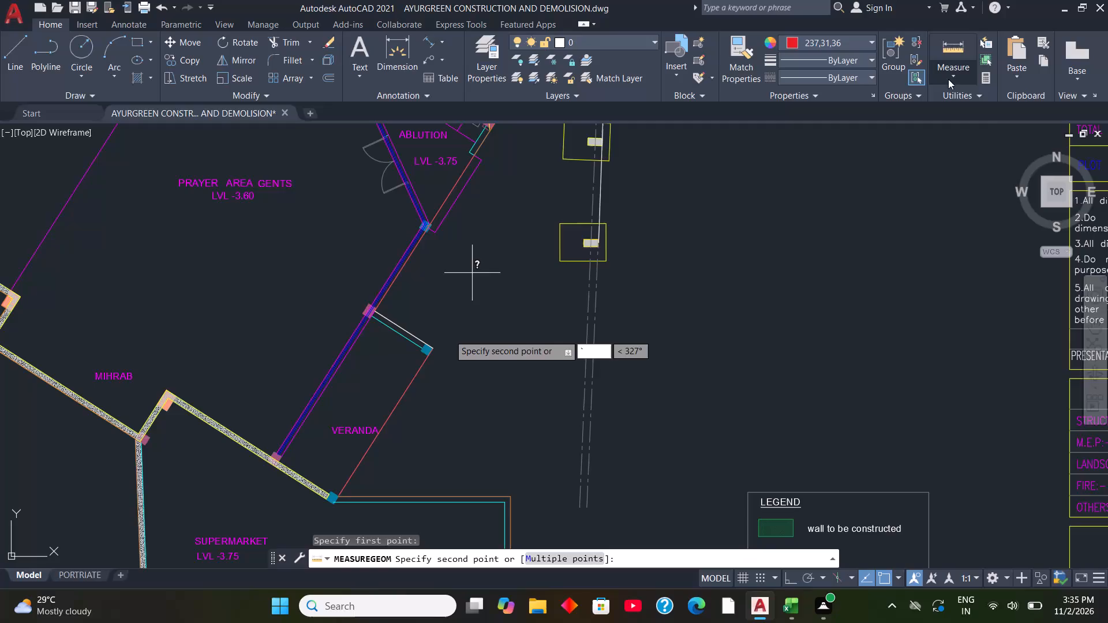
click(946, 125)
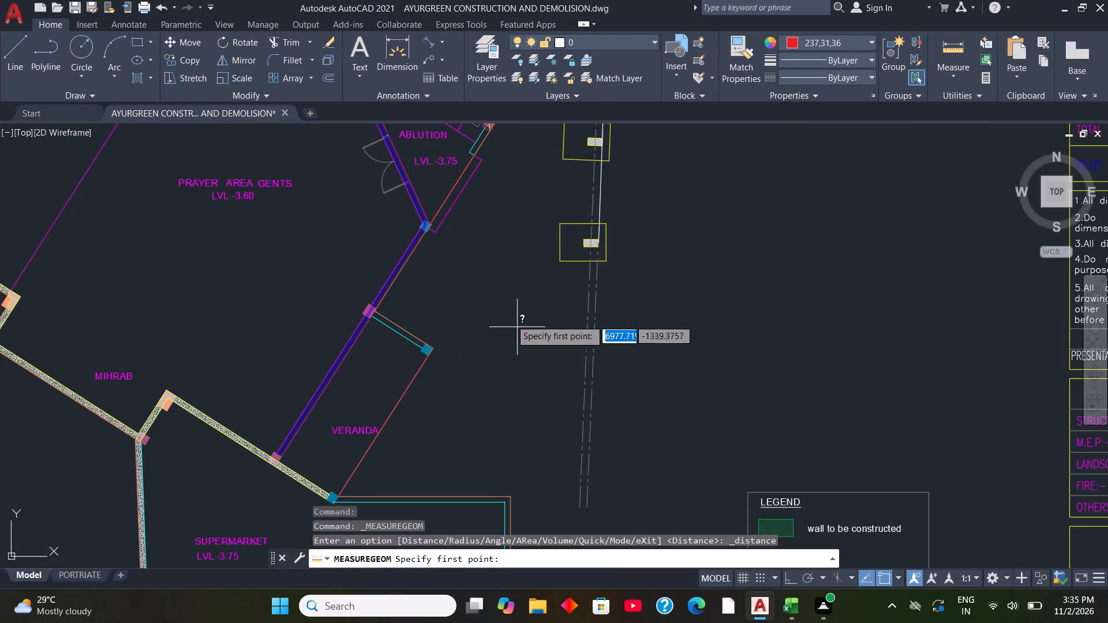
scroll(435, 356, up, 3)
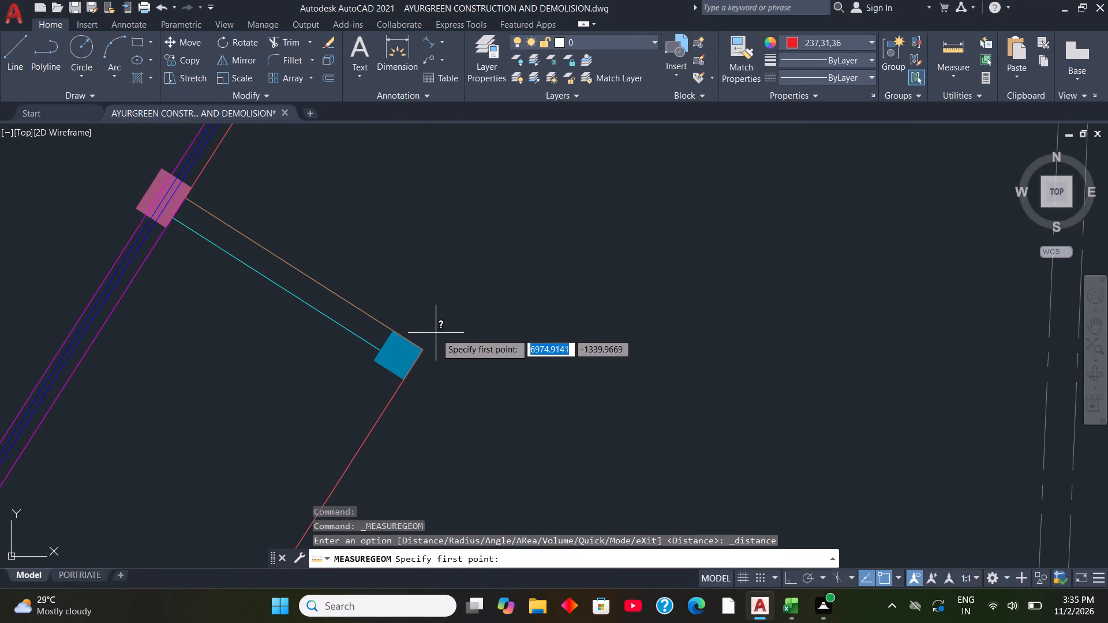
click(173, 216)
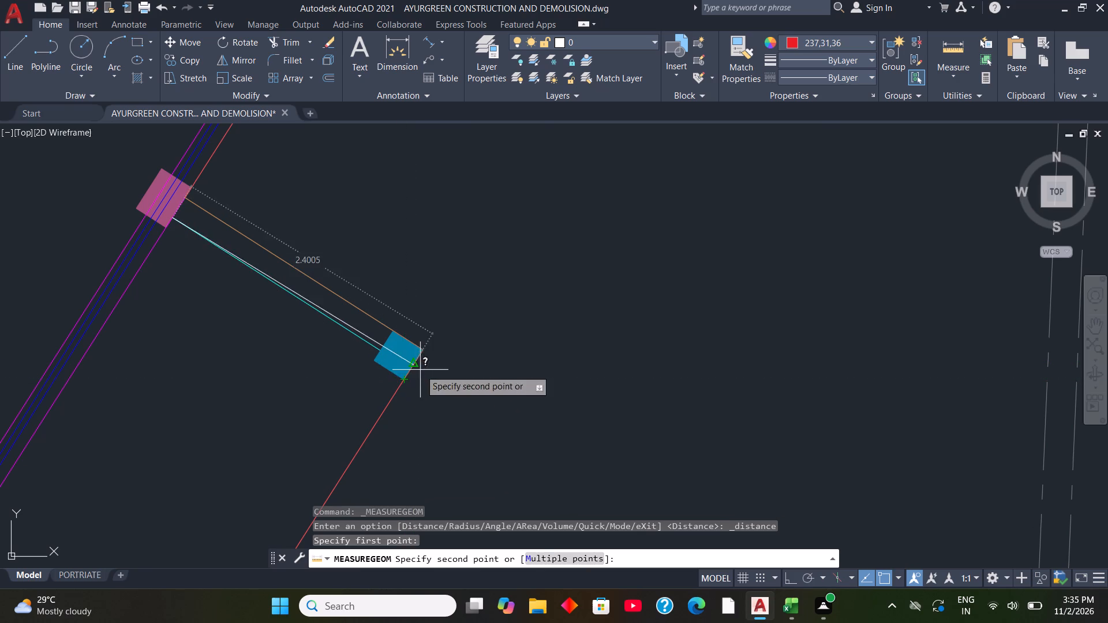
key(Escape)
Measure the veranda's lower side along the supermarket wall, from the gents' prayer area column to the outer line at the corner column.
scroll(620, 272, down, 4)
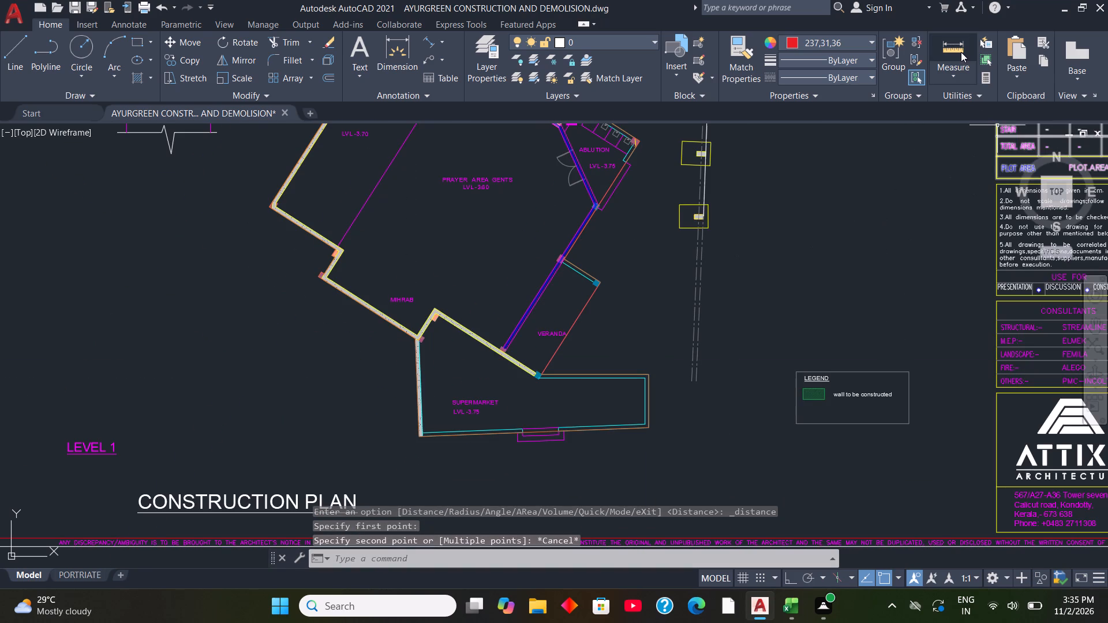
click(961, 52)
scroll(537, 369, up, 5)
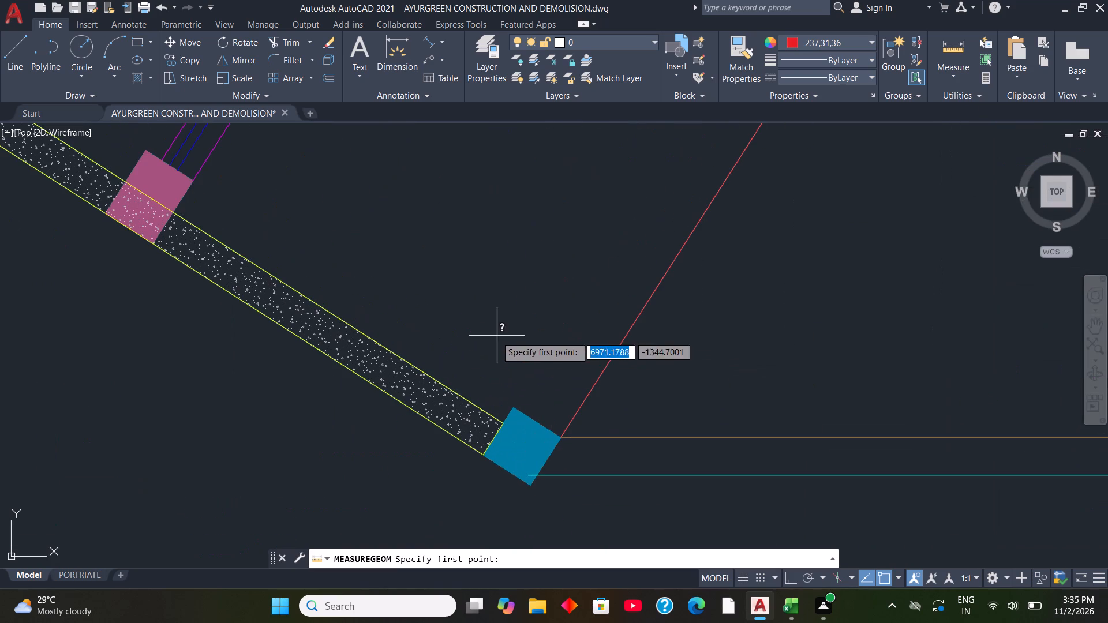
click(194, 185)
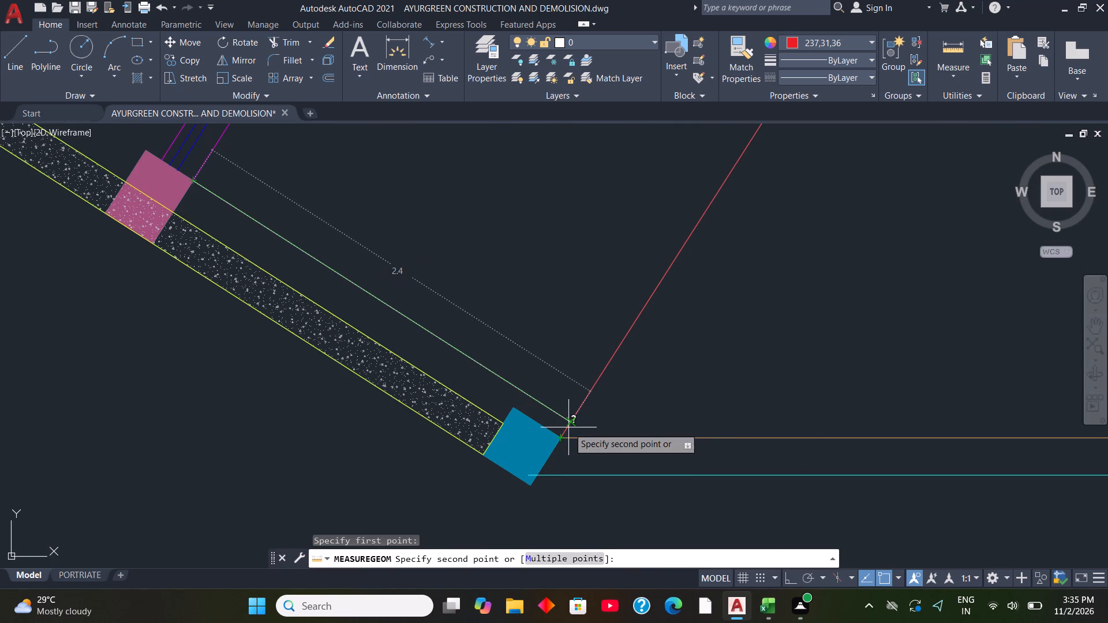
key(Escape)
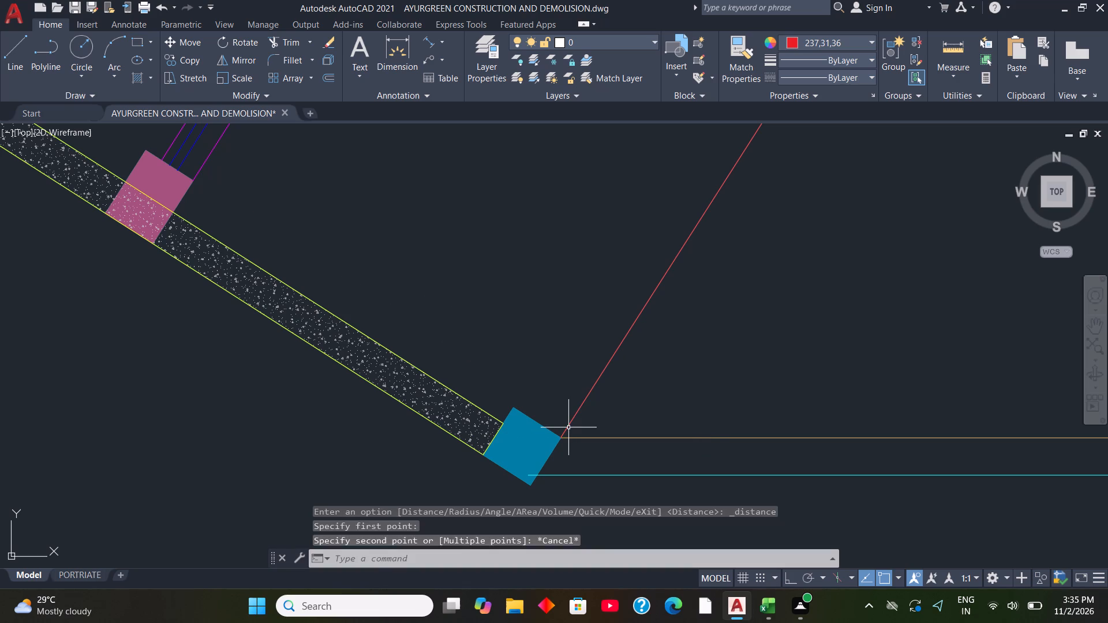
key(Escape)
key(Escape)
Measure the supermarket's west outer wall, from its bottom outer corner up to the junction with the mihrab's slanted wall.
scroll(583, 373, down, 3)
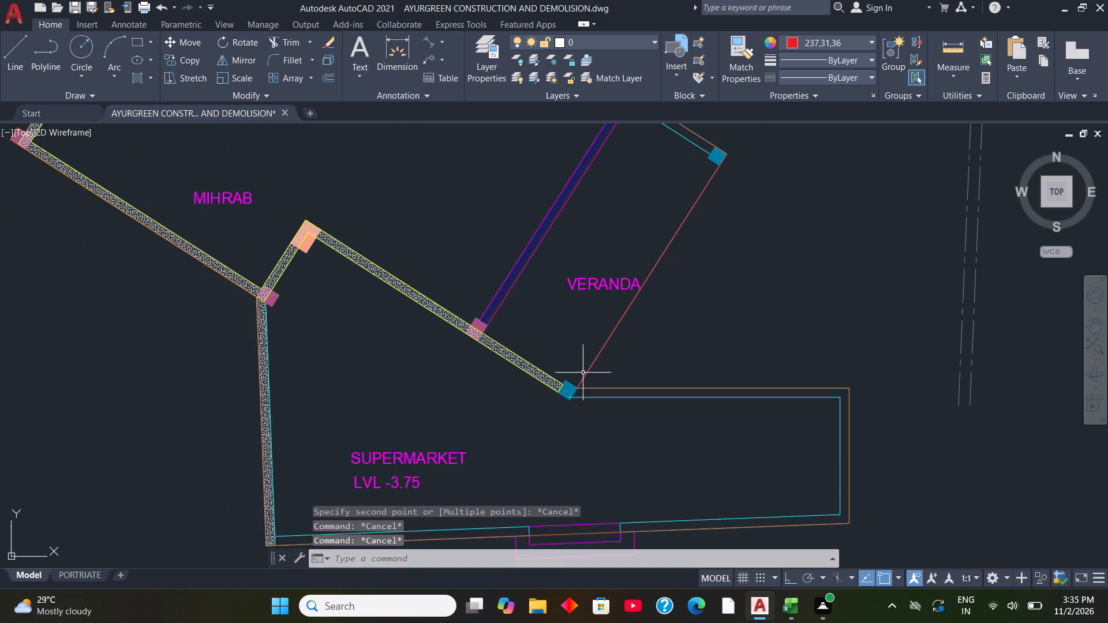
scroll(583, 373, down, 3)
scroll(584, 386, up, 2)
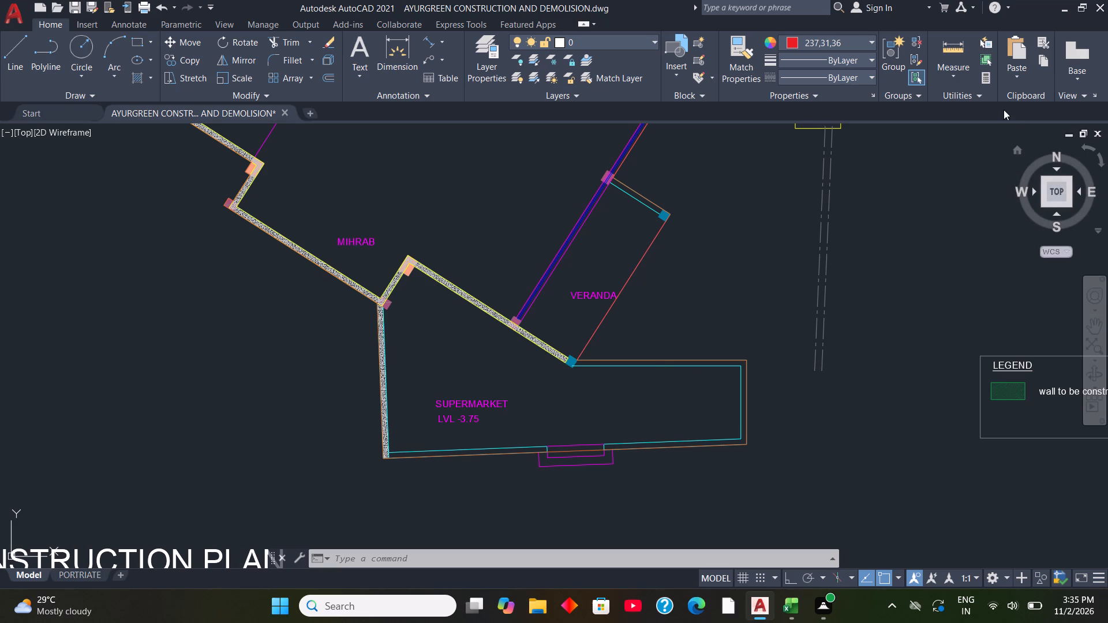
click(968, 74)
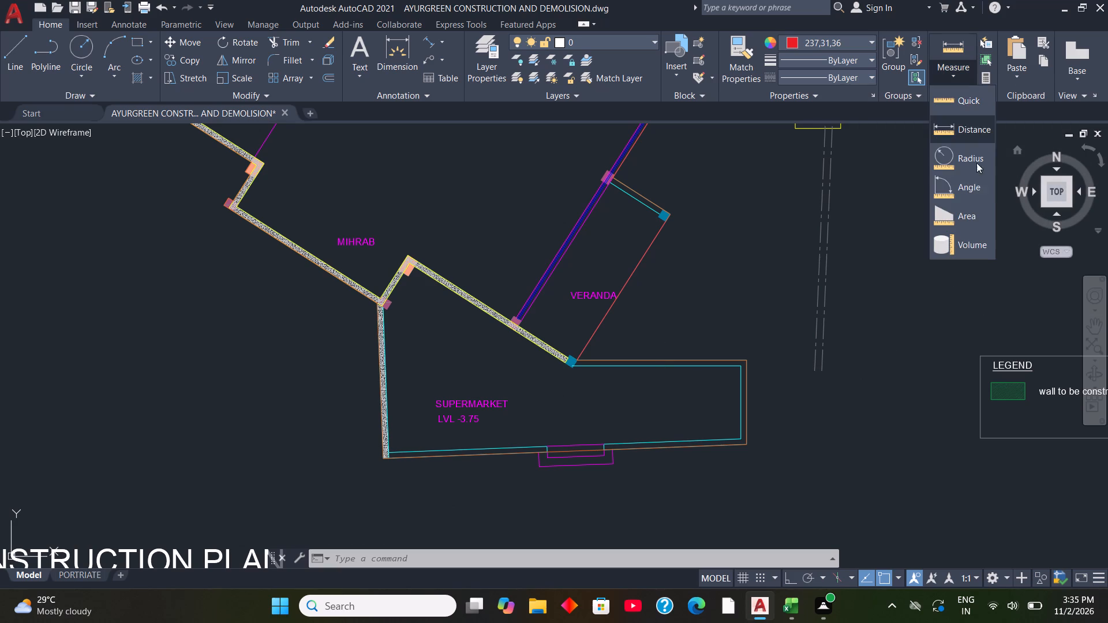
click(974, 132)
scroll(343, 451, up, 2)
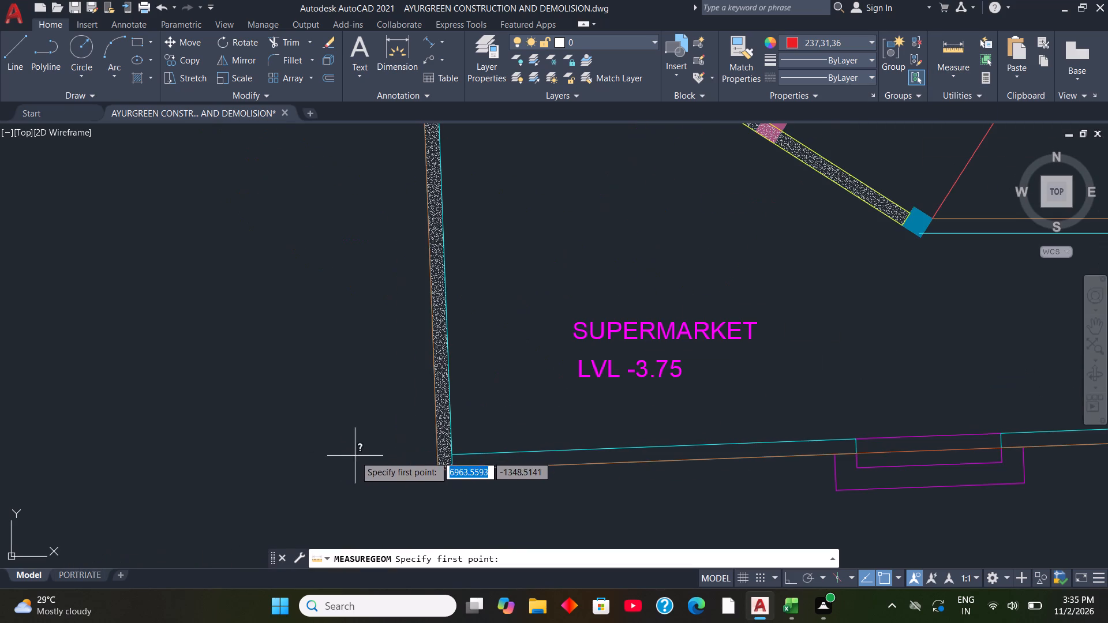
click(439, 472)
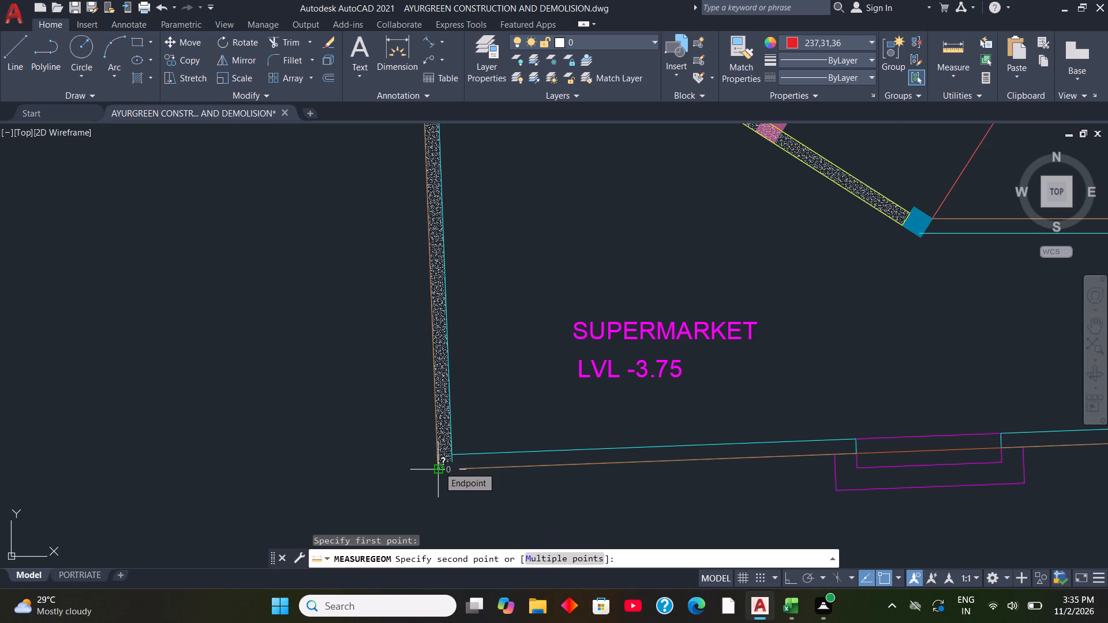
scroll(439, 467, down, 2)
scroll(438, 307, up, 4)
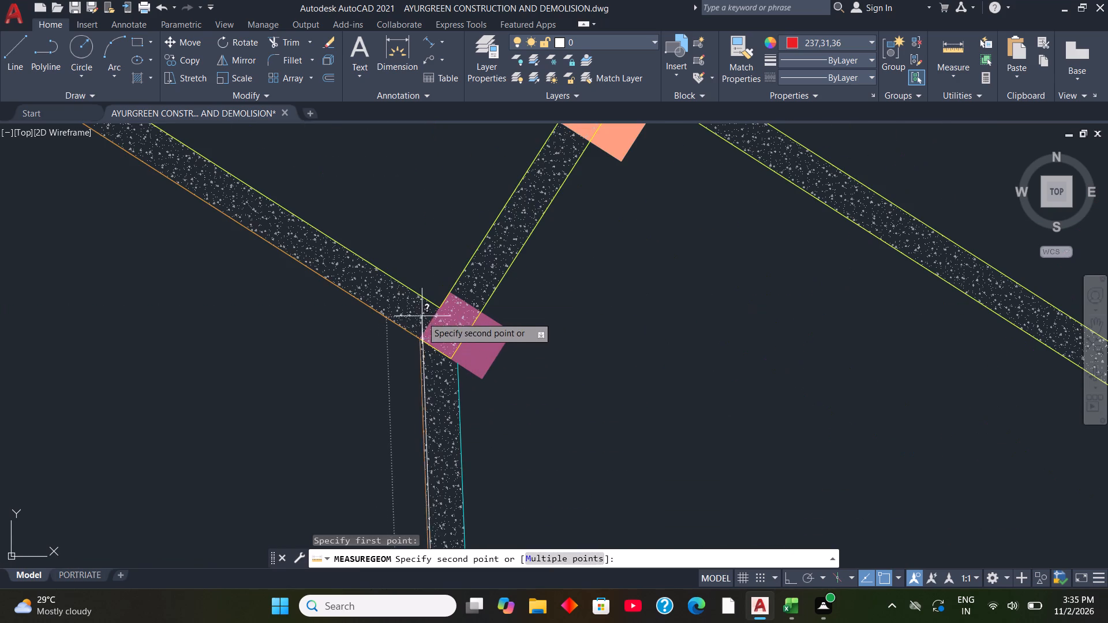
click(421, 337)
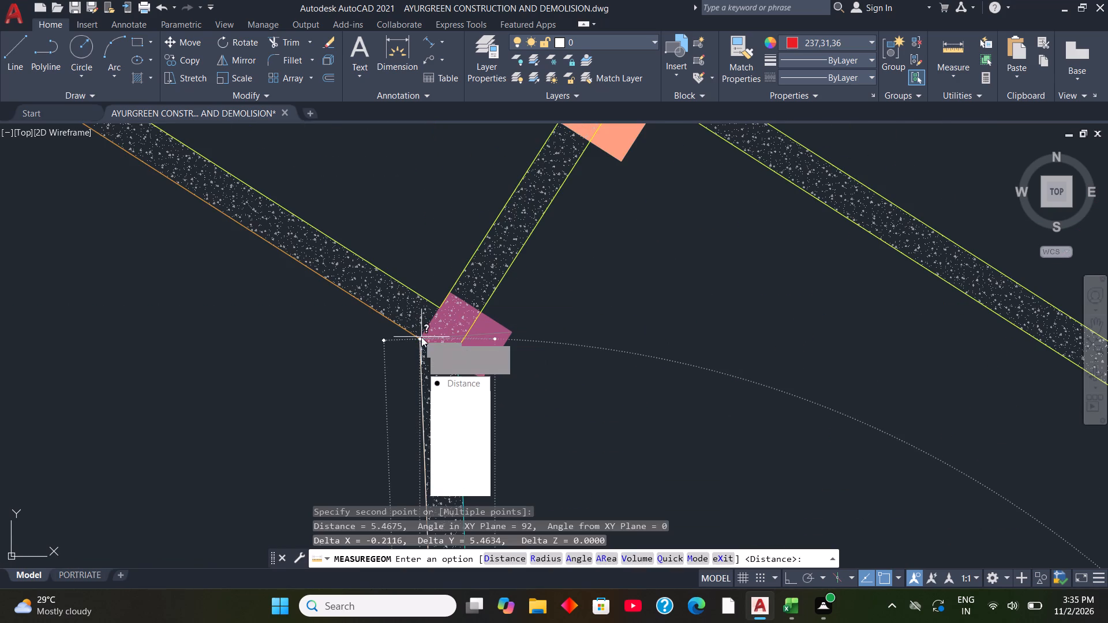
scroll(432, 331, down, 7)
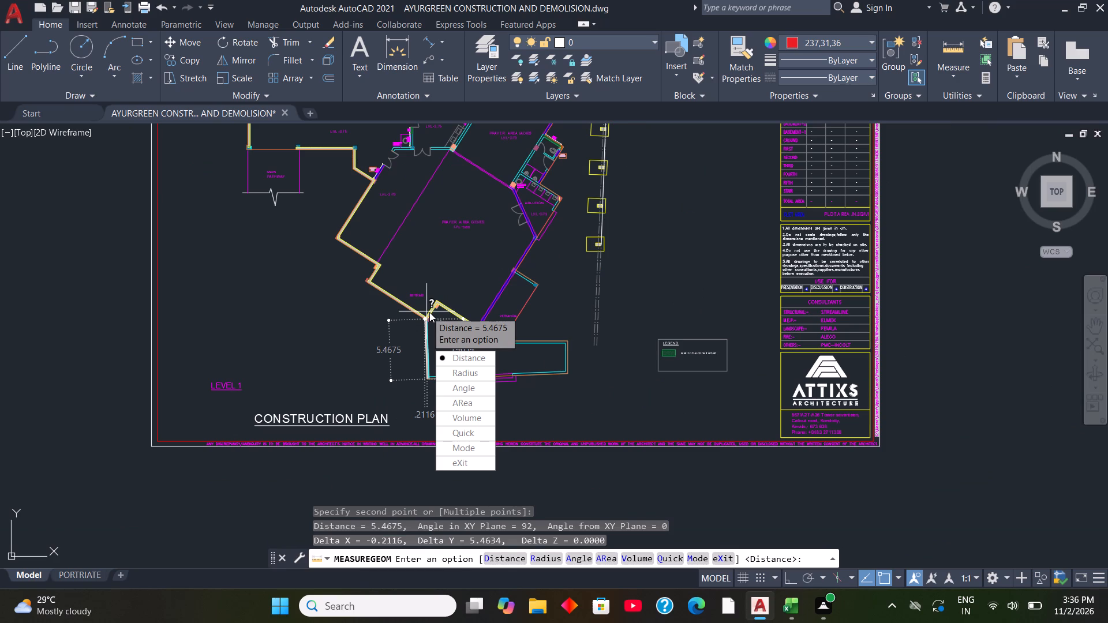
key(Escape)
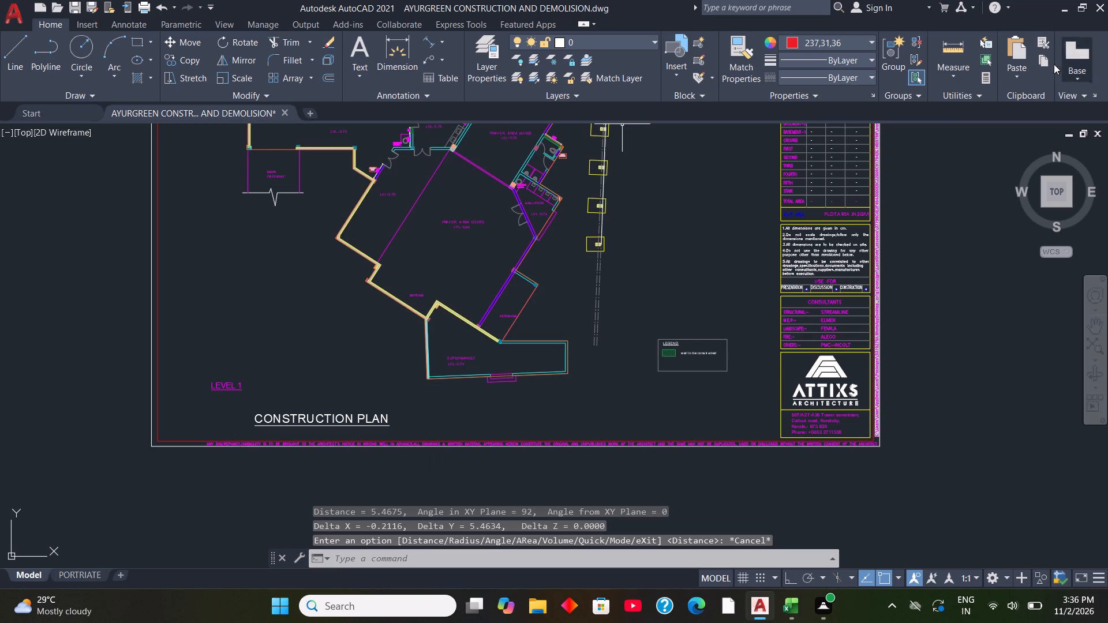
Measure the mihrab's long slanted outer wall, from the supermarket wall junction to the outer corner of the column at its far end.
click(965, 69)
click(948, 135)
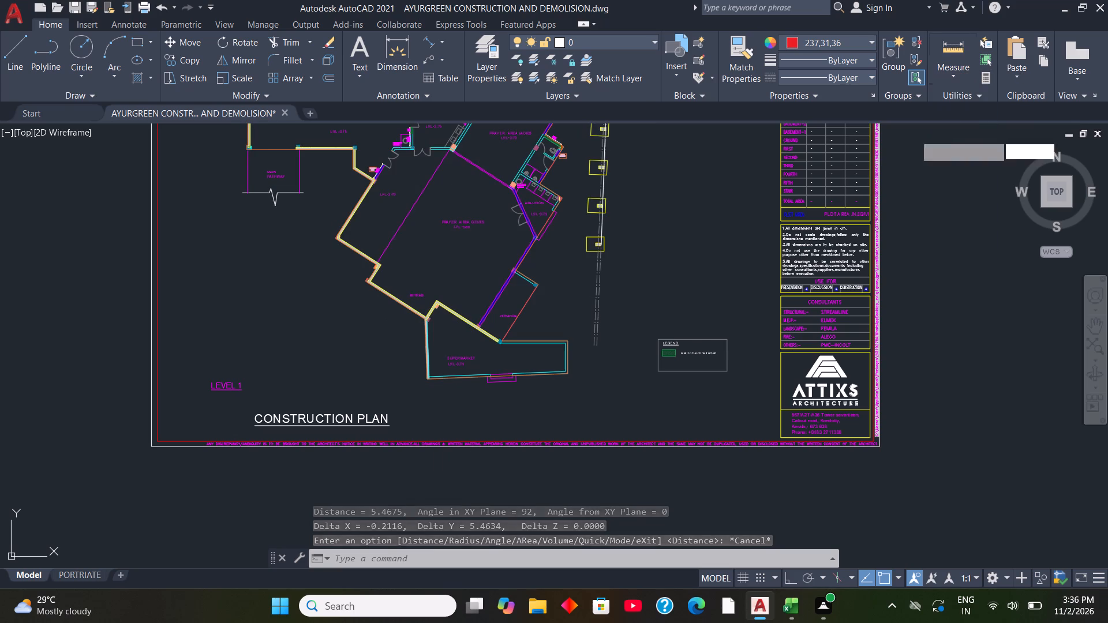
scroll(317, 296, up, 3)
scroll(592, 316, up, 1)
scroll(480, 296, down, 1)
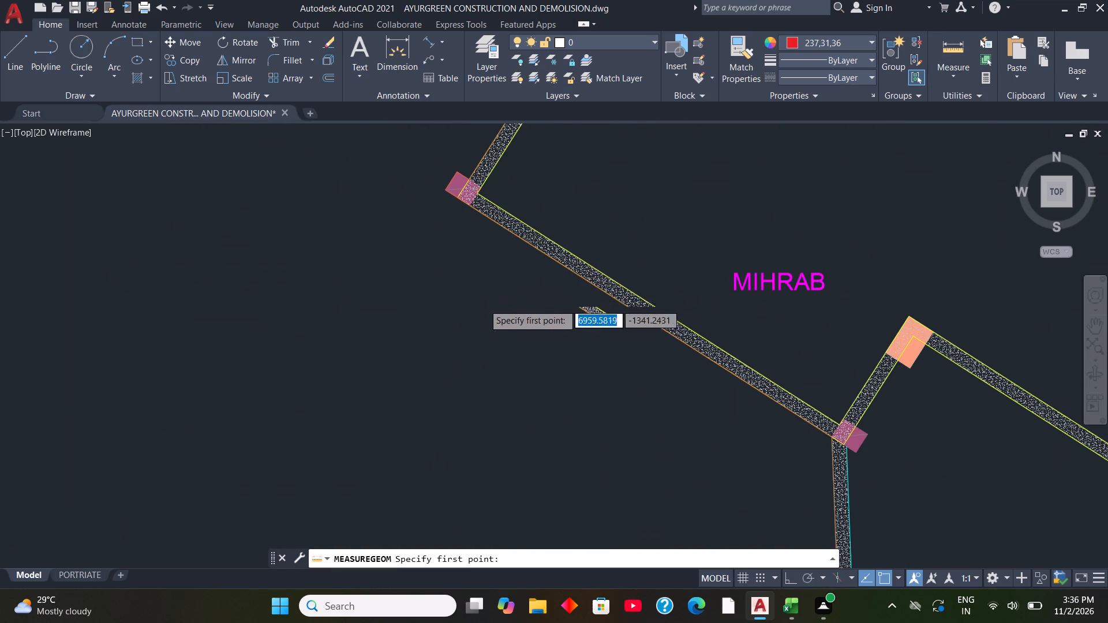
scroll(686, 392, up, 3)
scroll(730, 371, up, 2)
click(750, 356)
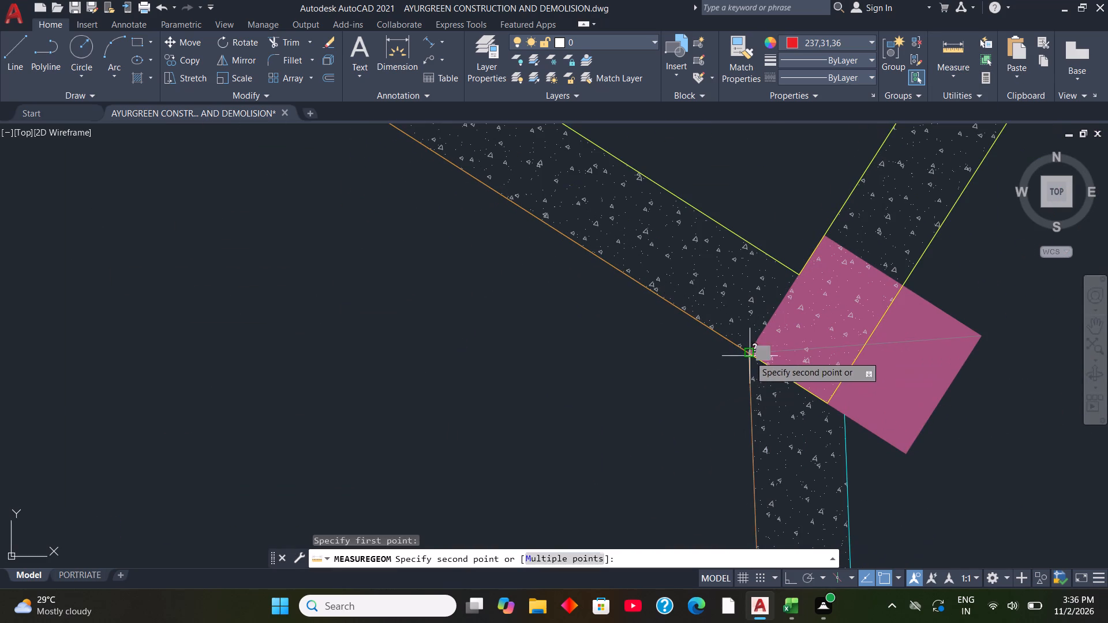
scroll(748, 354, down, 5)
scroll(525, 193, up, 3)
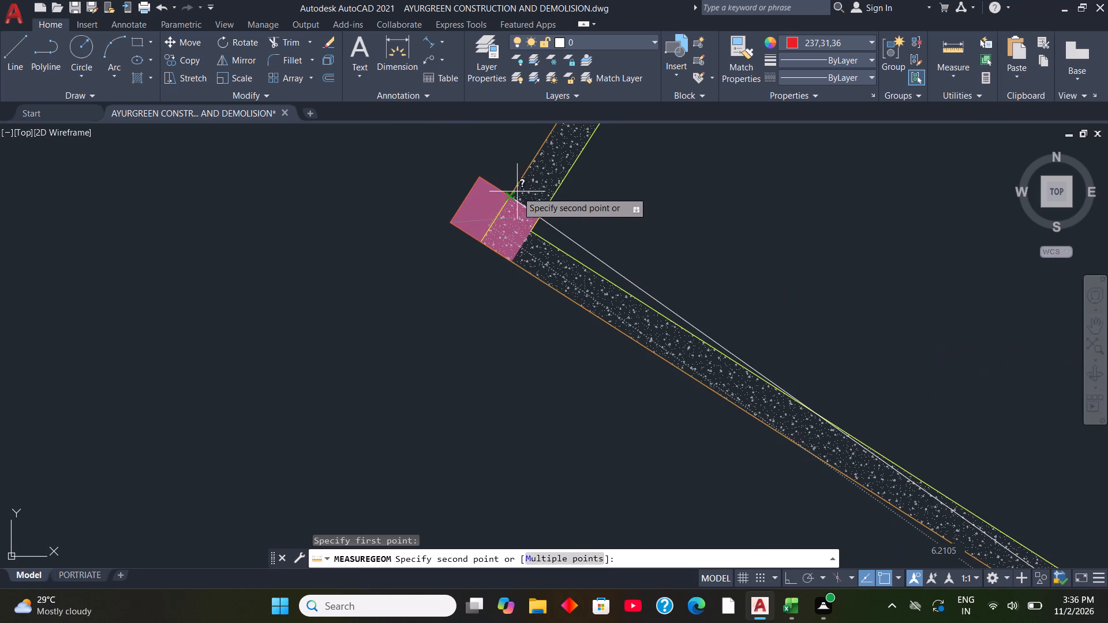
scroll(465, 239, up, 3)
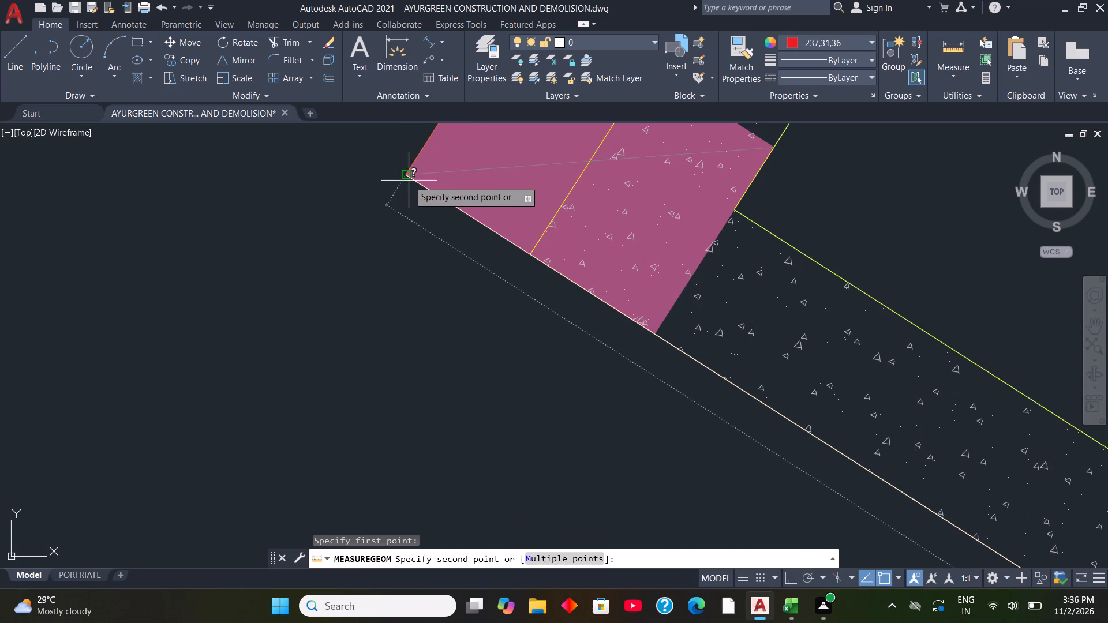
click(406, 177)
scroll(408, 190, down, 7)
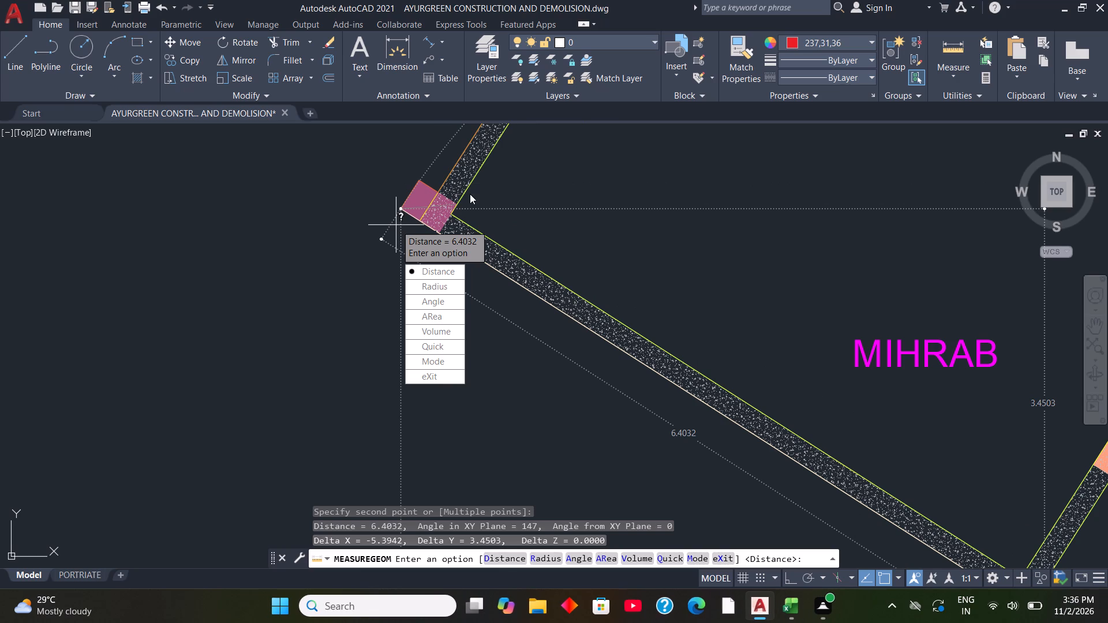
scroll(469, 205, down, 4)
scroll(424, 271, down, 1)
key(Escape)
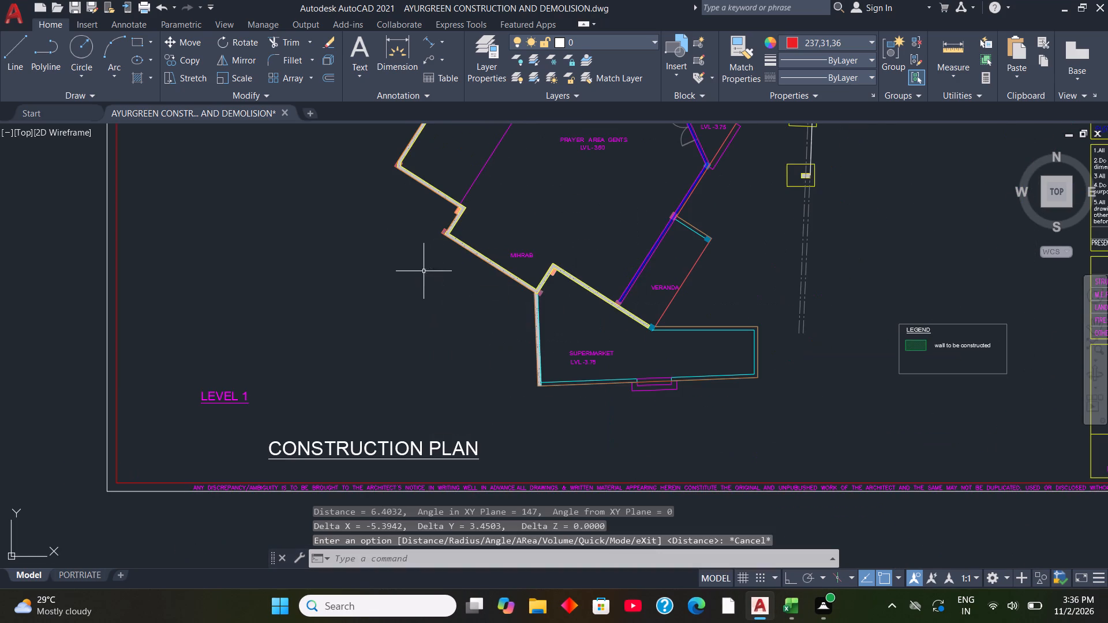
Measure the mihrab's short return on the outer side, from the prayer area wall's outer face at the orange column to the mihrab column's outer corner.
click(959, 65)
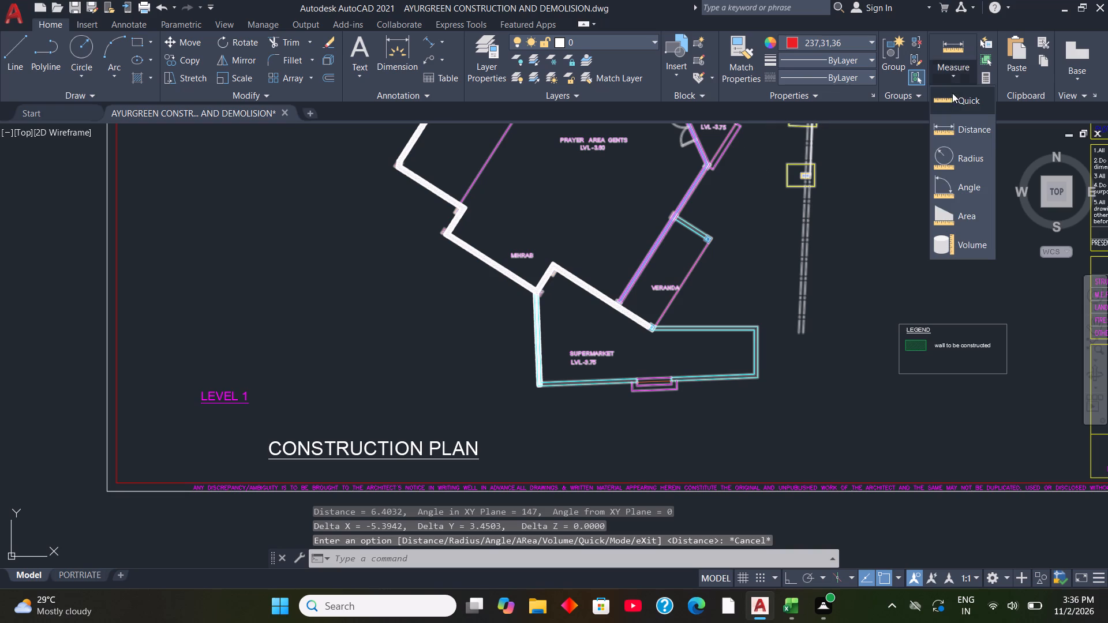
click(952, 133)
scroll(447, 195, up, 2)
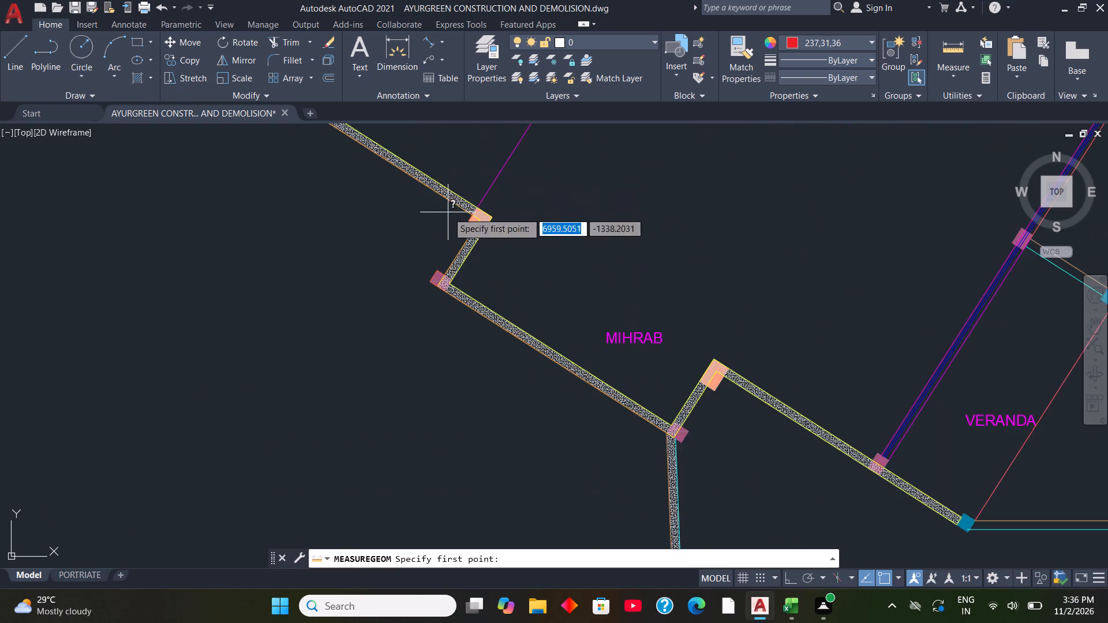
scroll(459, 242, up, 3)
scroll(463, 208, down, 2)
scroll(465, 181, up, 3)
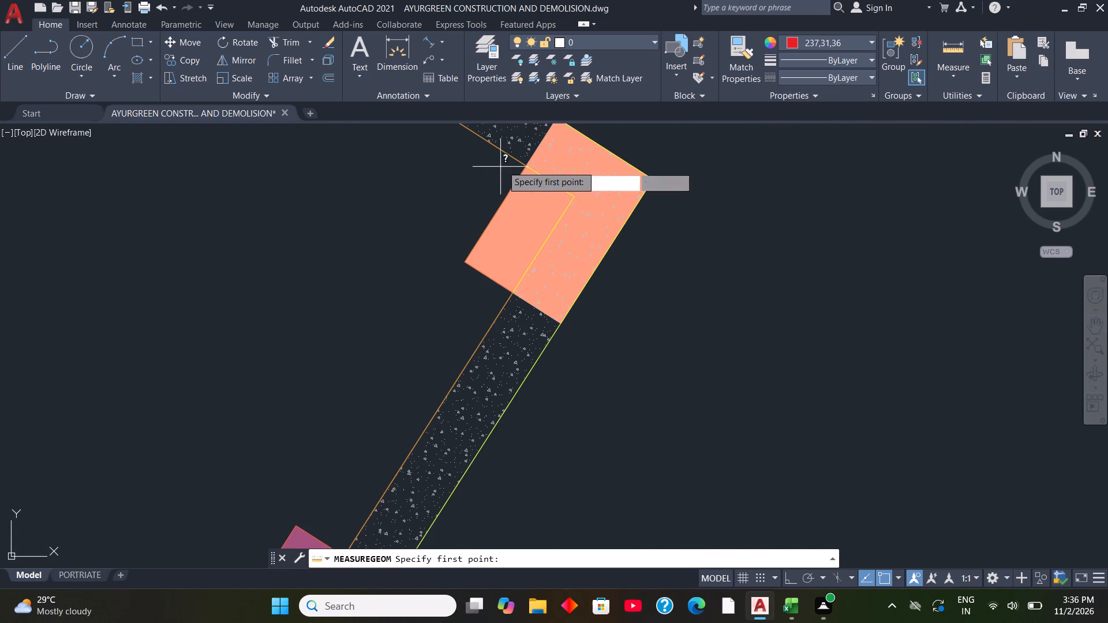
click(529, 168)
scroll(532, 168, down, 3)
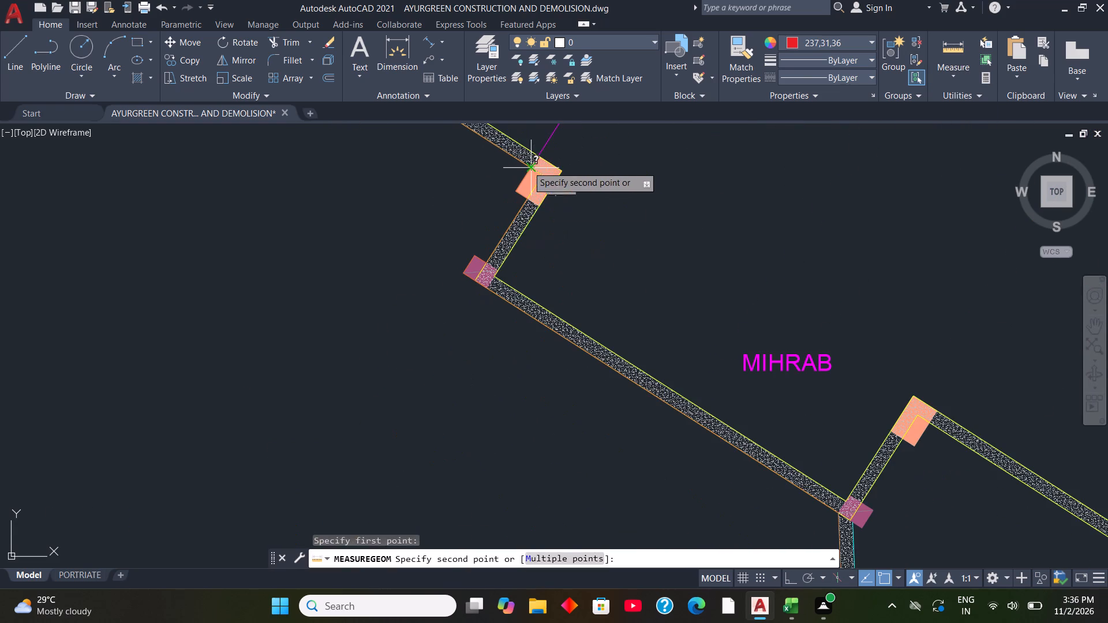
scroll(480, 242, down, 1)
scroll(477, 258, up, 6)
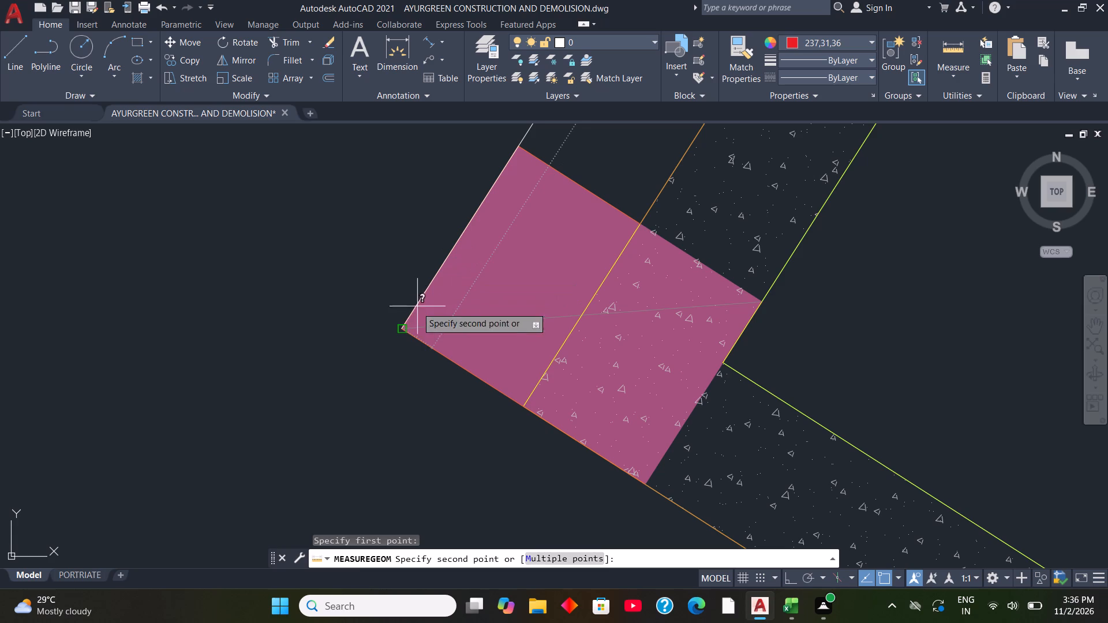
click(400, 330)
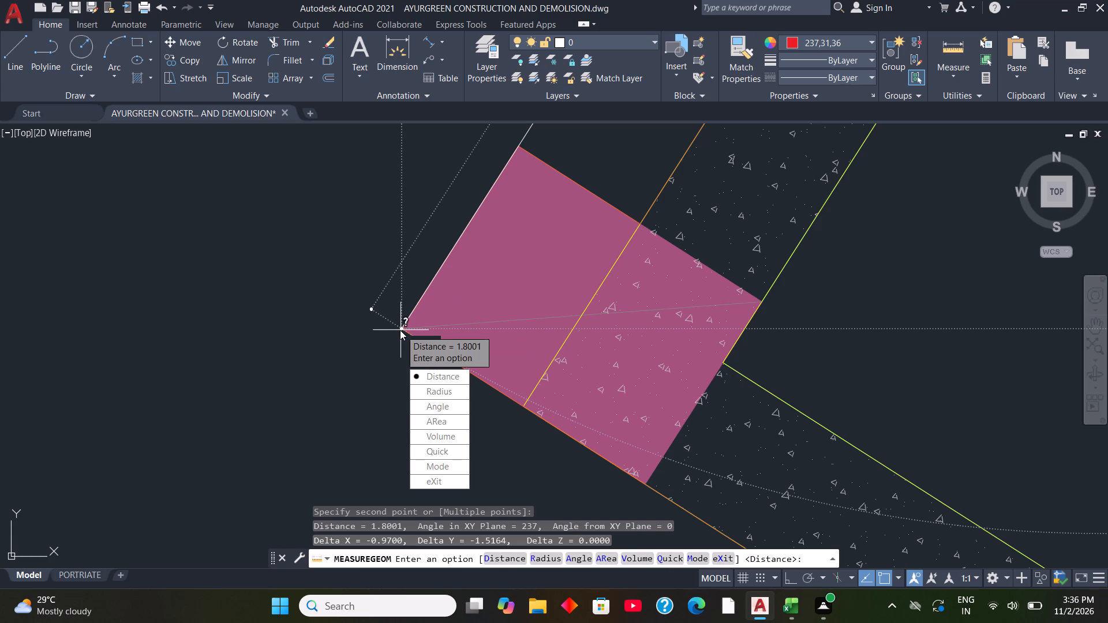
scroll(400, 330, down, 3)
scroll(345, 341, down, 2)
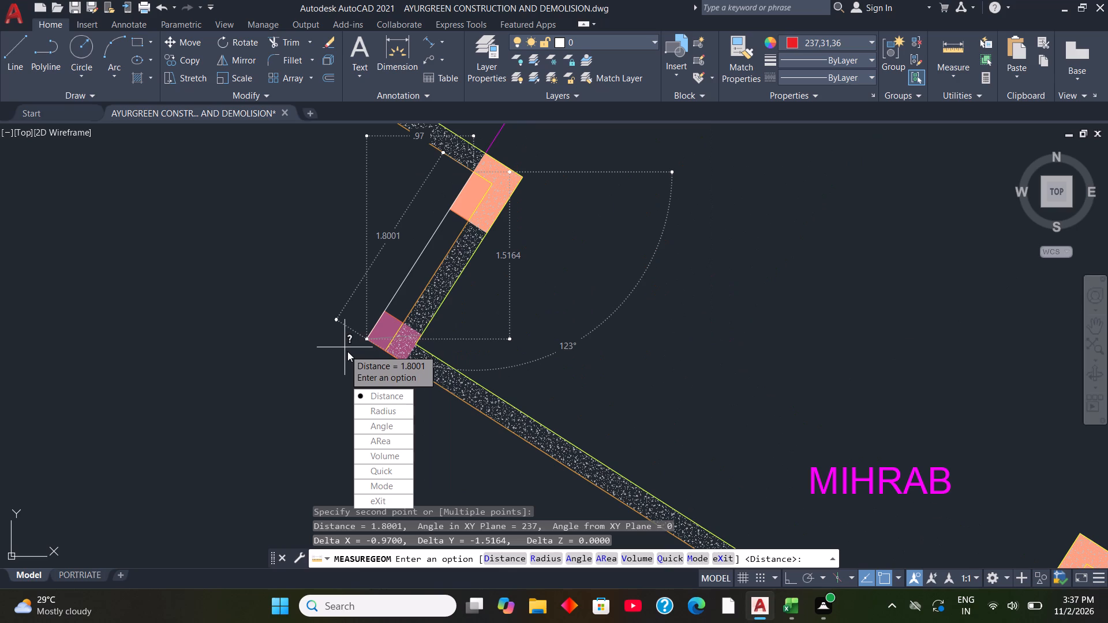
key(Escape)
Measure the gents' prayer area's slanted outer wall above the mihrab, from the west corner column's outer corner to the orange column.
scroll(396, 321, down, 3)
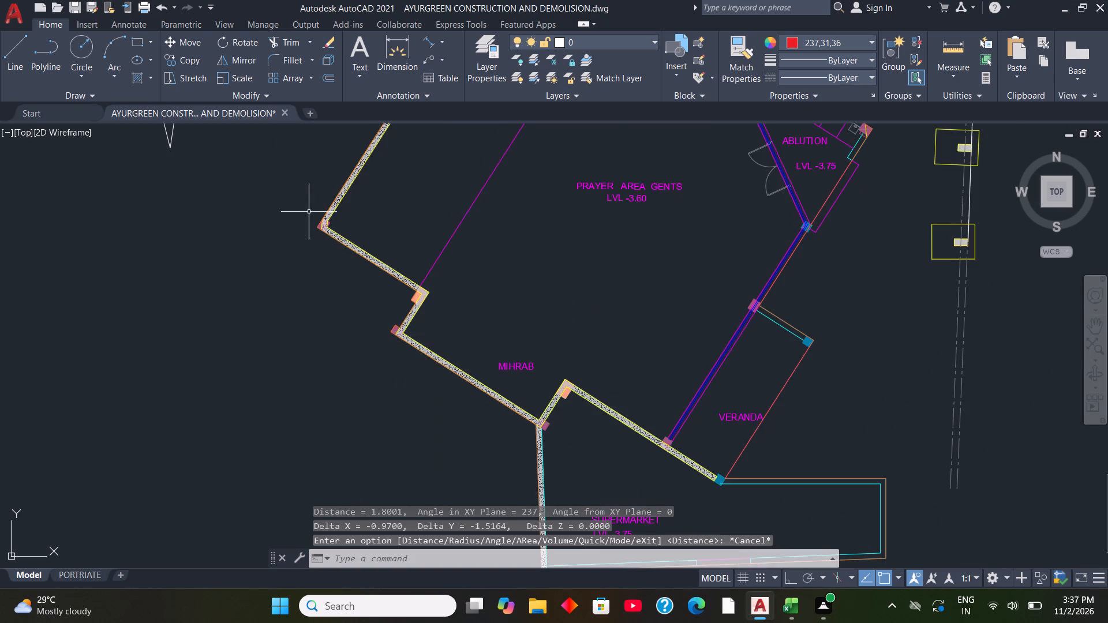
scroll(309, 212, up, 2)
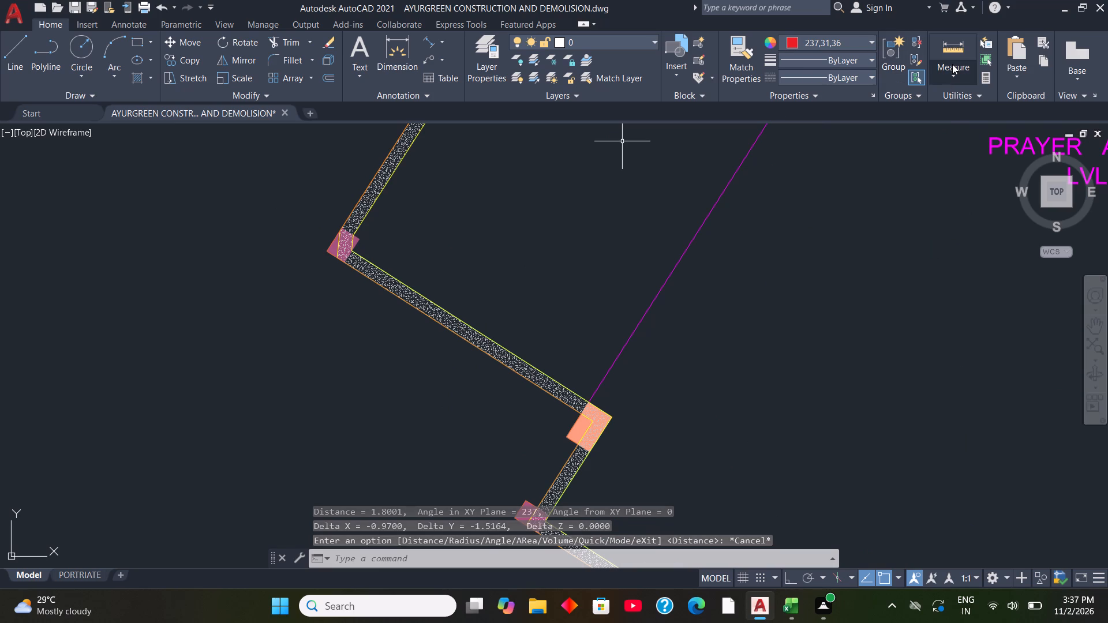
click(952, 64)
click(954, 123)
scroll(315, 254, up, 1)
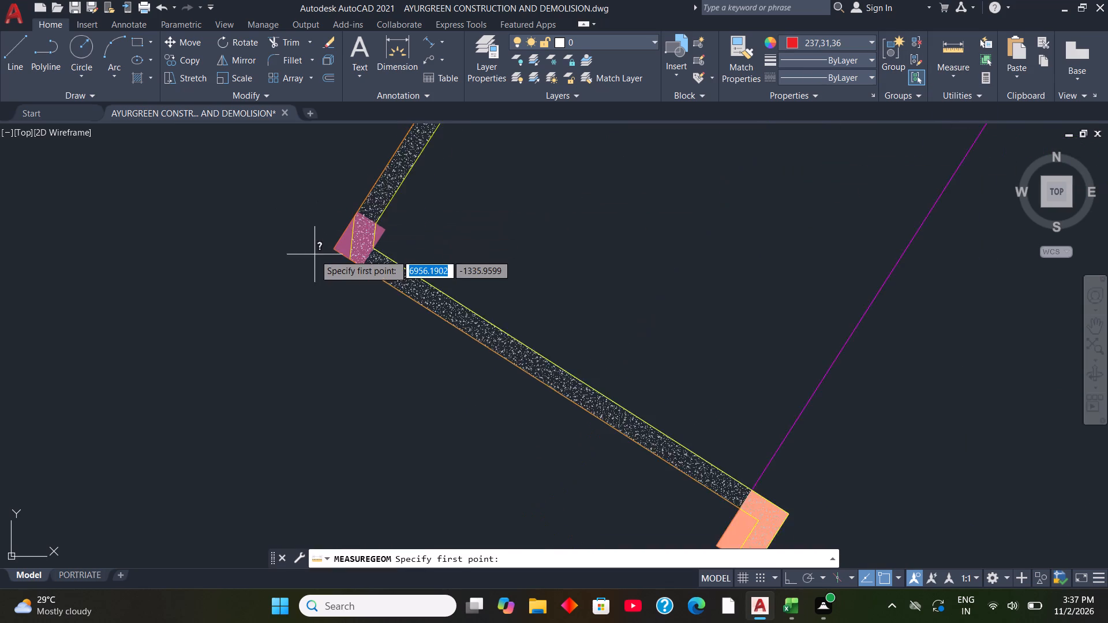
scroll(315, 254, up, 1)
click(342, 245)
scroll(337, 243, down, 2)
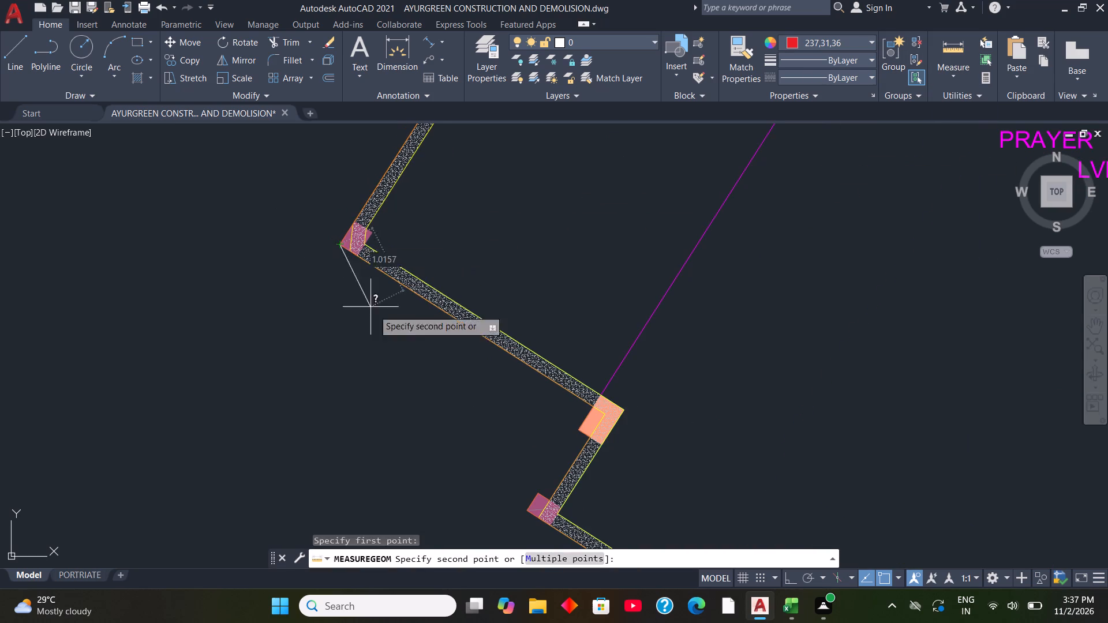
scroll(582, 403, up, 4)
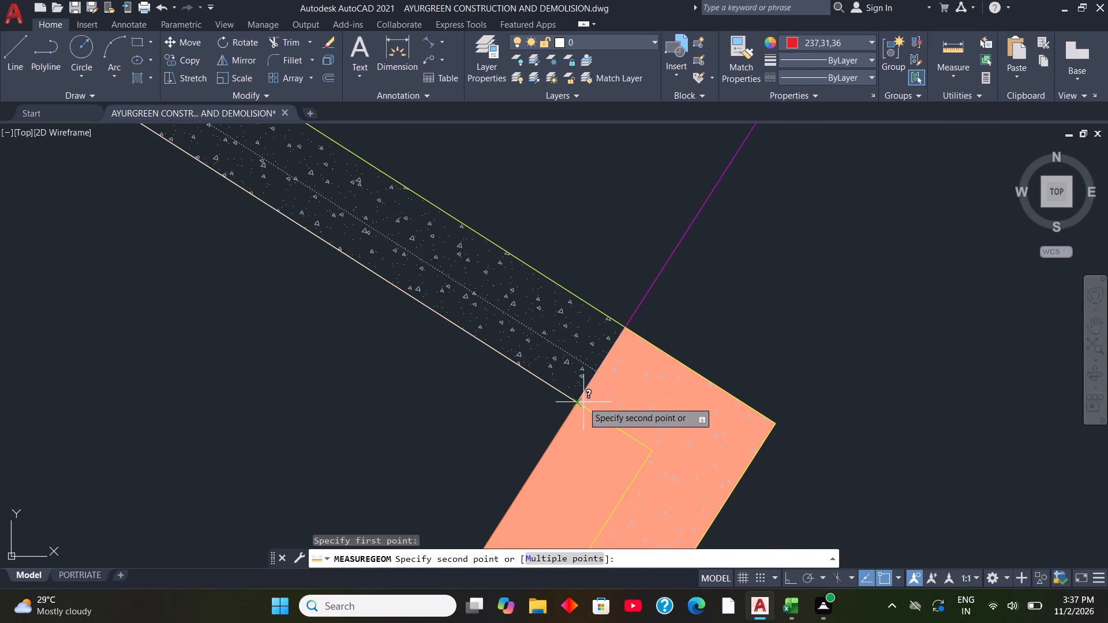
click(579, 401)
scroll(579, 401, down, 5)
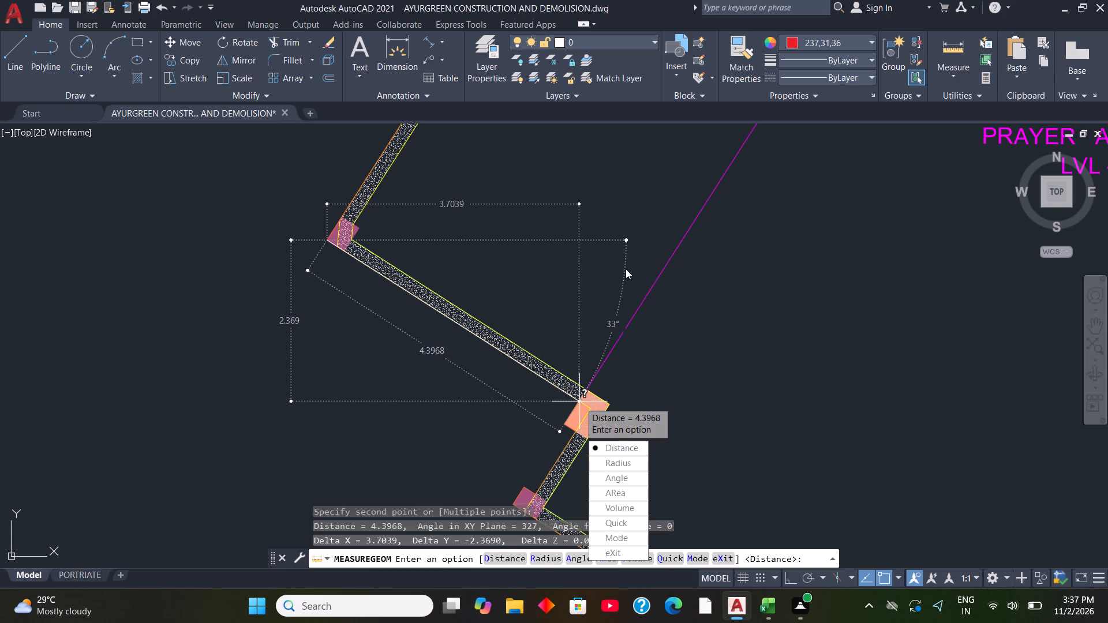
scroll(625, 273, down, 8)
scroll(499, 324, down, 3)
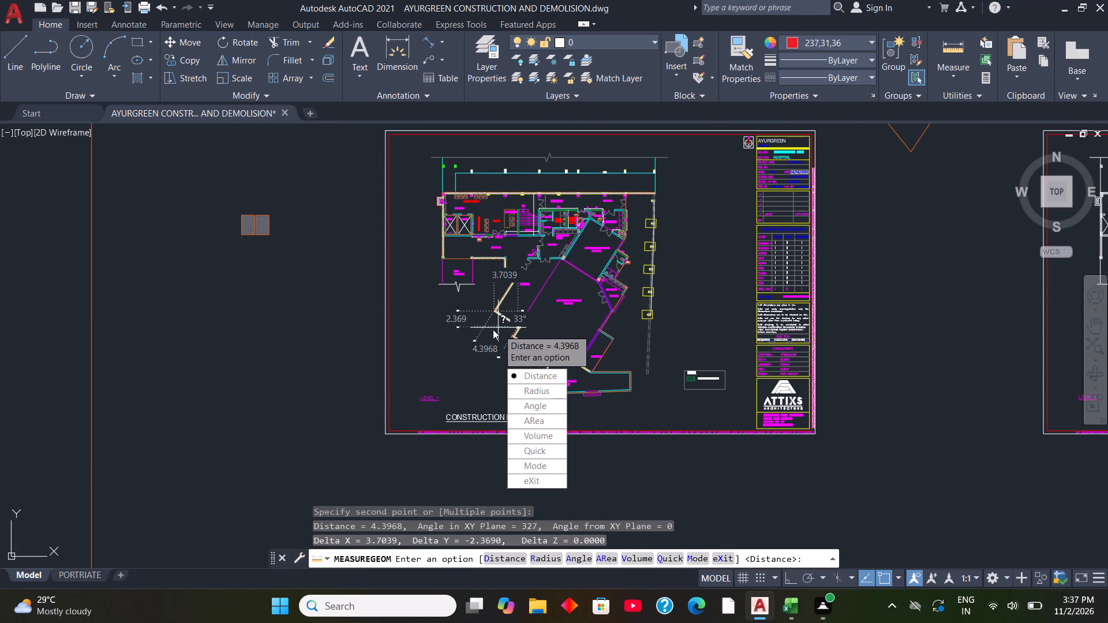
scroll(483, 277, up, 3)
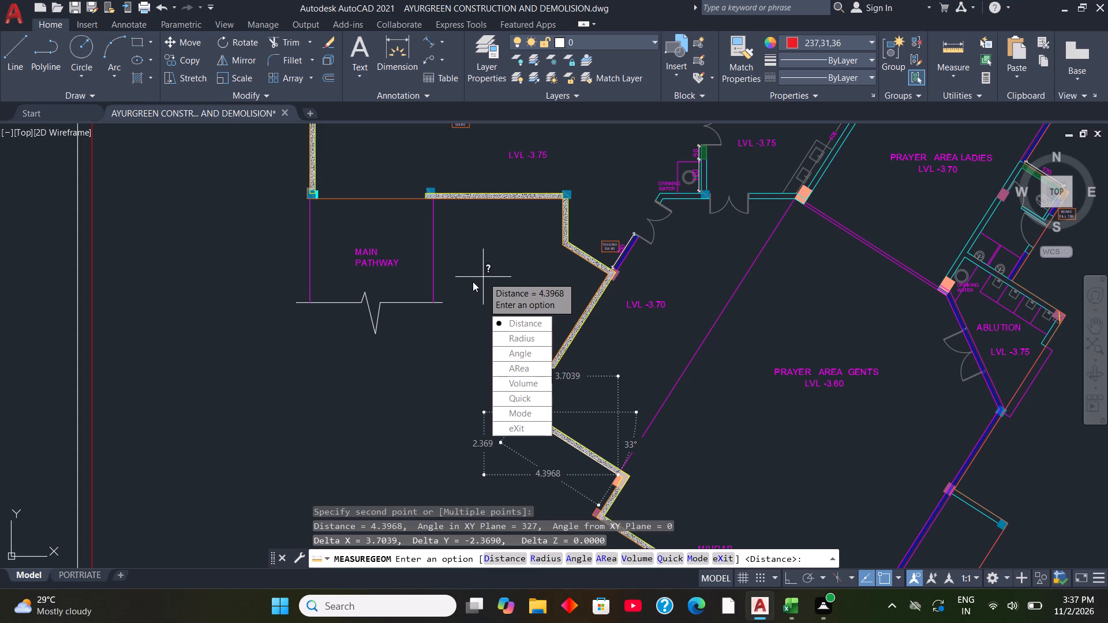
key(Escape)
key(Escape)
Measure the outer wall beside the LVL -3.70 area, from the junction at the 150X160 window column down to the west corner column's outer corner.
scroll(506, 279, down, 1)
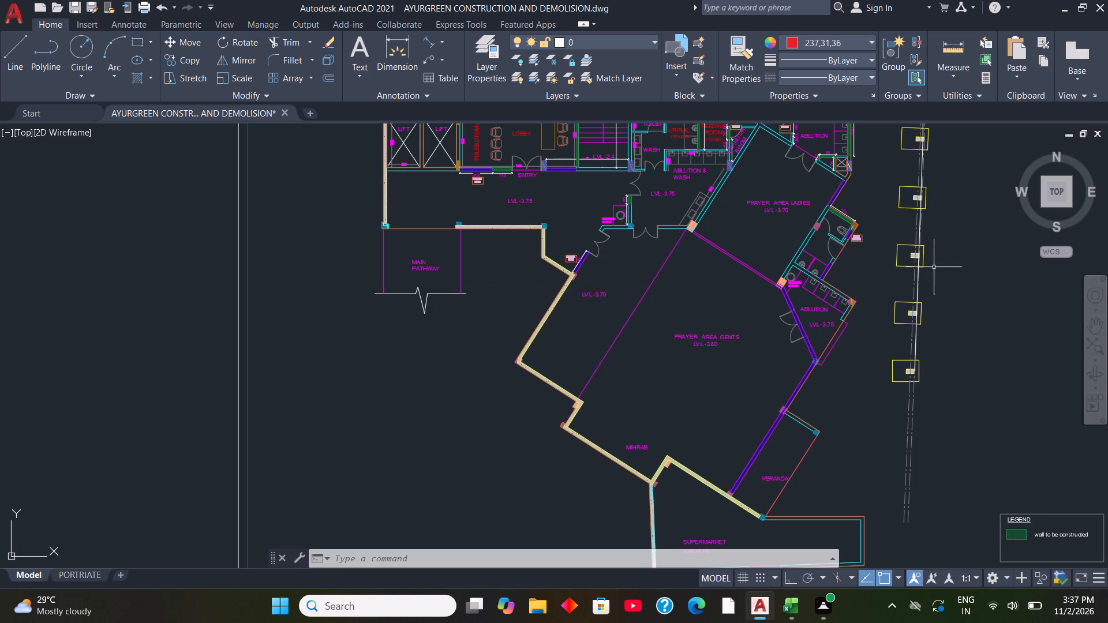
click(962, 67)
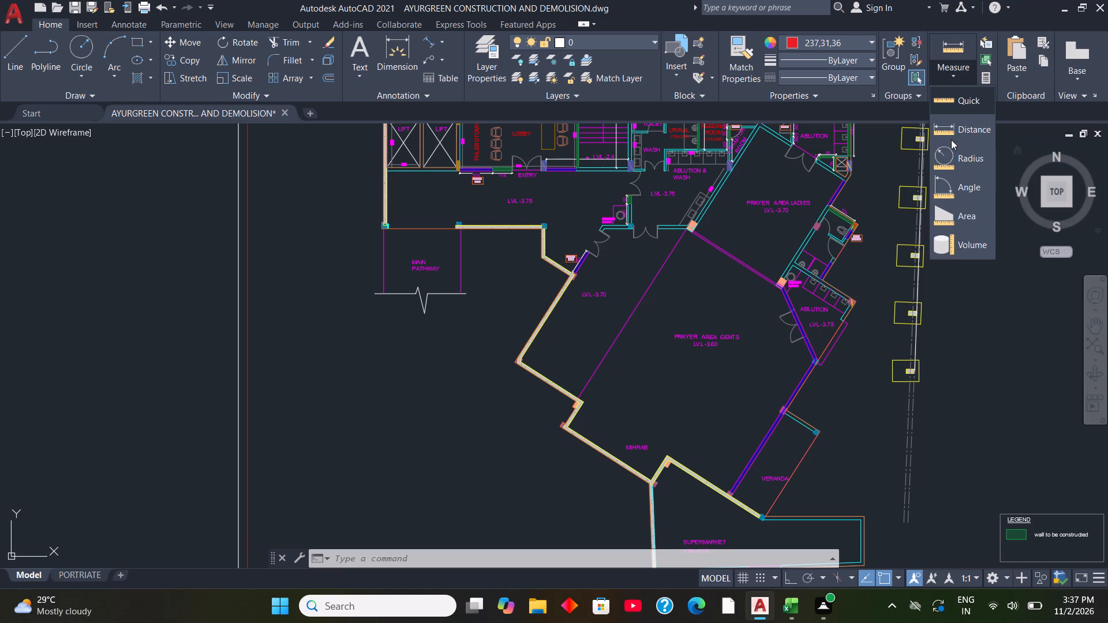
click(952, 126)
scroll(563, 282, up, 5)
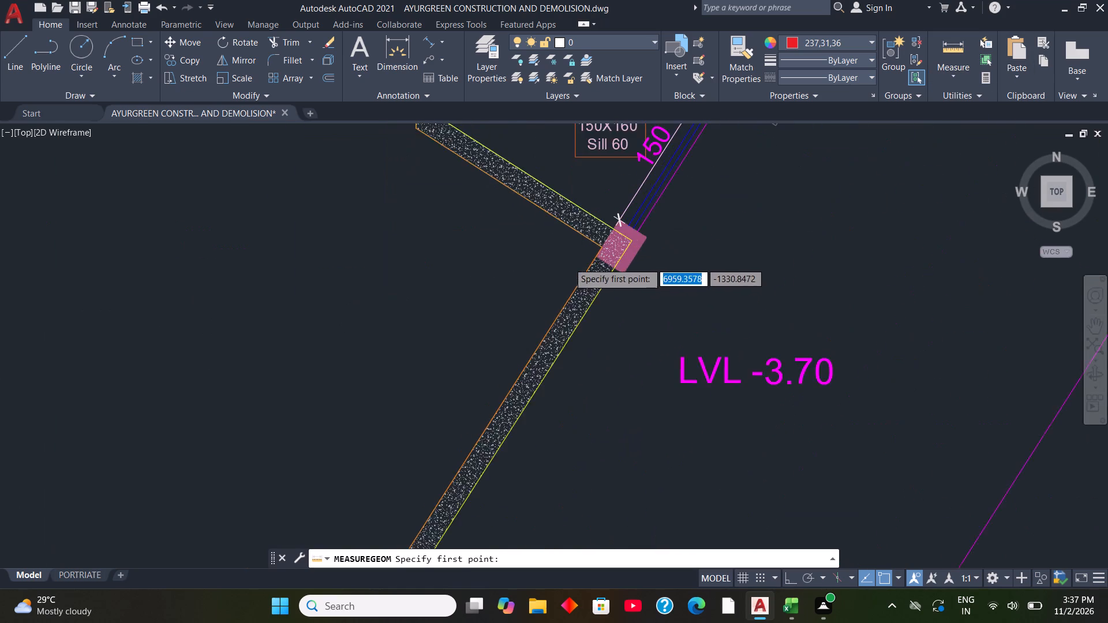
scroll(570, 260, up, 1)
scroll(653, 219, up, 3)
click(653, 240)
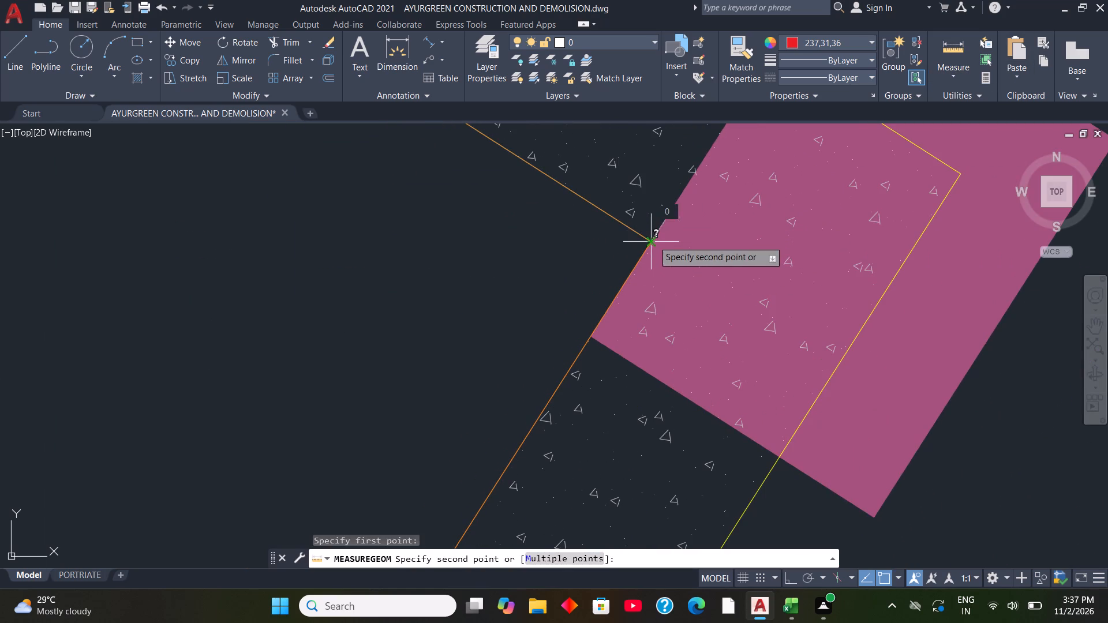
scroll(653, 230, down, 7)
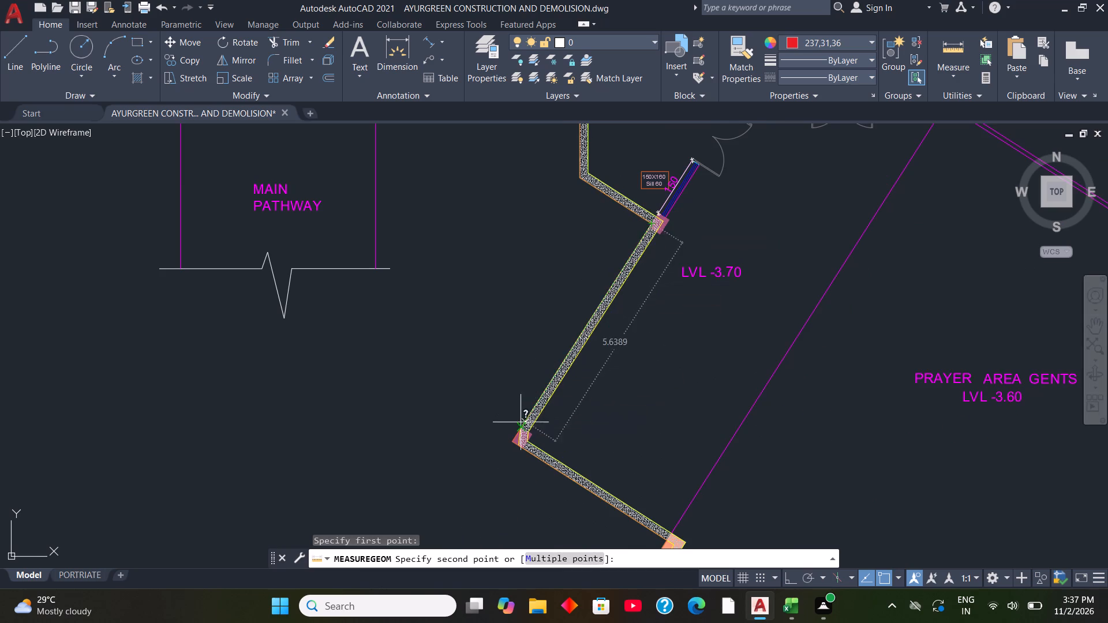
scroll(521, 422, up, 5)
scroll(479, 487, up, 1)
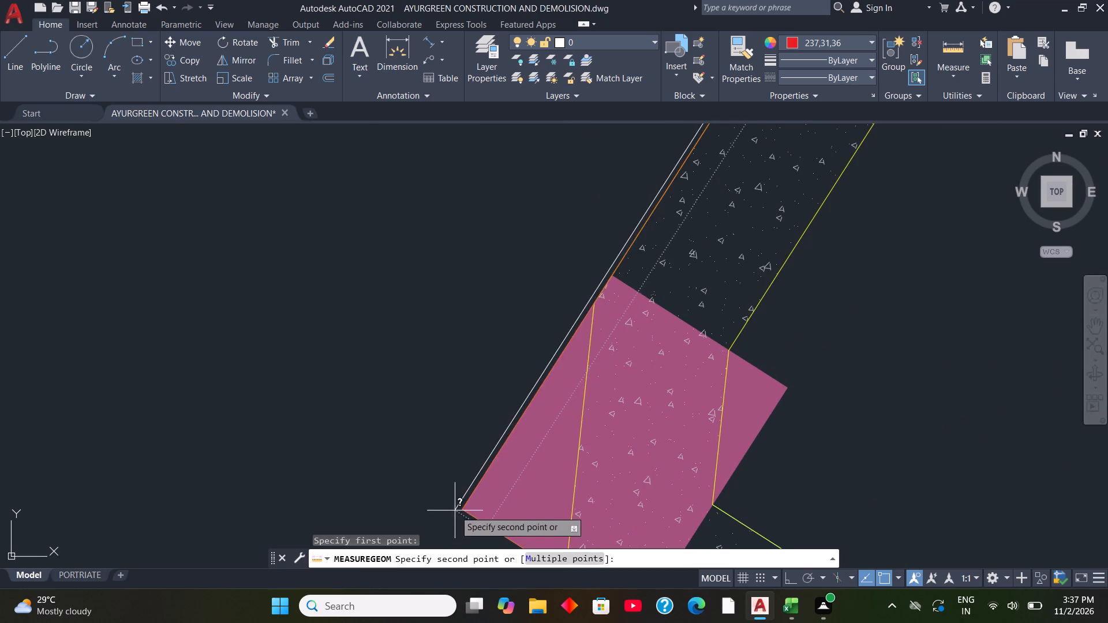
click(462, 511)
scroll(470, 436, down, 4)
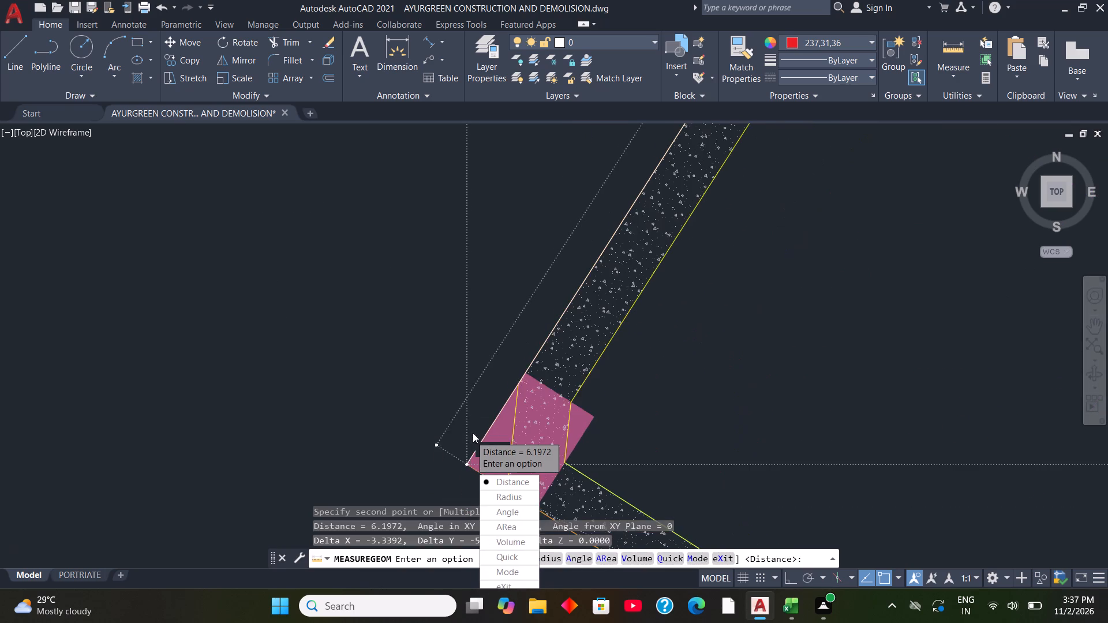
scroll(511, 375, down, 3)
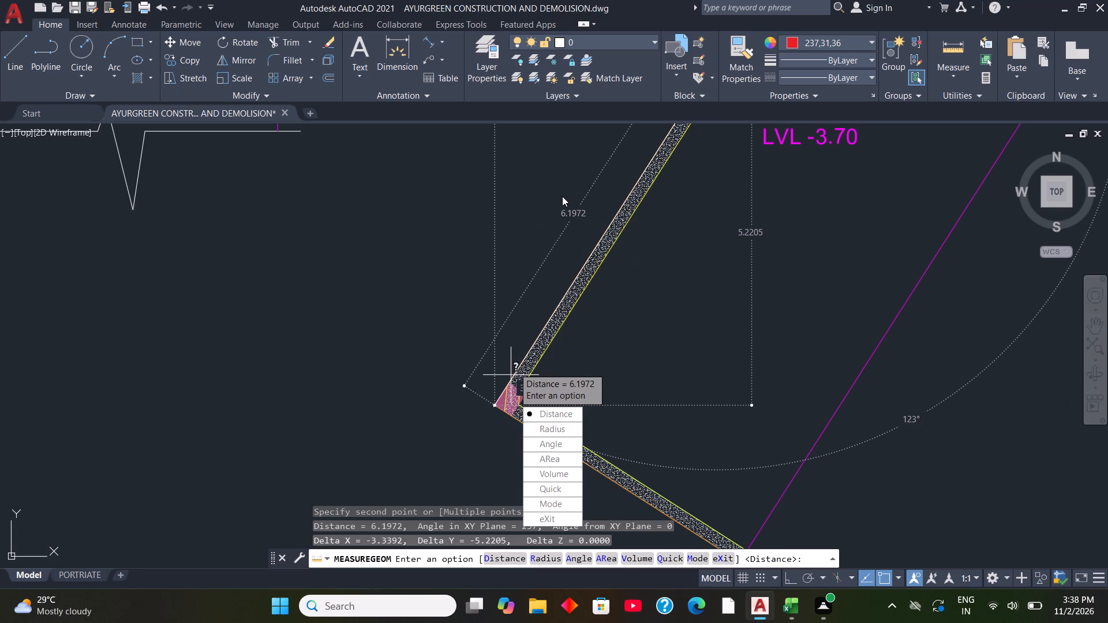
key(Escape)
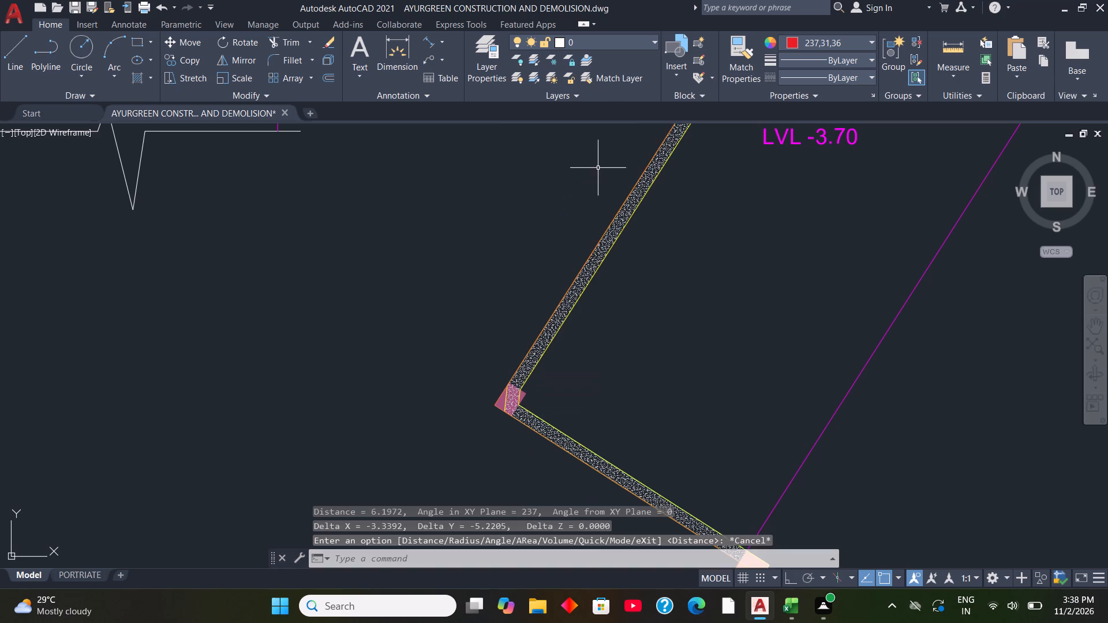
key(Escape)
Measure the short slanted outer wall from the bend below the blue column to the column beside the 150X160 window.
scroll(576, 279, down, 3)
scroll(583, 201, up, 2)
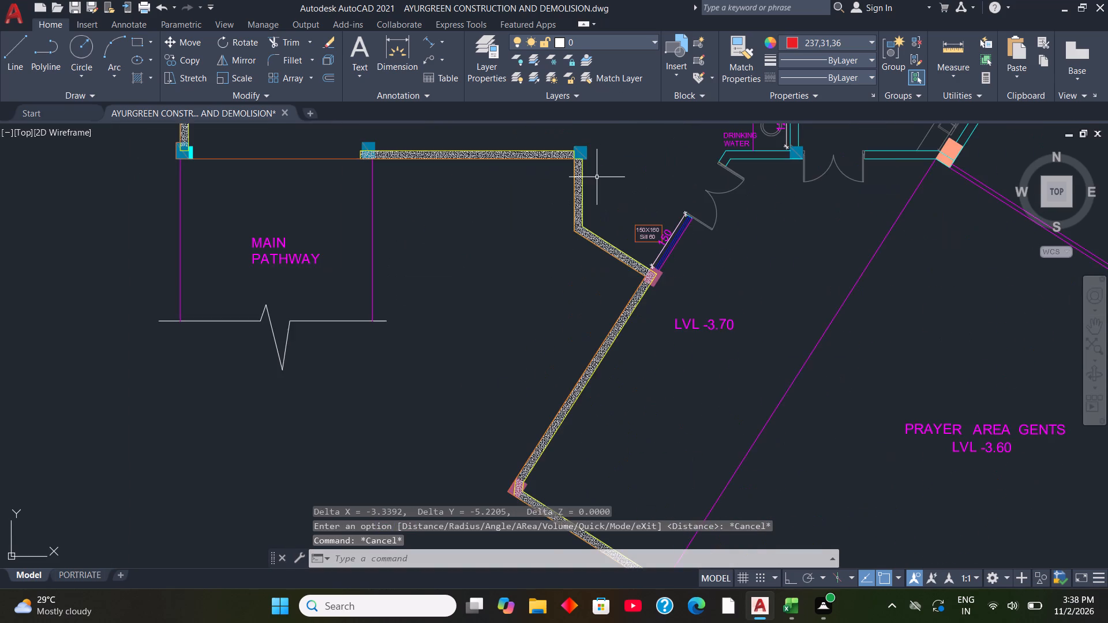
scroll(597, 177, up, 1)
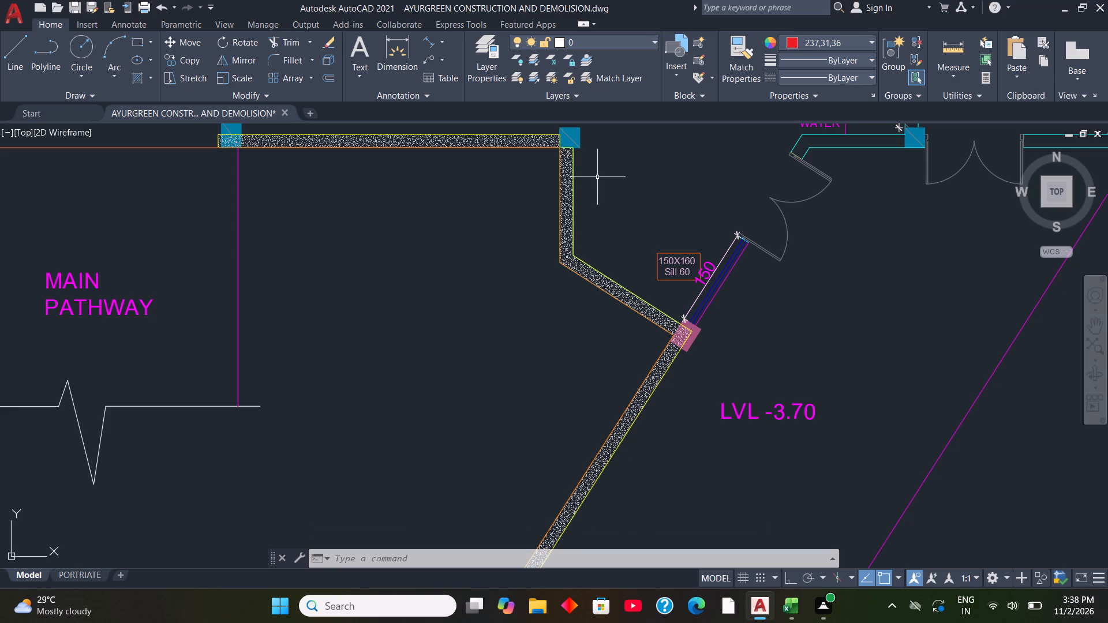
click(948, 73)
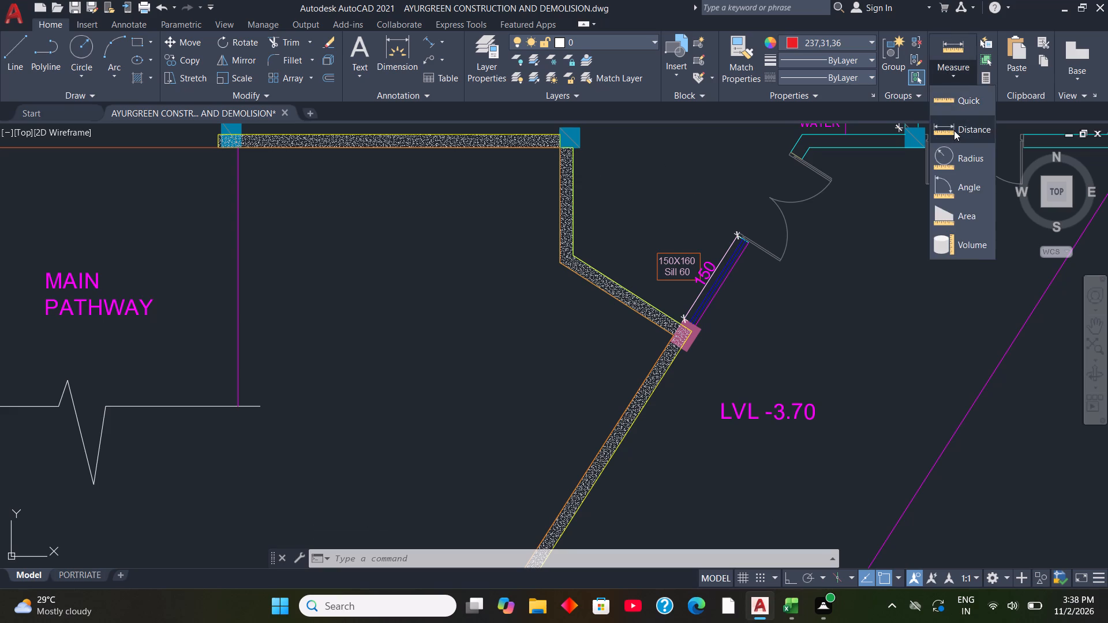
click(954, 130)
scroll(563, 251, up, 2)
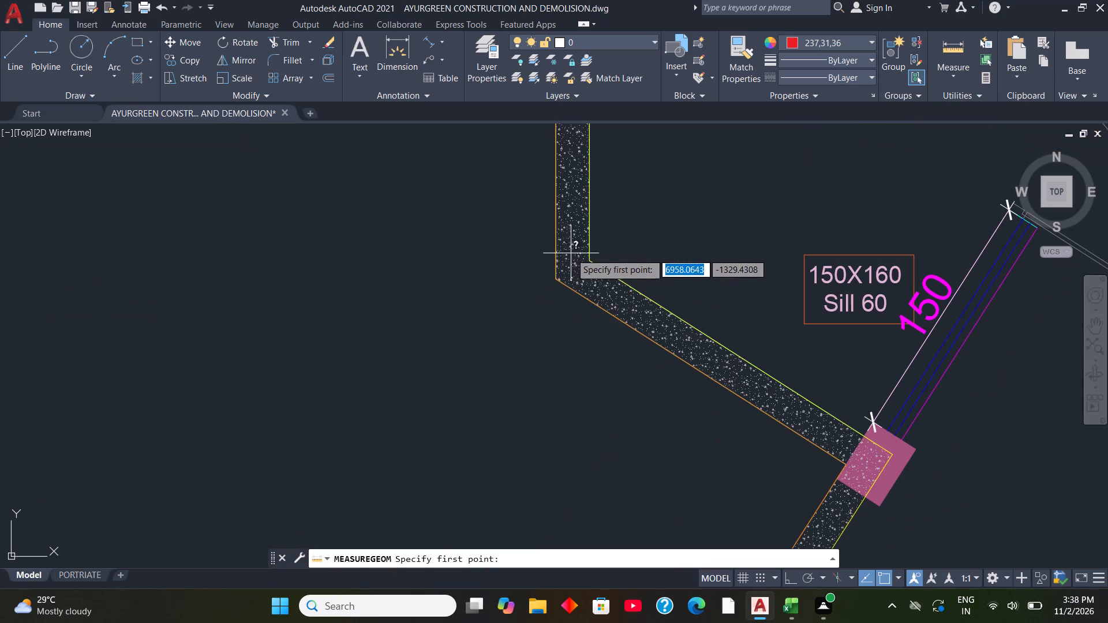
click(557, 279)
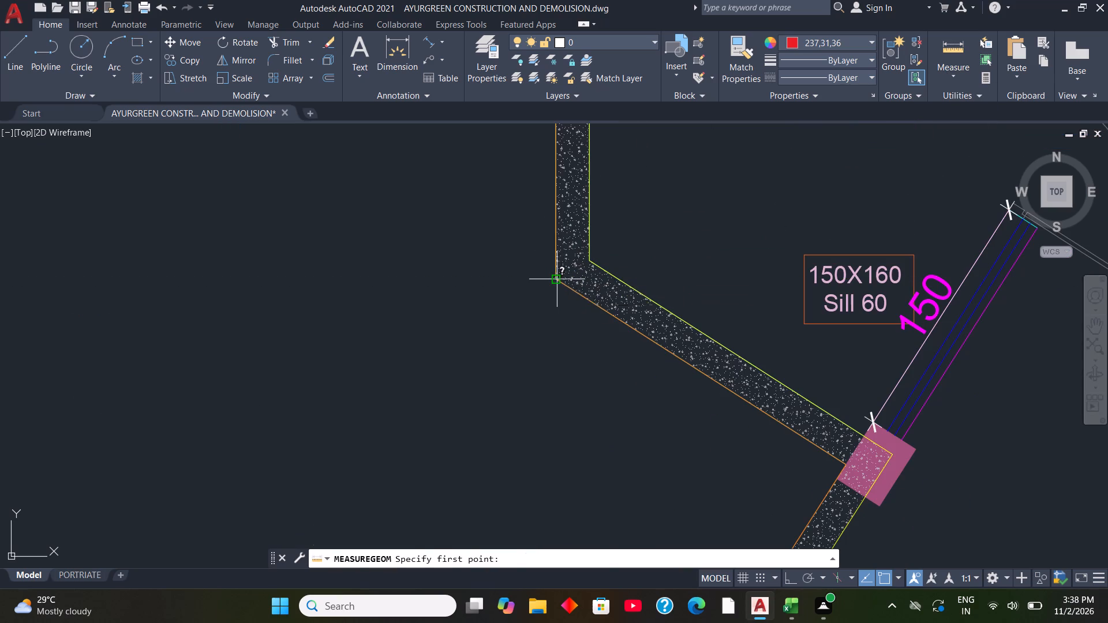
scroll(564, 278, down, 2)
scroll(675, 360, up, 5)
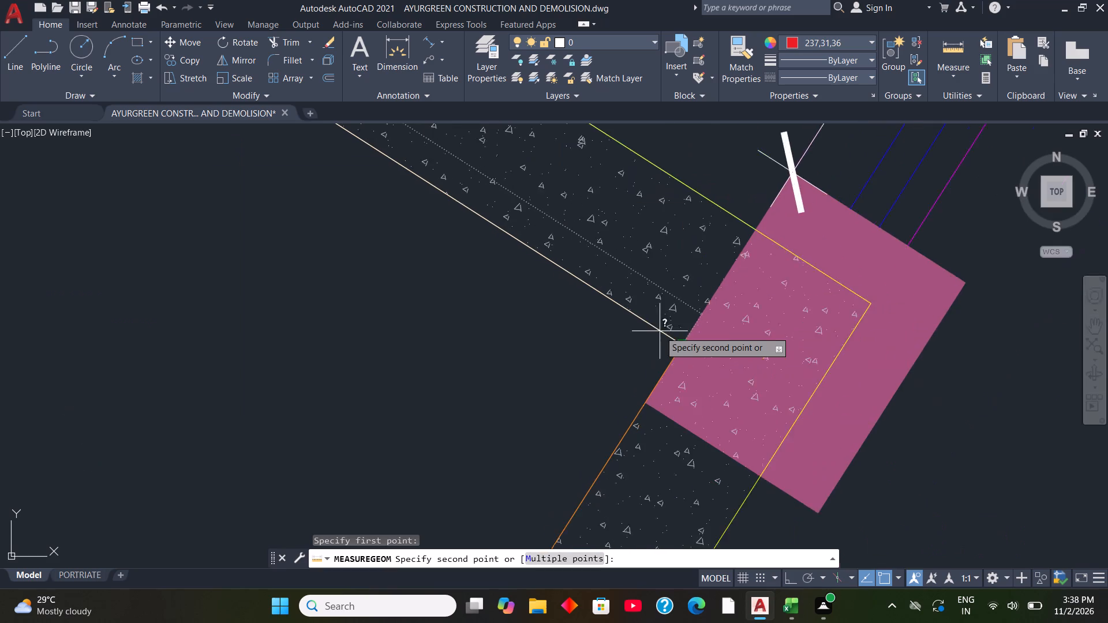
scroll(660, 331, up, 1)
click(692, 351)
scroll(692, 351, down, 2)
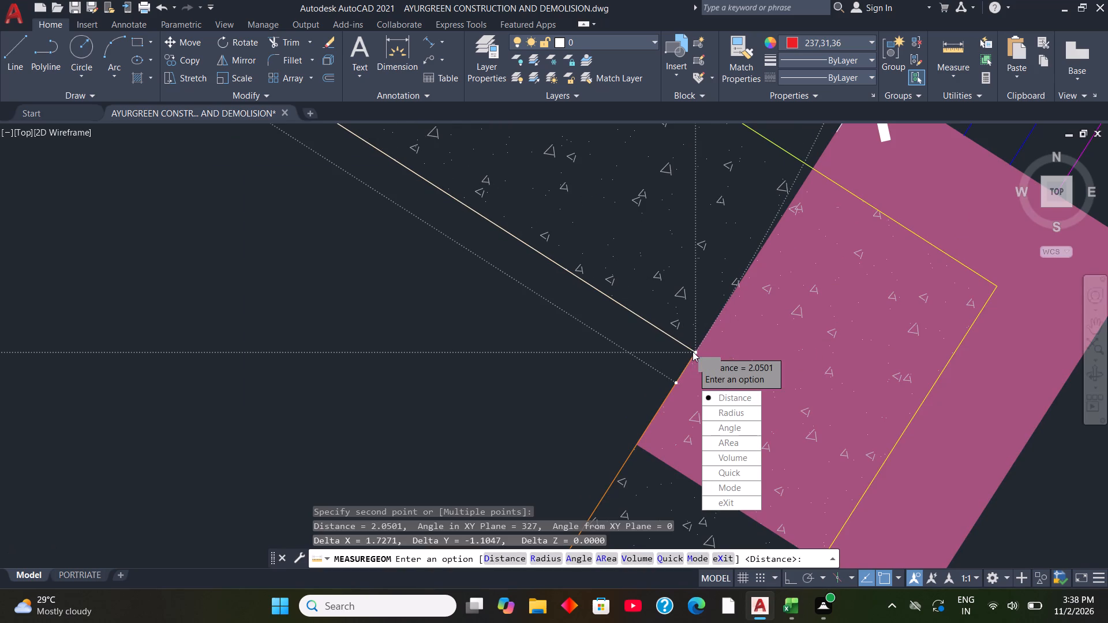
scroll(692, 351, down, 1)
scroll(605, 337, down, 1)
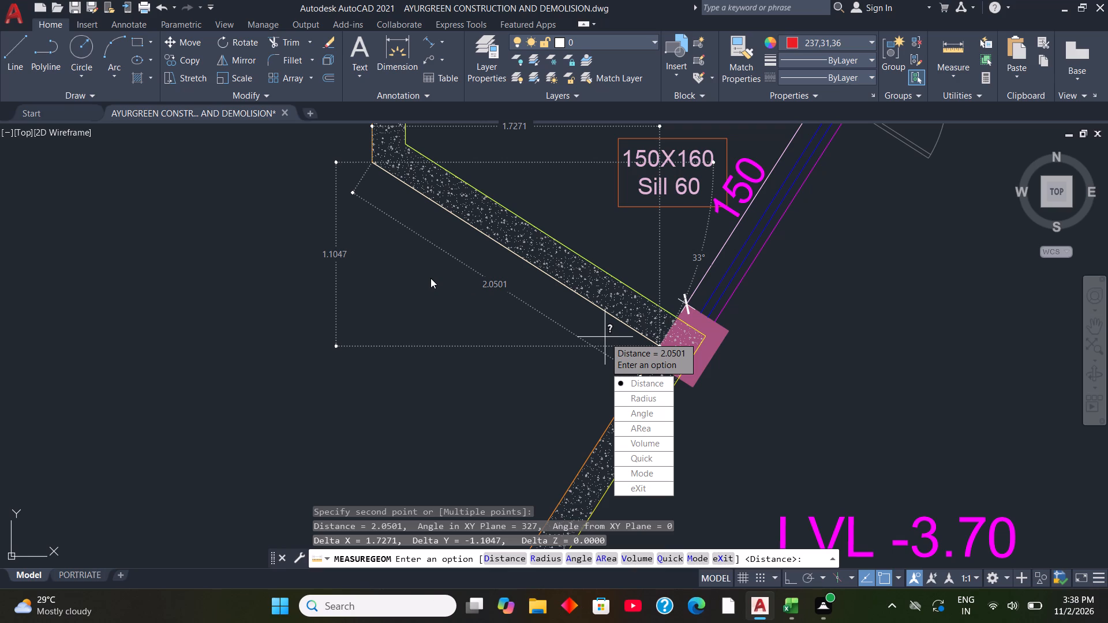
scroll(396, 290, down, 1)
key(Escape)
Measure the short vertical outer wall from the blue column's inner corner down to the bend where the slanted wall starts.
scroll(413, 358, down, 2)
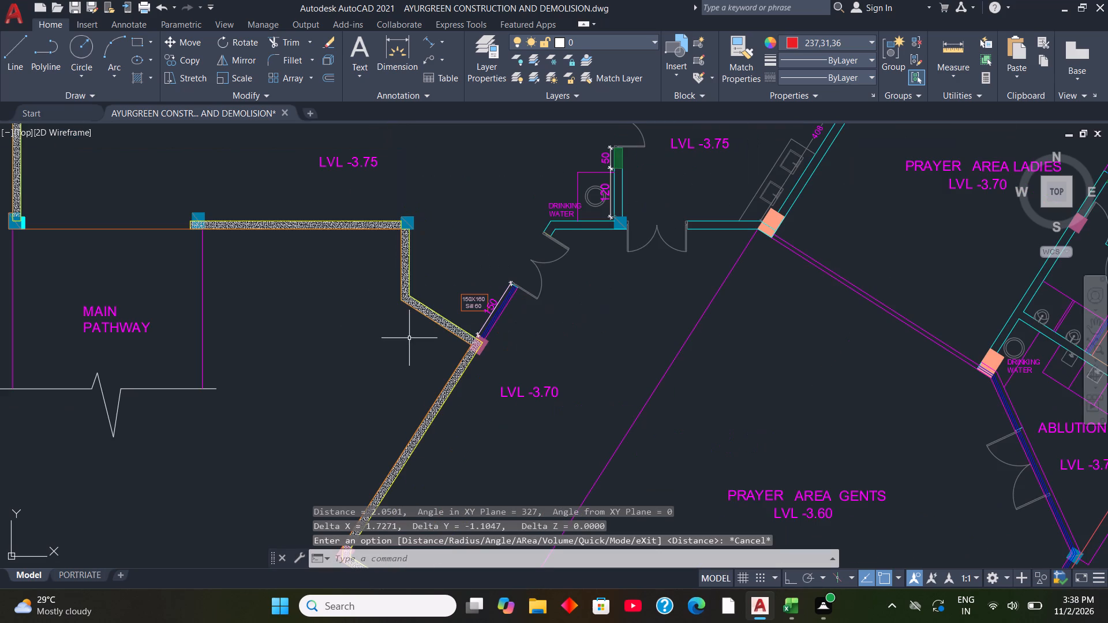
click(943, 81)
click(948, 131)
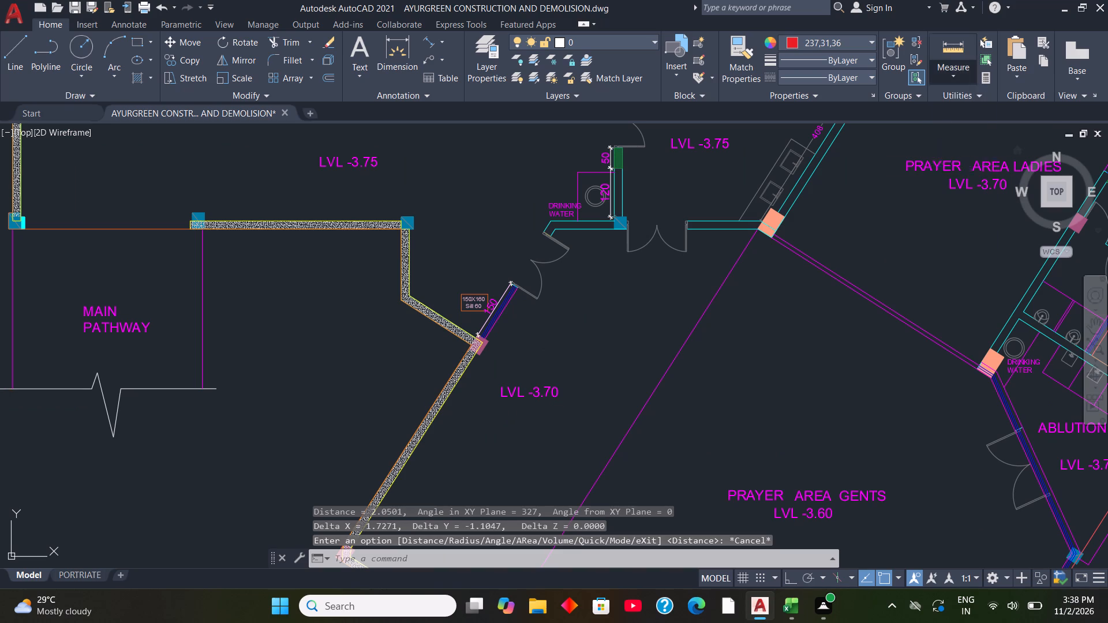
scroll(382, 229, up, 3)
scroll(433, 228, up, 3)
scroll(485, 261, up, 2)
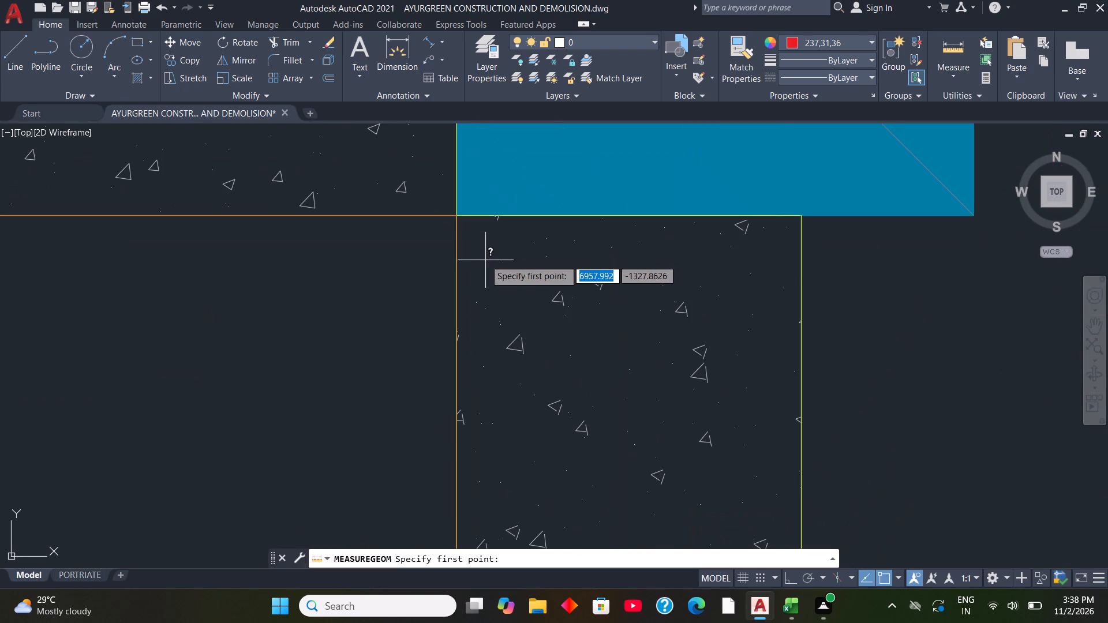
click(453, 216)
scroll(454, 216, down, 4)
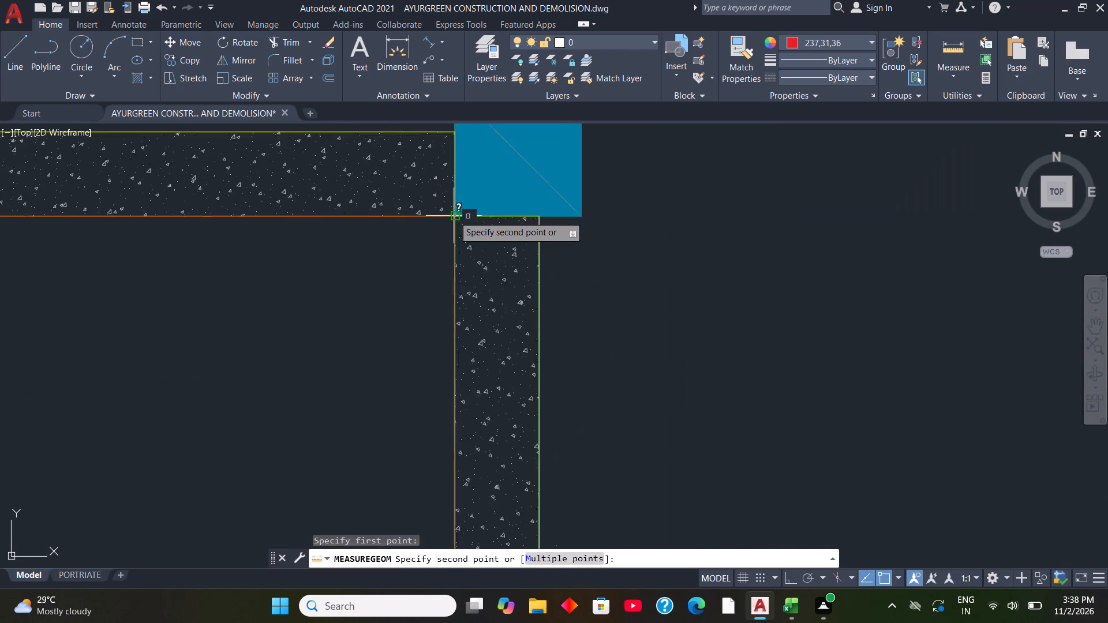
scroll(454, 216, down, 3)
scroll(451, 415, up, 3)
scroll(479, 355, up, 2)
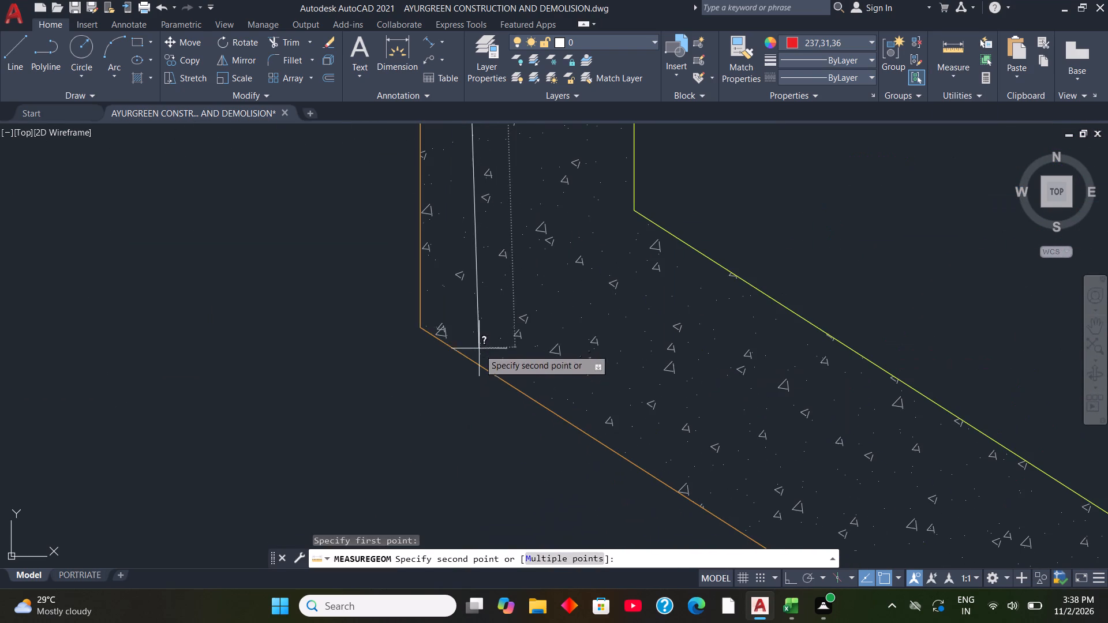
click(420, 325)
scroll(425, 324, down, 3)
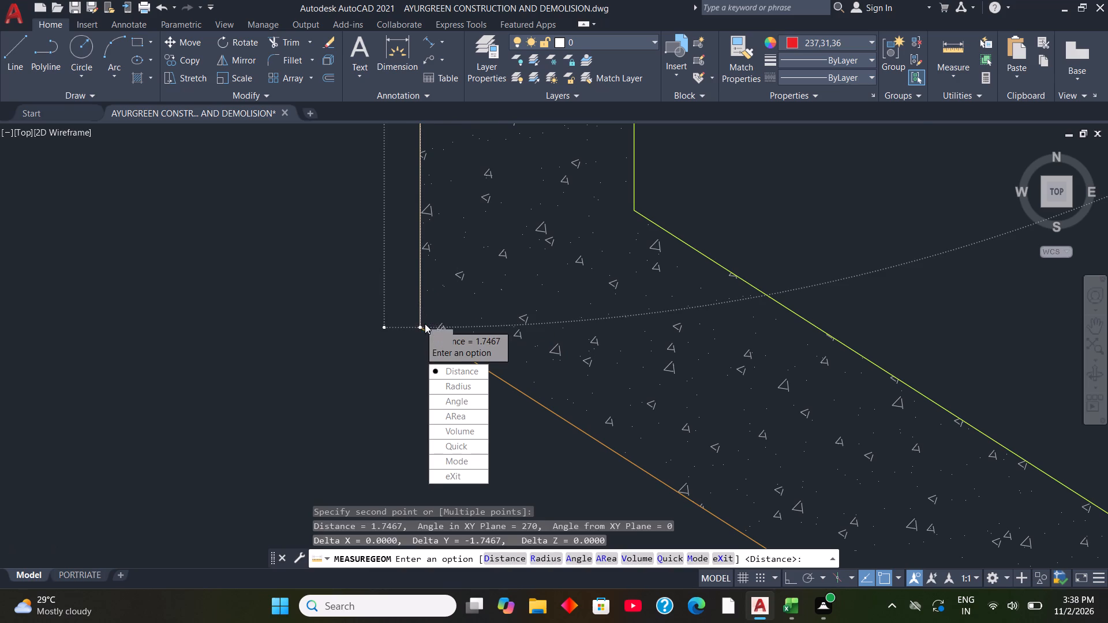
scroll(425, 324, down, 6)
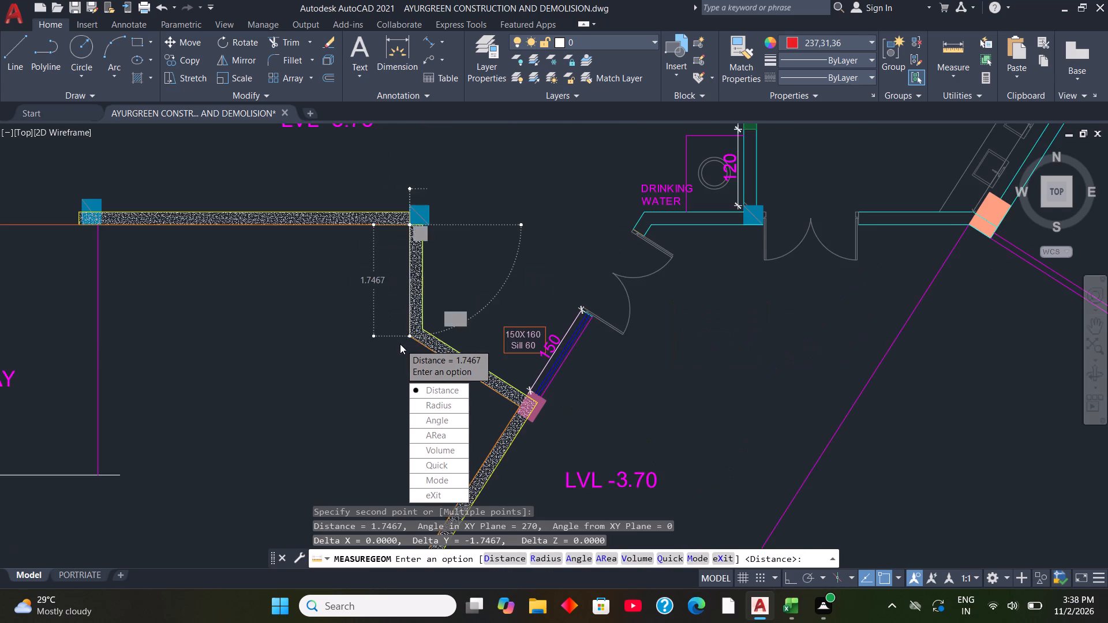
scroll(387, 282, up, 6)
scroll(437, 276, down, 1)
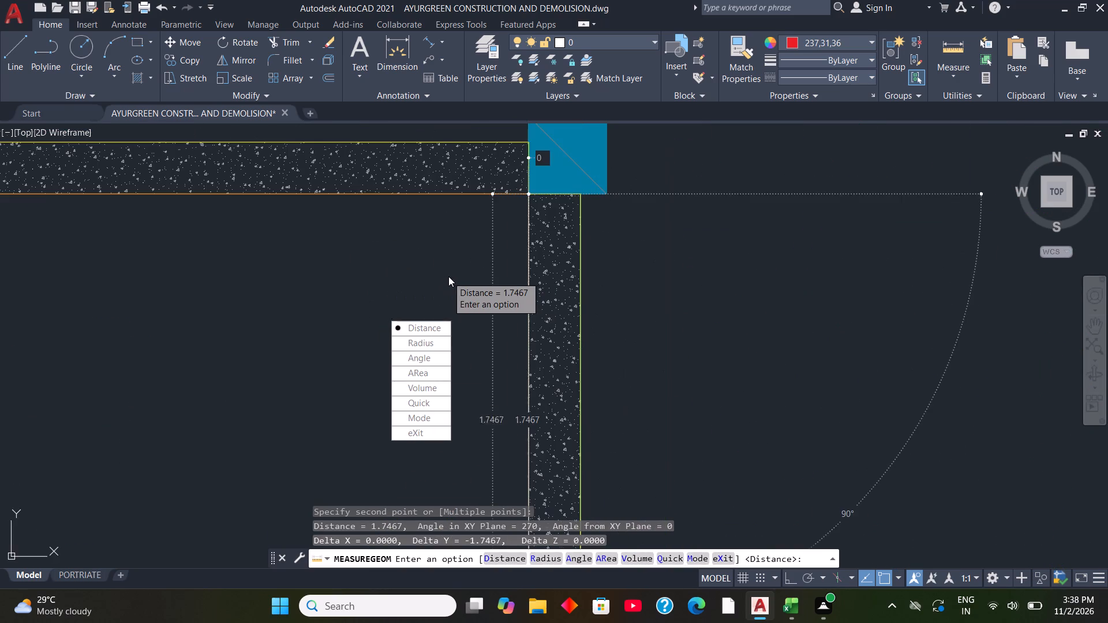
scroll(455, 276, down, 3)
scroll(437, 339, up, 2)
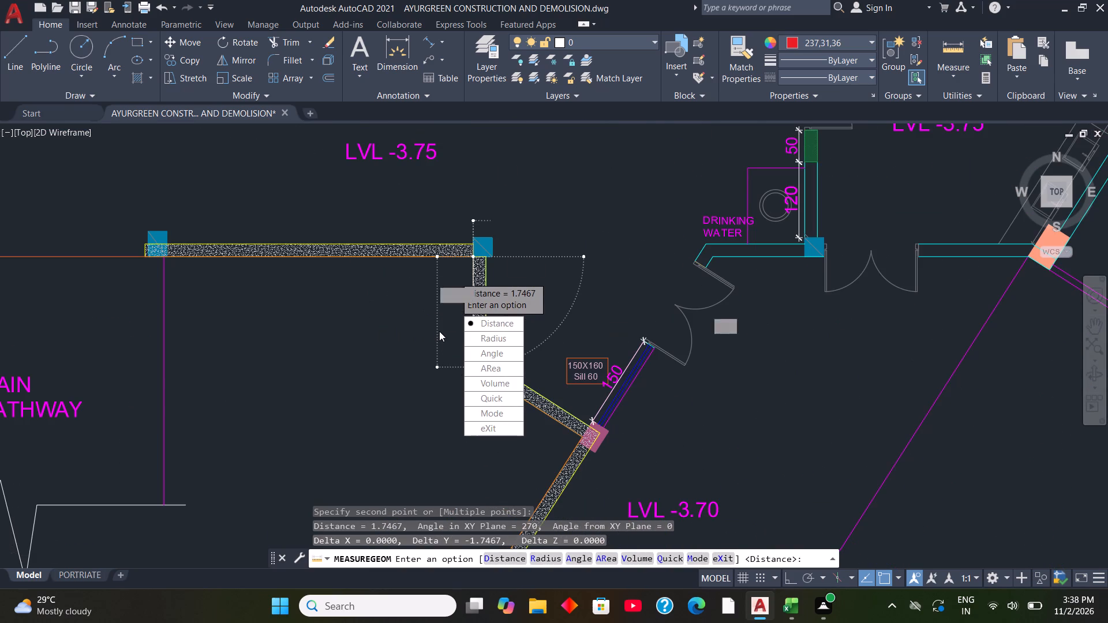
scroll(439, 331, up, 3)
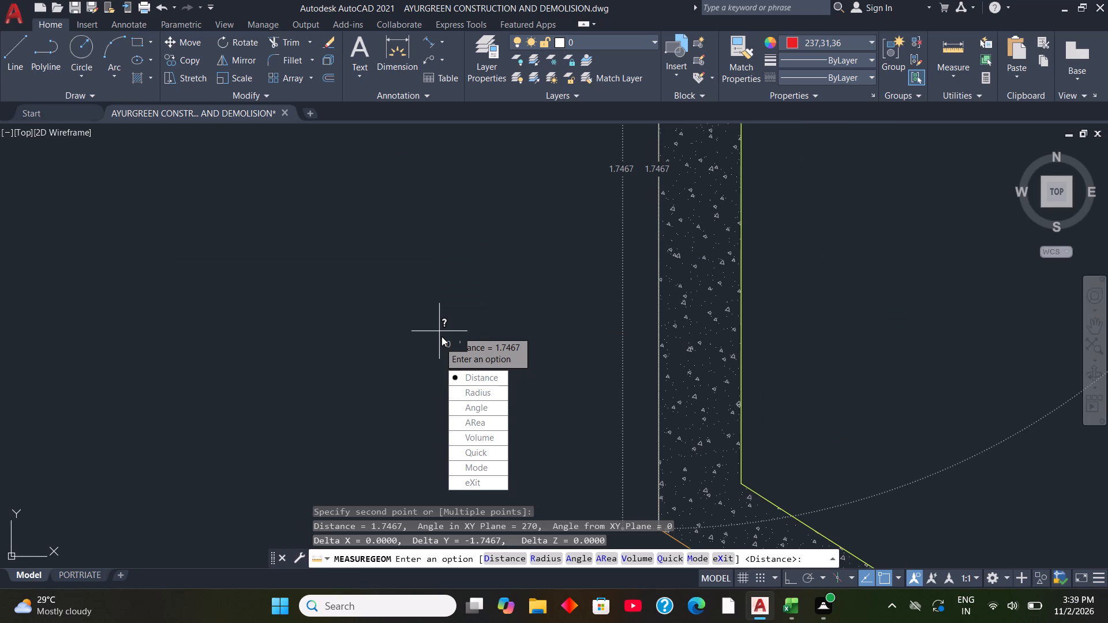
key(Escape)
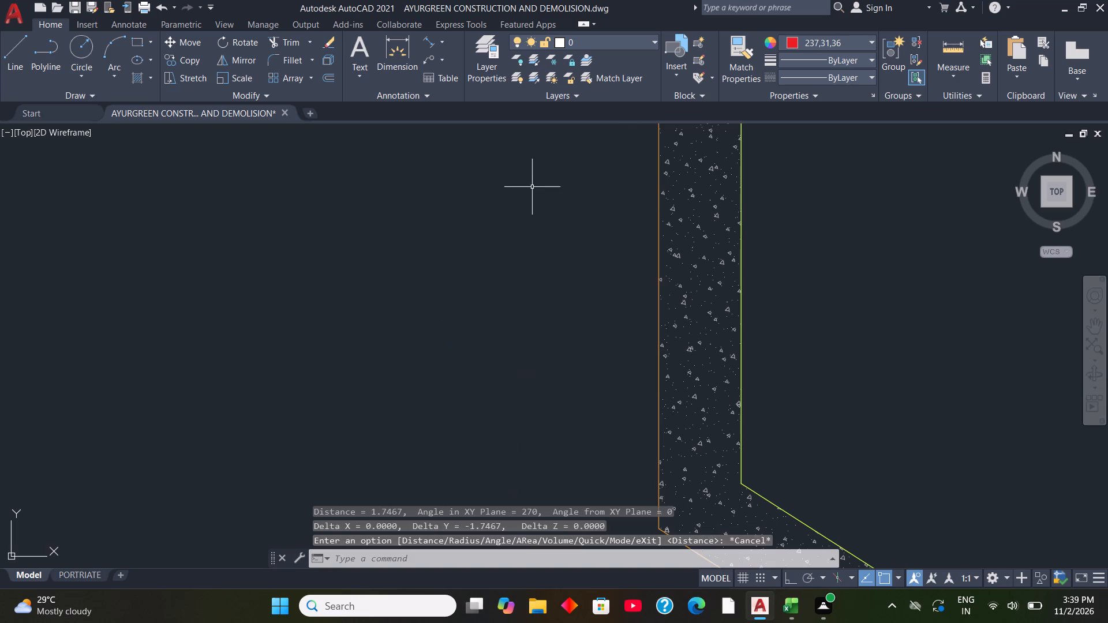
Measure the horizontal outer wall beside the main pathway, from the wall end at the opening to the blue corner column.
scroll(552, 243, down, 8)
scroll(500, 204, up, 2)
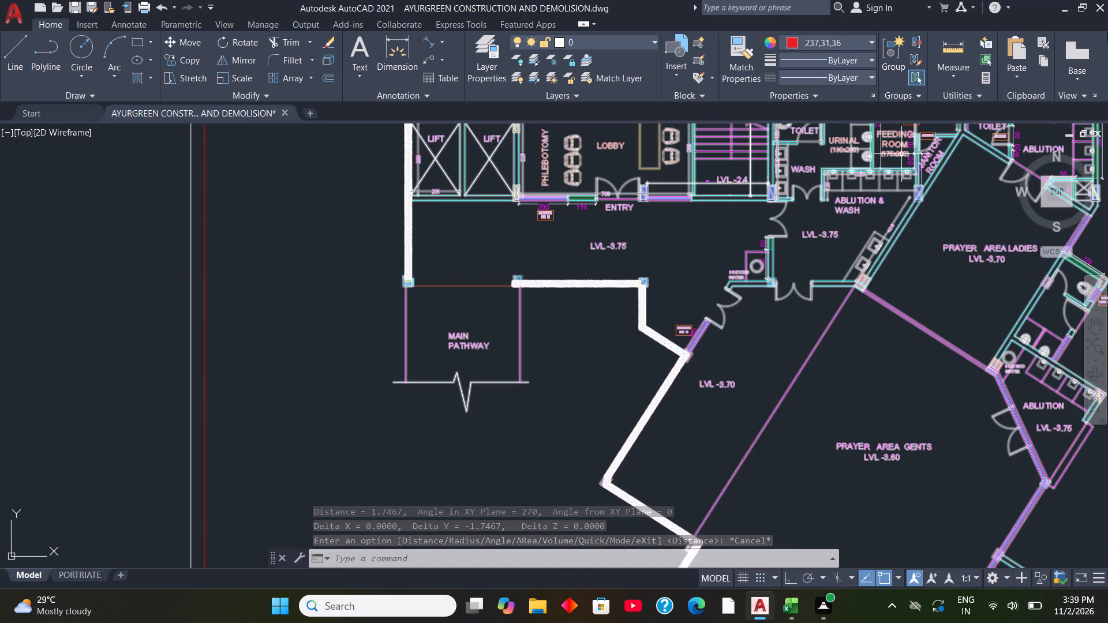
click(957, 70)
click(957, 133)
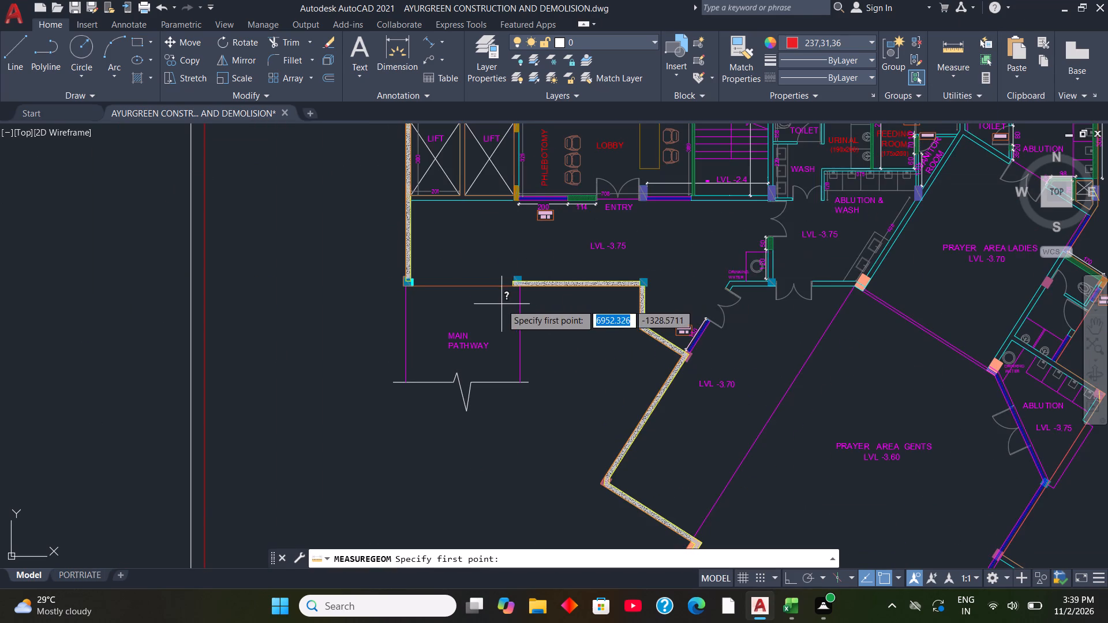
scroll(514, 288, up, 5)
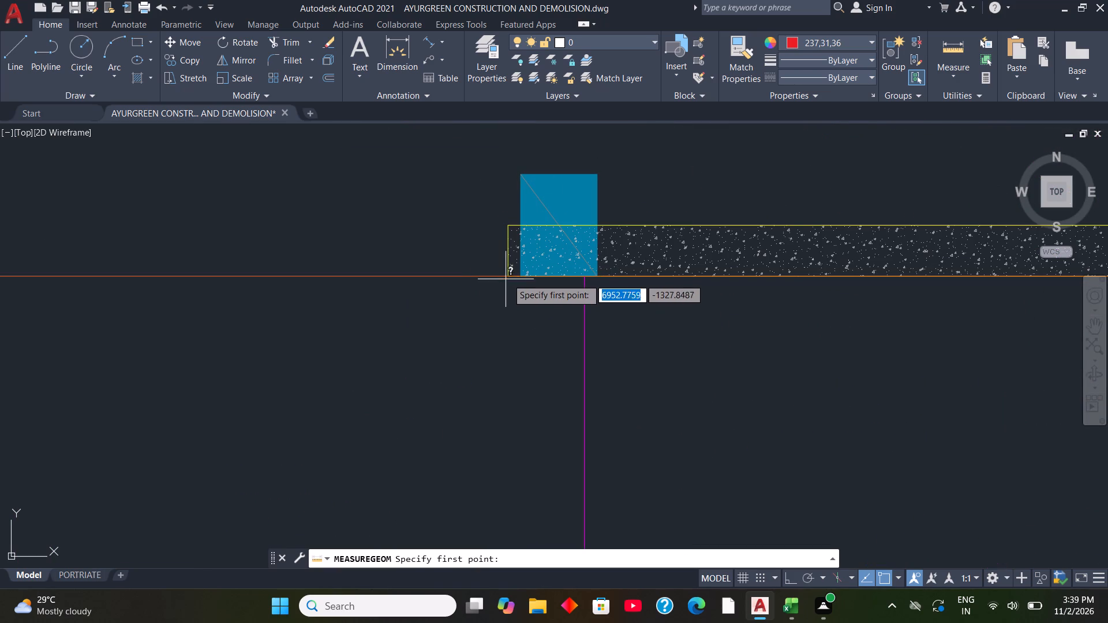
click(507, 277)
scroll(424, 290, down, 2)
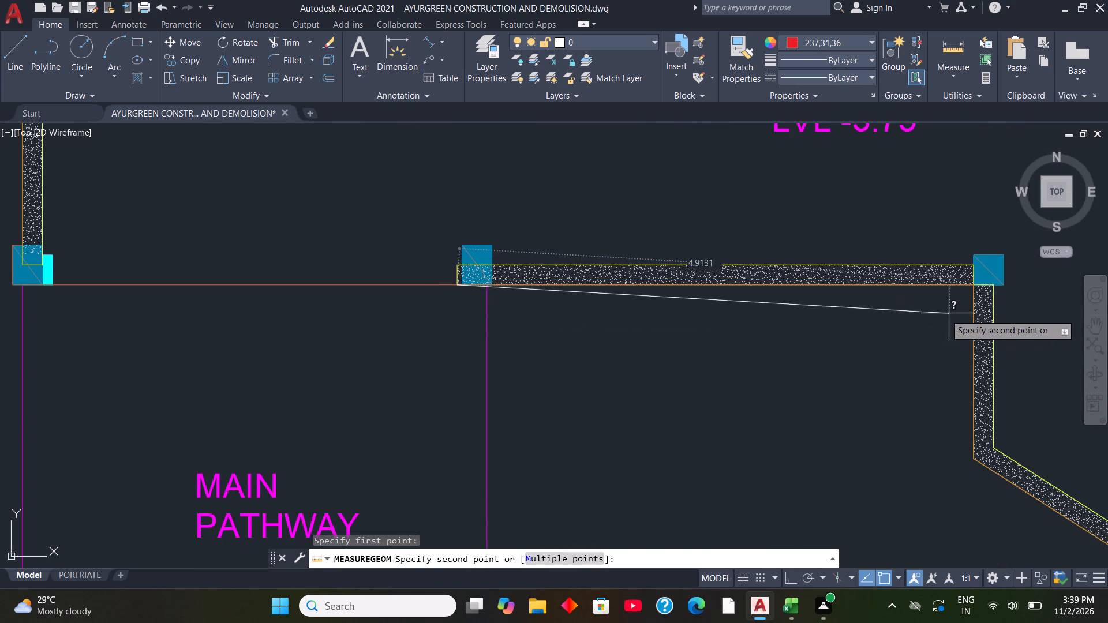
scroll(971, 298, up, 2)
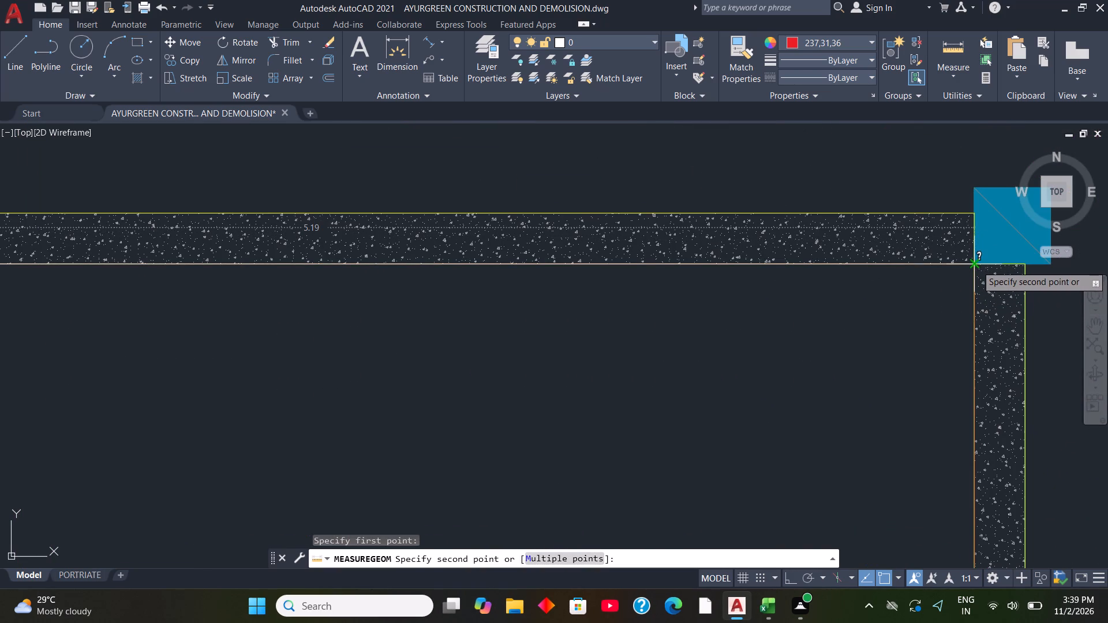
click(976, 265)
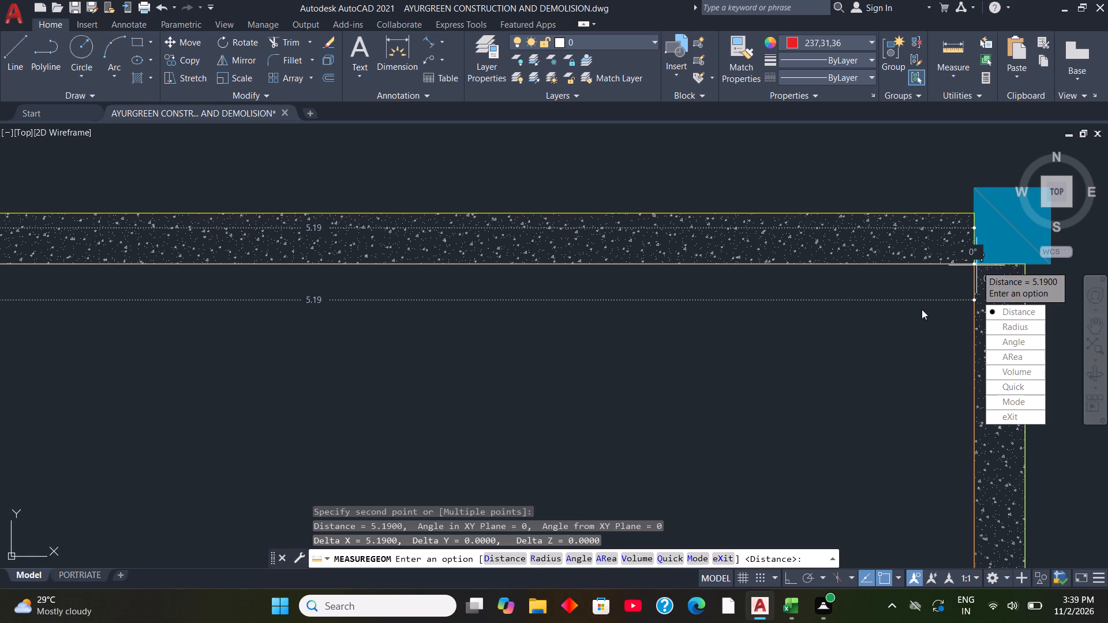
scroll(841, 173, up, 1)
scroll(729, 178, down, 4)
scroll(708, 316, down, 4)
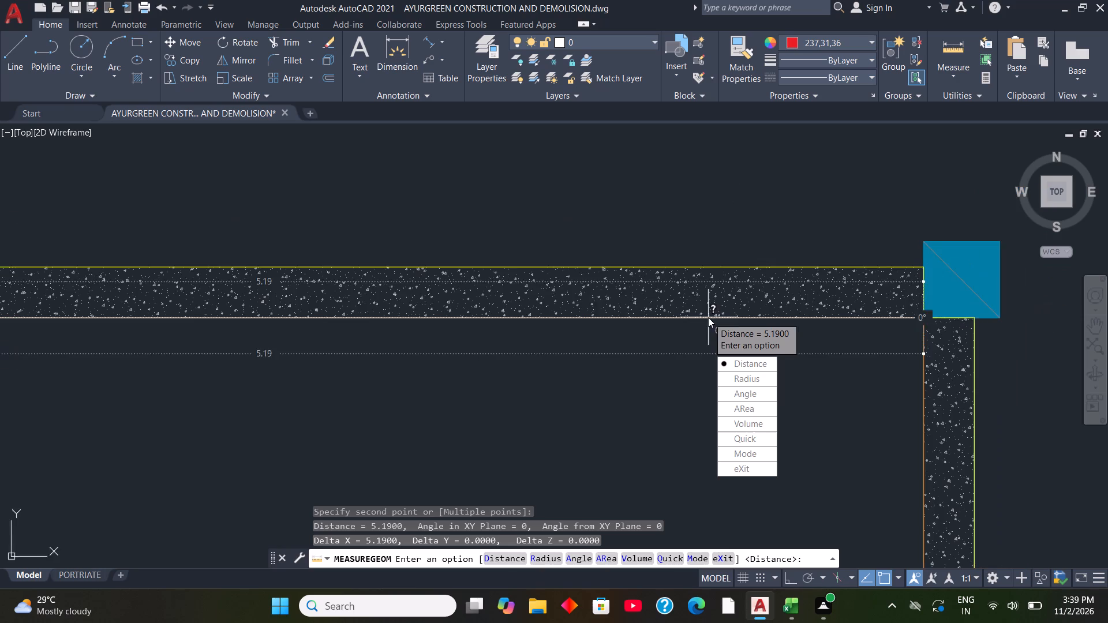
scroll(708, 317, down, 7)
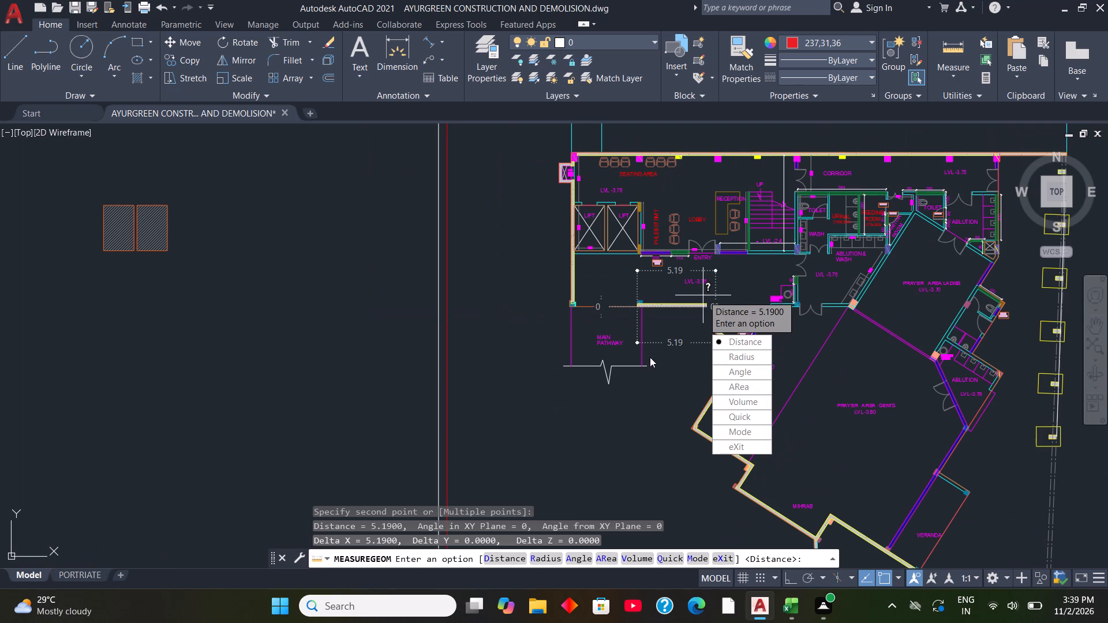
key(Escape)
key(Escape)
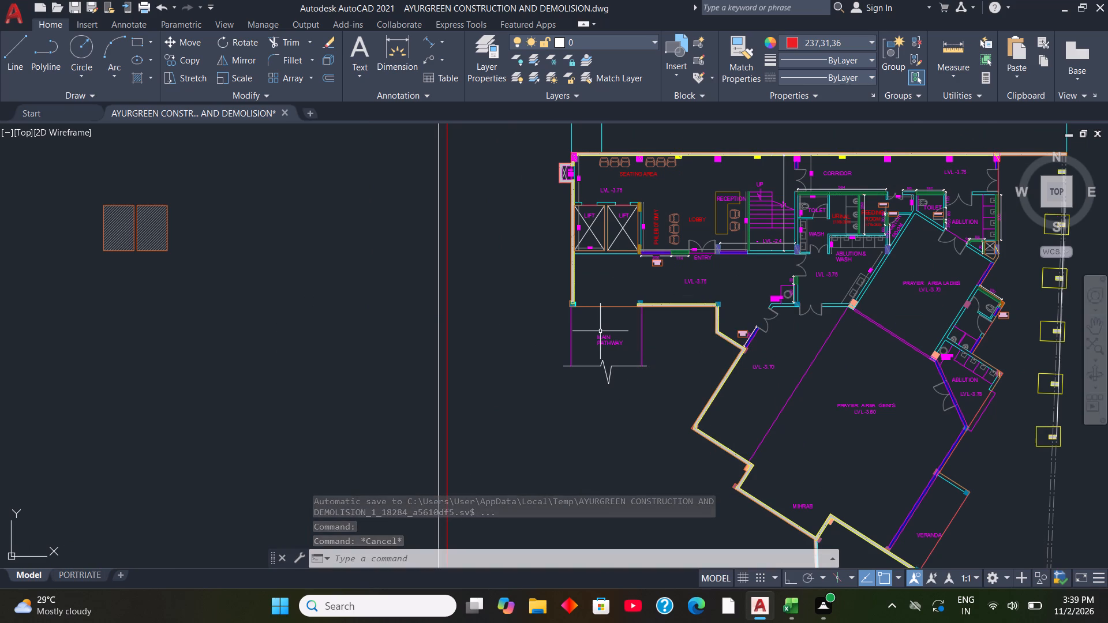
Measure the west outer wall from the fire duct's lower junction down to the outer corner of the blue column by the main pathway.
scroll(539, 275, down, 2)
scroll(563, 217, up, 2)
scroll(525, 289, up, 2)
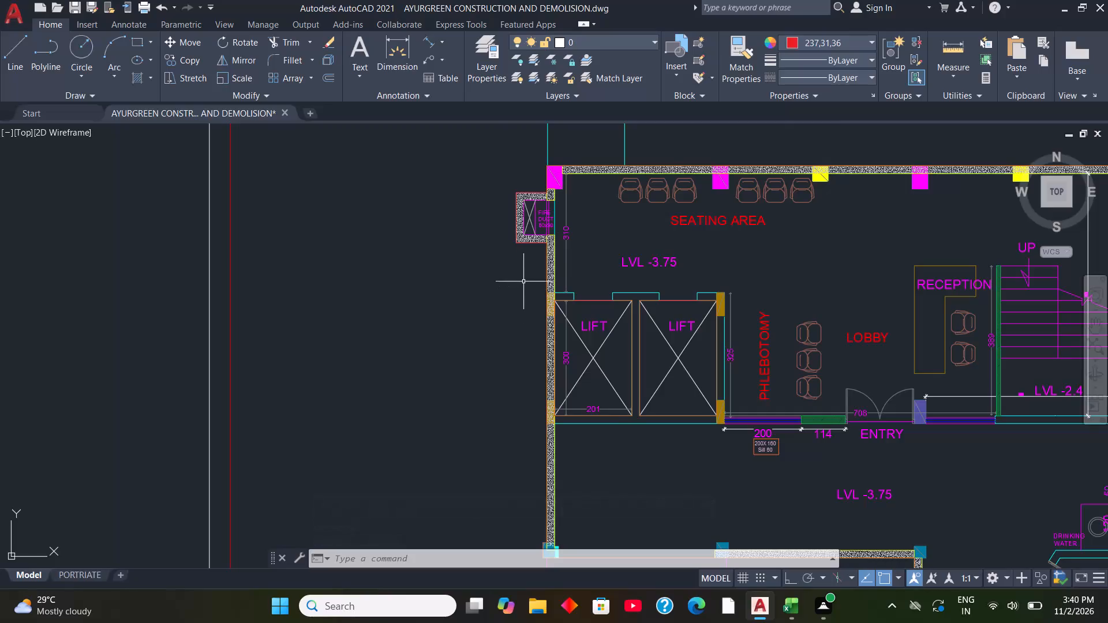
click(956, 77)
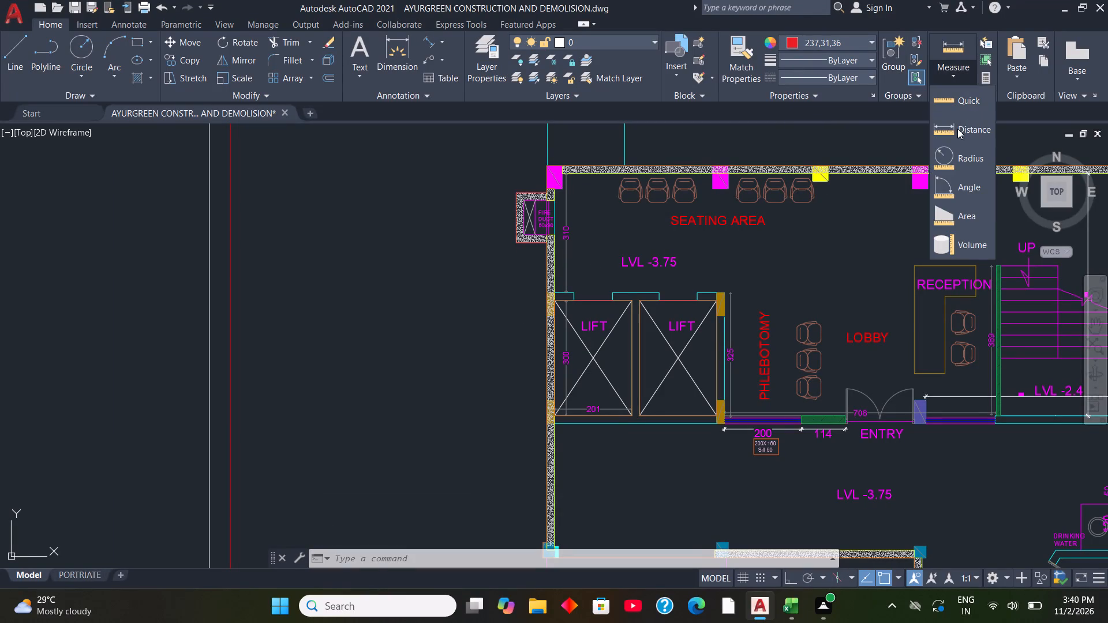
click(957, 129)
scroll(511, 249, up, 3)
scroll(577, 251, up, 3)
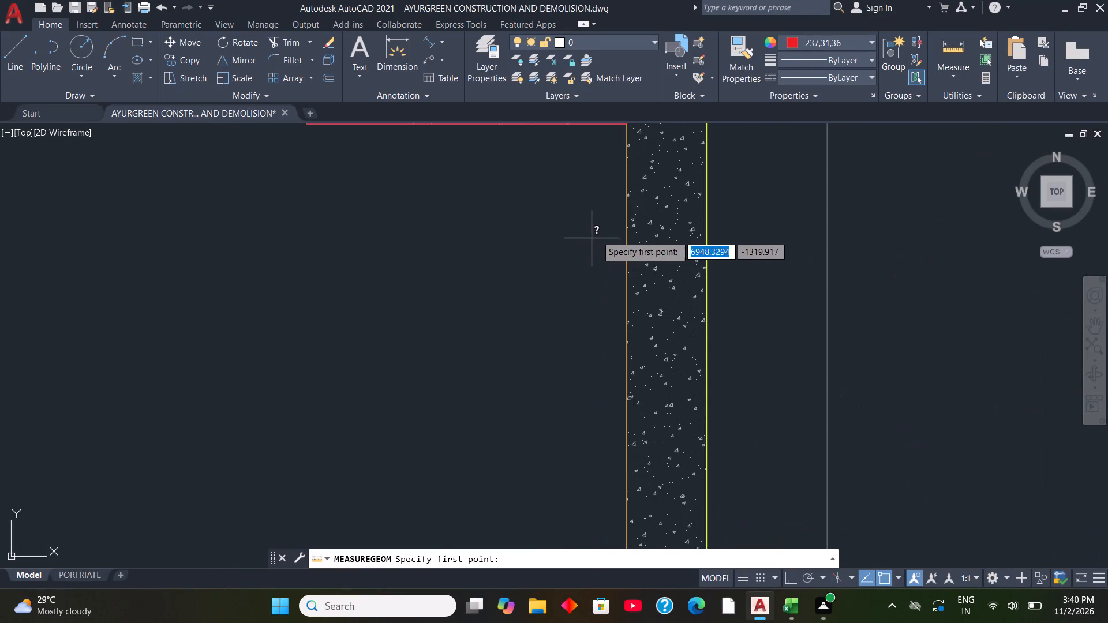
scroll(600, 228, down, 2)
scroll(611, 203, up, 2)
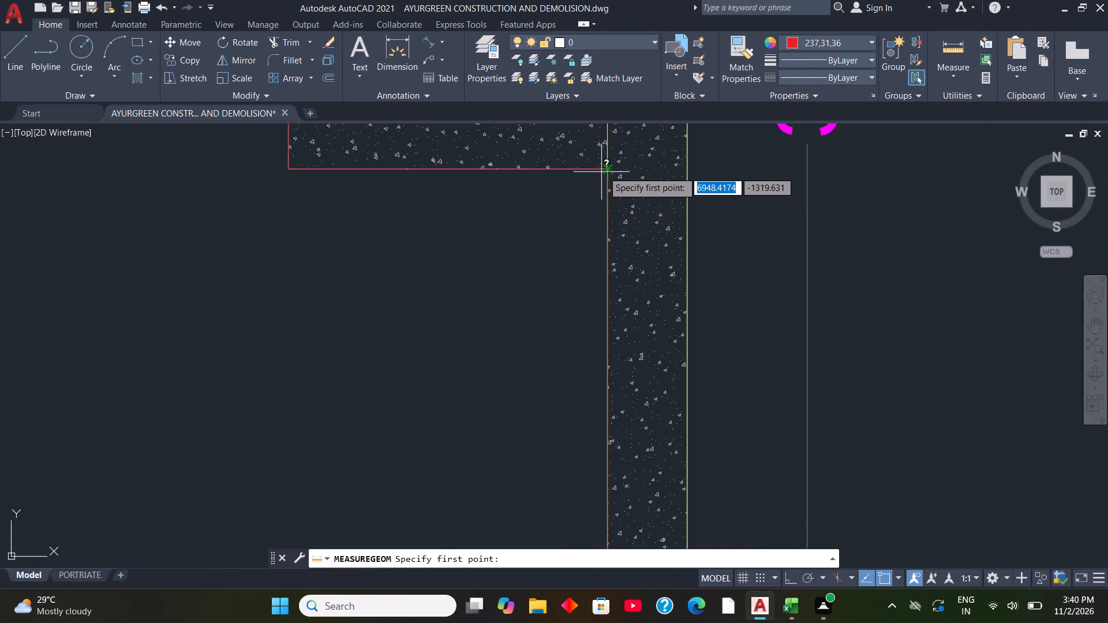
click(609, 170)
scroll(608, 172, down, 8)
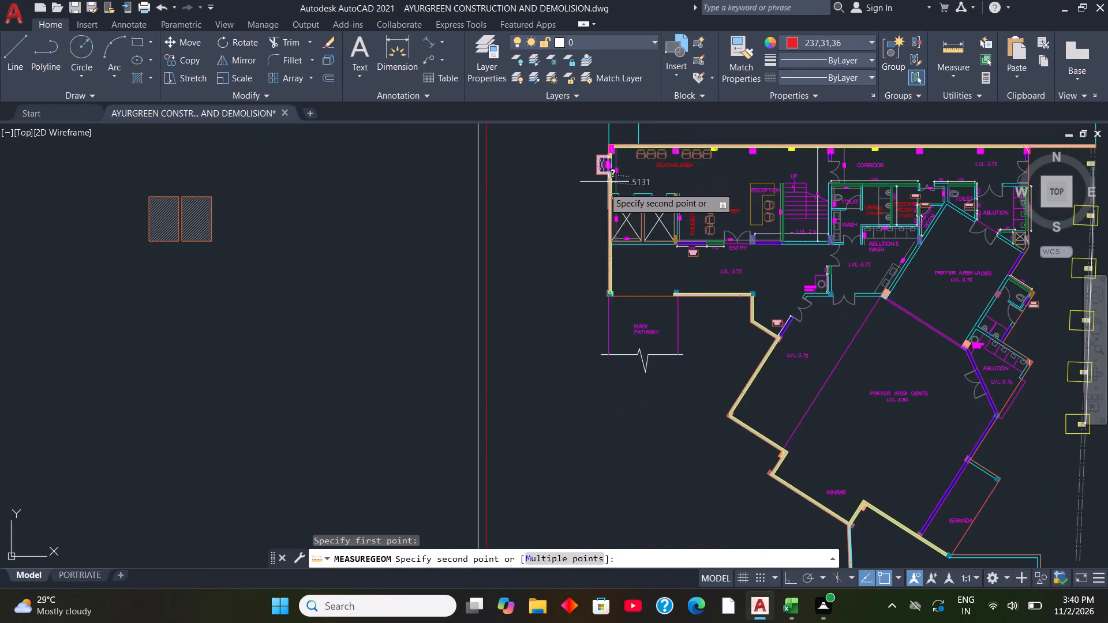
scroll(615, 309, up, 3)
scroll(588, 252, up, 2)
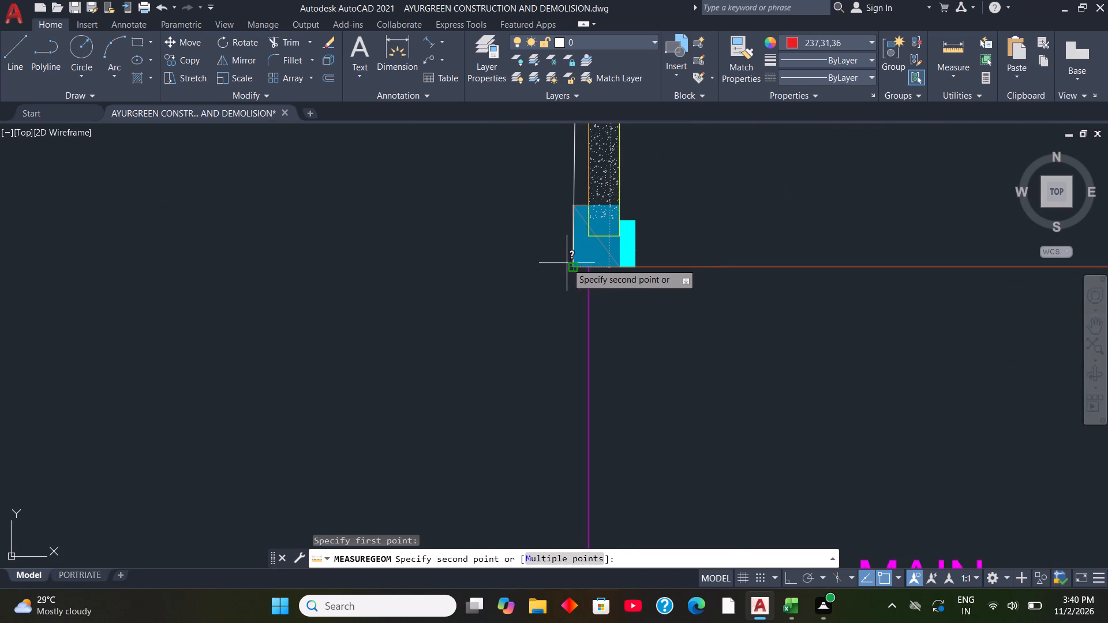
click(575, 268)
scroll(581, 269, down, 10)
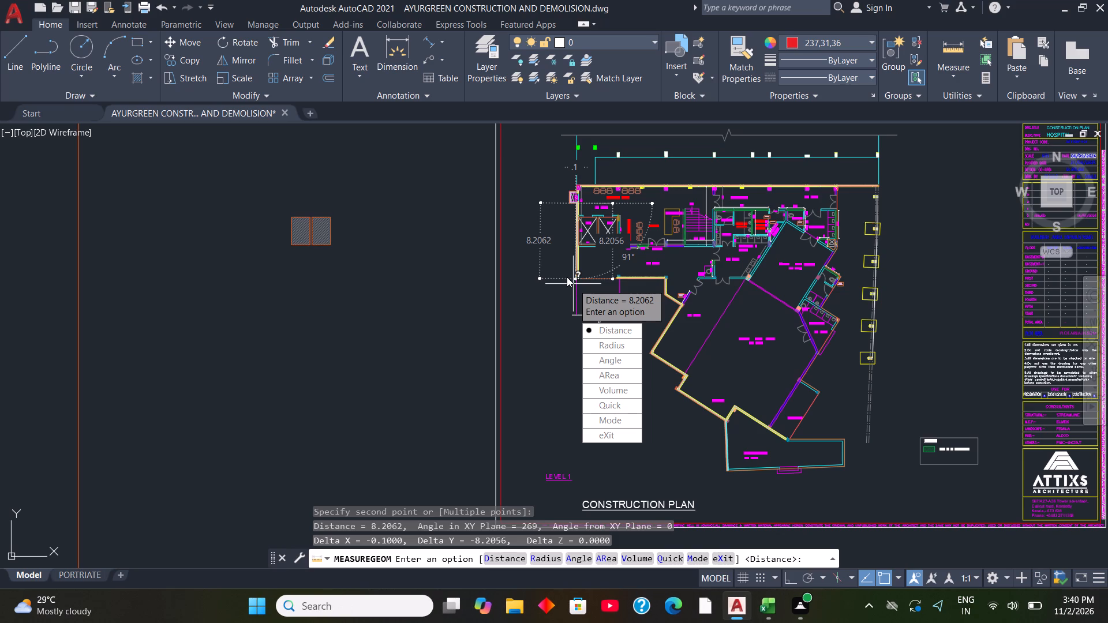
key(Escape)
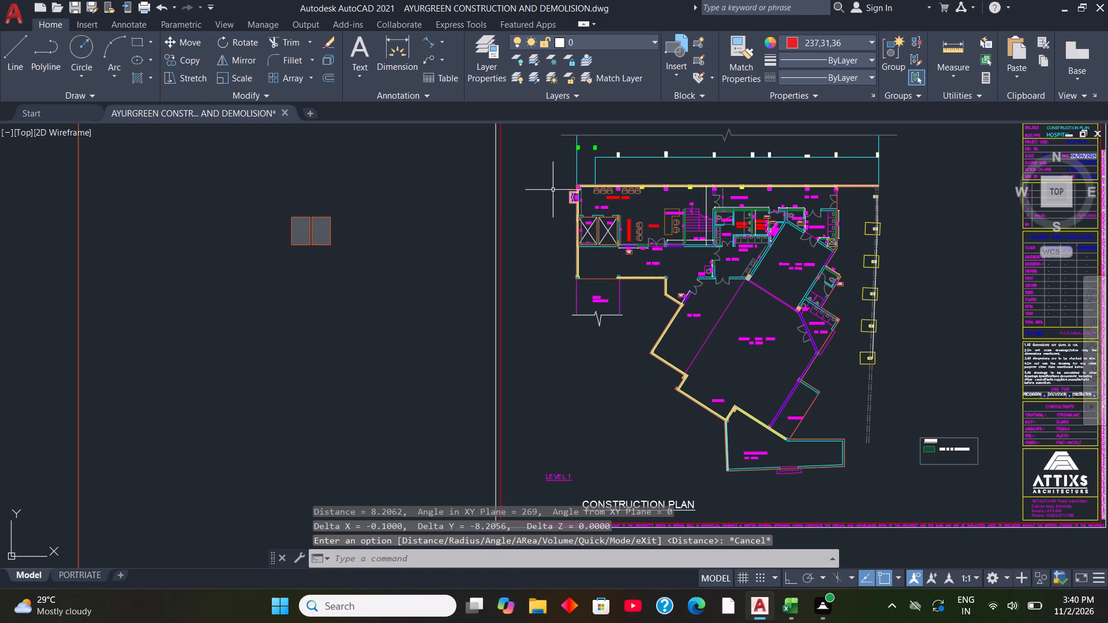
Measure the west outer wall line from the magenta corner column's outer corner down to the fire duct's lower junction.
scroll(560, 182, up, 2)
scroll(620, 217, up, 2)
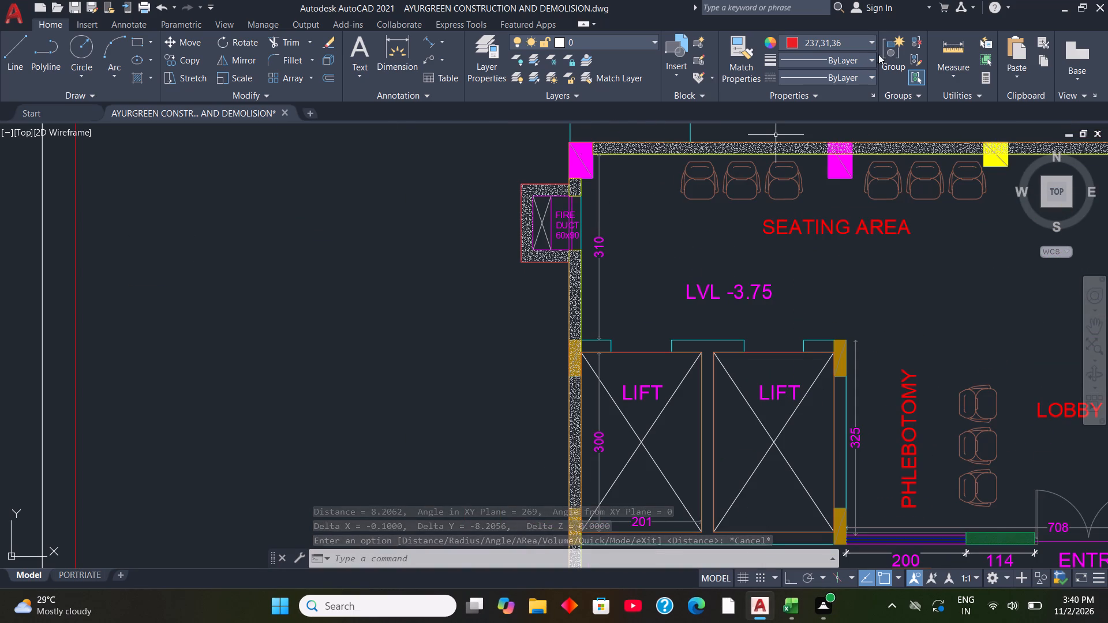
click(942, 71)
click(961, 130)
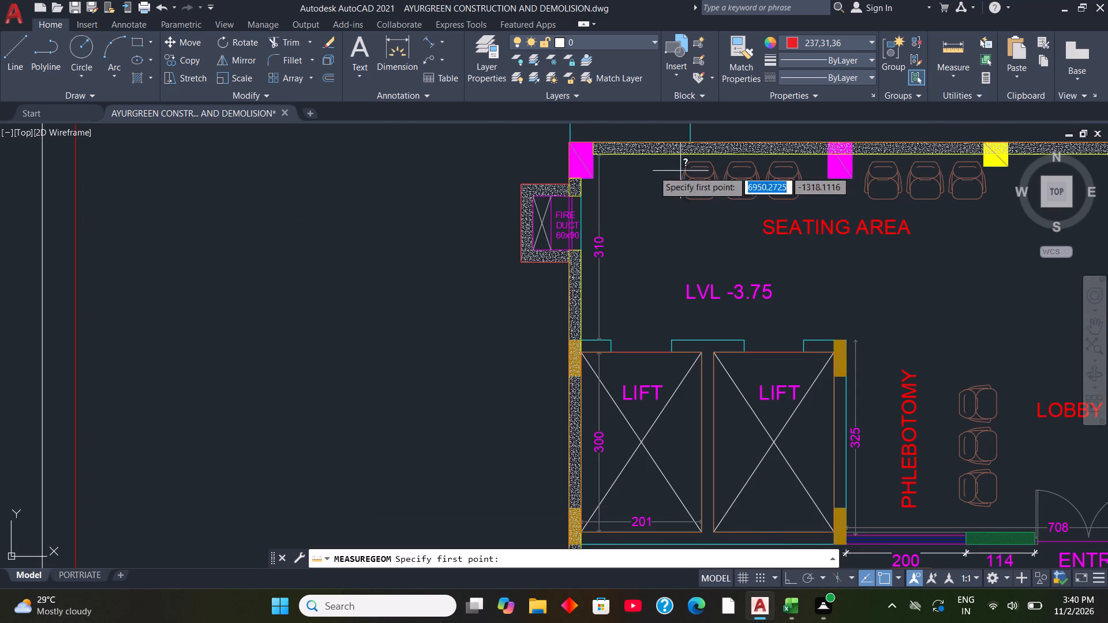
click(567, 142)
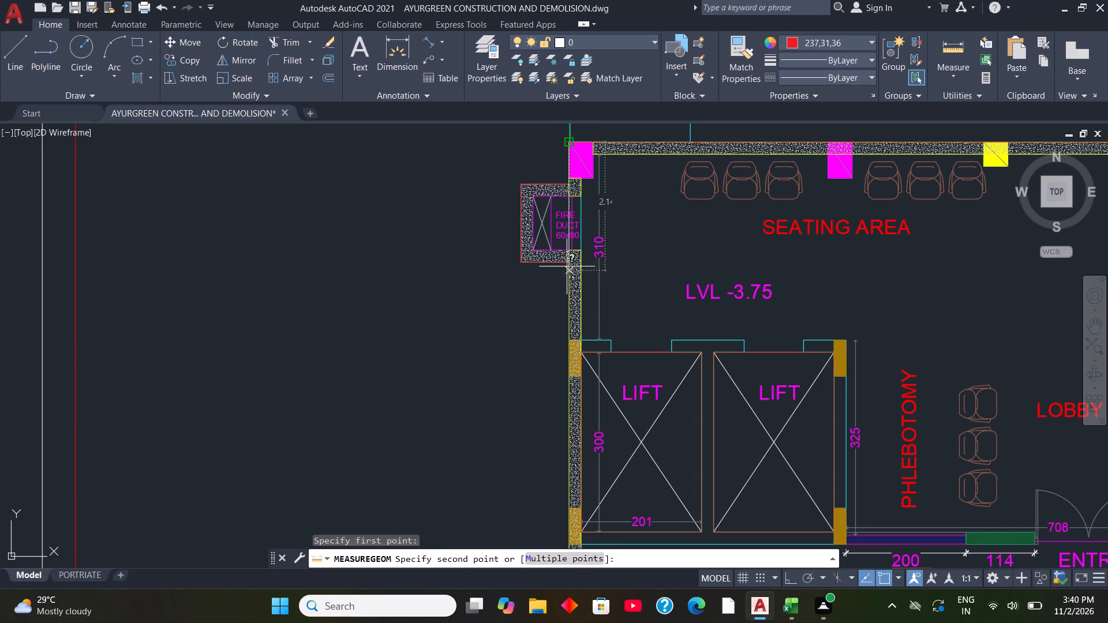
click(568, 258)
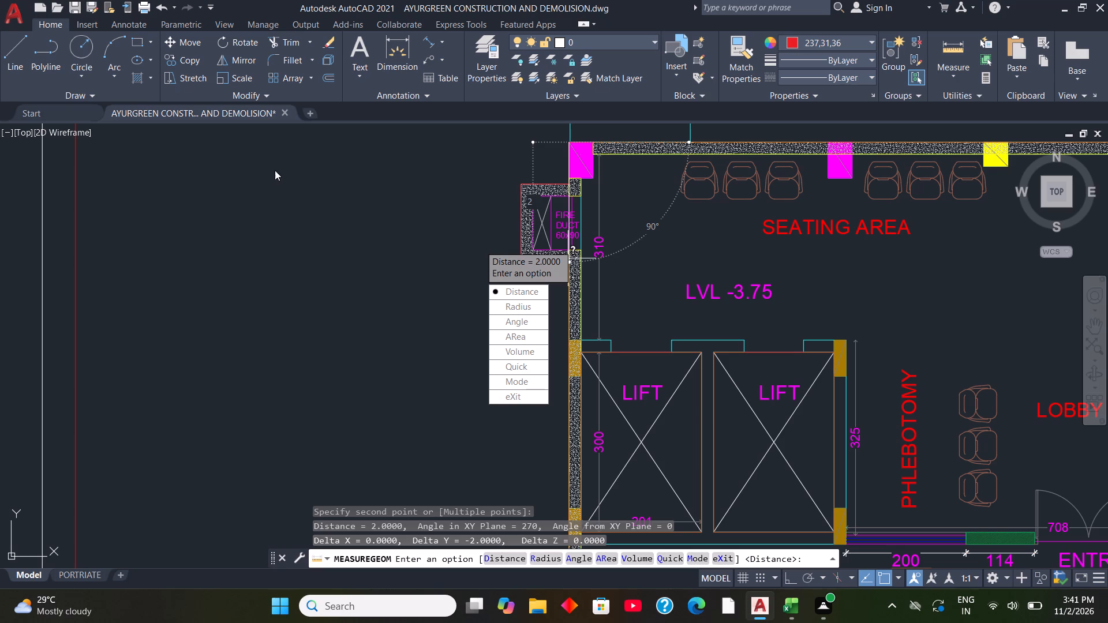
key(Escape)
key(Escape)
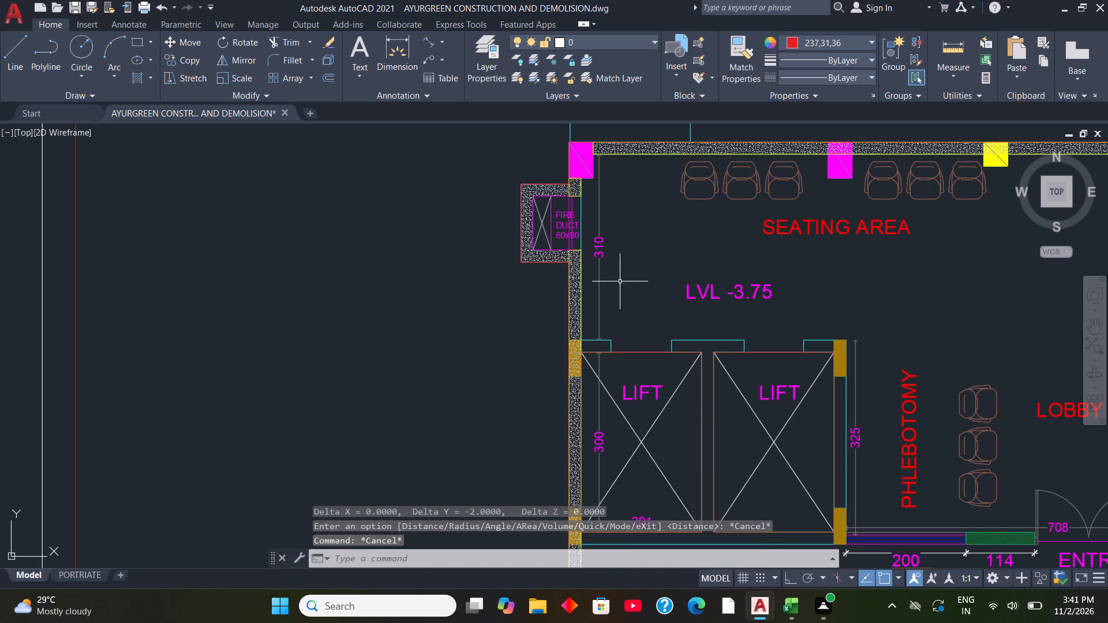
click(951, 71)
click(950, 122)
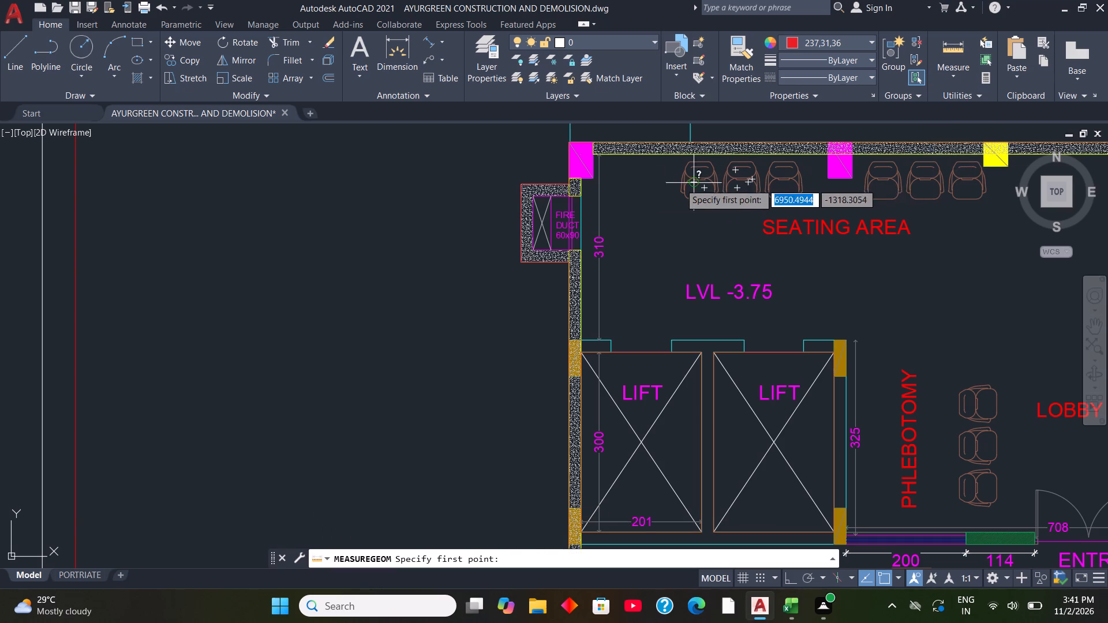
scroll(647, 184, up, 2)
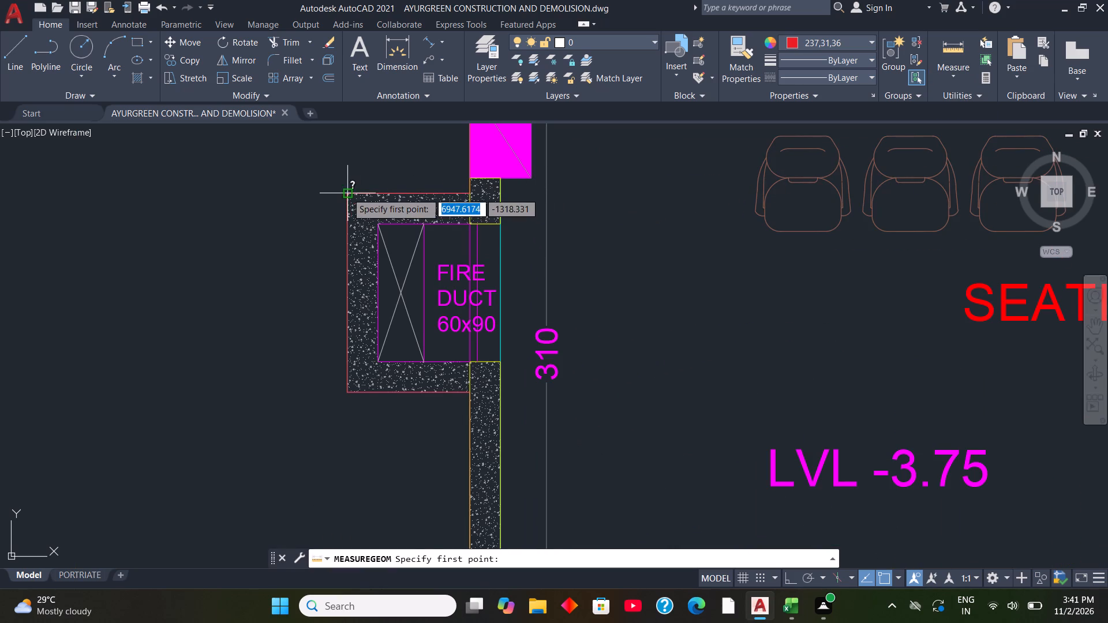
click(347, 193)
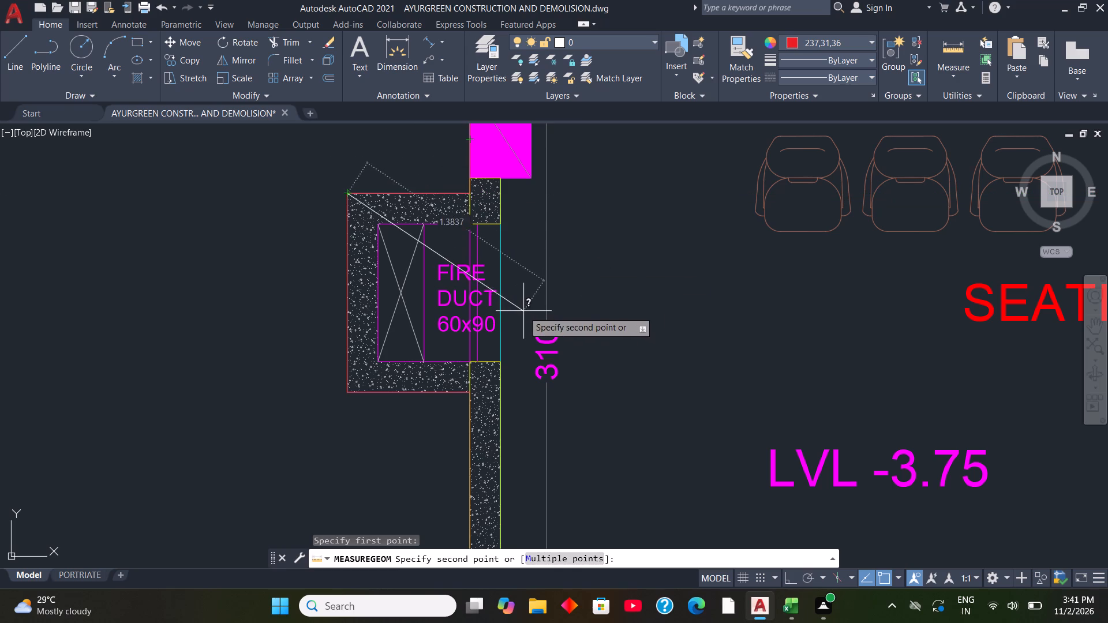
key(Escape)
Examine the veranda and the short wall between its two columns on the construction plan.
scroll(438, 242, down, 9)
scroll(514, 248, up, 2)
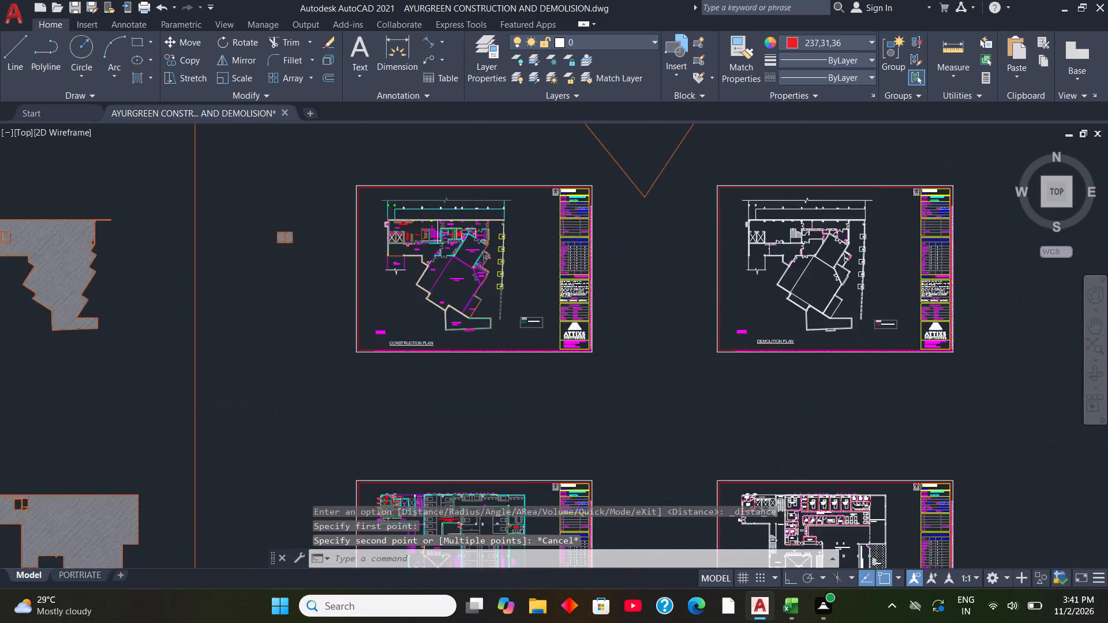
scroll(500, 285, up, 3)
scroll(368, 482, up, 1)
scroll(514, 277, down, 2)
scroll(416, 335, up, 3)
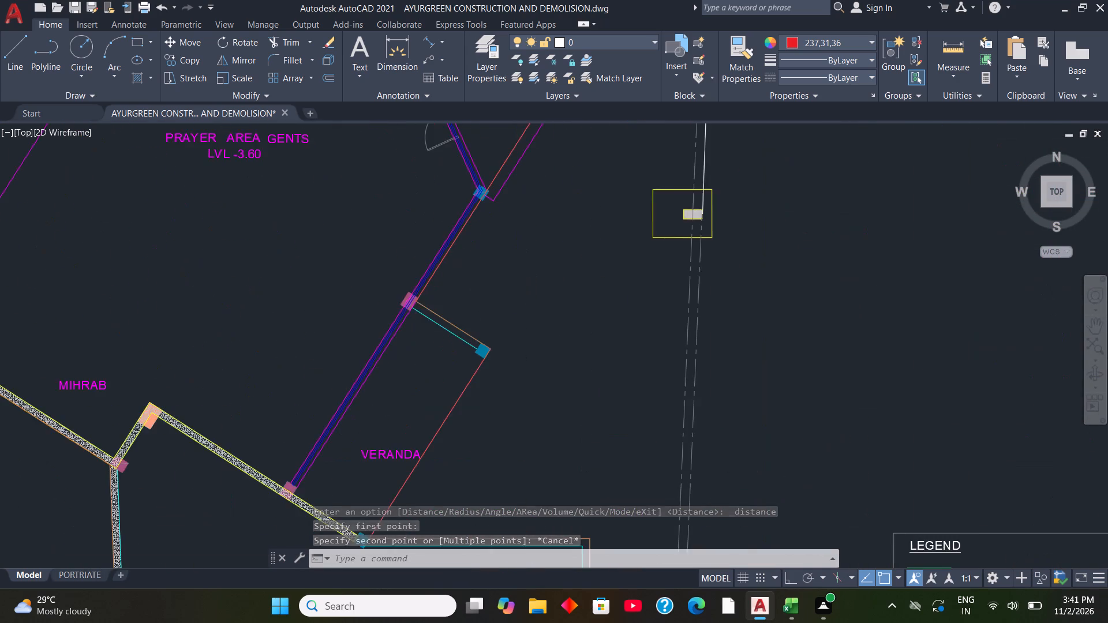
scroll(427, 335, up, 3)
scroll(429, 334, down, 2)
scroll(429, 319, up, 1)
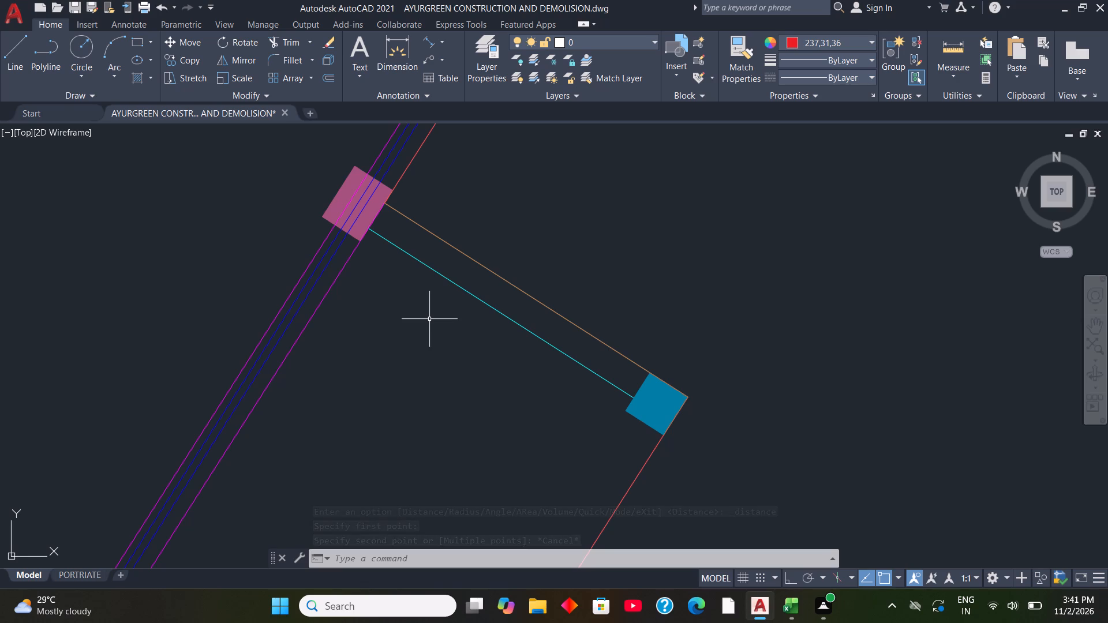
scroll(735, 277, down, 3)
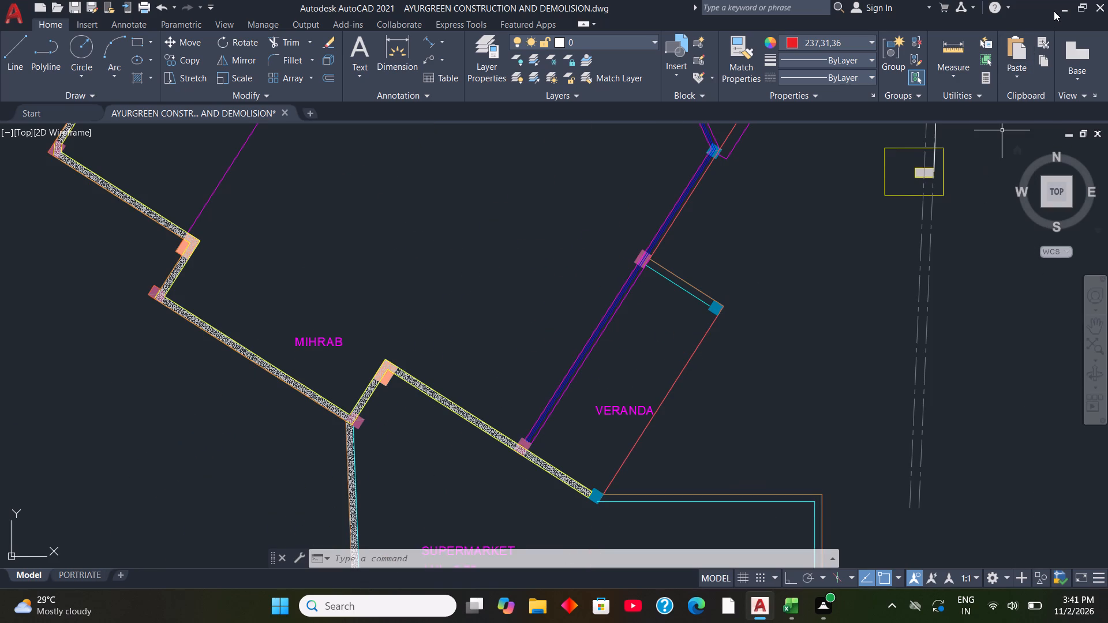
Place the M Book spreadsheet beside the reduced drawing window and widen it to show the columns through 5% Extra.
click(1088, 5)
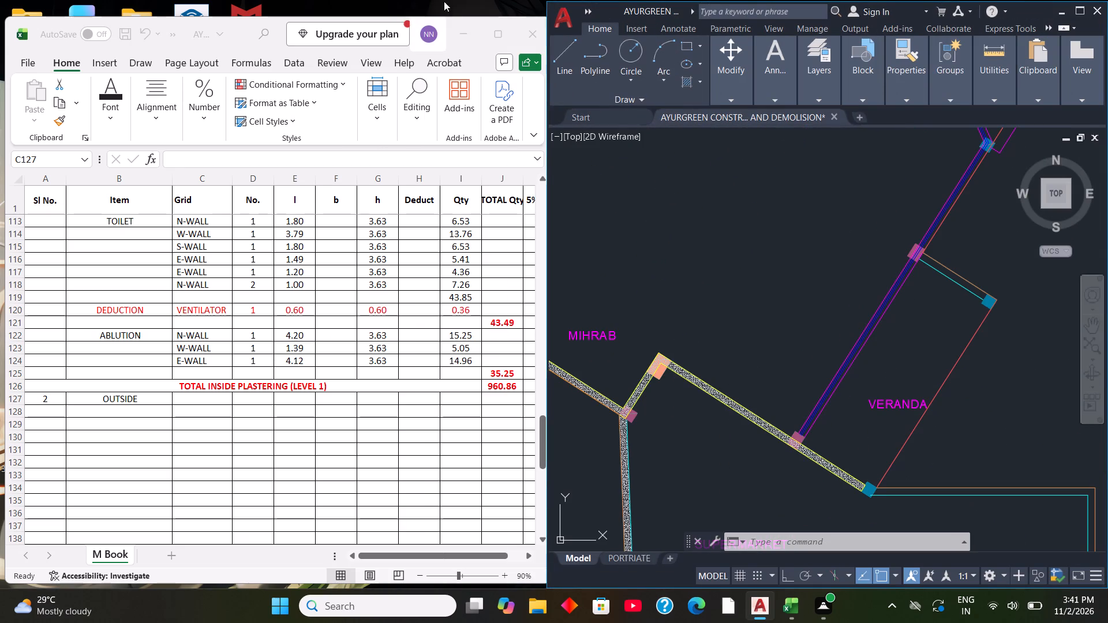
click(353, 167)
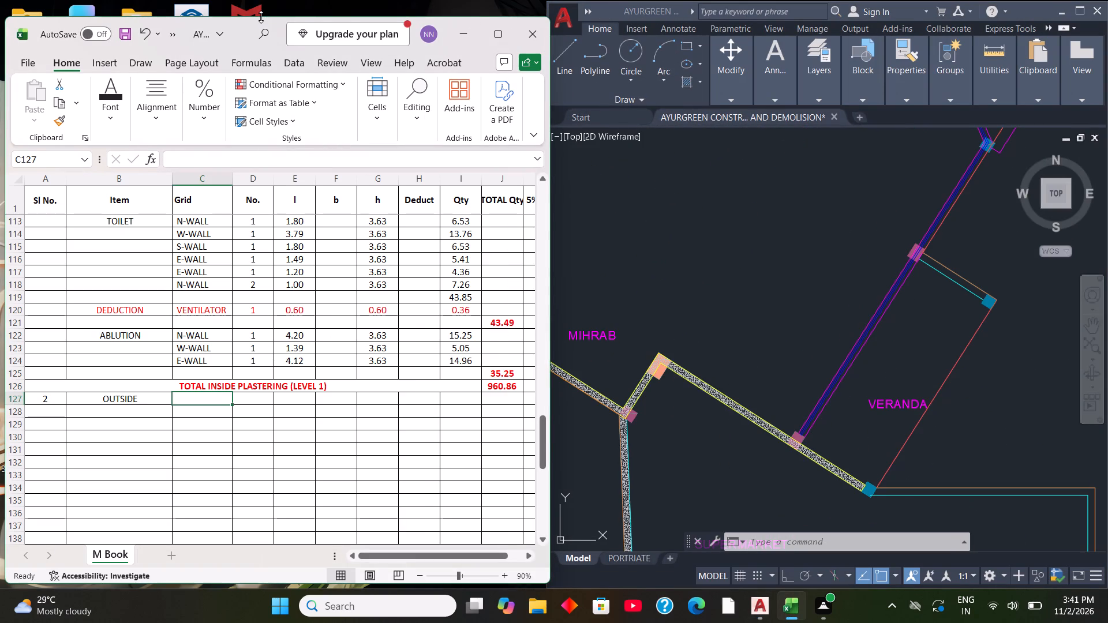
drag(261, 17, 275, 0)
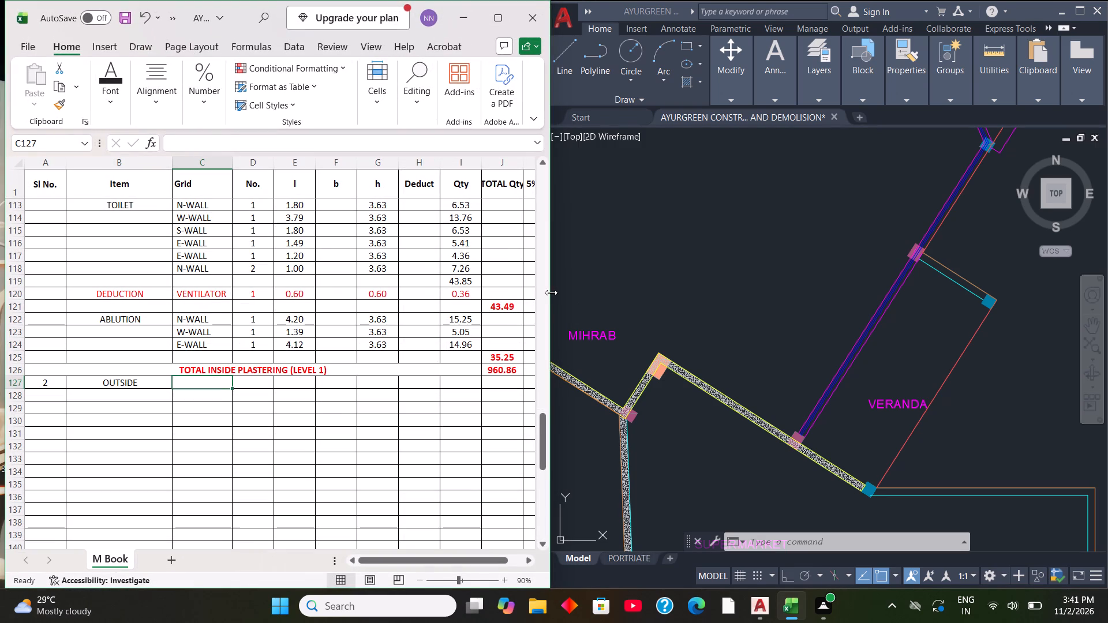
drag(553, 292, 633, 288)
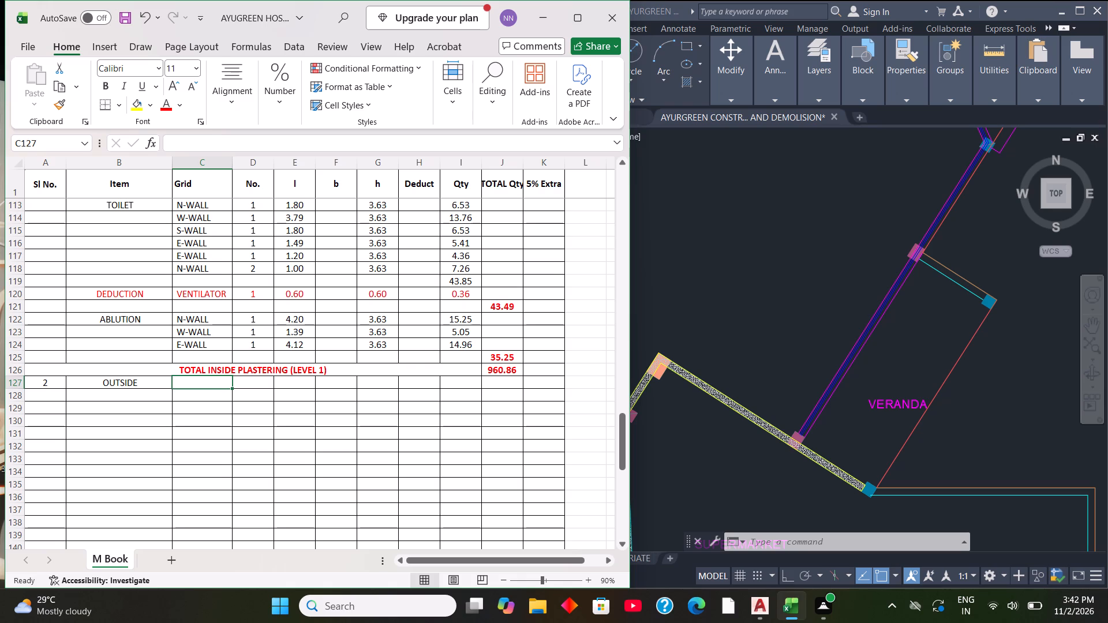
Set the lengths of the VERANDA S-WALL and N-WALL to 2.4 in the M Book sheet.
scroll(302, 354, up, 2)
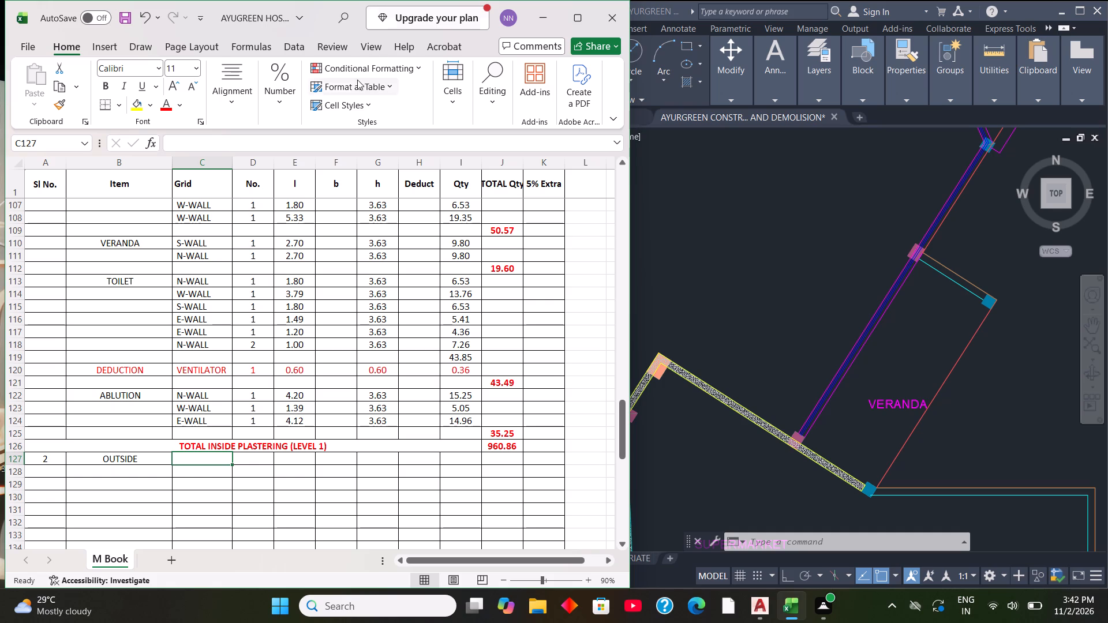
click(301, 242)
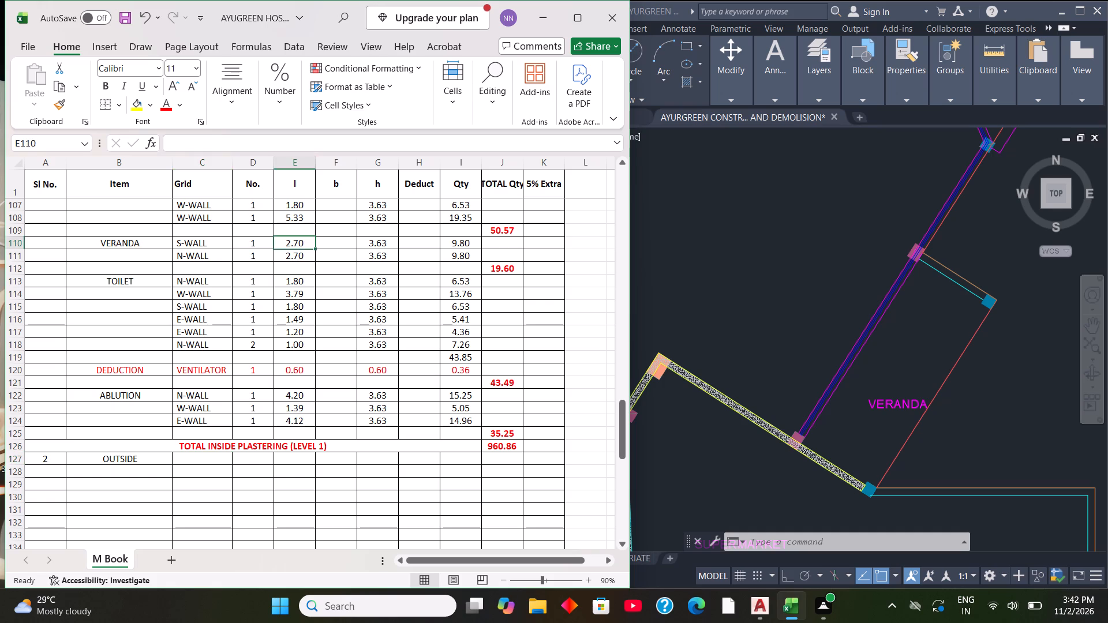
text(2.4)
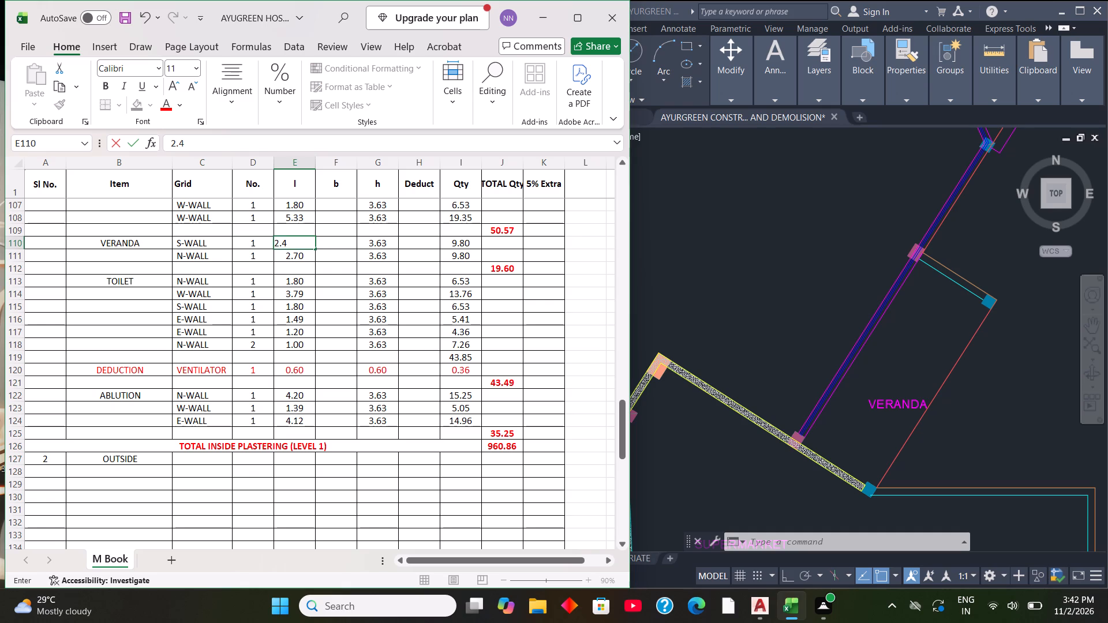
click(298, 256)
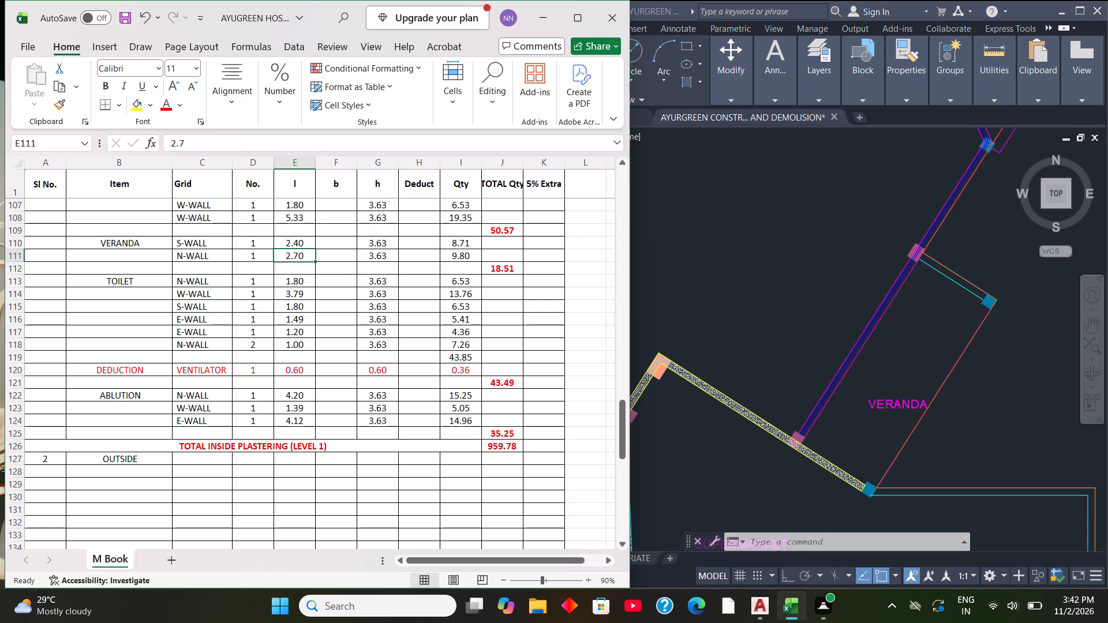
text(2.4)
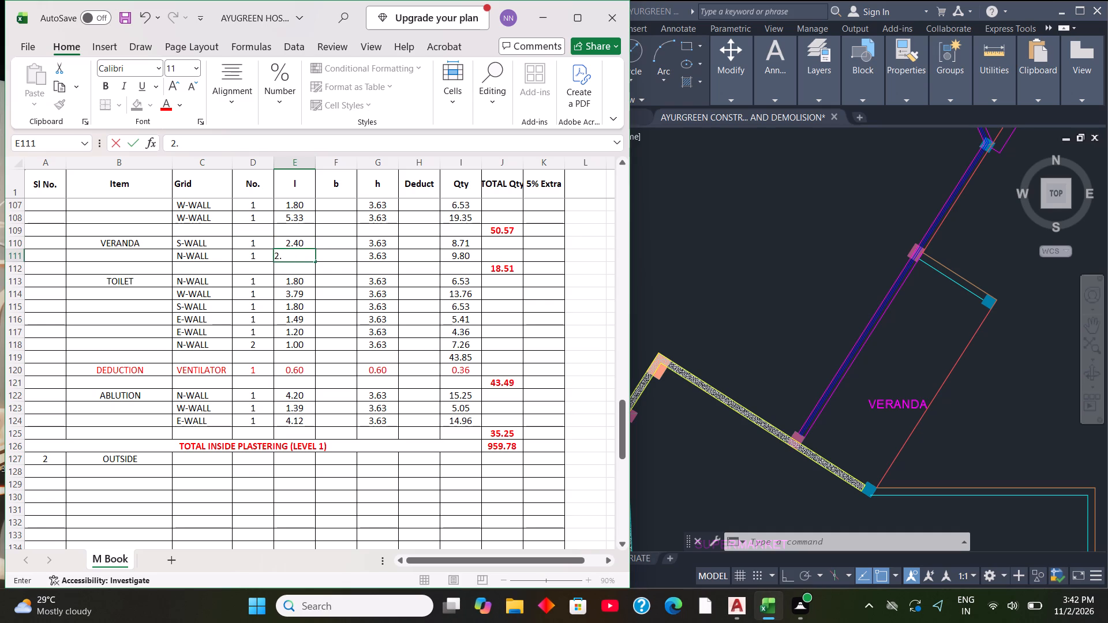
key(Return)
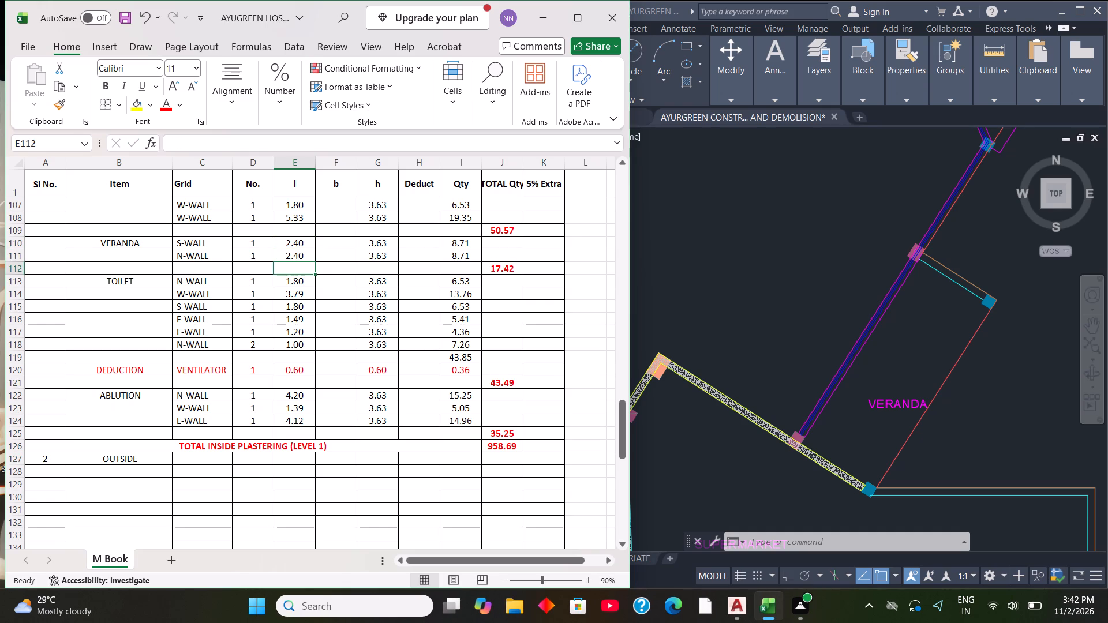
Enter the first OUTSIDE row in row 127 as N-WALL, No. 1, length 32.79 and height 3.63.
click(199, 456)
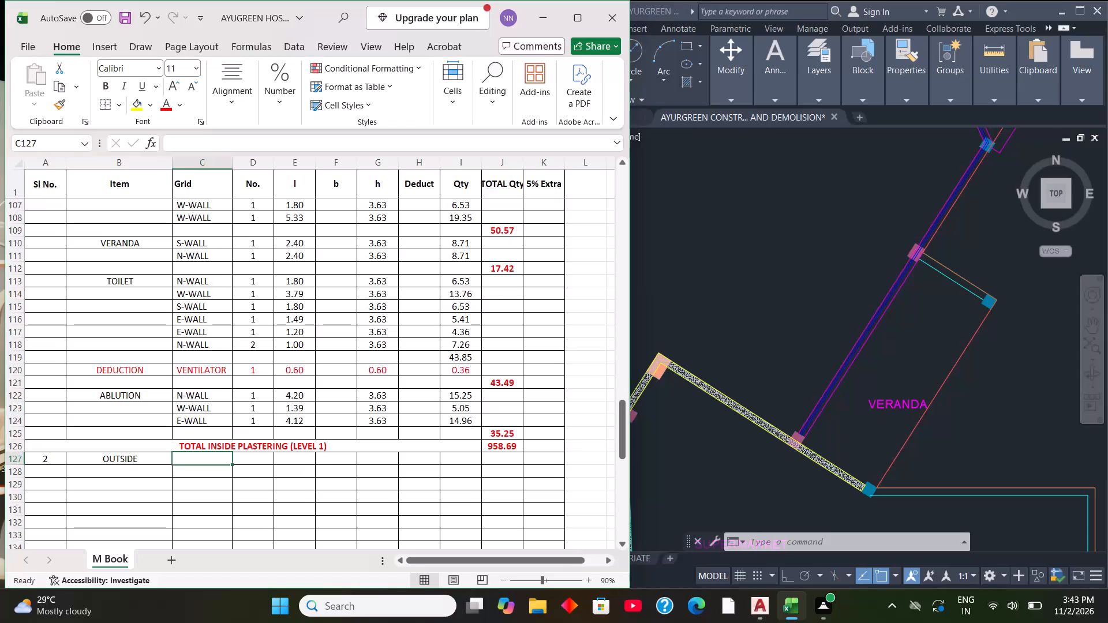
key(n)
text(-WALL)
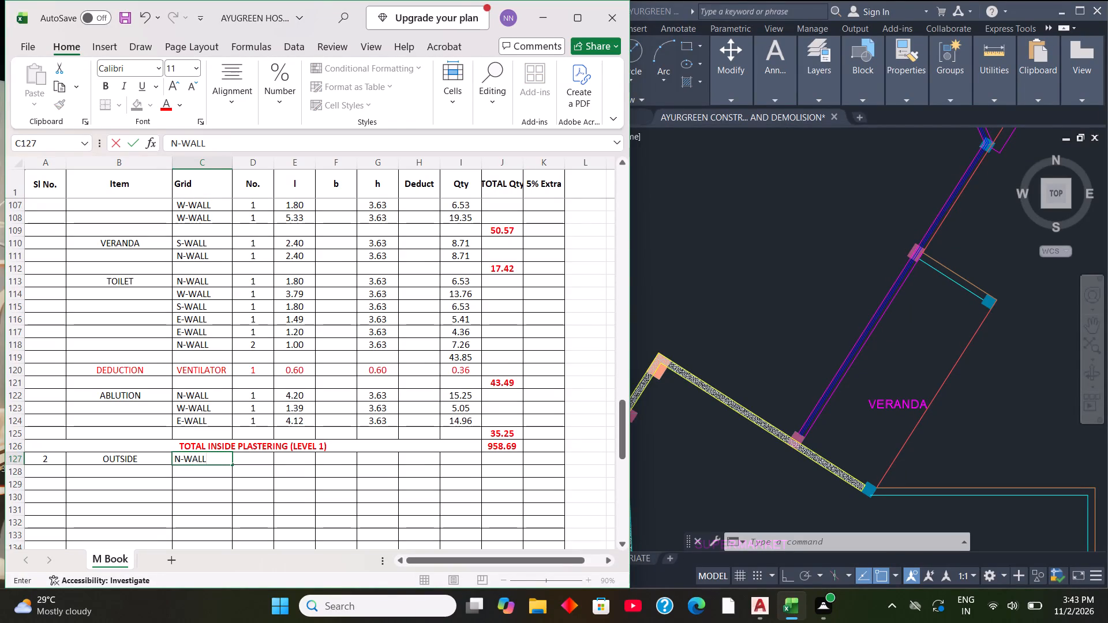
key(Right)
key(1)
key(Right)
text(32.7)
key(9)
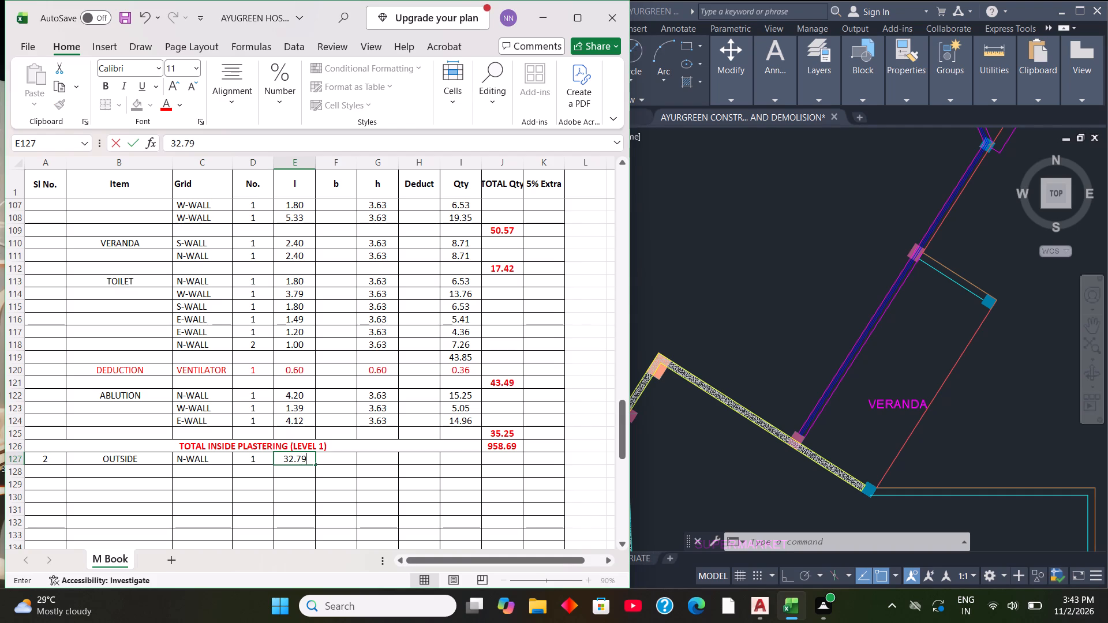
key(Right)
key(Right)
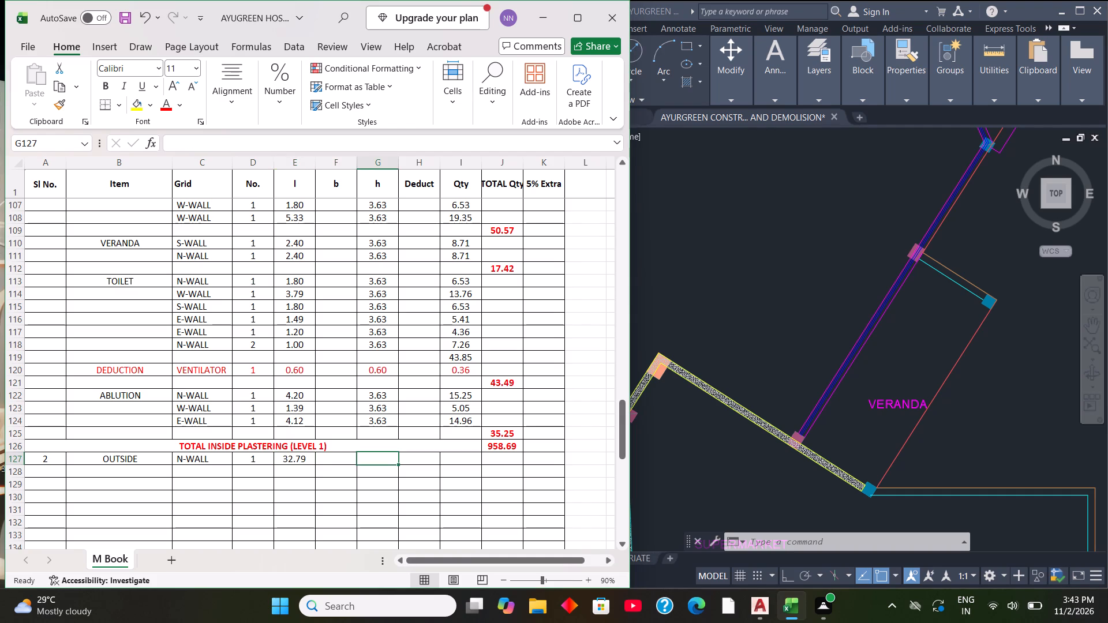
text(3.63)
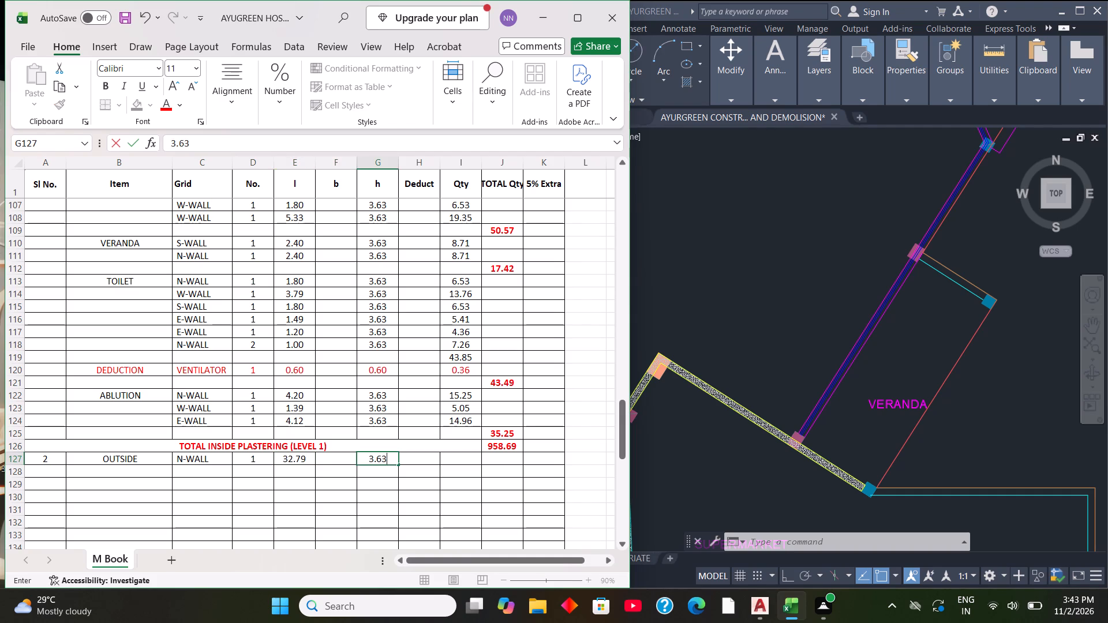
key(Down)
Enter a second OUTSIDE N-WALL row in row 128 with No. 1, length 4.42 and height 3.63.
key(Left)
key(Left)
key(Left)
key(Left)
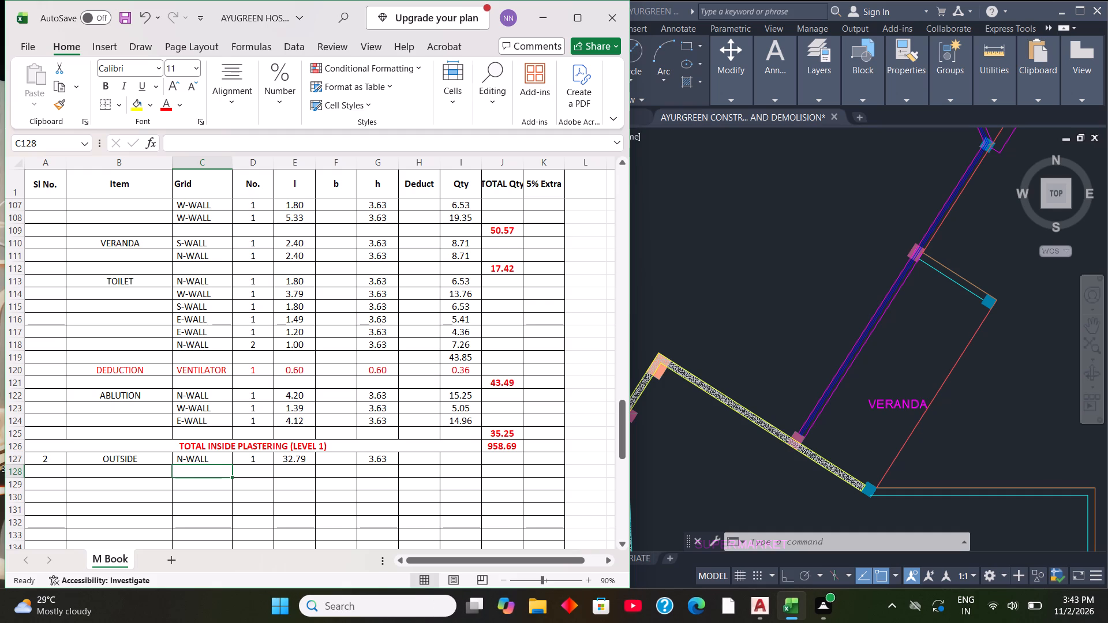
key(n)
text(-W)
key(a)
text(LL)
key(Right)
key(1)
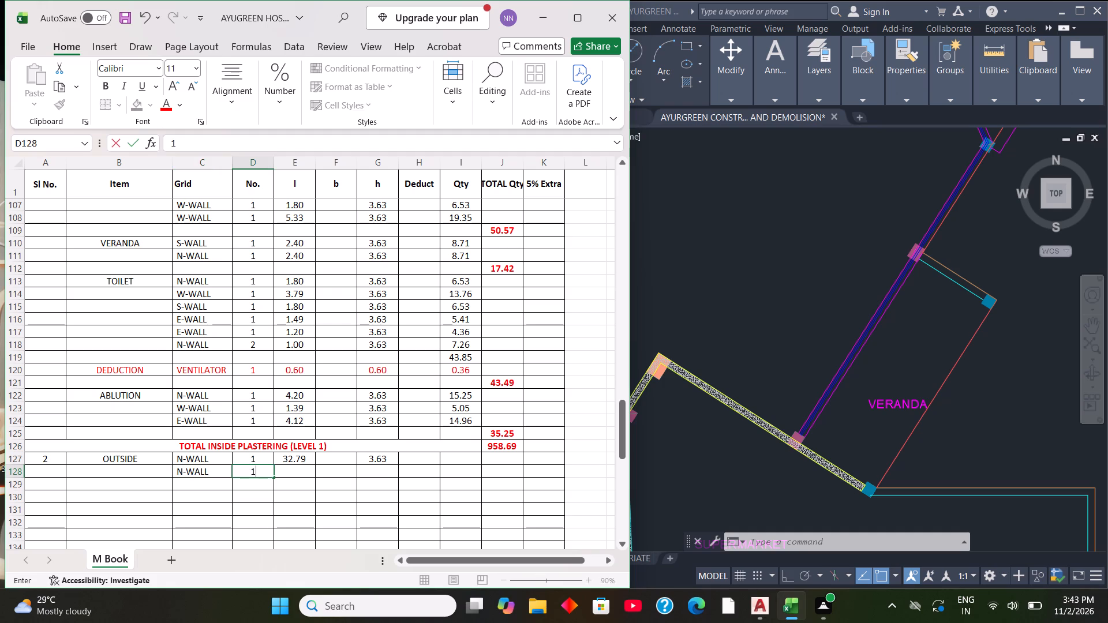
key(Right)
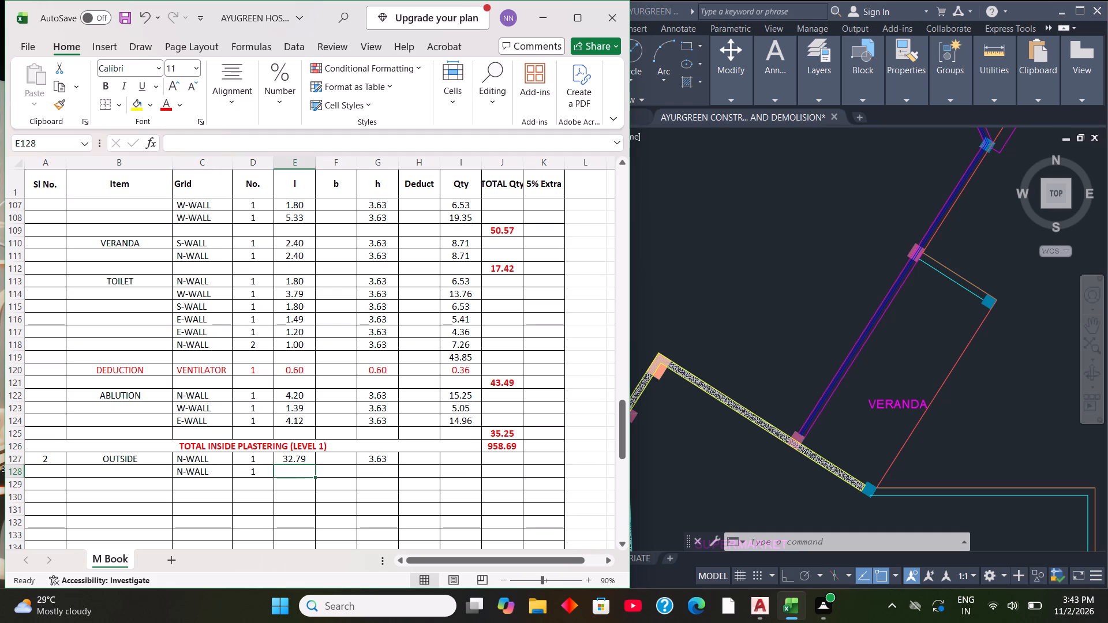
text(4.42)
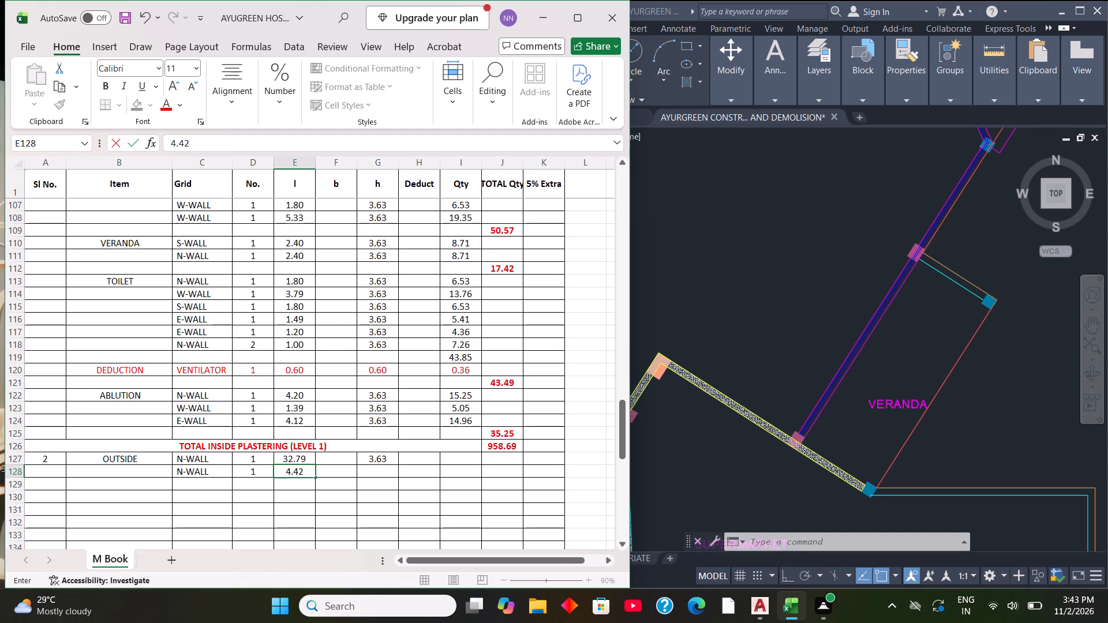
key(Right)
key(Right)
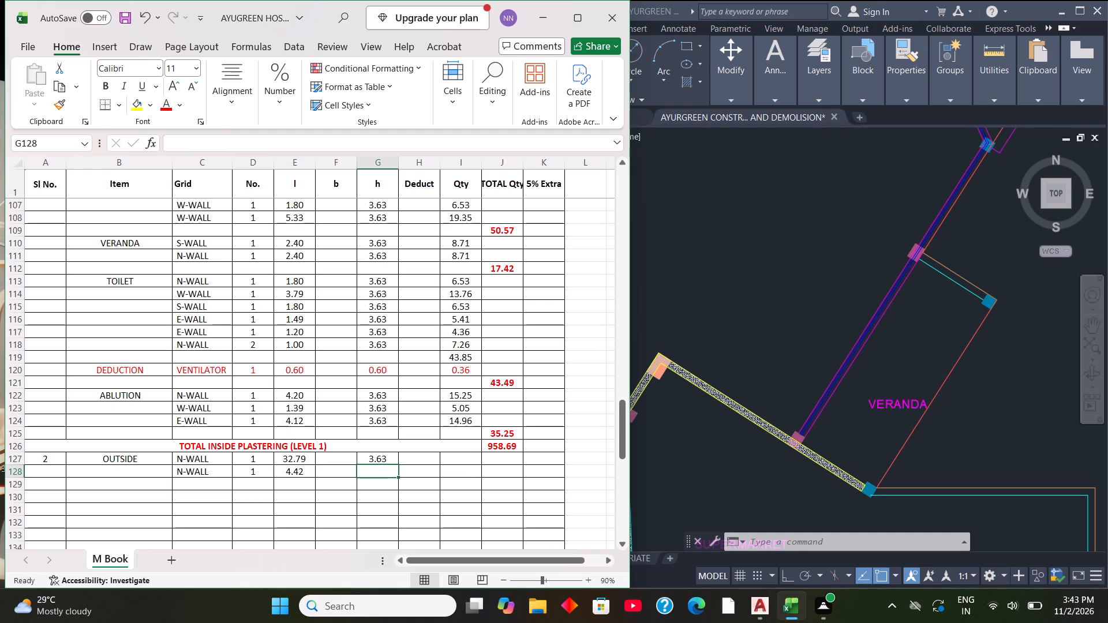
text(3.63)
key(Down)
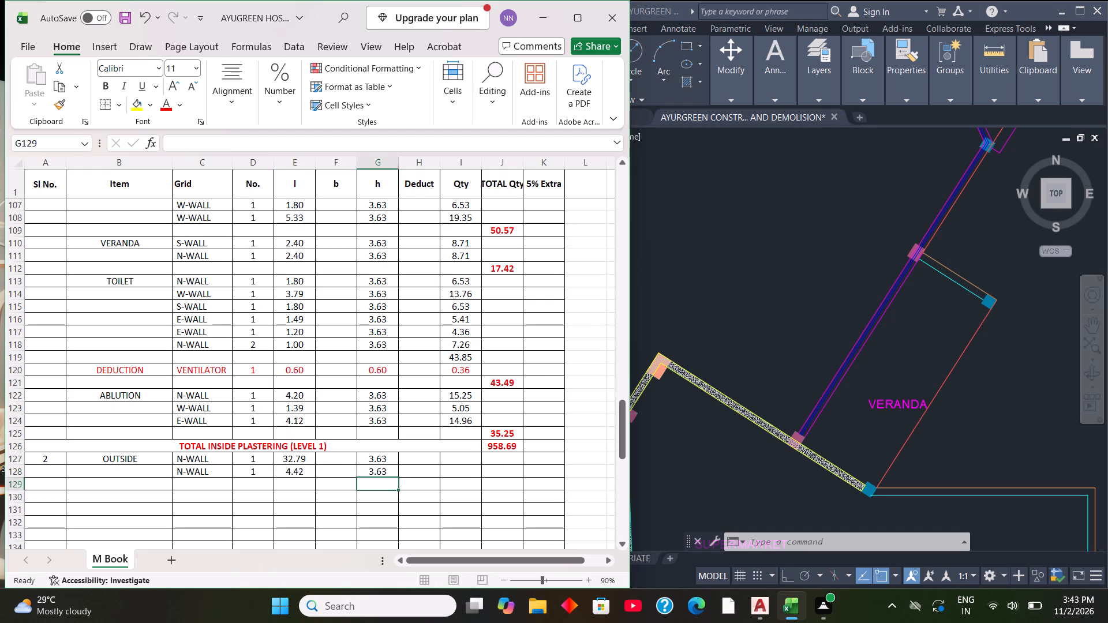
Enter an OUTSIDE E-WALL row in row 129 with No. 1, length 6.91 and height 3.63.
key(Left)
key(Left)
key(Left)
key(Left)
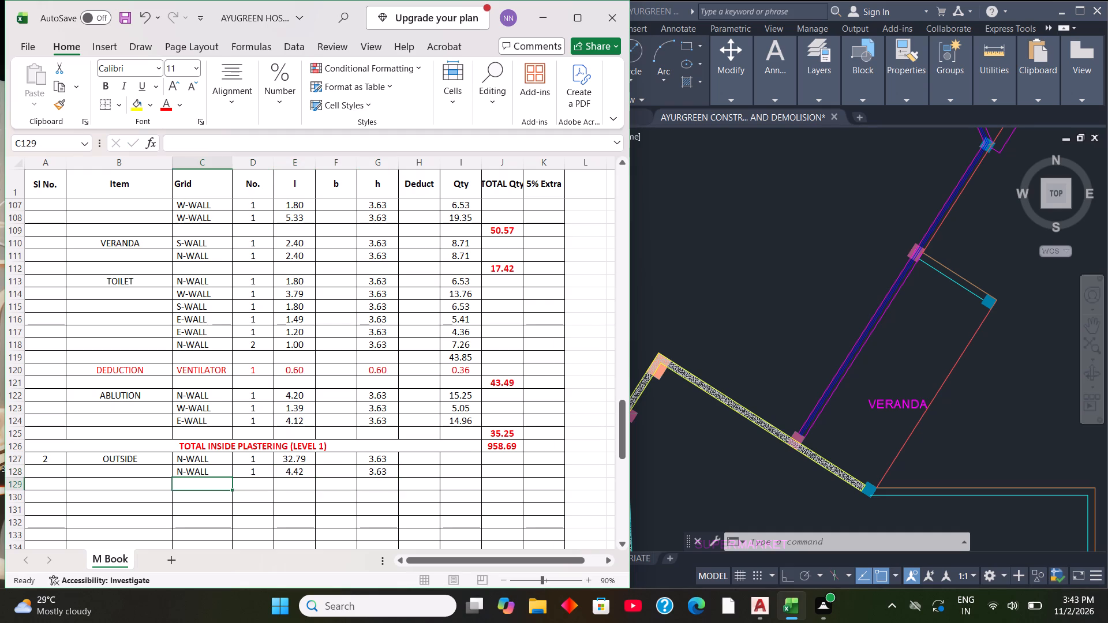
text(E-)
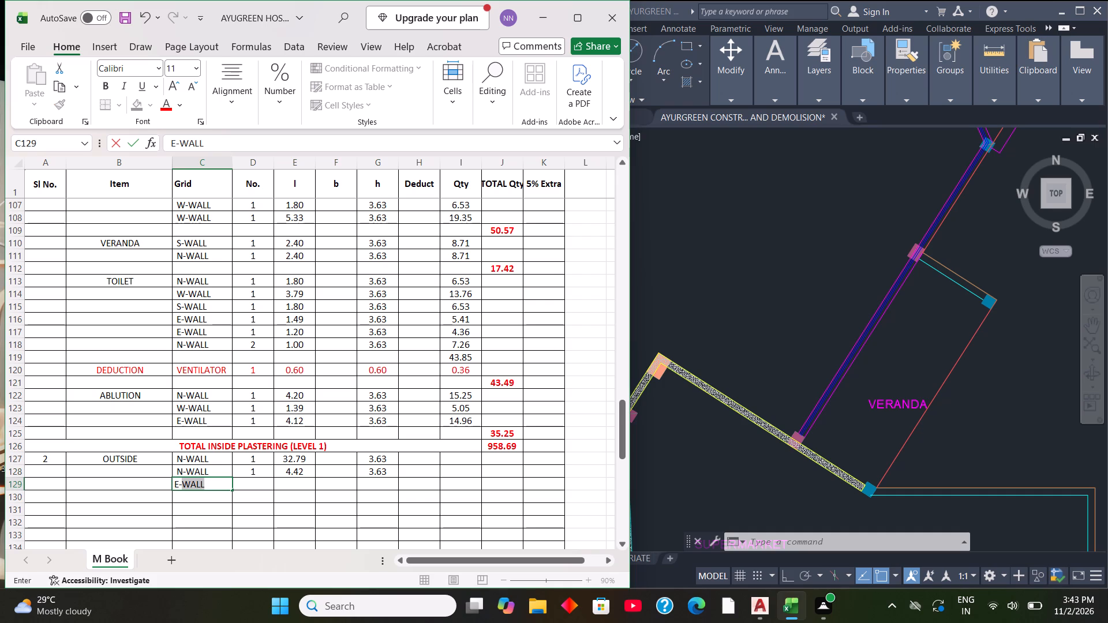
key(Right)
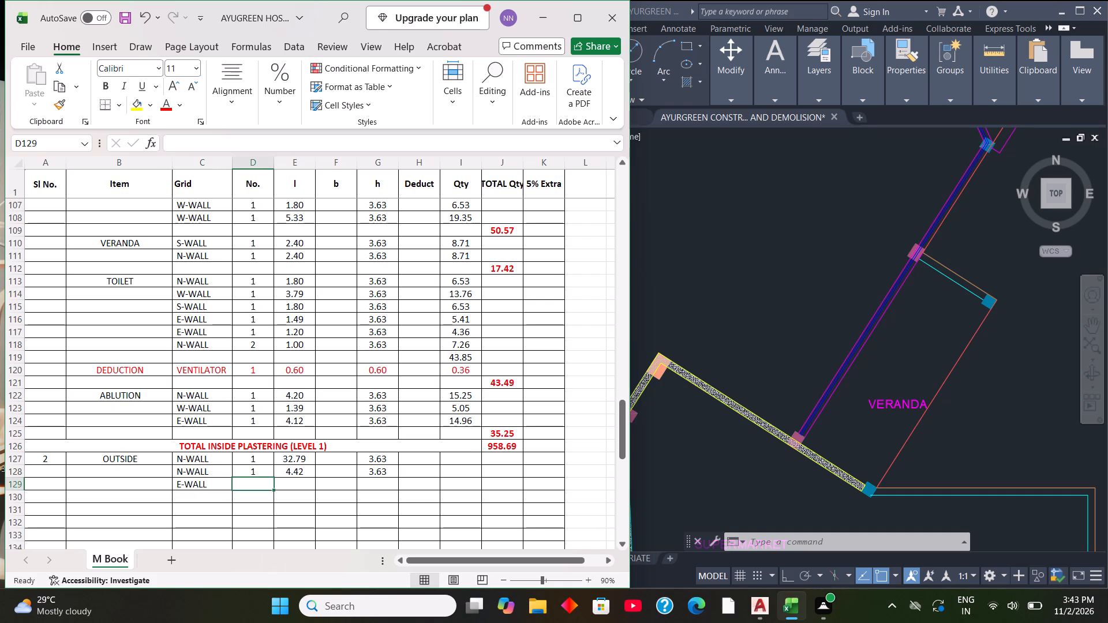
key(1)
key(Right)
text(6.91)
key(Right)
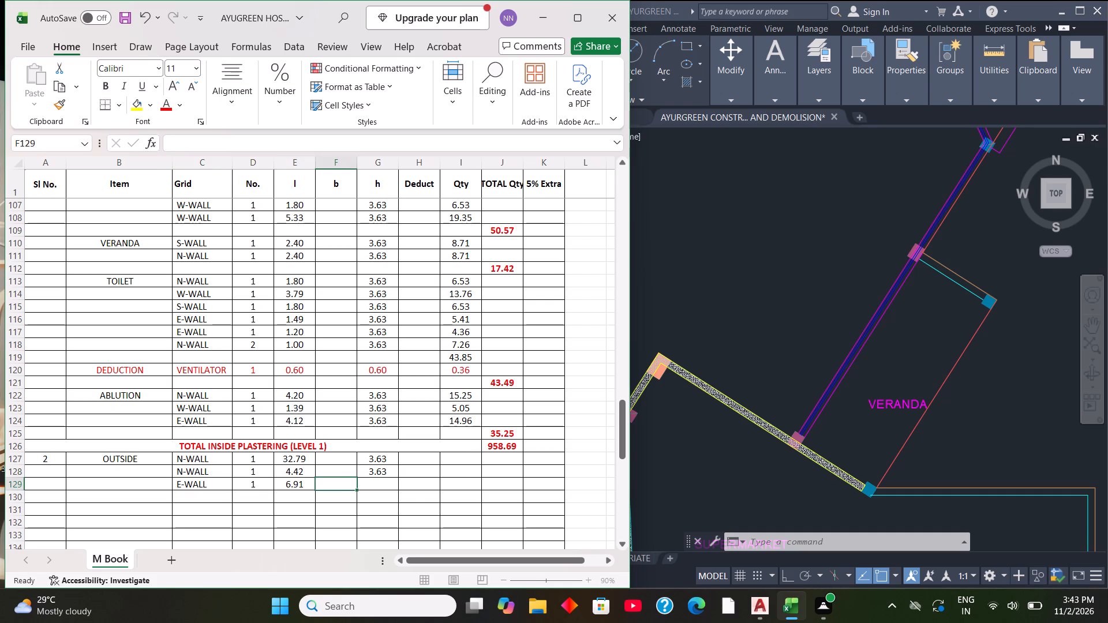
key(Right)
text(3.63)
key(Down)
Fill the E-WALL grid label from row 129 down through row 134.
key(Left)
key(Left)
key(Left)
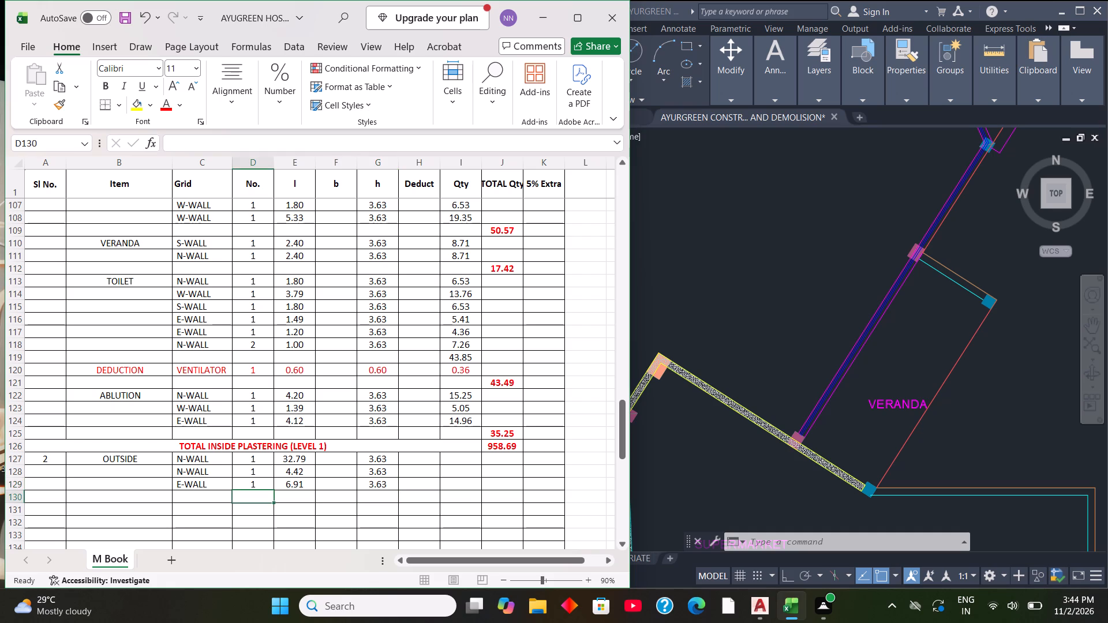
key(Left)
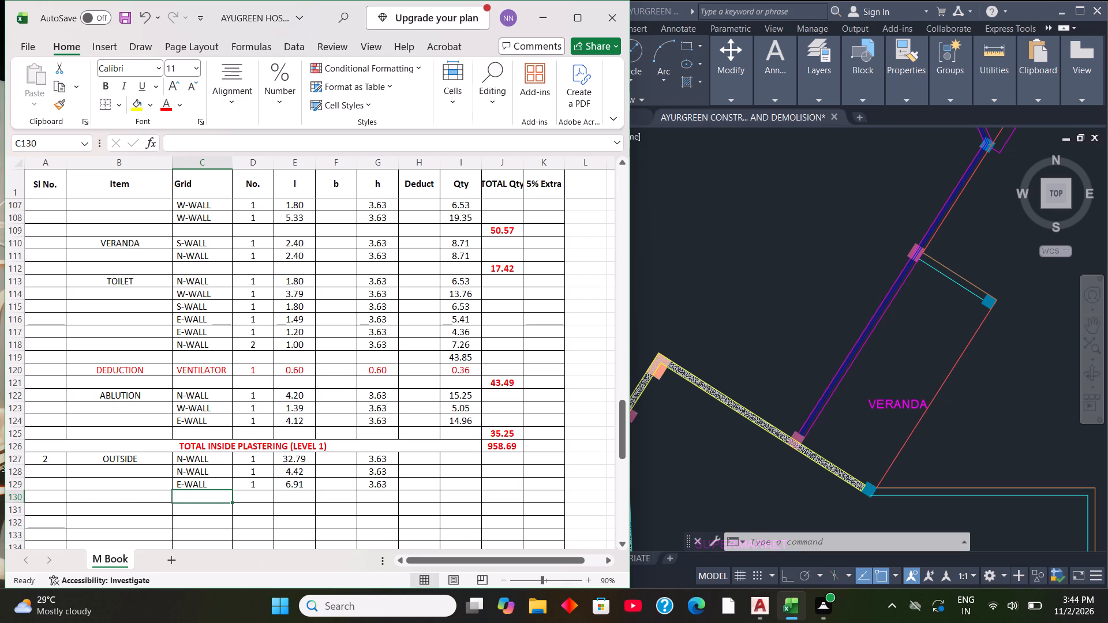
scroll(297, 434, down, 4)
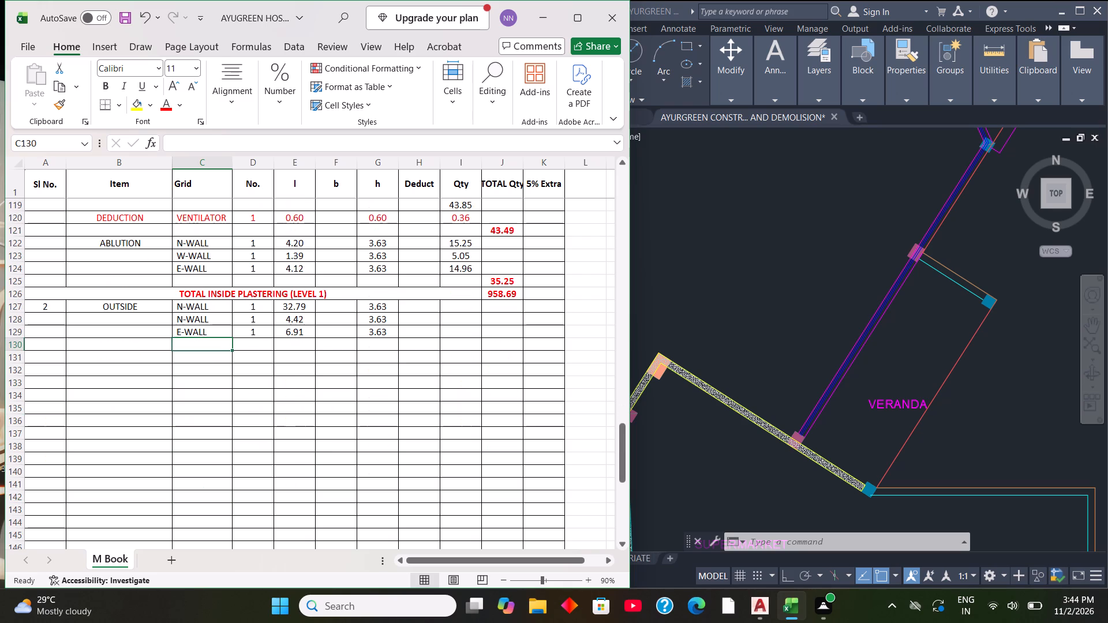
click(212, 329)
drag(230, 336, 231, 336)
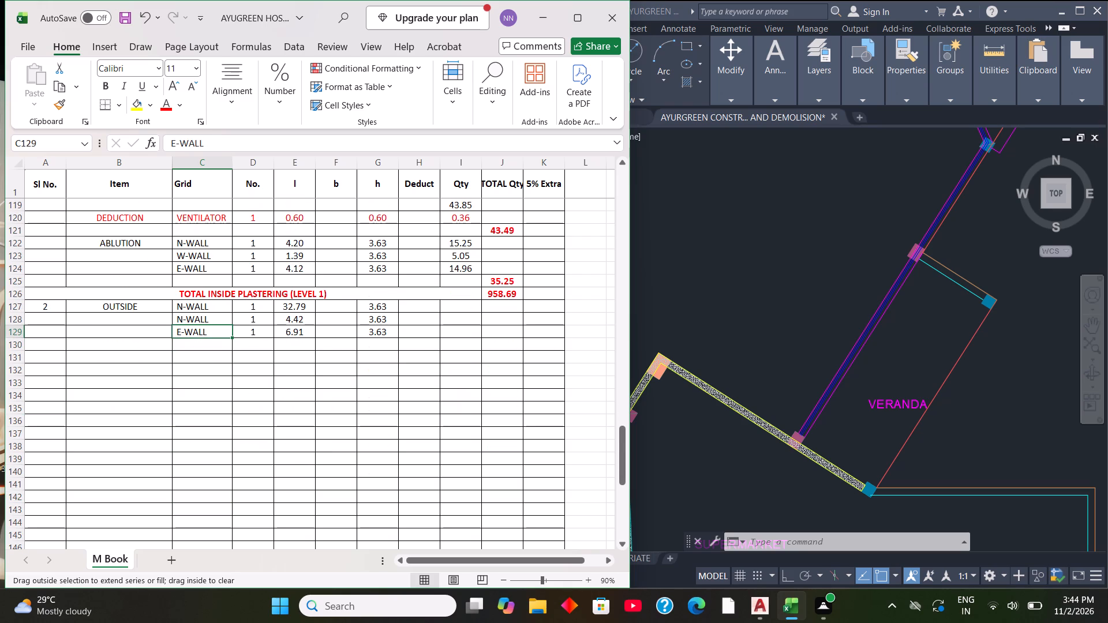
drag(231, 336, 233, 371)
drag(233, 371, 234, 393)
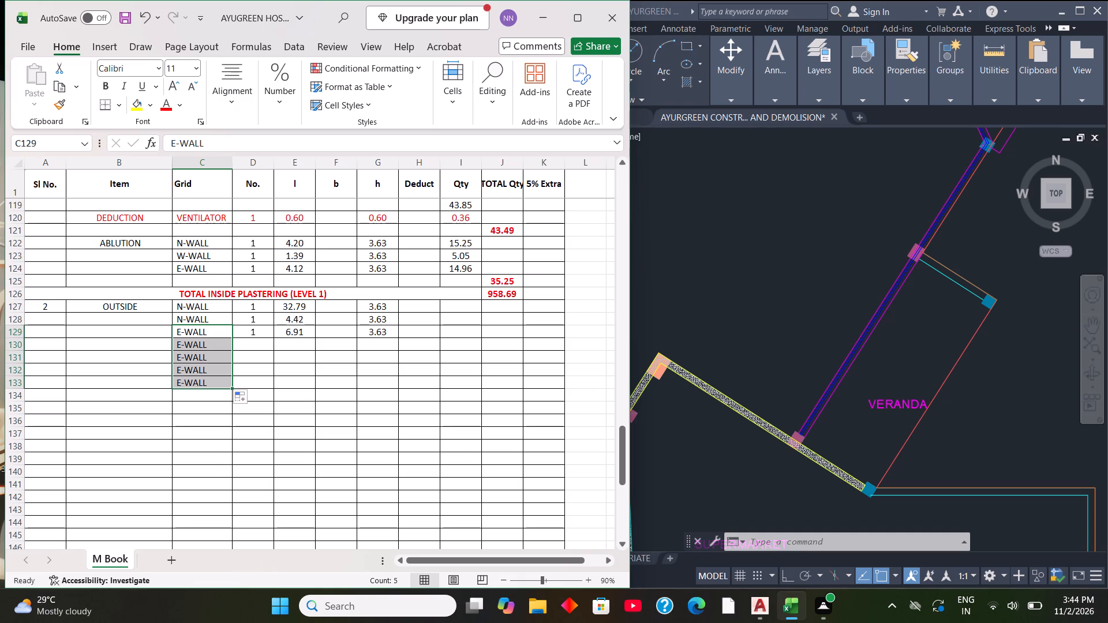
drag(233, 385, 233, 400)
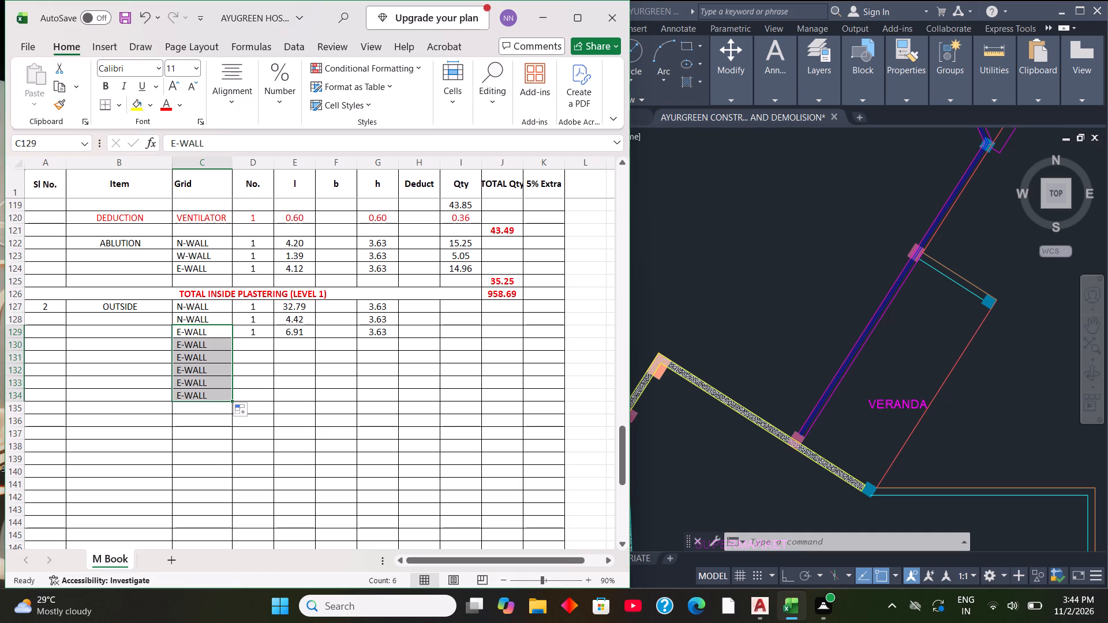
Set No. to 1 for the E-WALL rows 130 through 134.
click(261, 341)
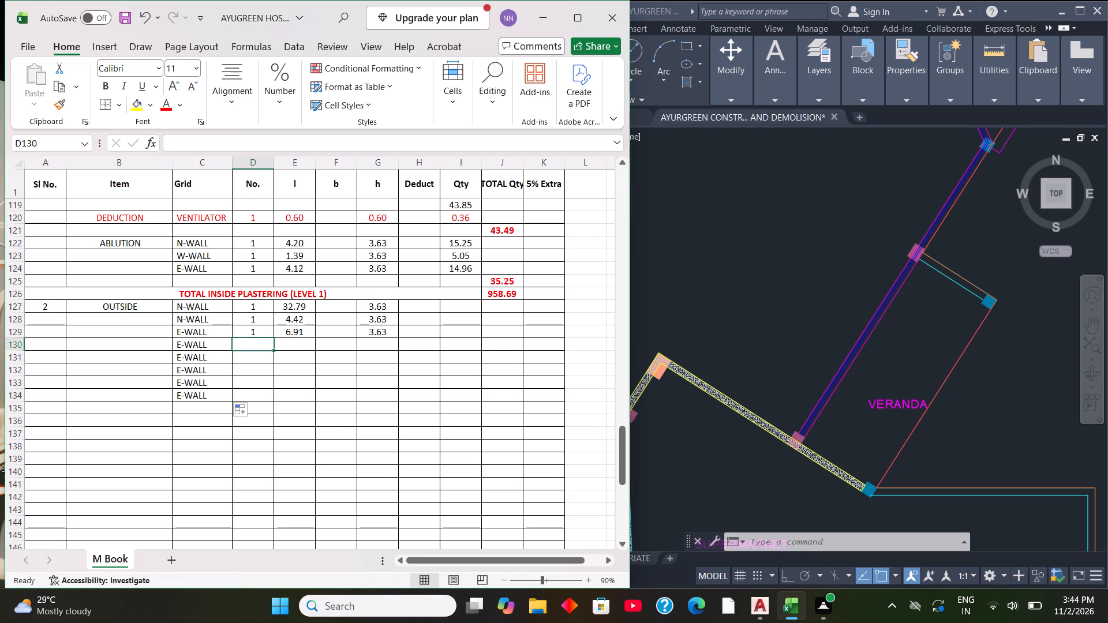
key(1)
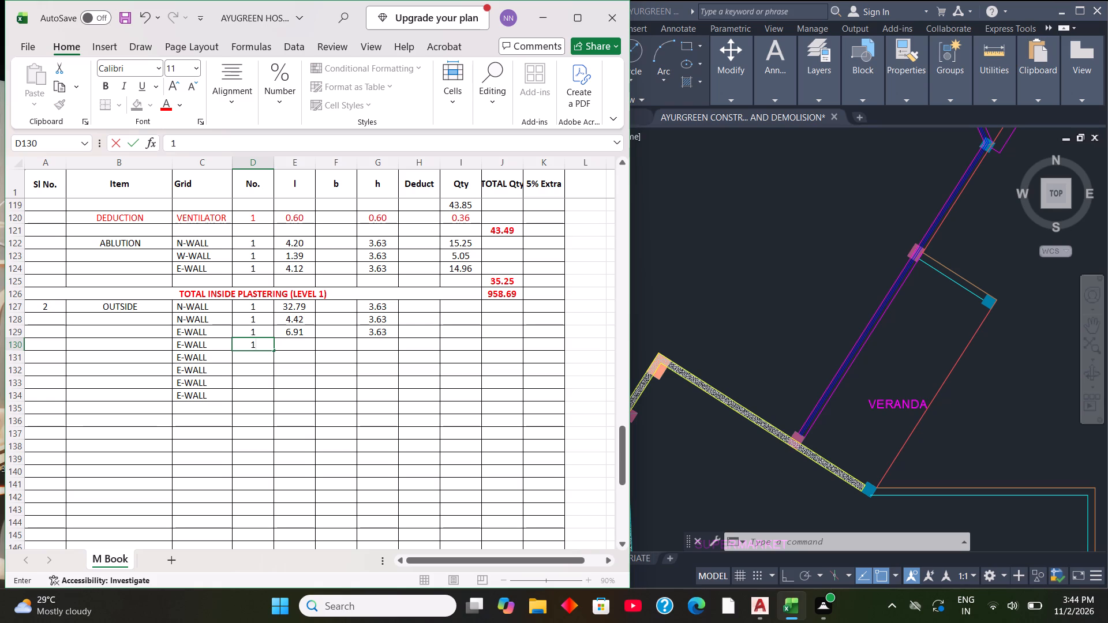
drag(274, 350, 272, 393)
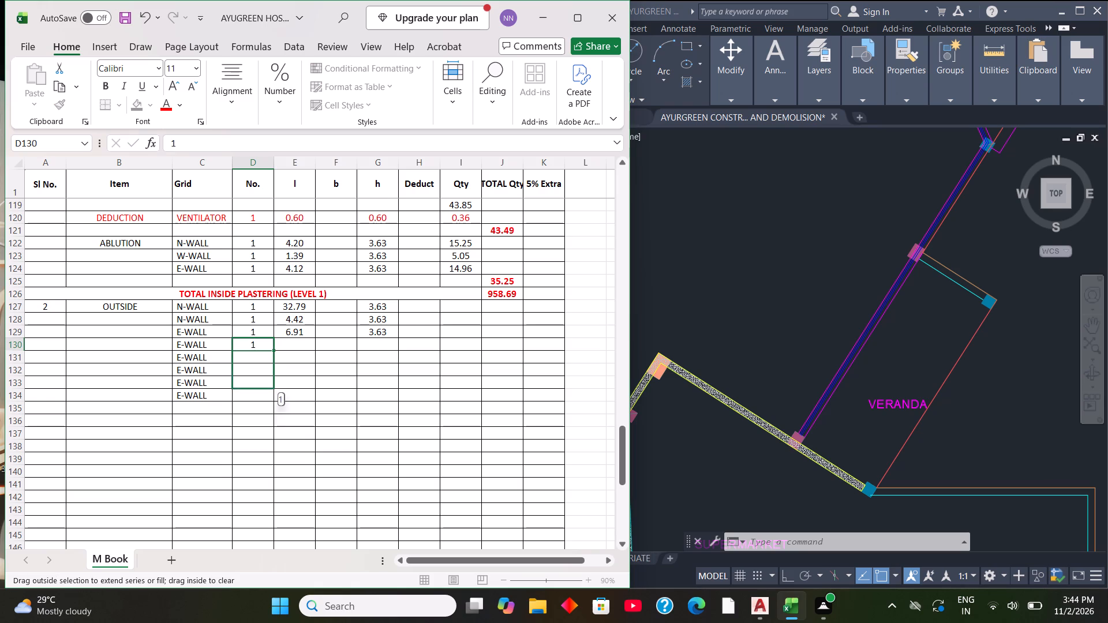
drag(272, 393, 271, 400)
Enter the E-WALL lengths 2.32, 1.99, 3.99, 2.4 and 4.52 in rows 130 through 134.
click(289, 345)
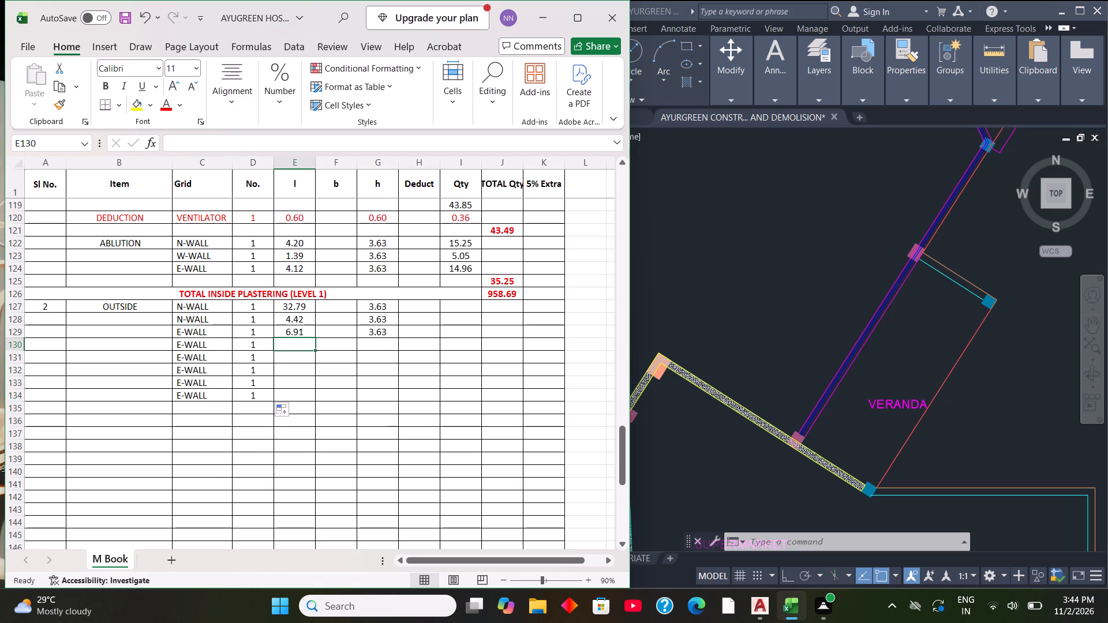
text(2.32)
key(Down)
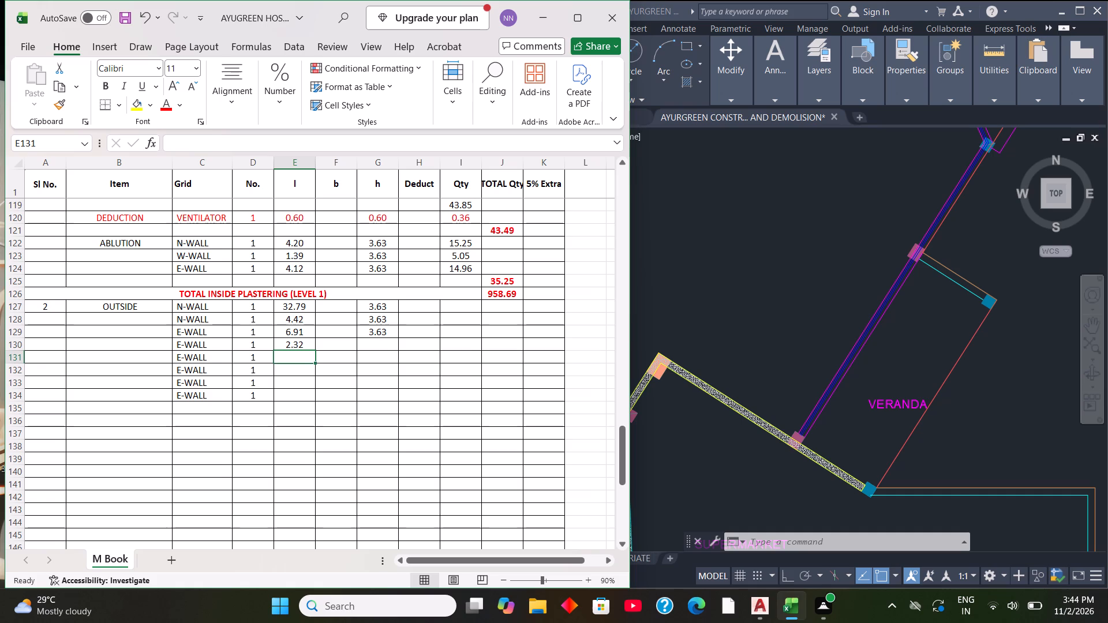
text(1.99)
key(Down)
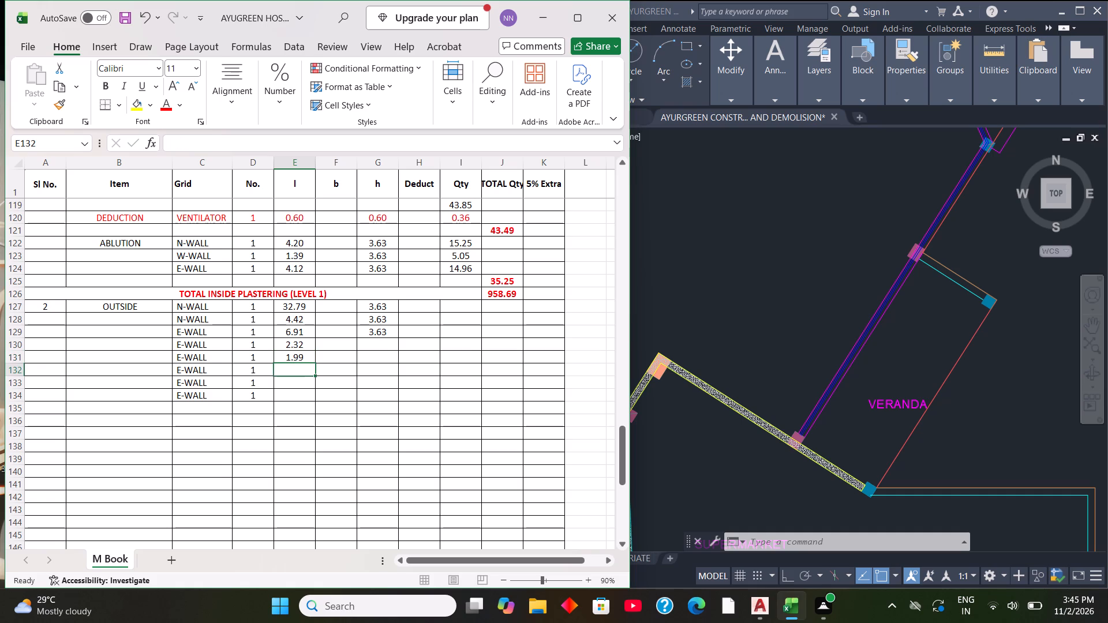
text(3.99)
key(Down)
text(2.4)
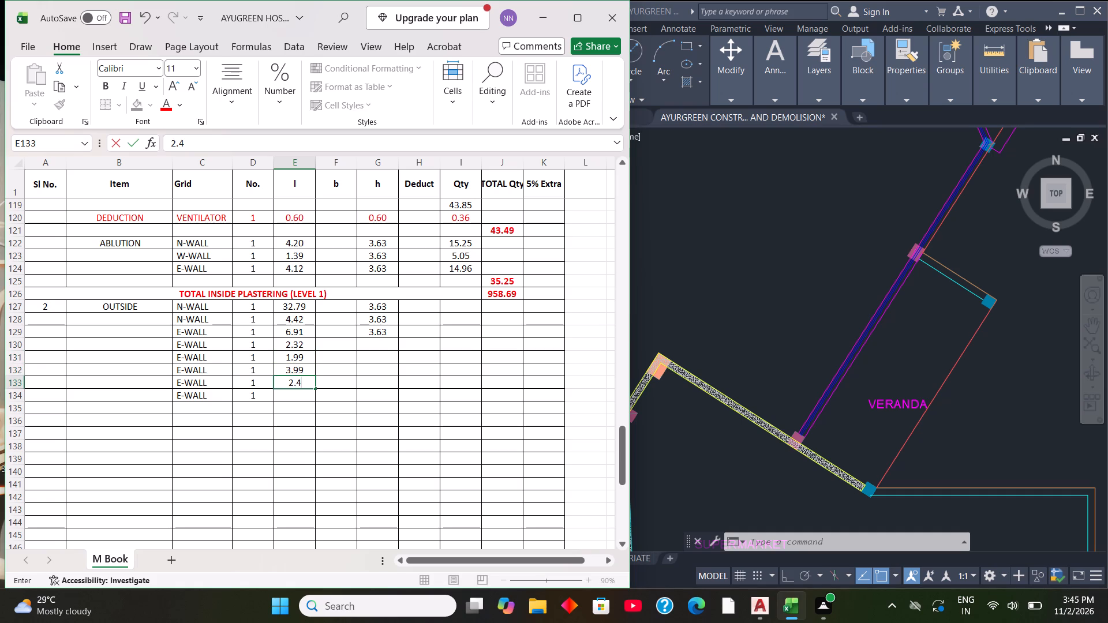
key(Down)
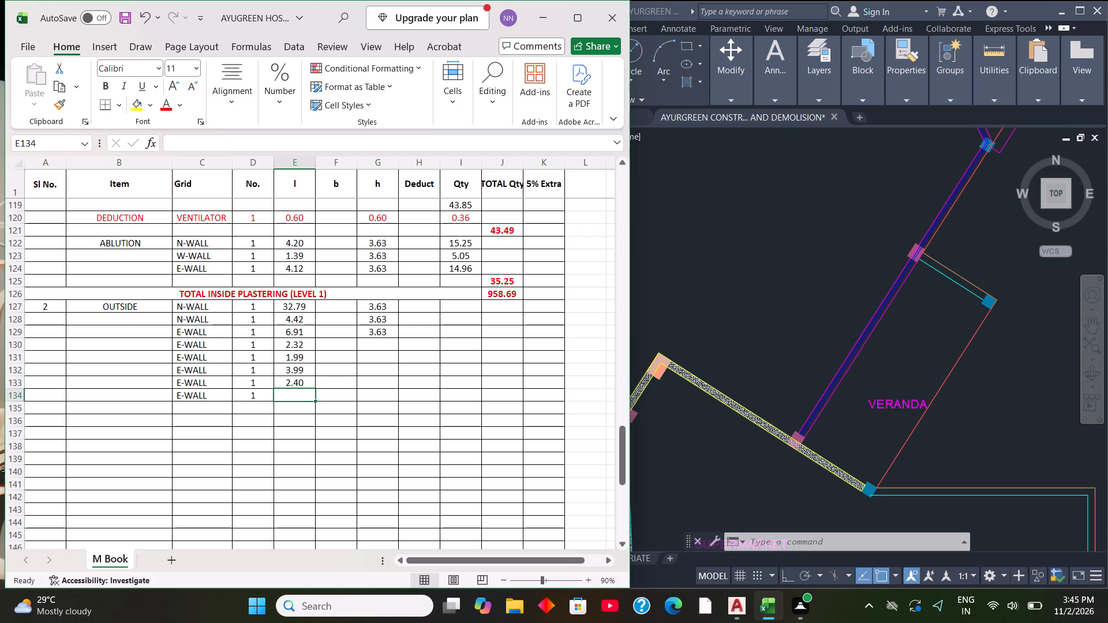
text(4.52)
key(Down)
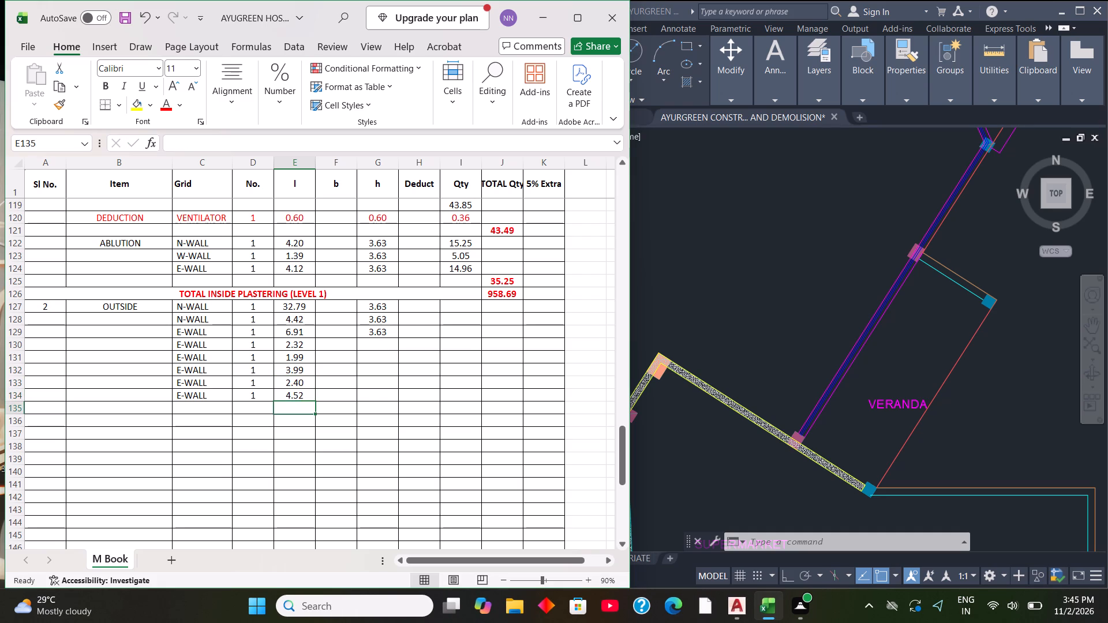
Add an E-WALL row in row 135 with length 2.4 and No. 1, filling the label and number from row 134.
text(2.4)
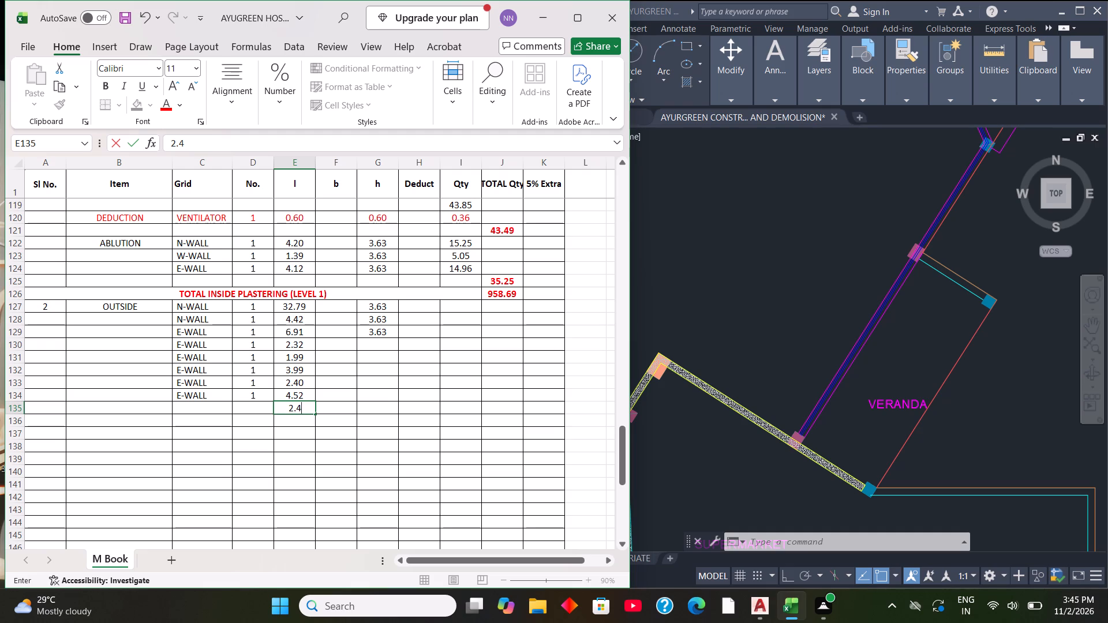
click(221, 395)
drag(233, 400, 234, 400)
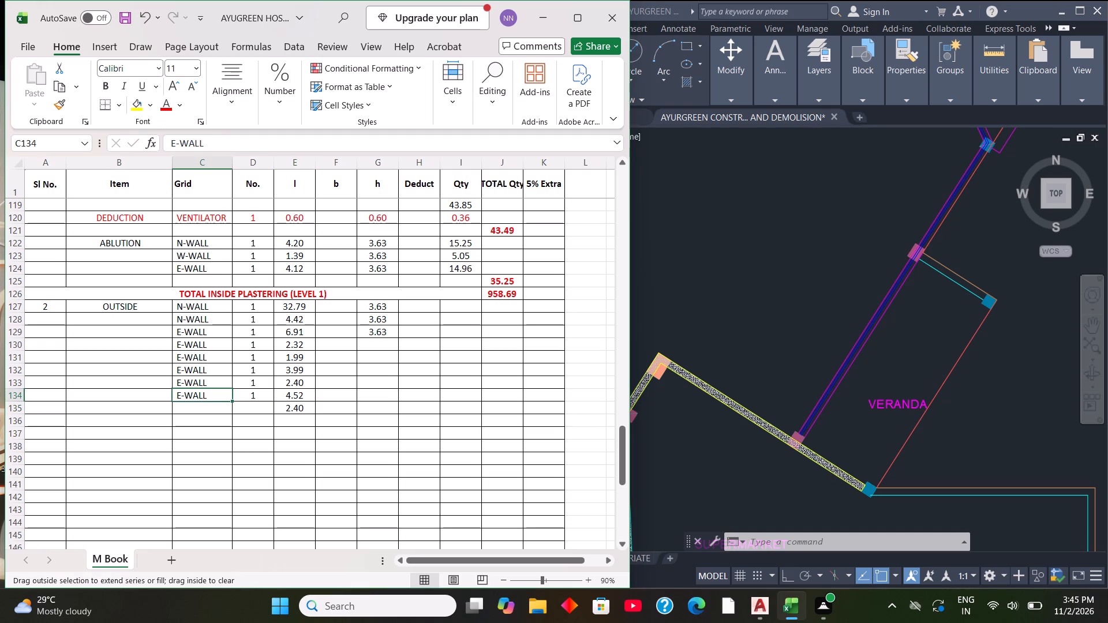
drag(234, 400, 234, 412)
click(260, 388)
click(265, 397)
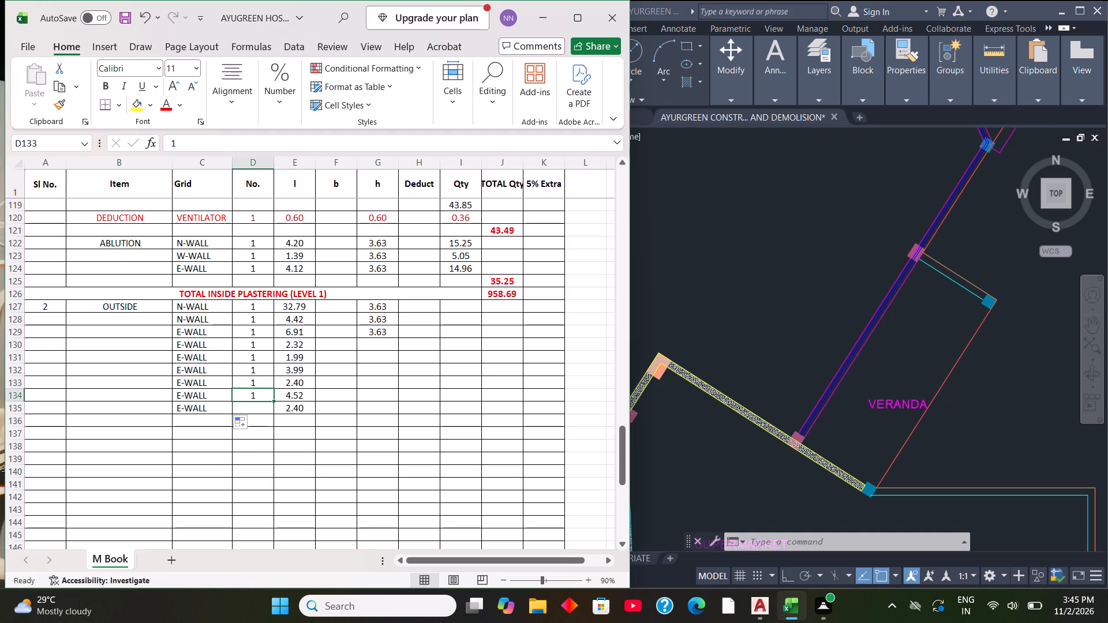
drag(274, 401, 274, 409)
Fill the 3.63 height from row 129 down through row 135.
click(385, 331)
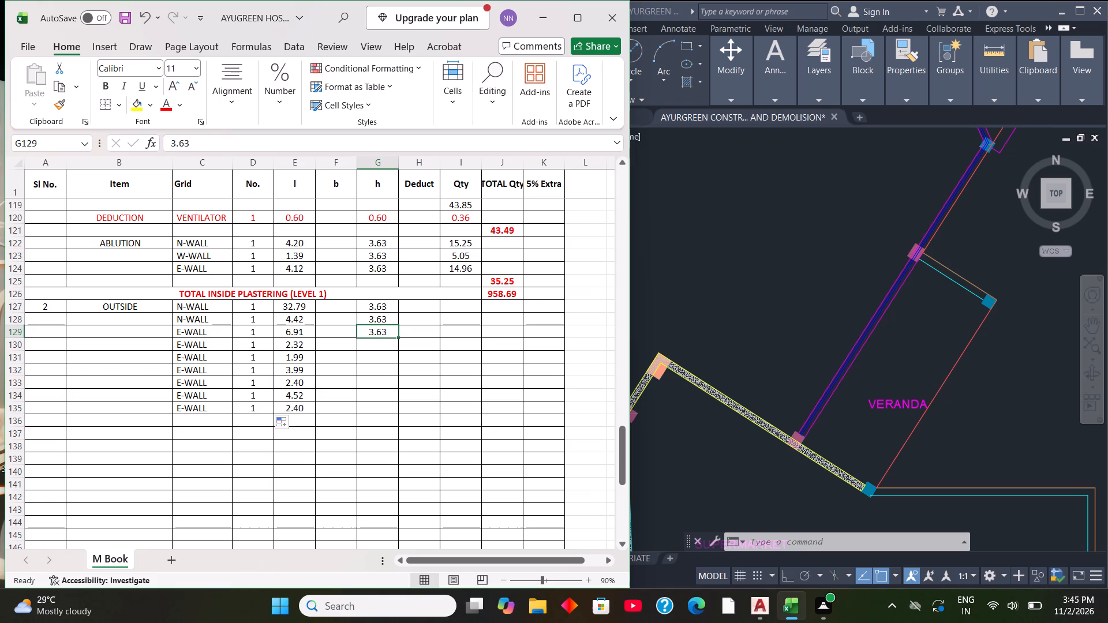
drag(397, 337, 394, 412)
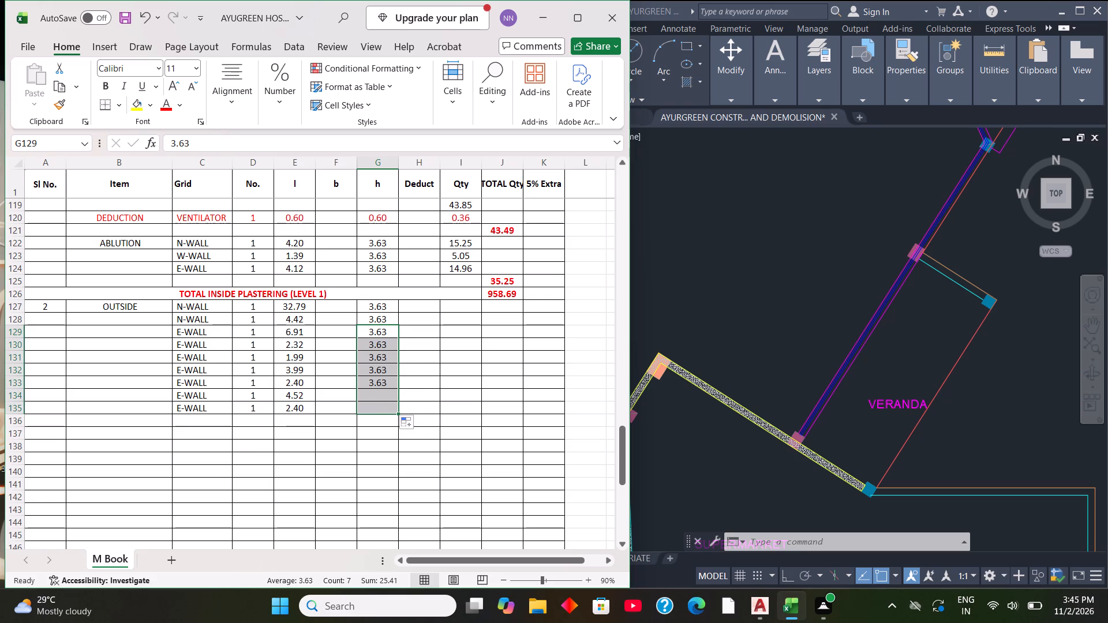
Enter an S-WALL row in row 136 with No. 1 and length 5.33.
click(188, 424)
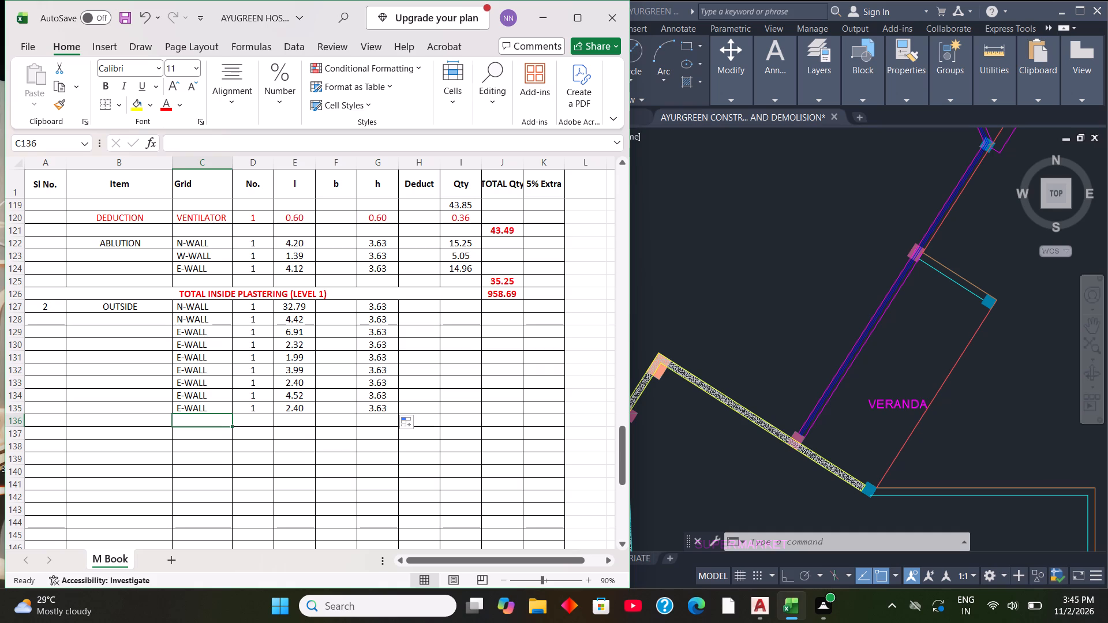
key(s)
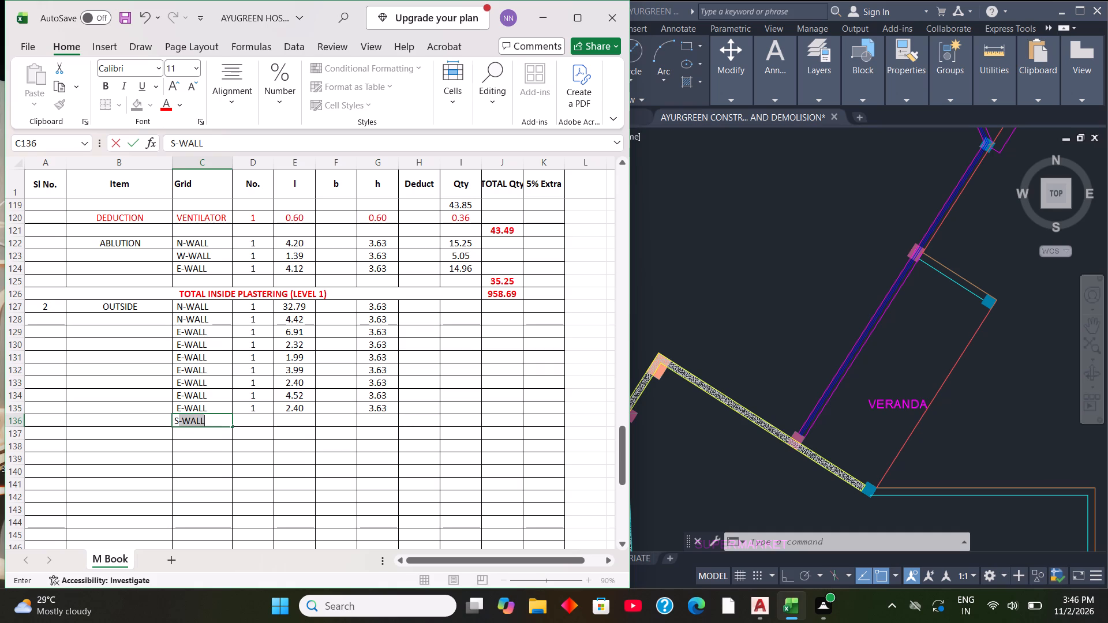
key(Right)
key(1)
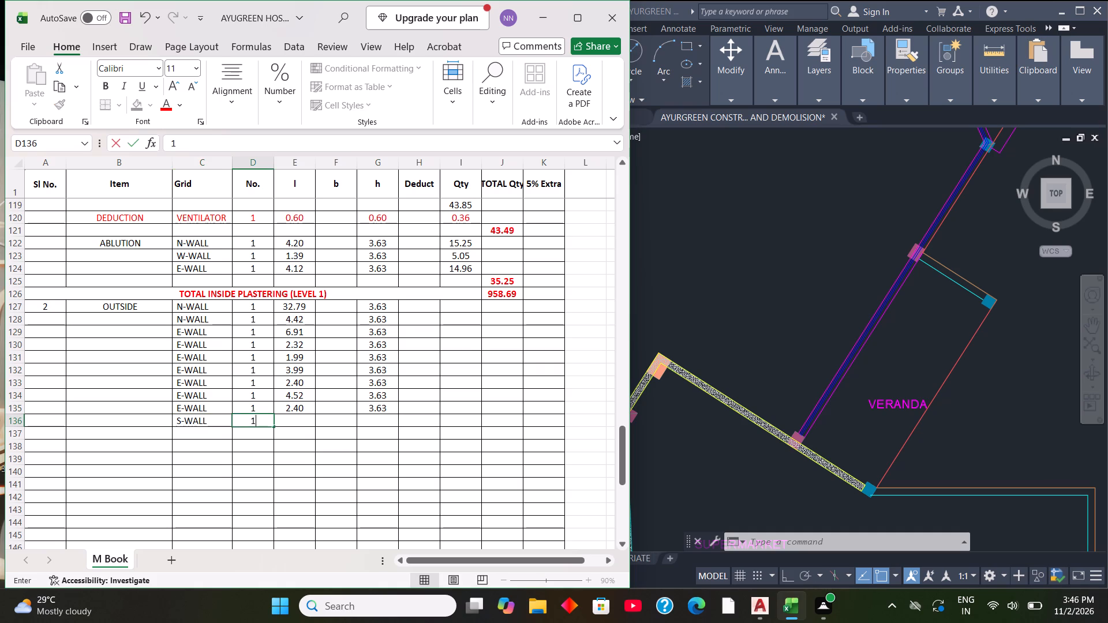
key(Right)
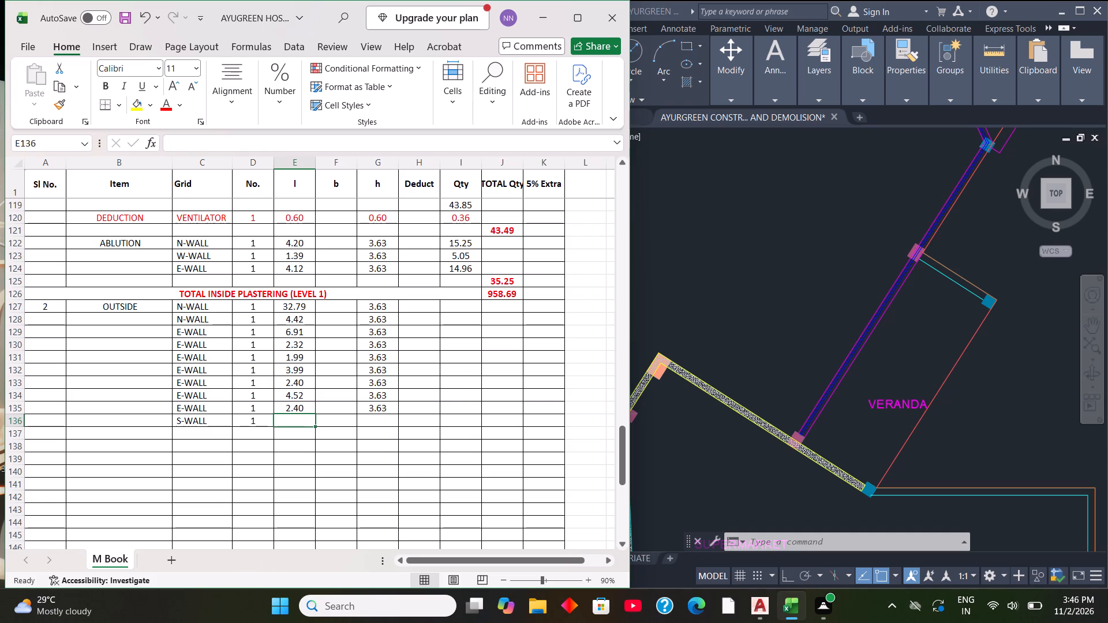
text(5.33)
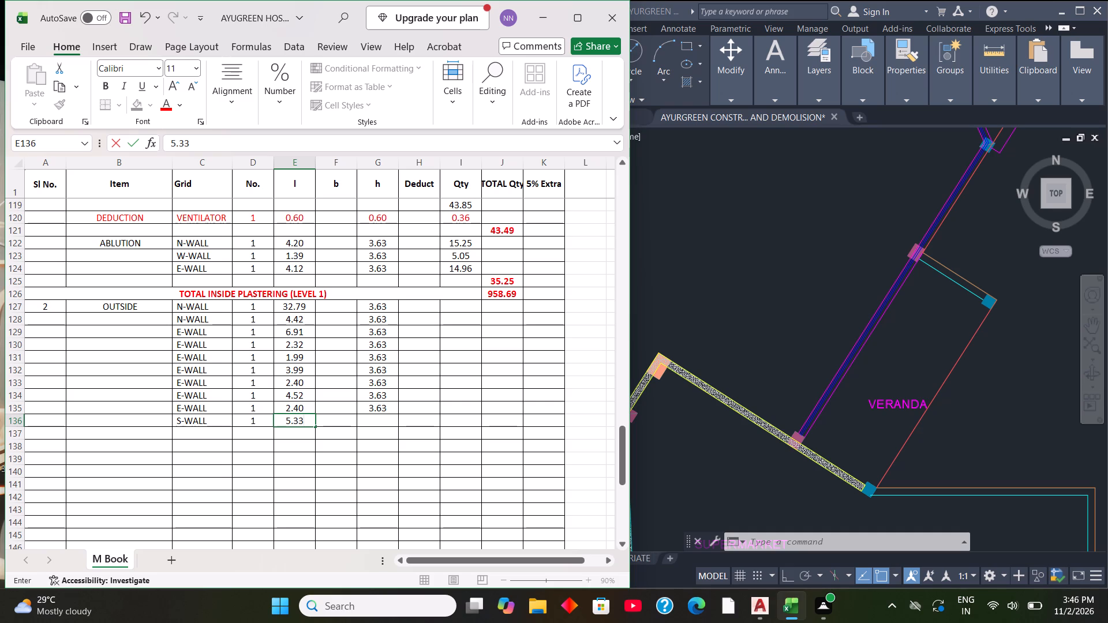
Fill the S-WALL grid label down through row 140 and No. 1 down through row 139.
click(205, 425)
drag(231, 425, 231, 436)
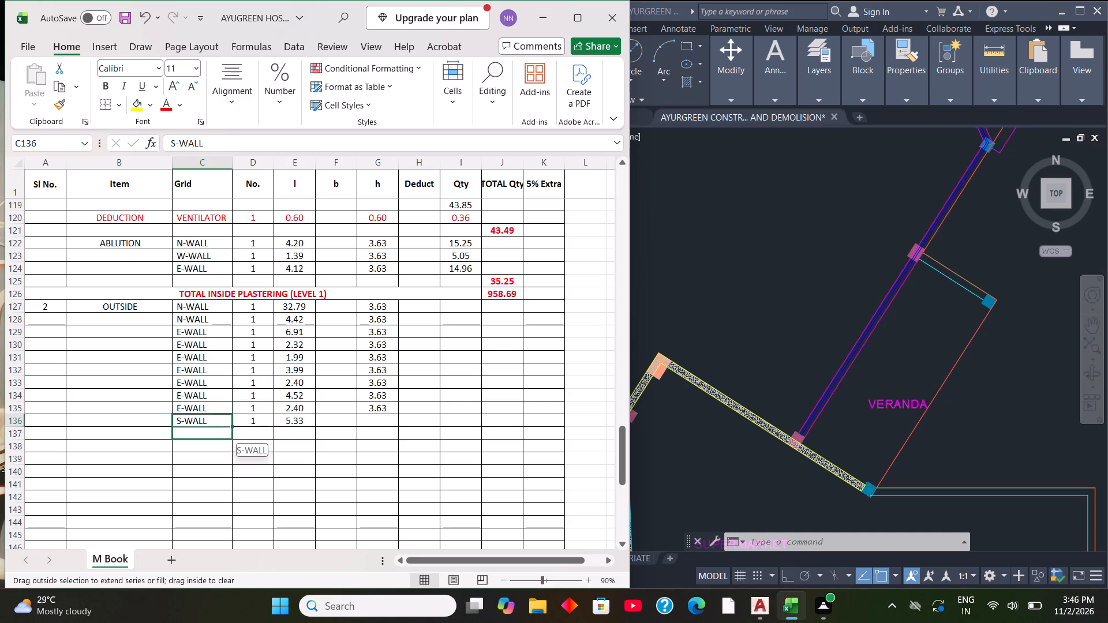
drag(231, 436, 234, 471)
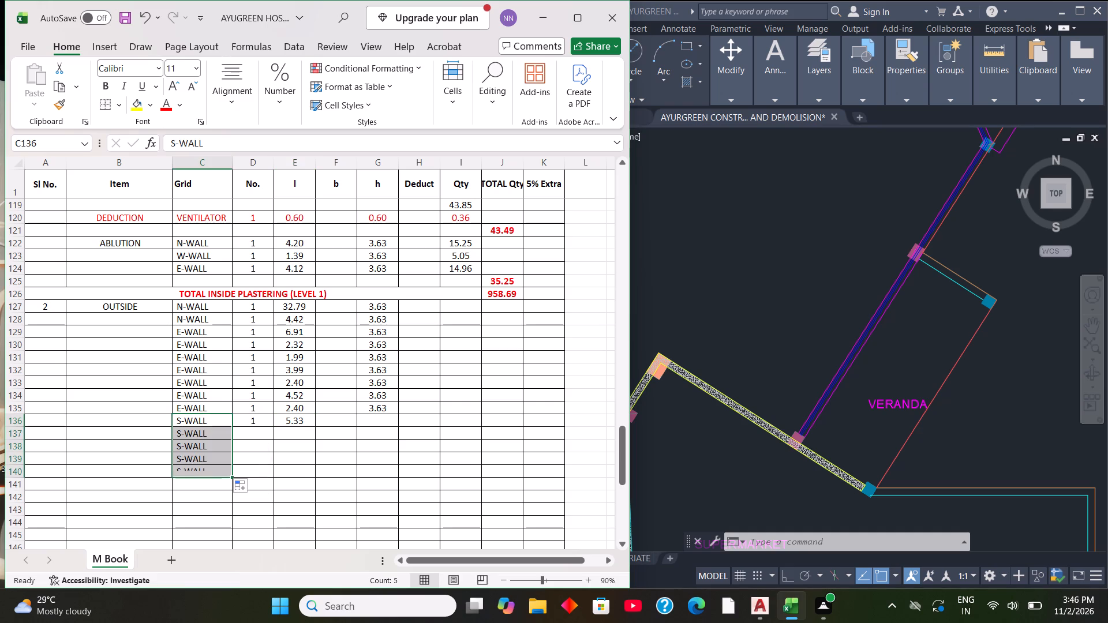
click(249, 434)
click(265, 422)
drag(274, 426, 274, 441)
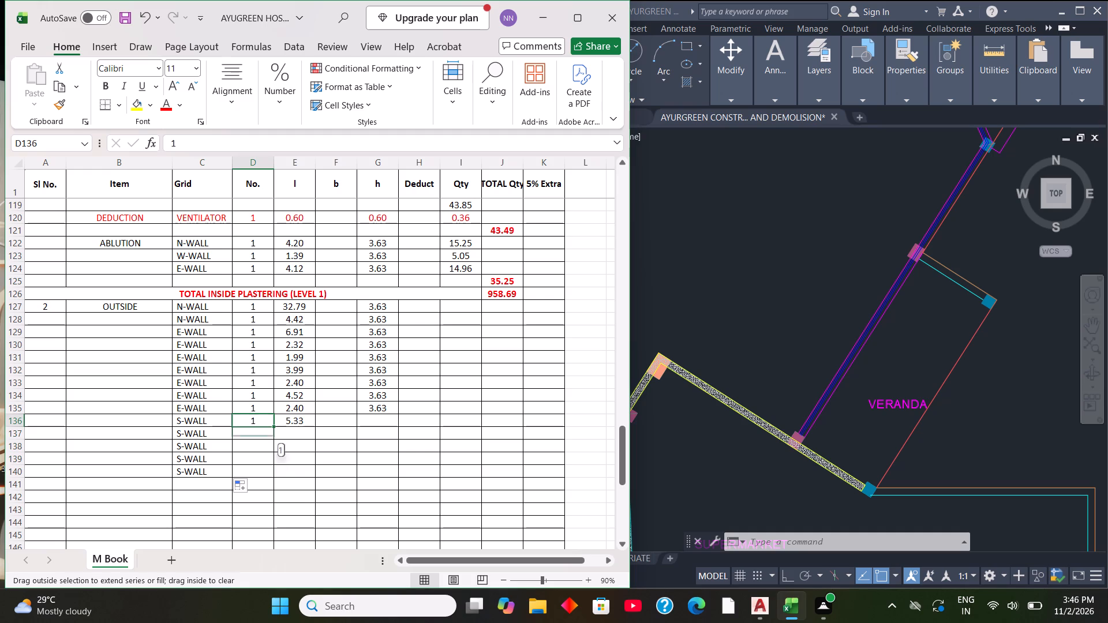
drag(274, 441, 272, 468)
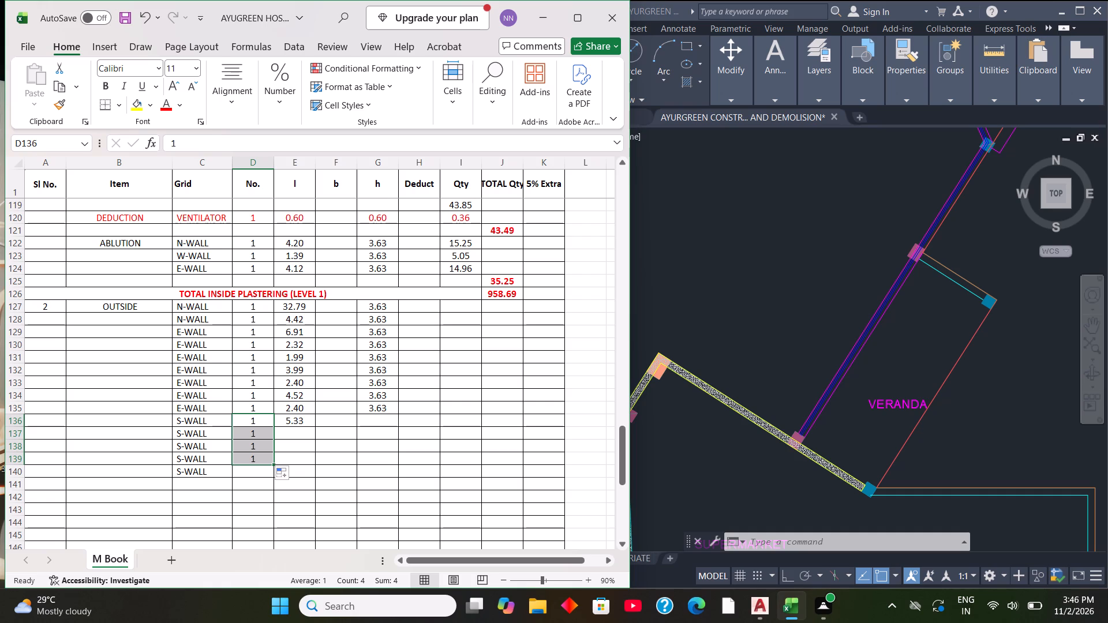
Set the S-WALL height to 3.63 in row 136 and 3.48 in row 137.
click(393, 422)
click(390, 411)
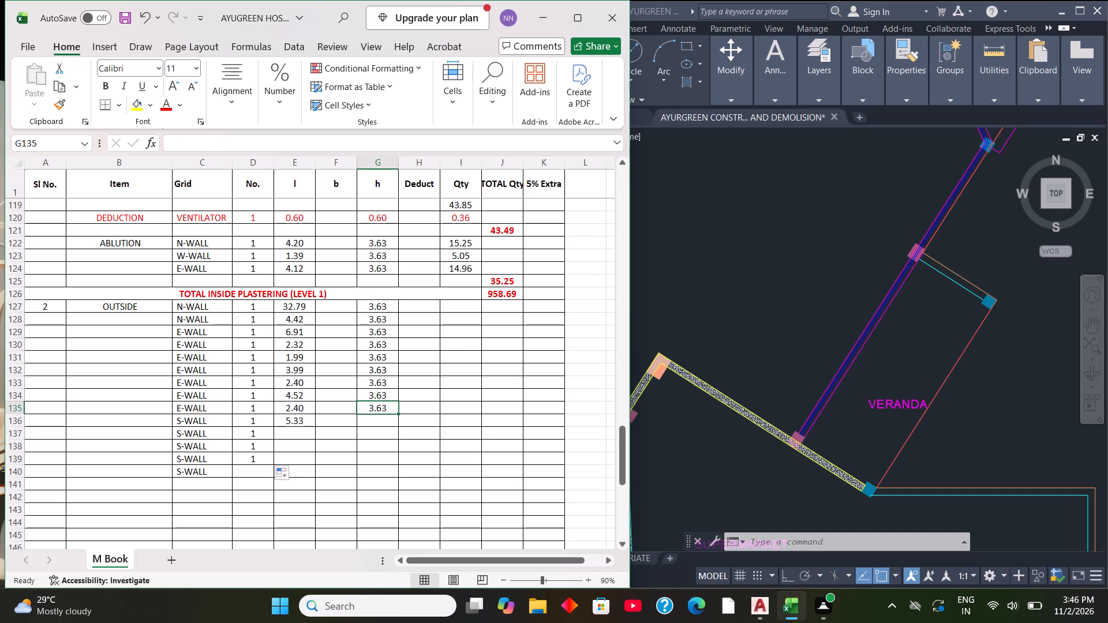
drag(400, 414, 403, 427)
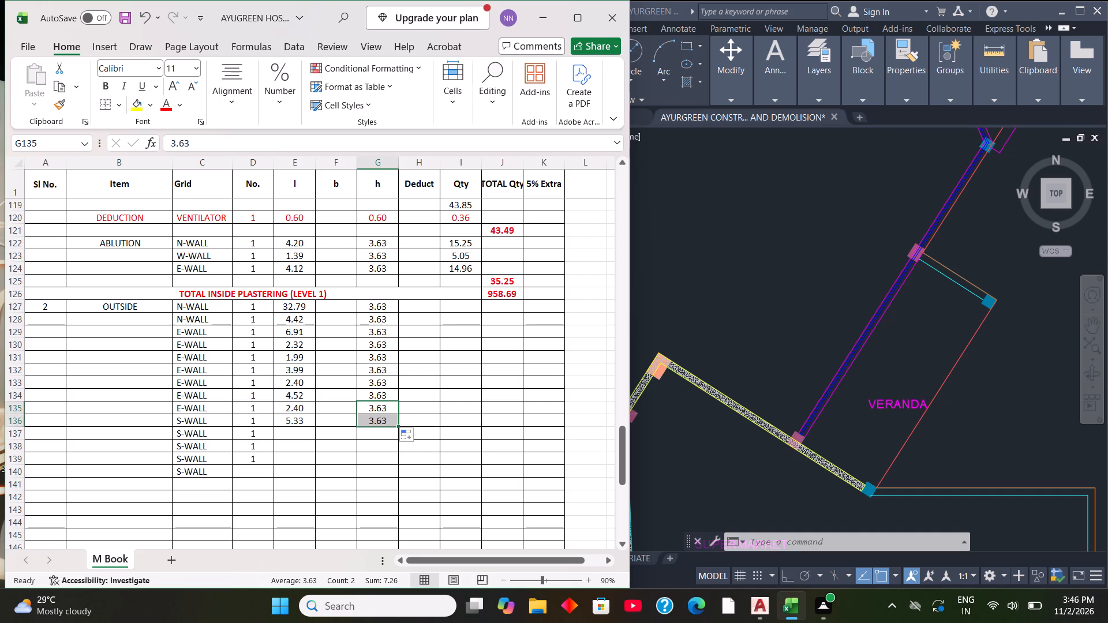
click(387, 436)
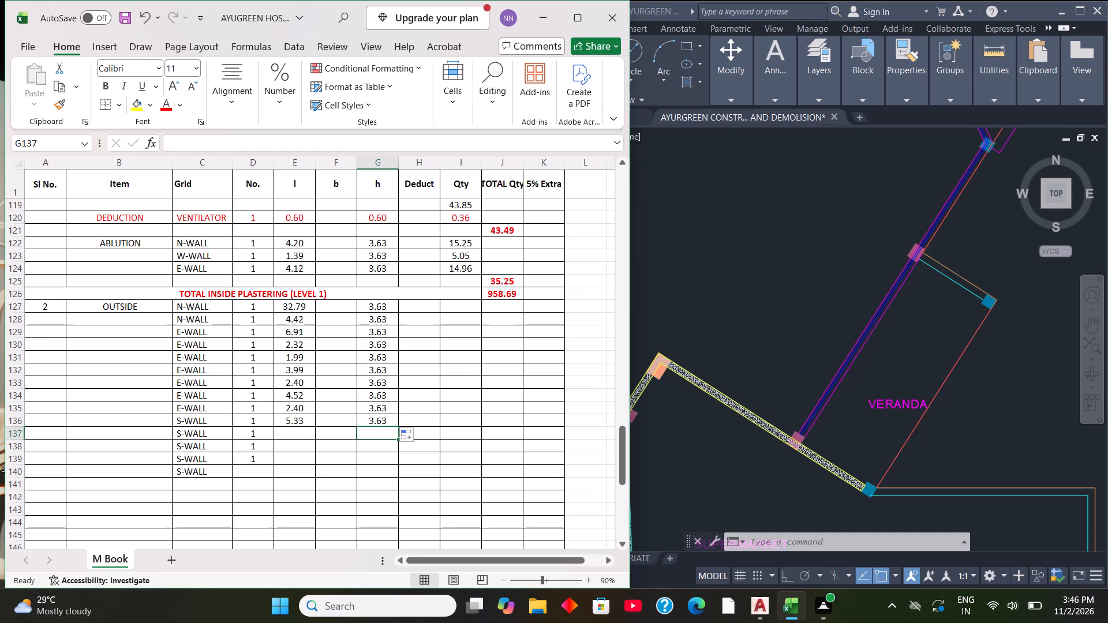
text(3.48)
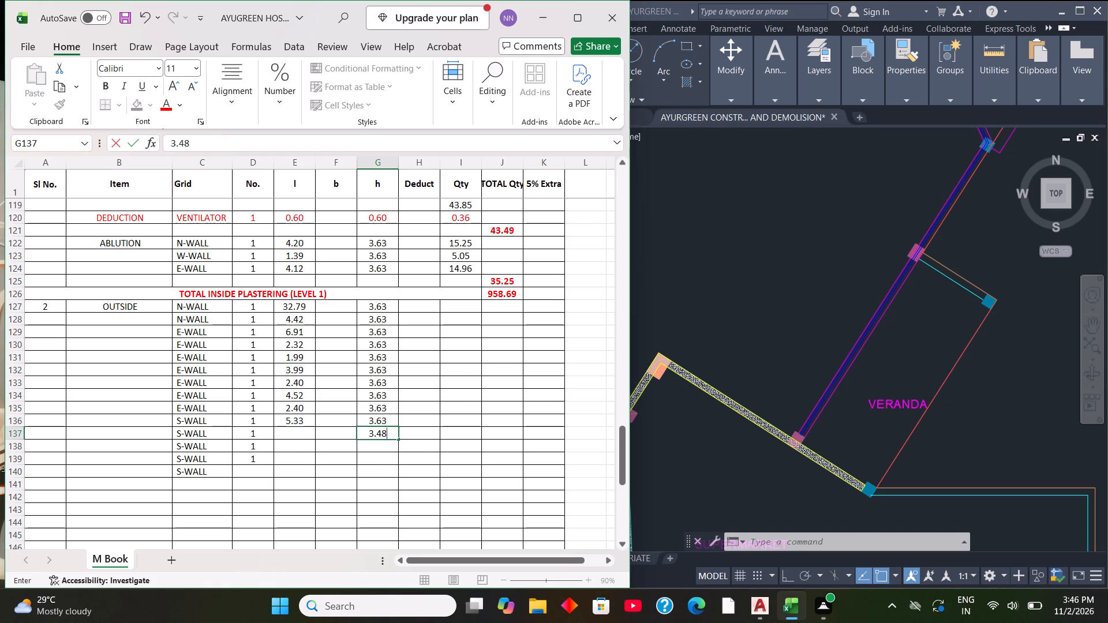
Enter the S-WALL lengths 6.40, 1.8 and 4.39 in rows 137 through 139.
click(300, 436)
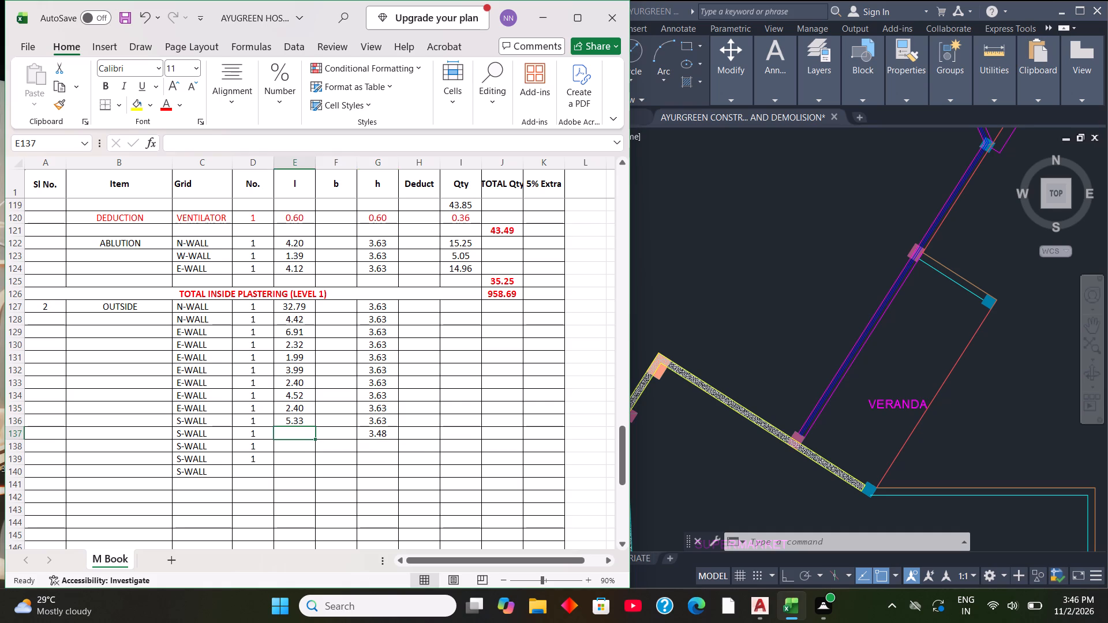
text(6.40)
key(Down)
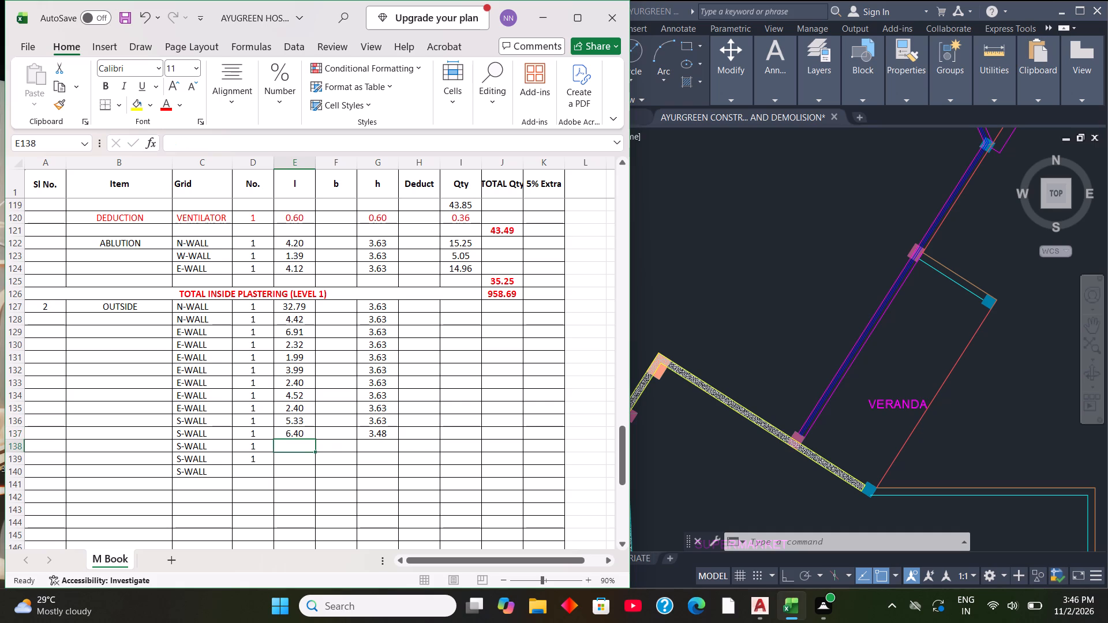
text(1.5)
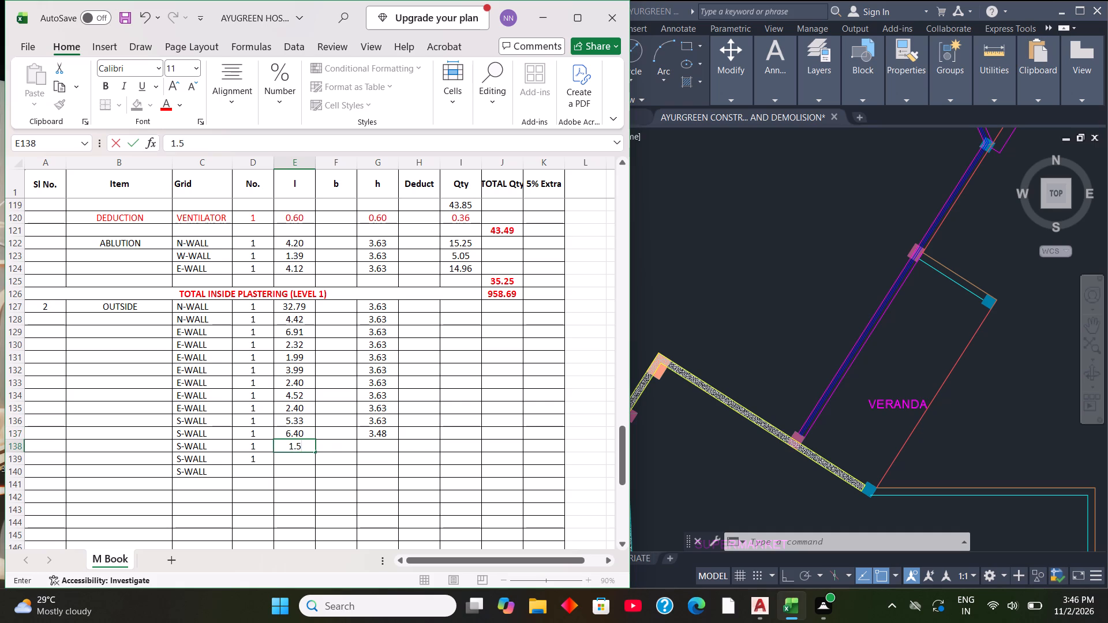
key(BackSpace)
key(8)
key(Down)
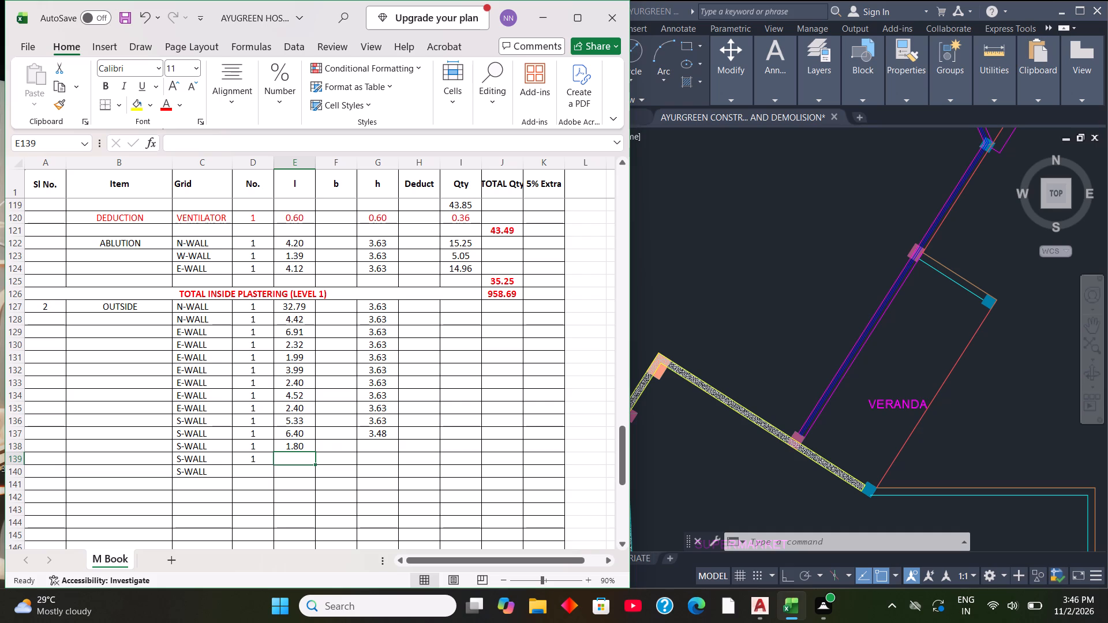
key(4)
key(period)
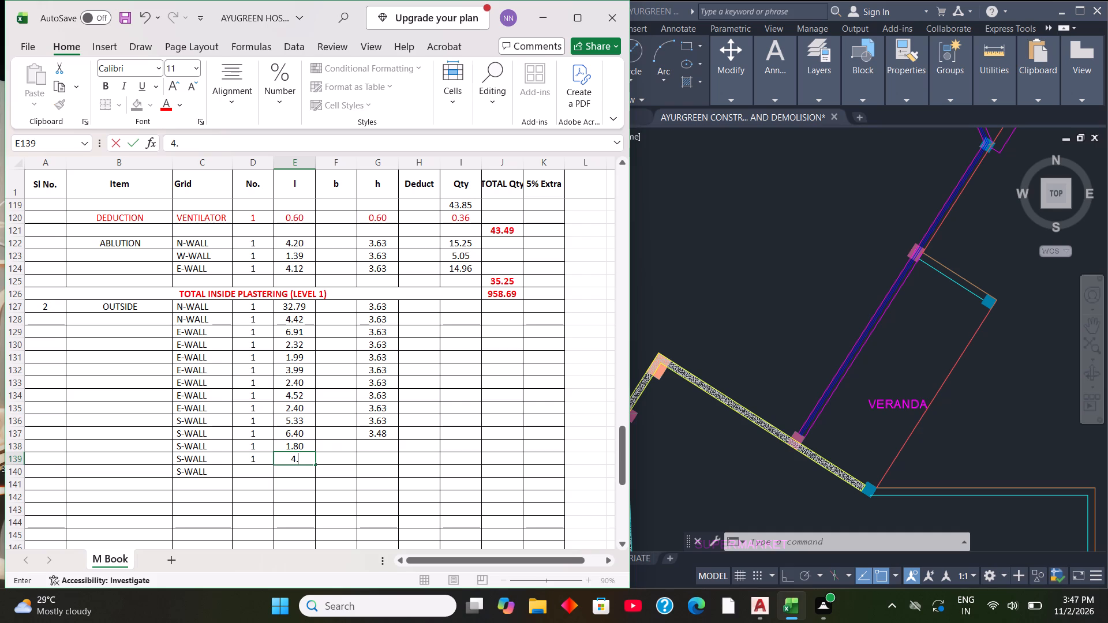
key(3)
key(9)
Delete the extra S-WALL label in row 140.
click(197, 474)
key(Delete)
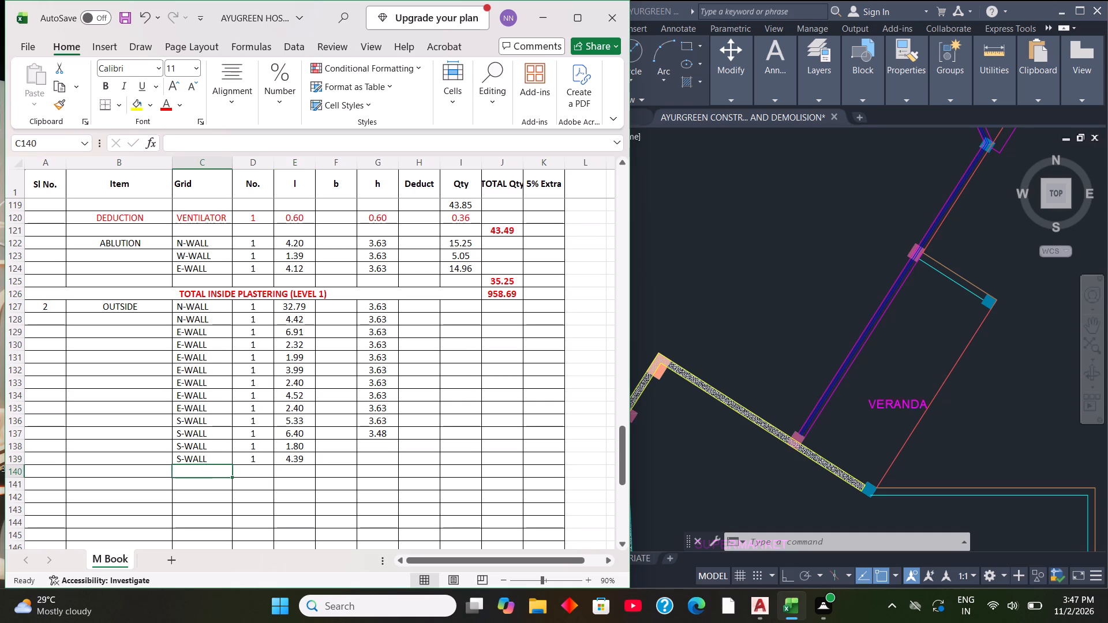
Enter the S-WALL heights 3.48 in row 138 and 3.58 in row 139.
click(379, 443)
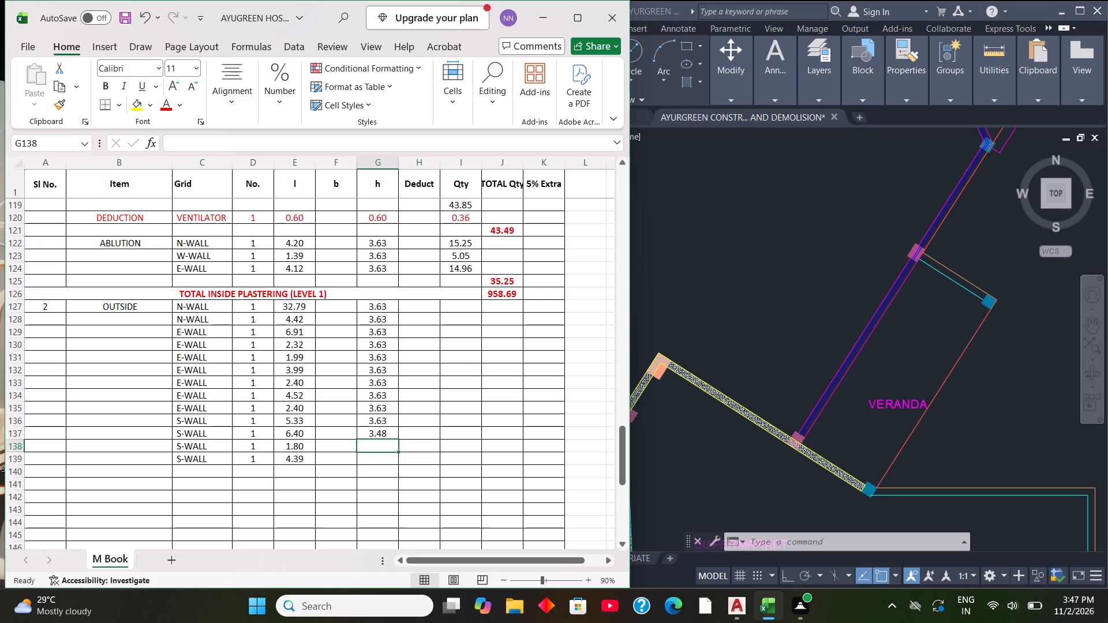
text(3.48)
key(Down)
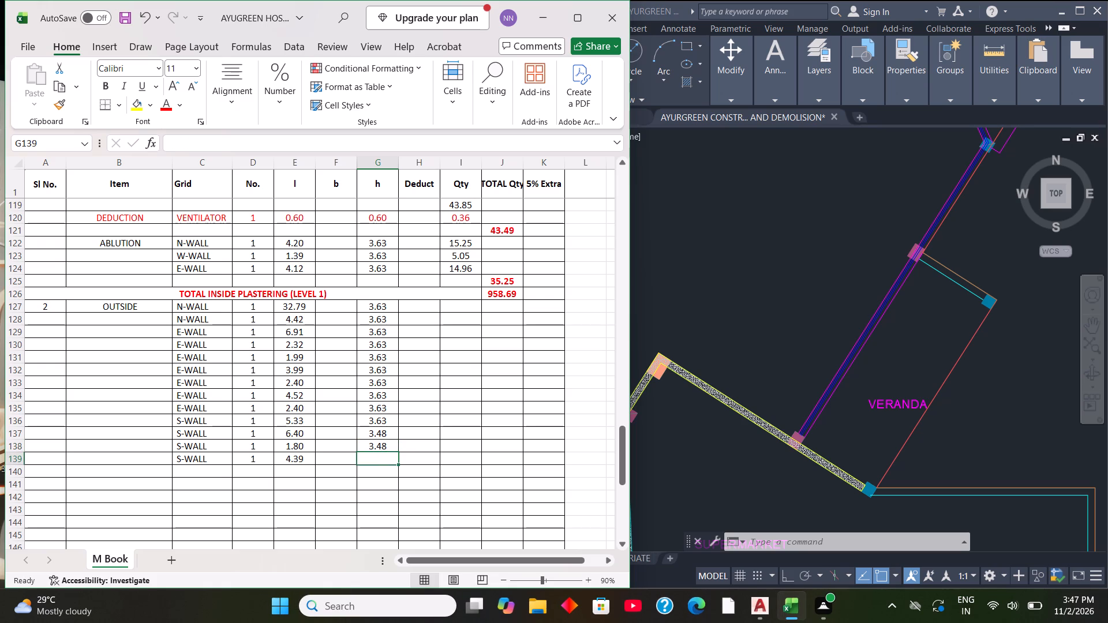
text(3.58)
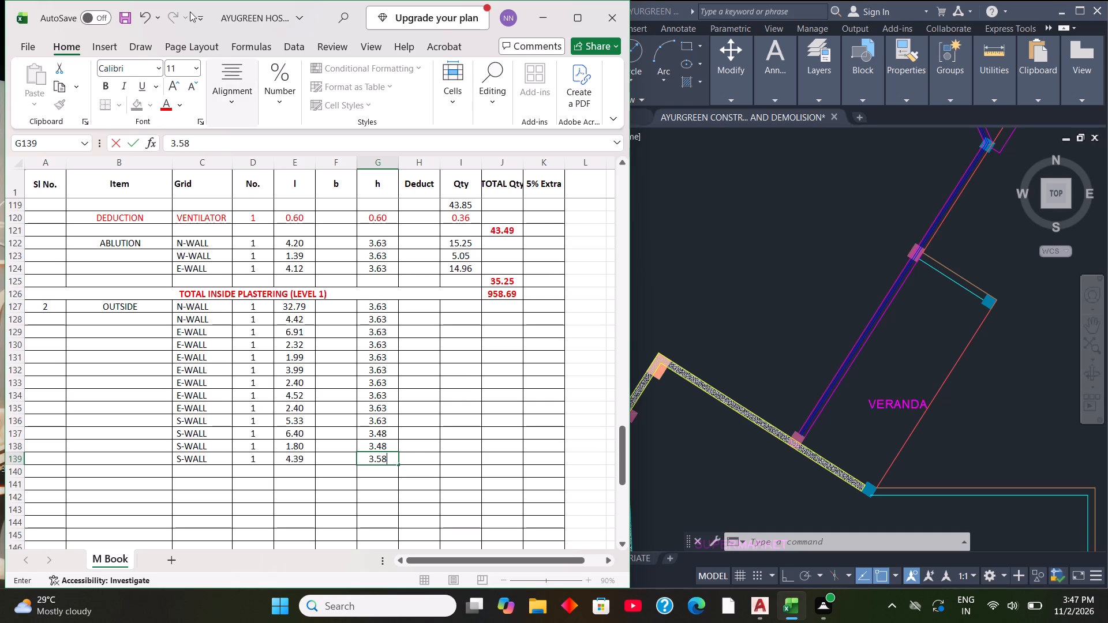
Enter the W-WALL label in the Grid column of row 140 and fill it down through row 146.
click(214, 470)
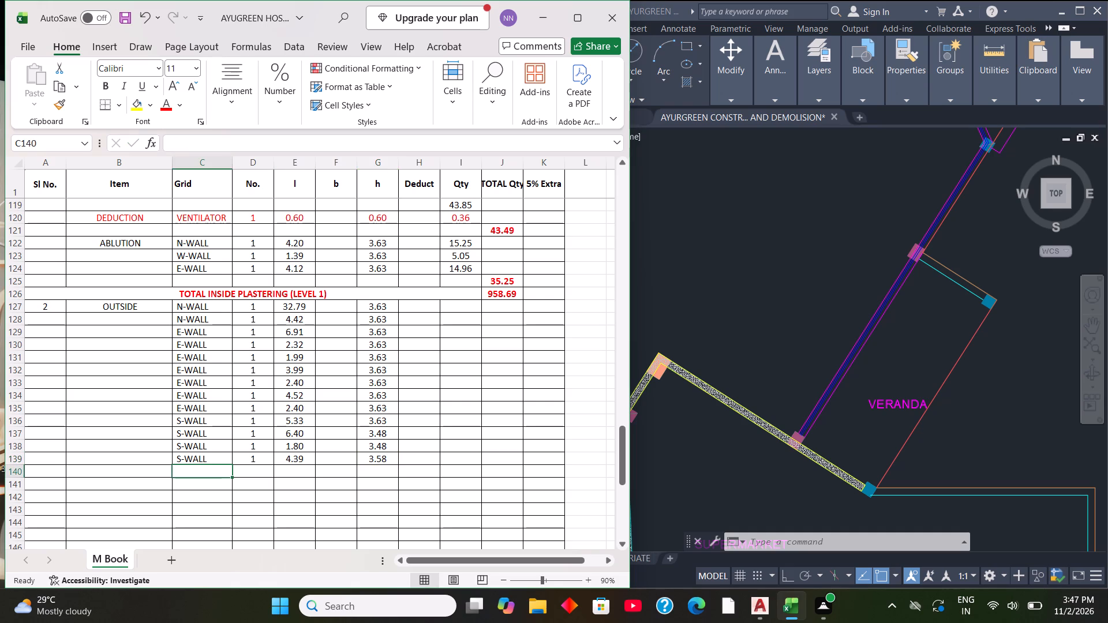
key(w)
key(minus)
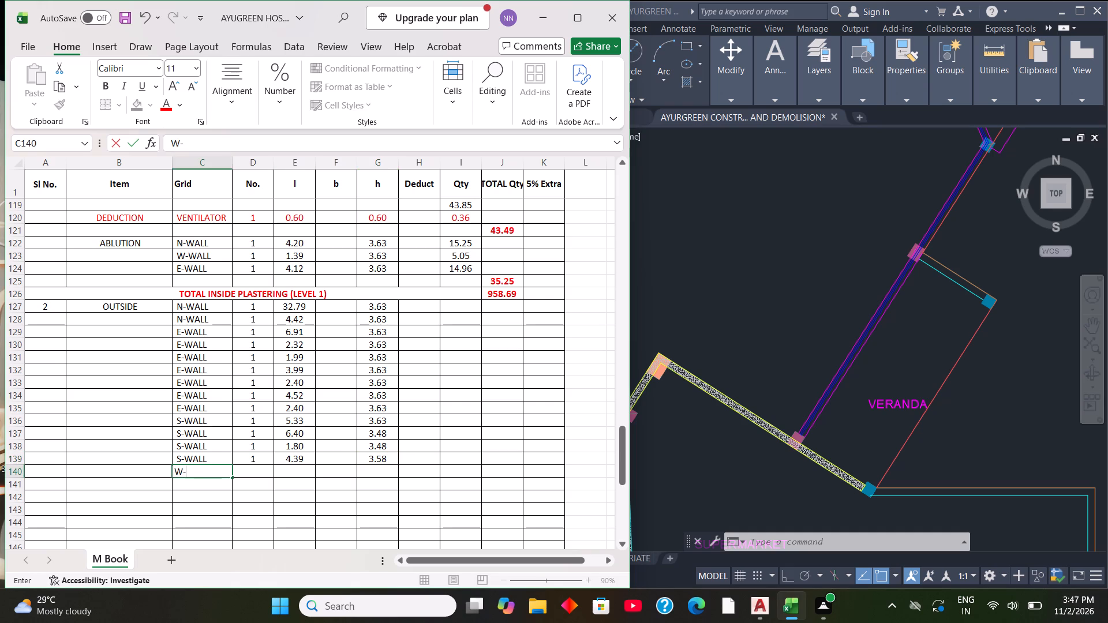
text(WA)
key(Right)
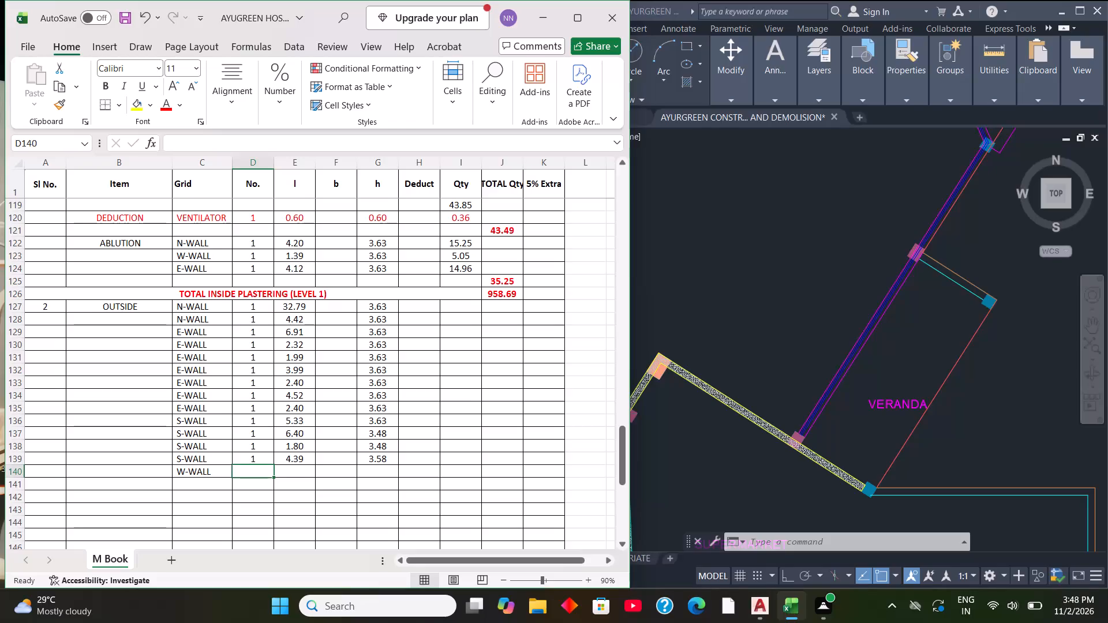
click(206, 471)
scroll(213, 468, down, 2)
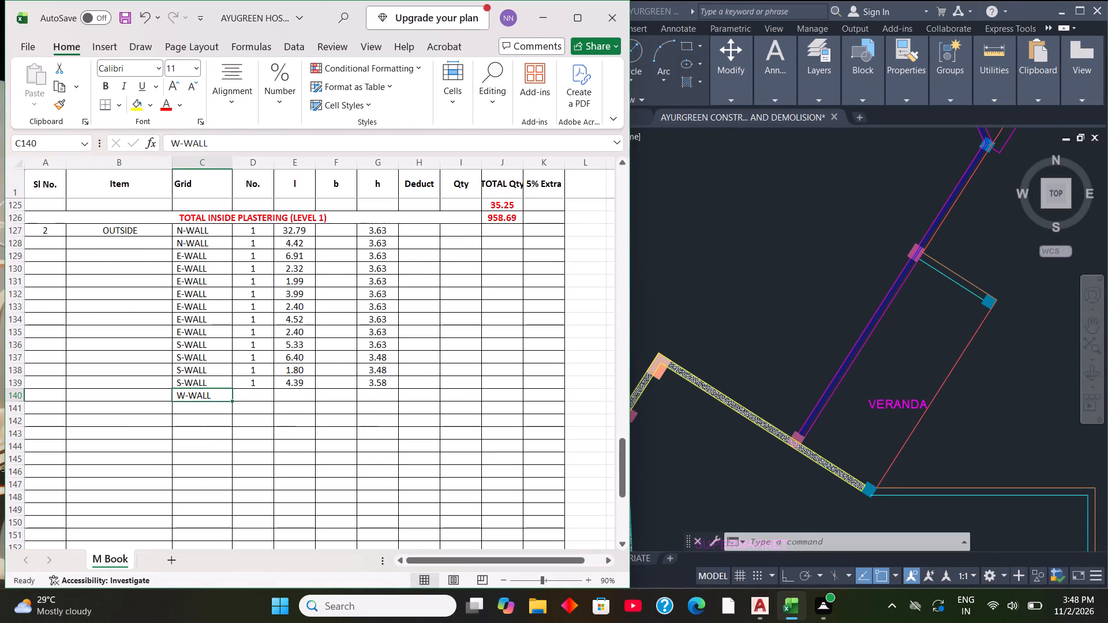
drag(234, 399, 229, 411)
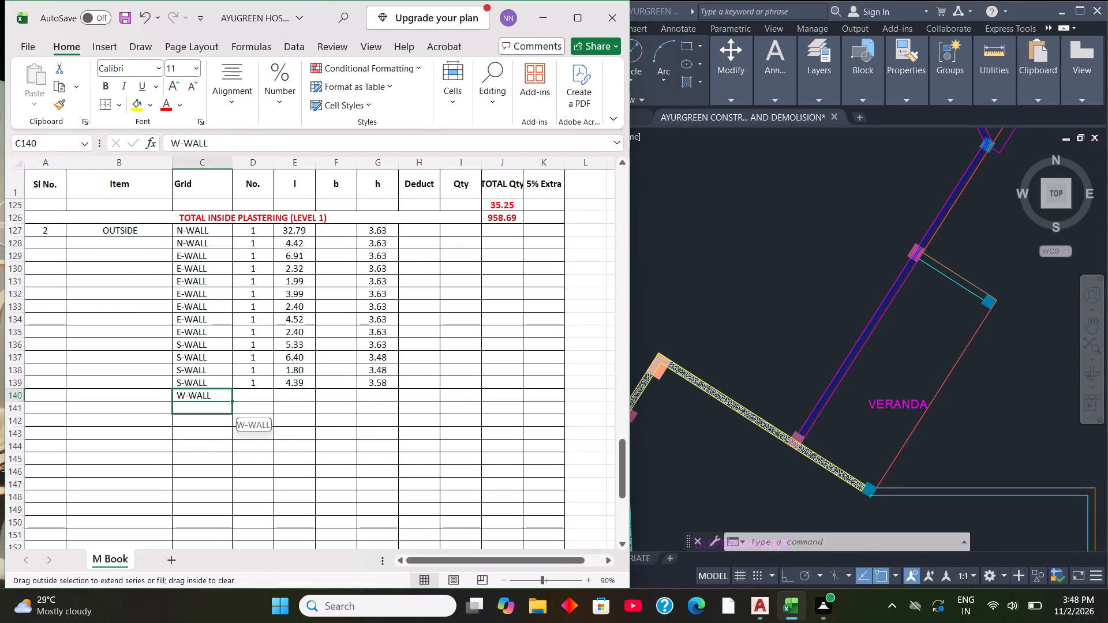
drag(229, 411, 230, 450)
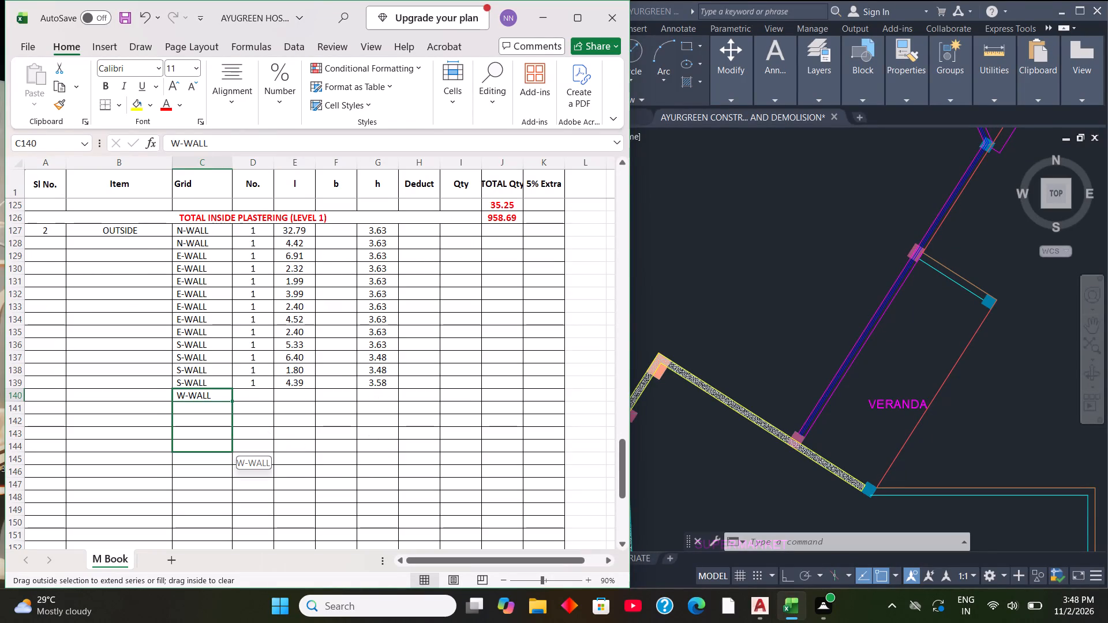
drag(230, 450, 232, 478)
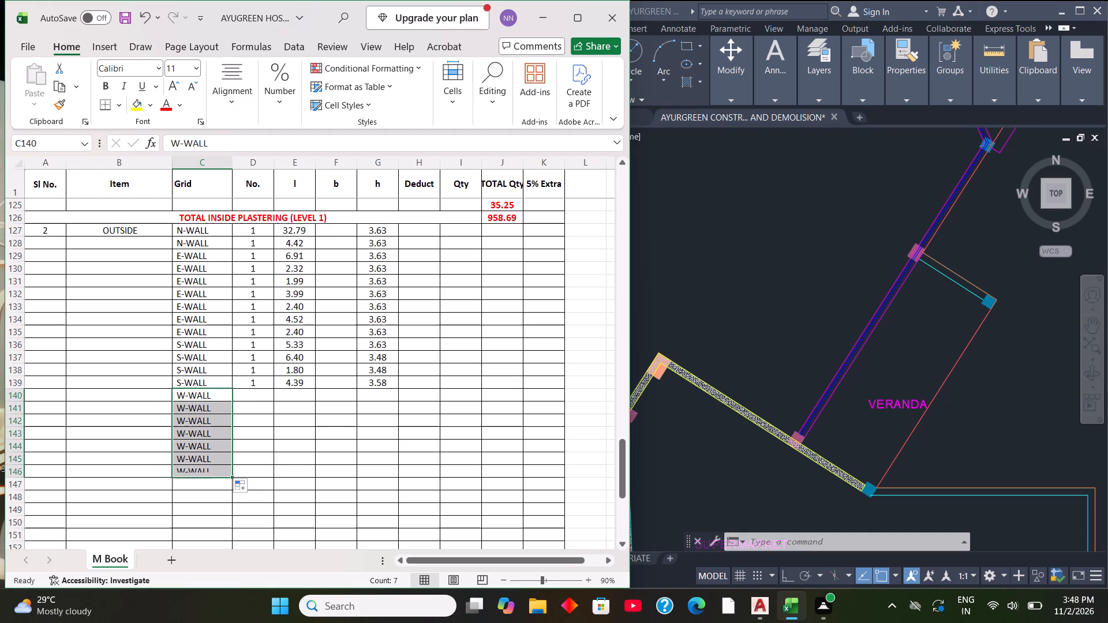
Fill the No. value 1 from row 139 down through row 146 for the W-WALL rows.
click(264, 399)
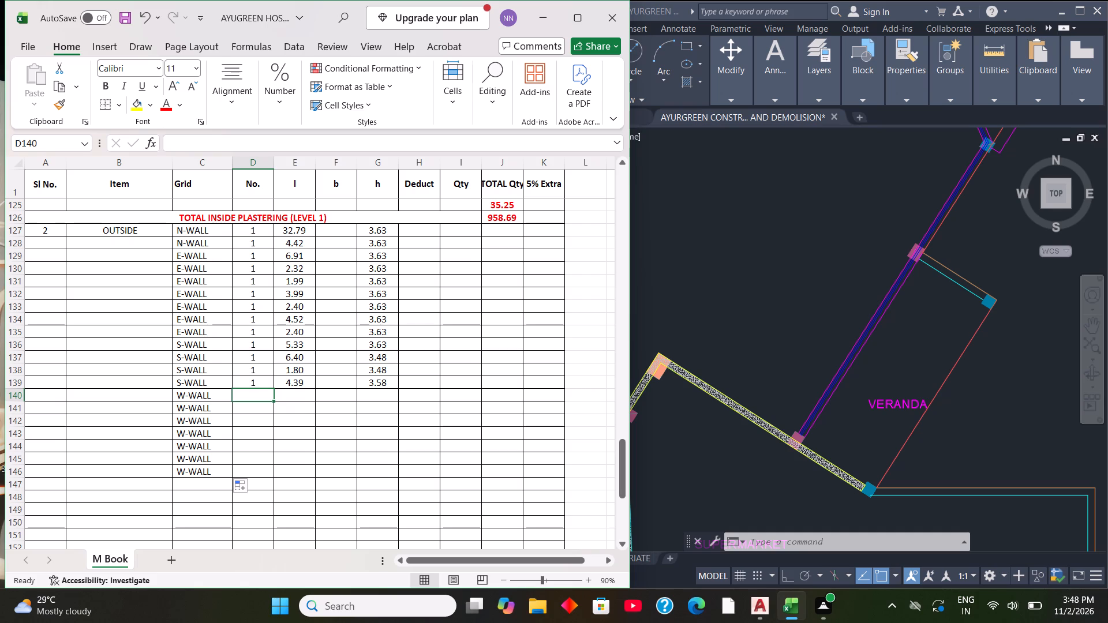
click(264, 385)
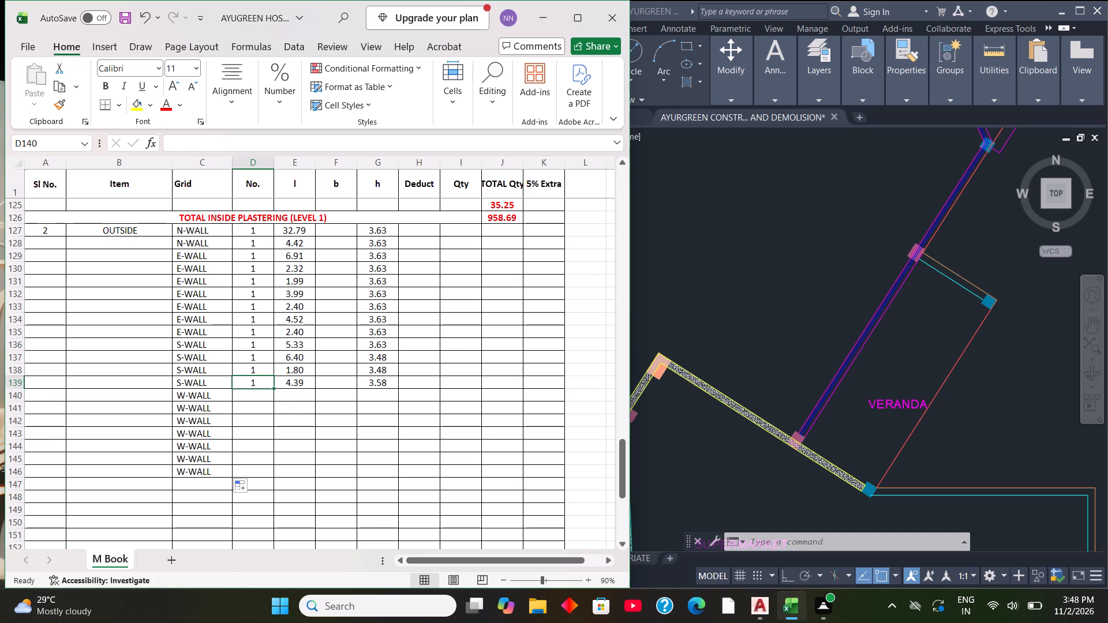
drag(274, 386, 272, 475)
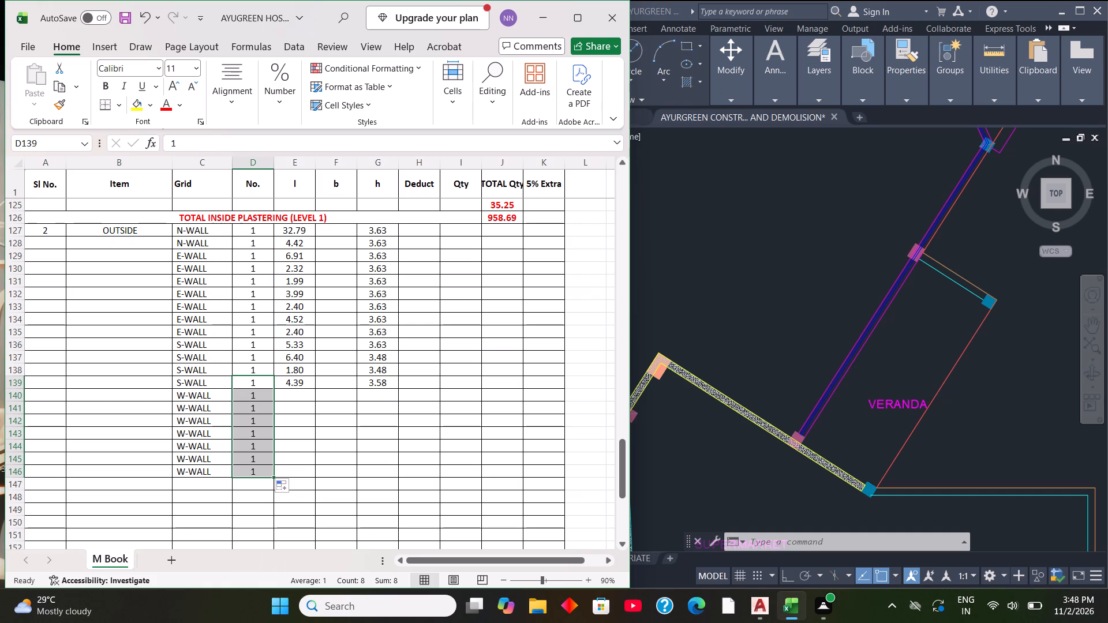
Copy the 3.58 height from row 139 into the W-WALL entry in row 140.
click(388, 386)
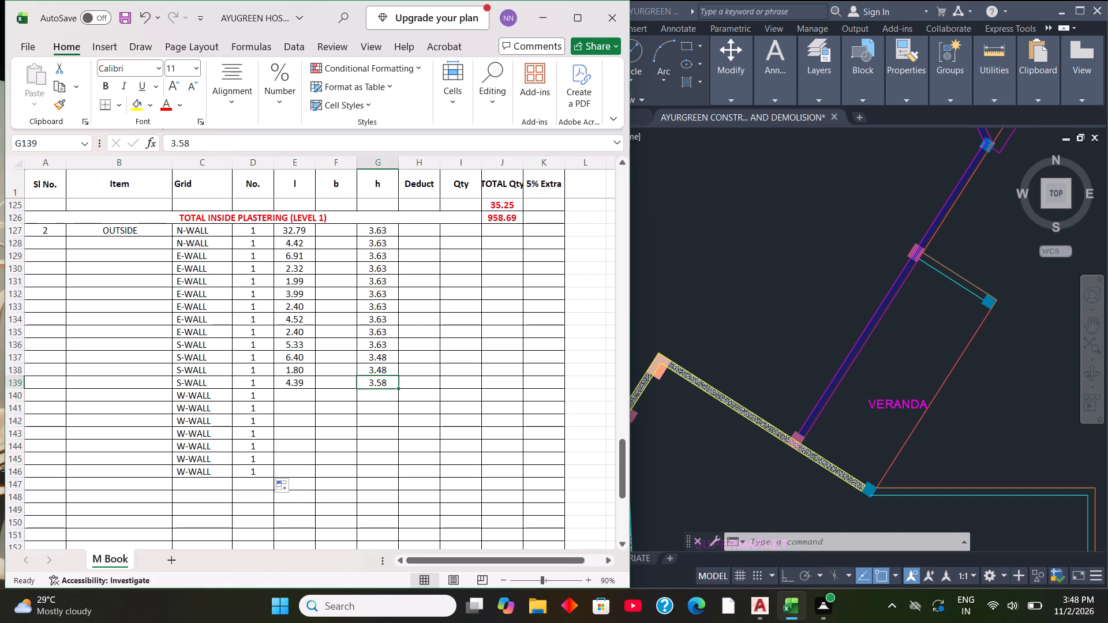
drag(399, 389, 396, 399)
Enter the W-WALL lengths 6.19, 2.05, 1.74, 5.19, 10.206 and 0.8 in rows 140 through 145.
click(292, 397)
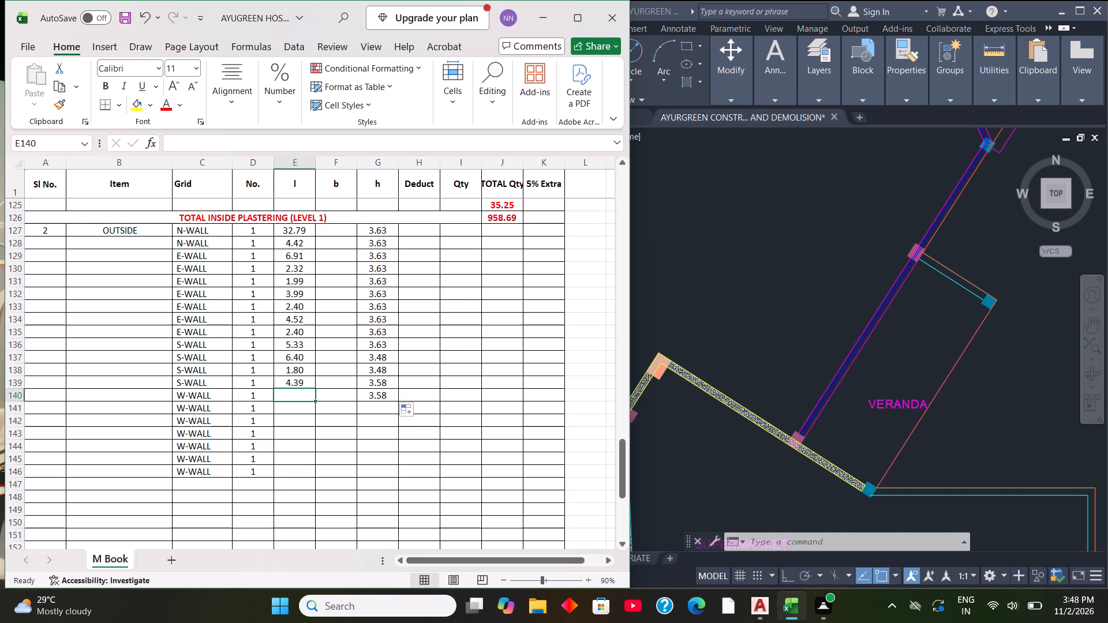
text(6.19)
key(Down)
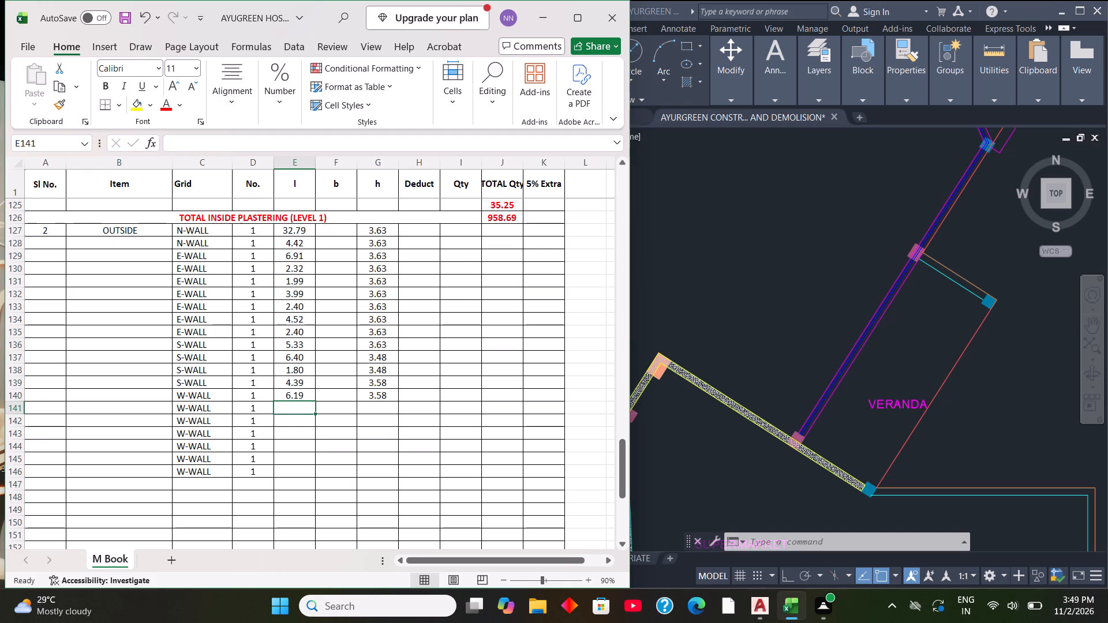
text(2.05)
key(Down)
text(1.74)
key(Down)
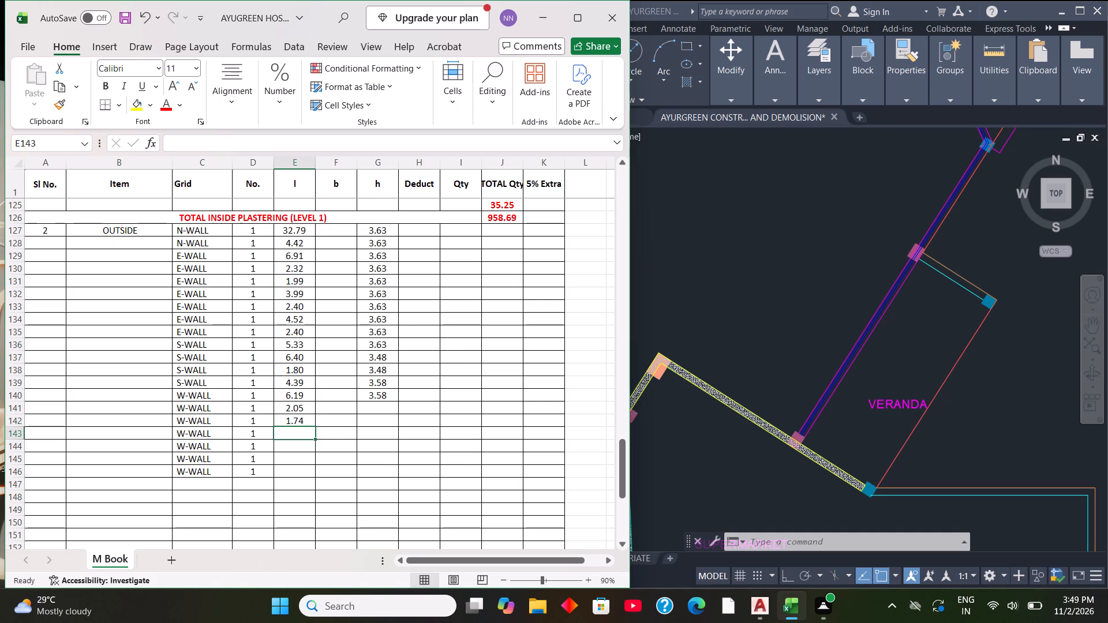
text(5.19)
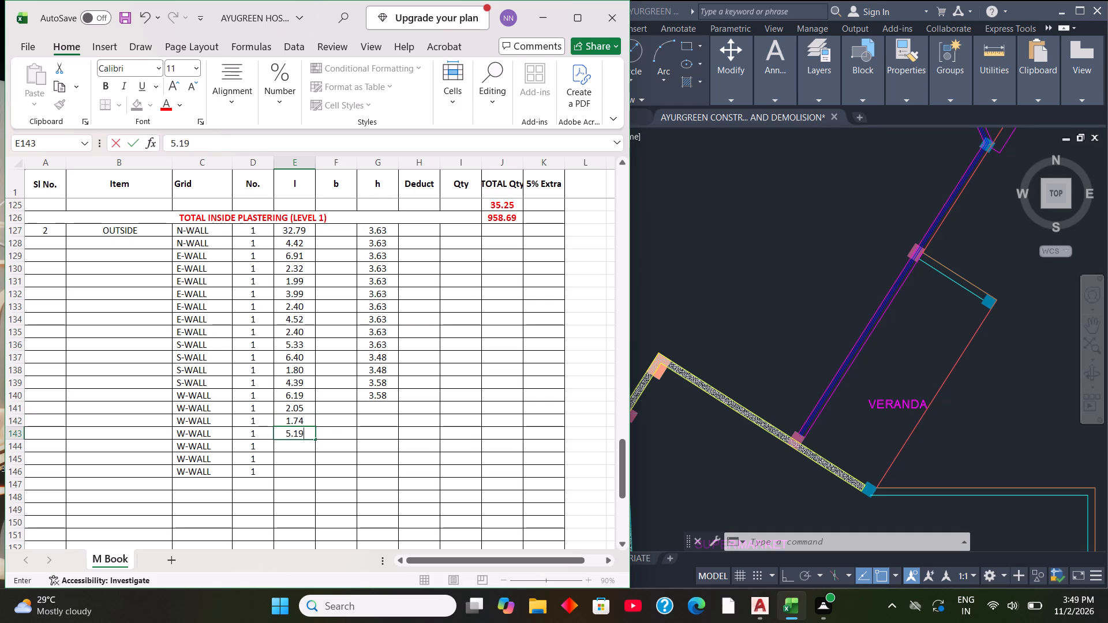
key(Down)
text(10.206)
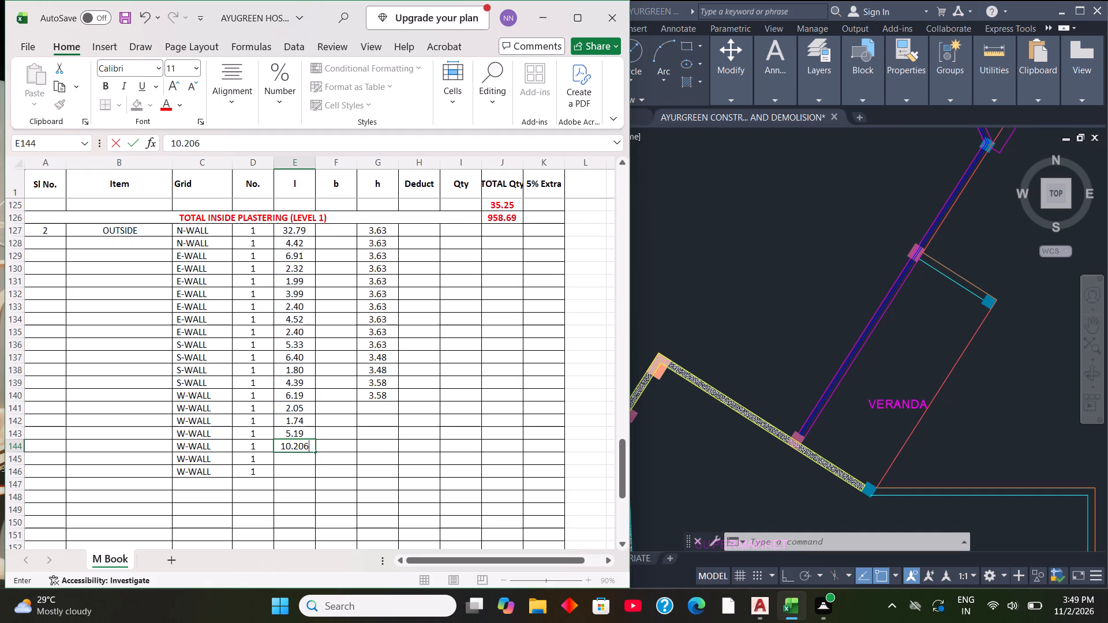
key(Down)
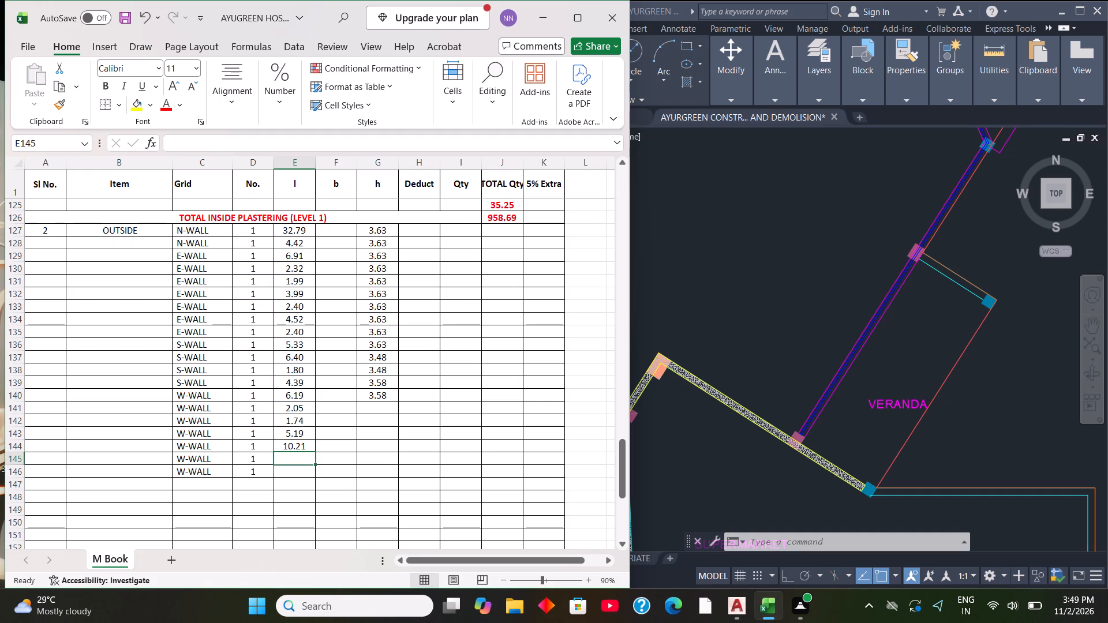
text(0.8)
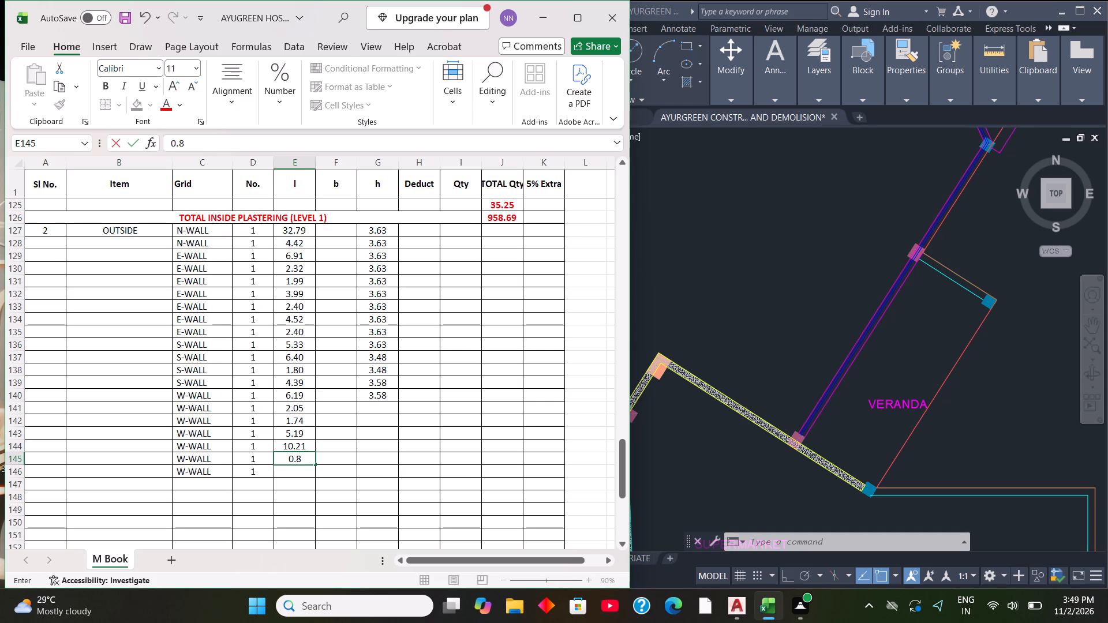
Set the No. value of the W-WALL in row 145 to 2.
click(256, 463)
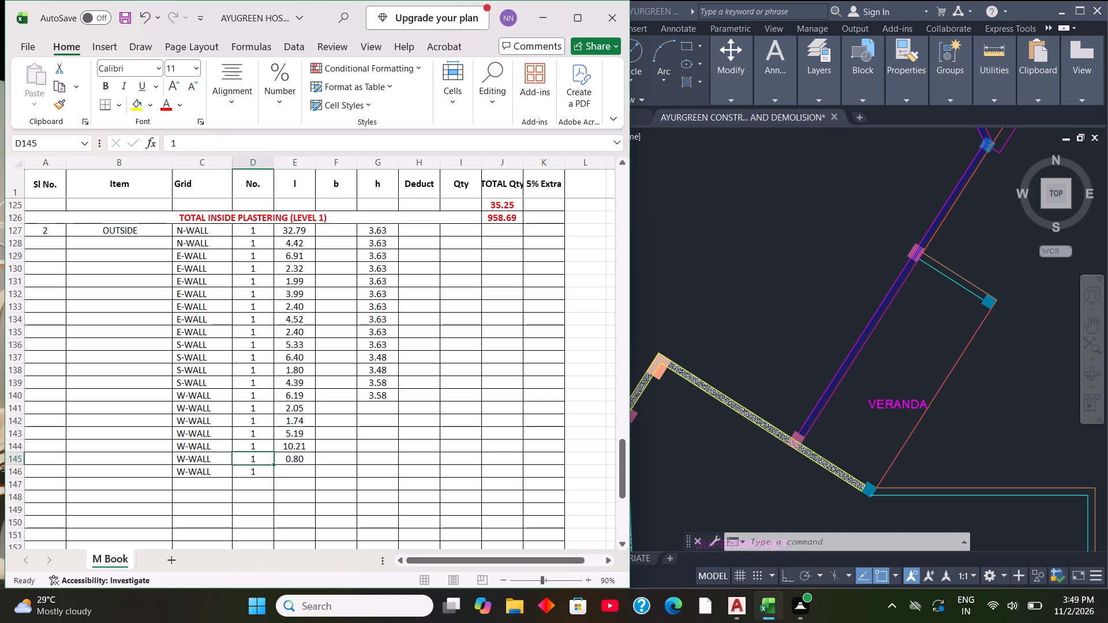
key(2)
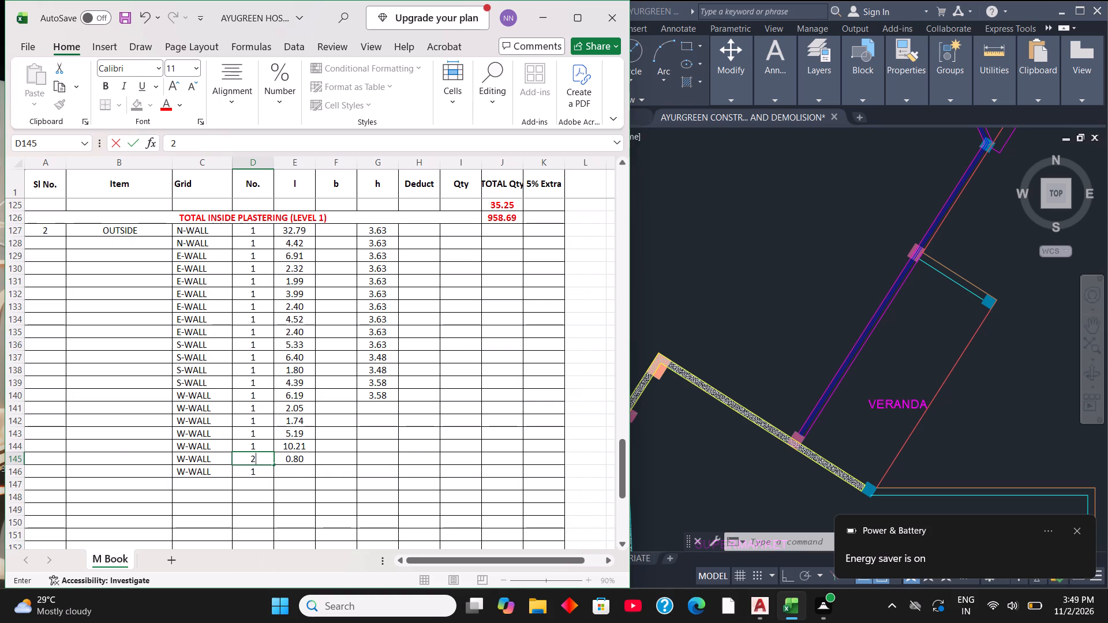
Delete the extra W-WALL label and its No. value in row 146.
drag(179, 467, 201, 464)
click(175, 476)
click(194, 466)
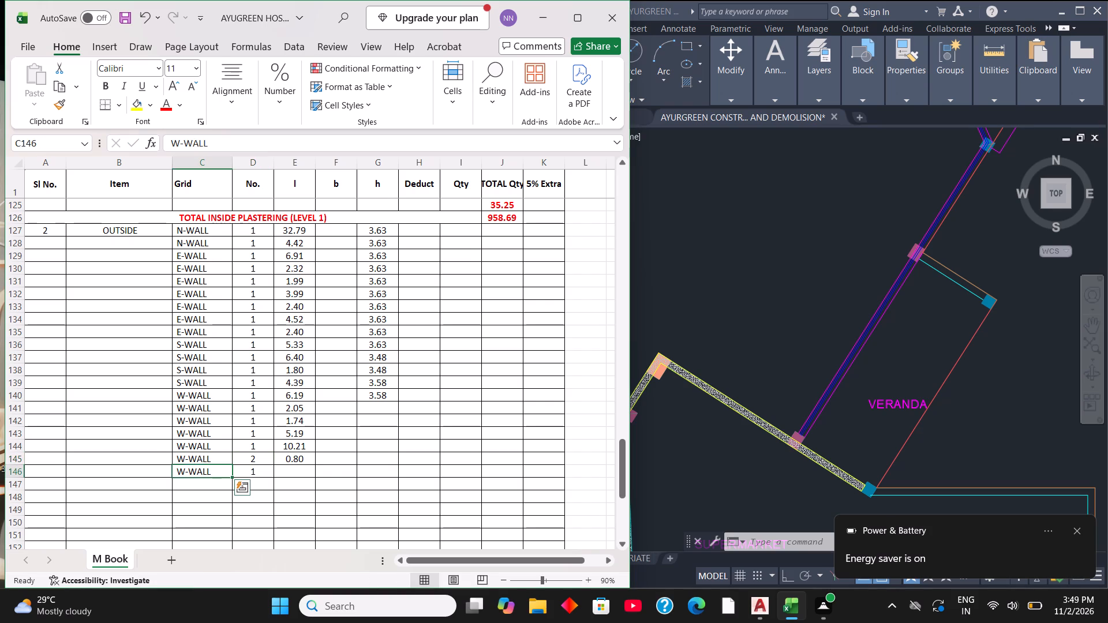
click(196, 471)
key(Delete)
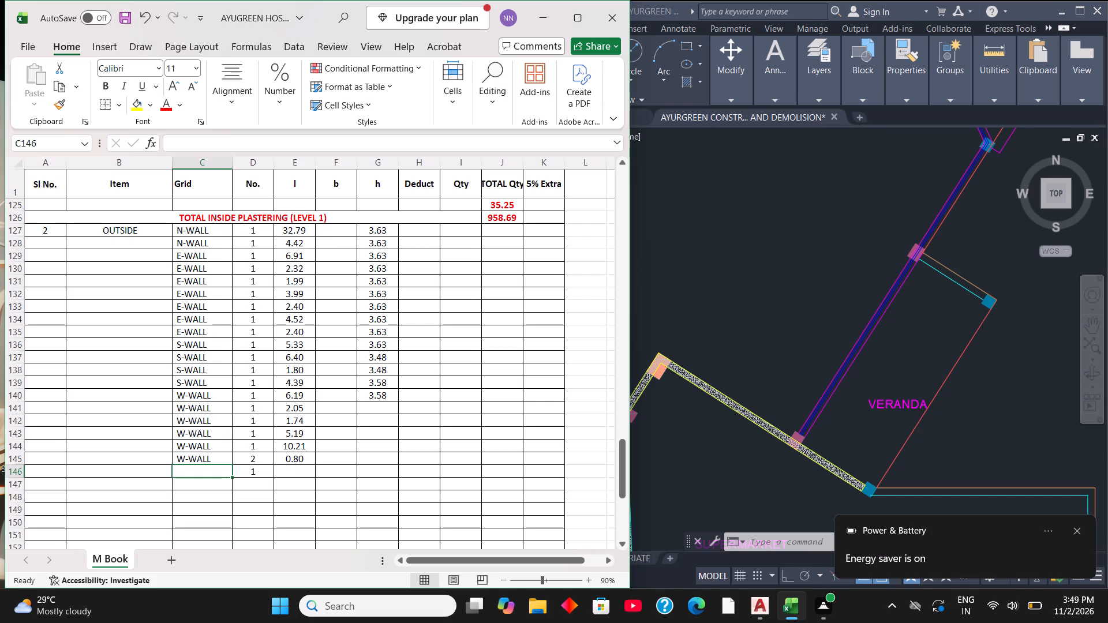
click(257, 471)
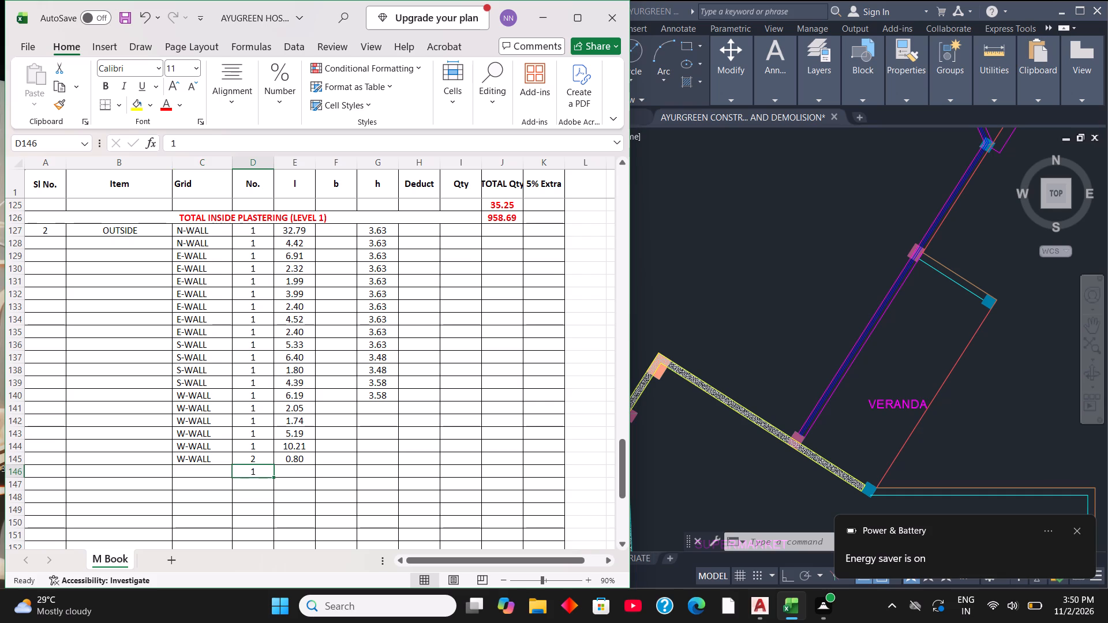
key(Delete)
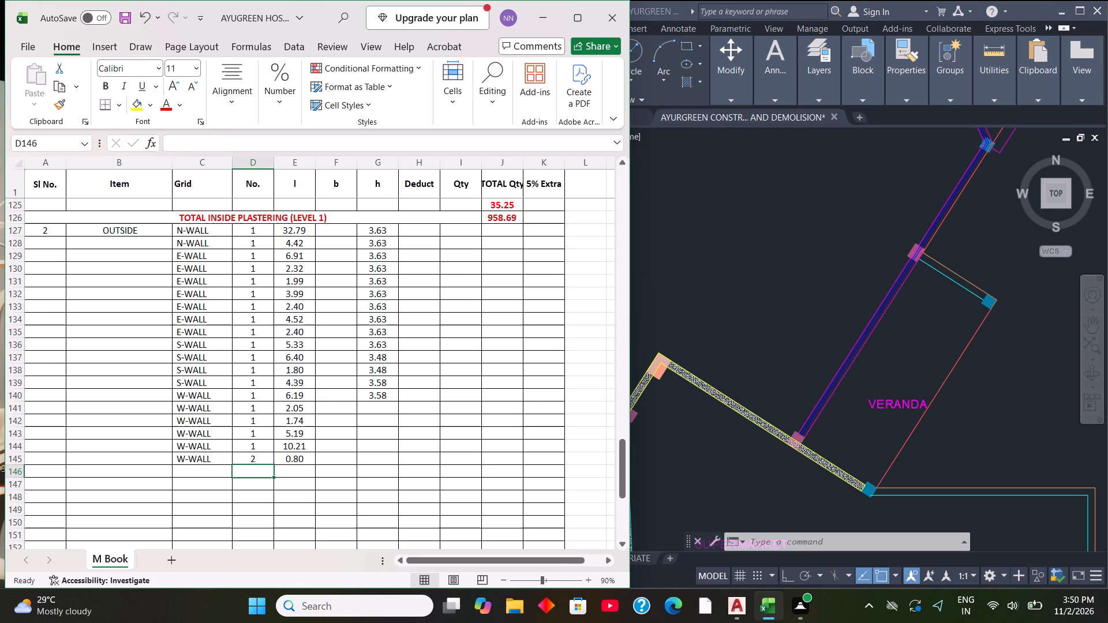
Enter the height 3.63 for the W-WALL in row 141 and fill it down through row 145.
click(371, 406)
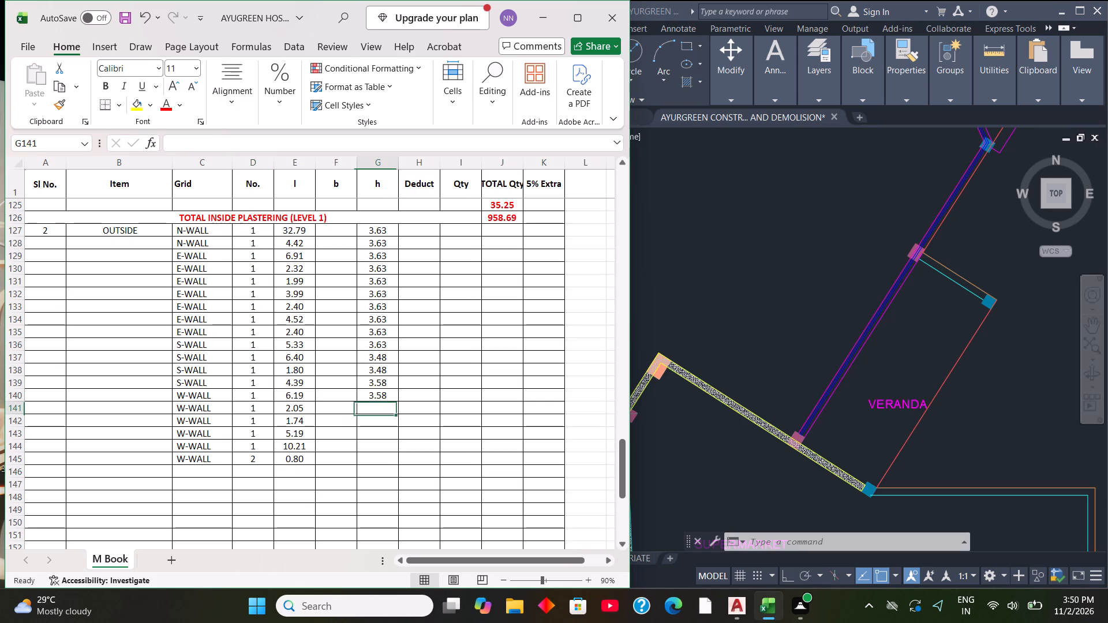
text(3.63)
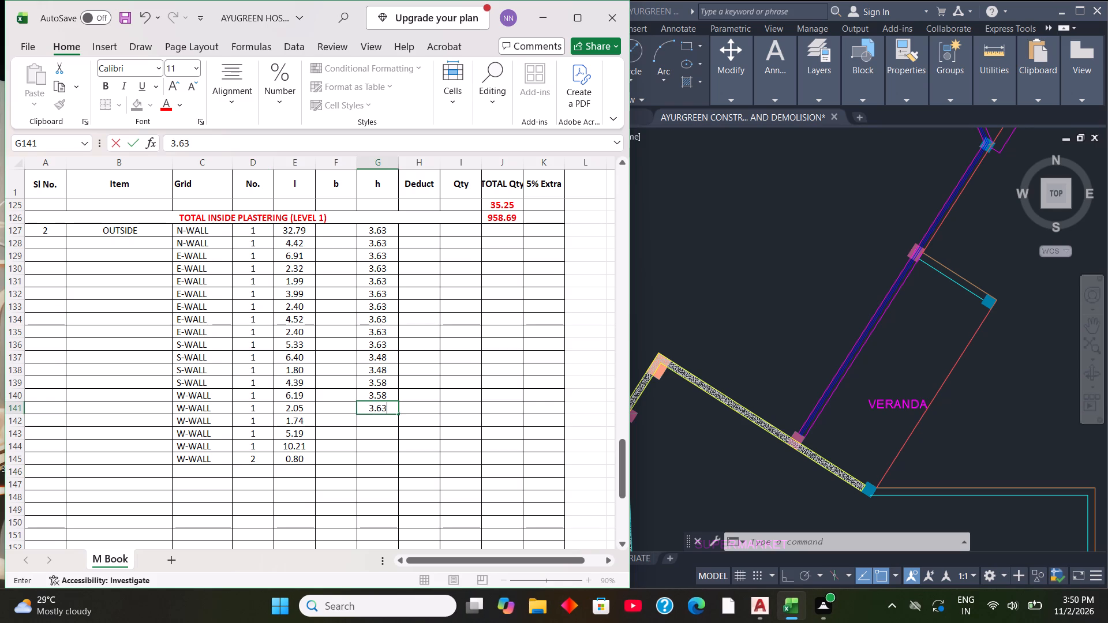
drag(398, 412, 398, 449)
drag(398, 449, 397, 466)
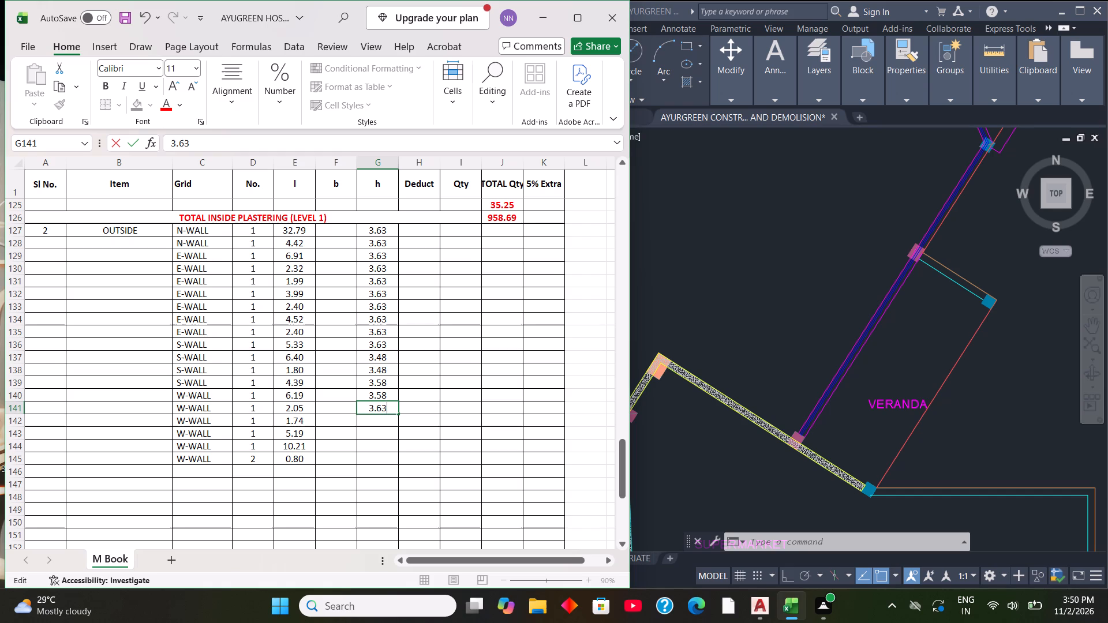
drag(396, 415, 394, 459)
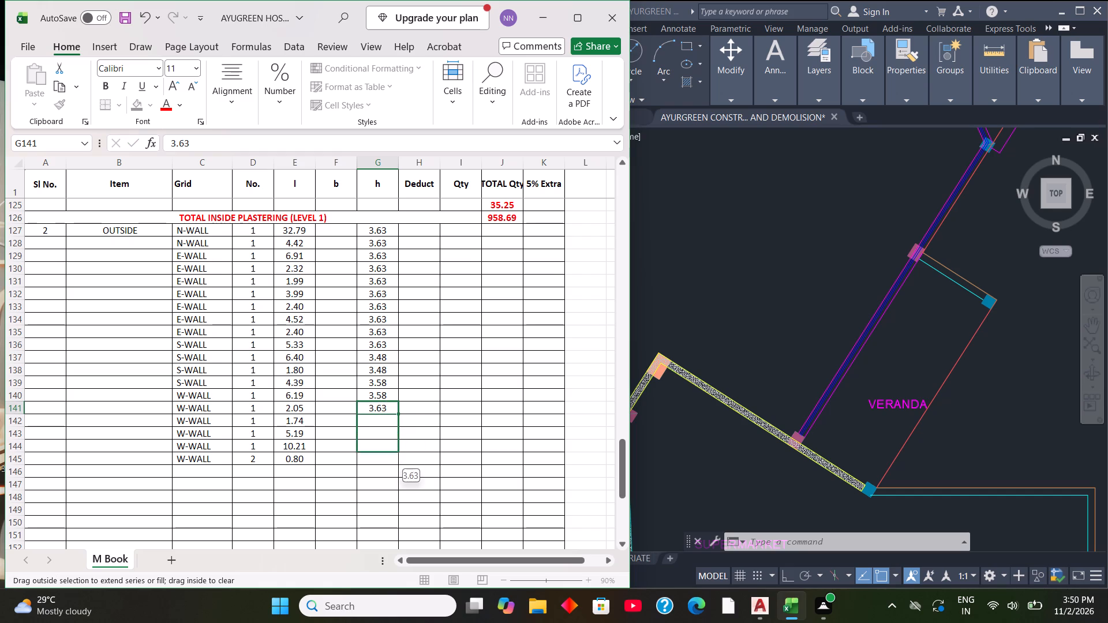
drag(394, 459, 394, 461)
click(419, 409)
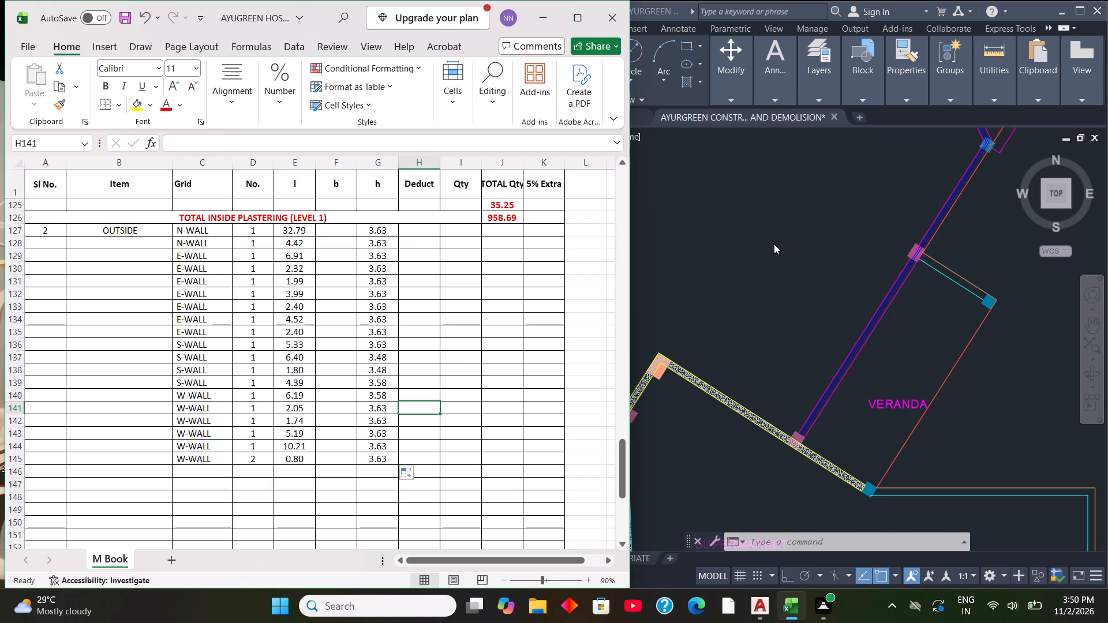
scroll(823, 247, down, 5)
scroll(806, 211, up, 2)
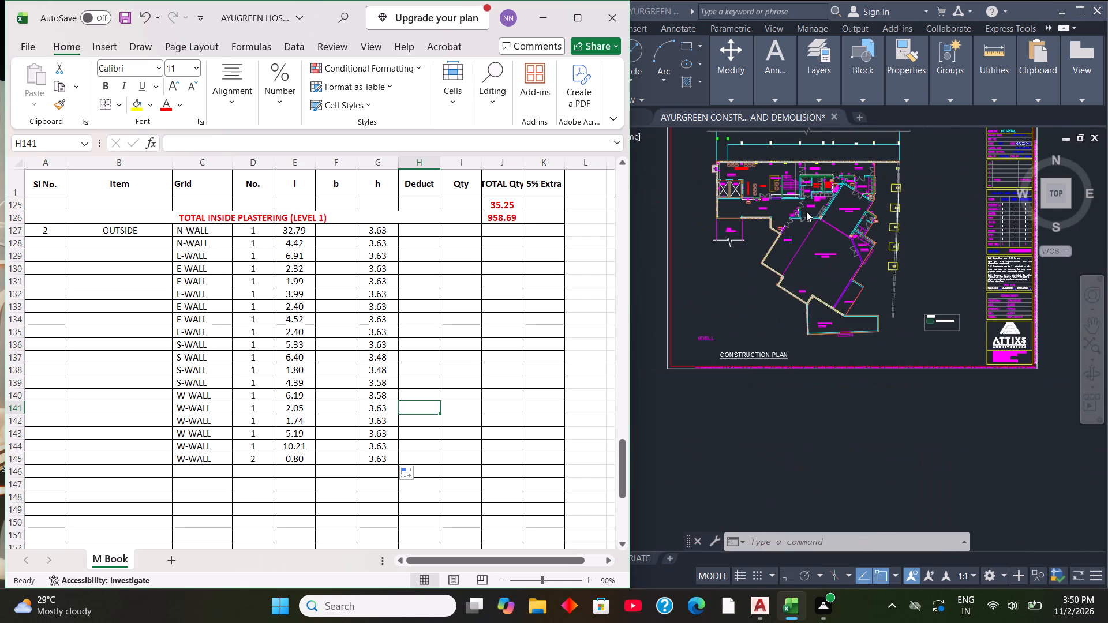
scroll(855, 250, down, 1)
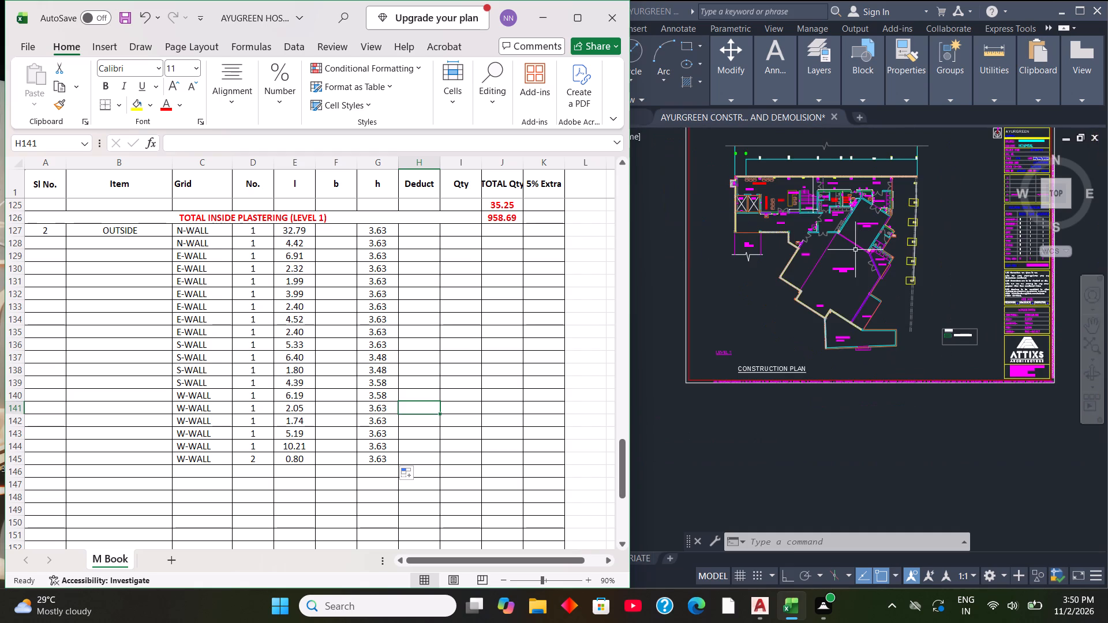
Calculate the first OUTSIDE wall's Qty in I127 with =PRODUCT(D127:G127) and fill it down through row 145.
click(459, 230)
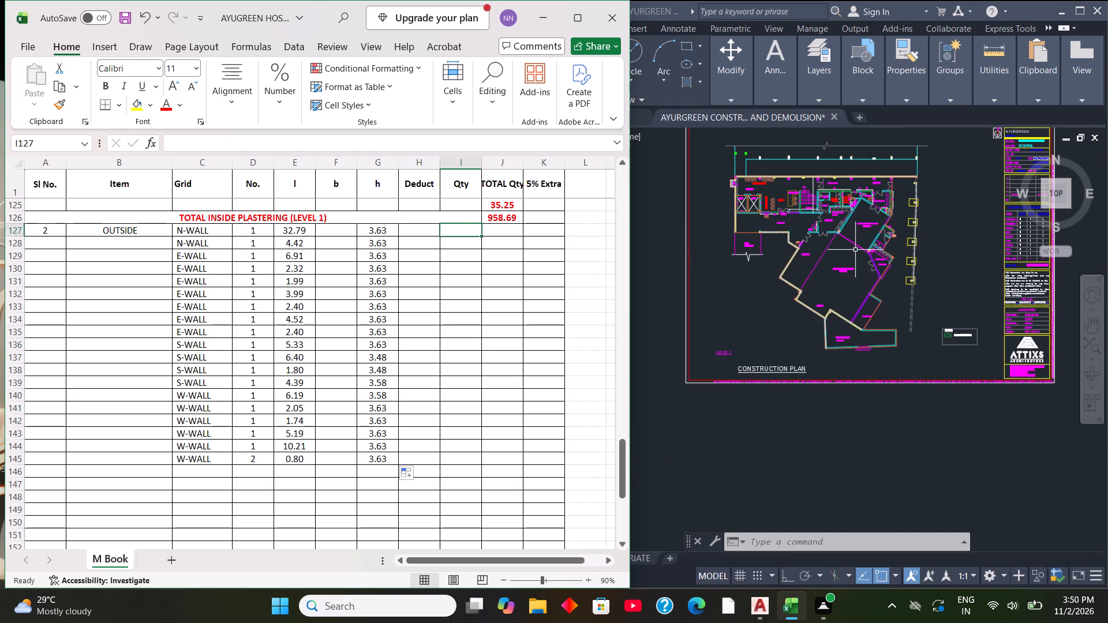
text(=PR)
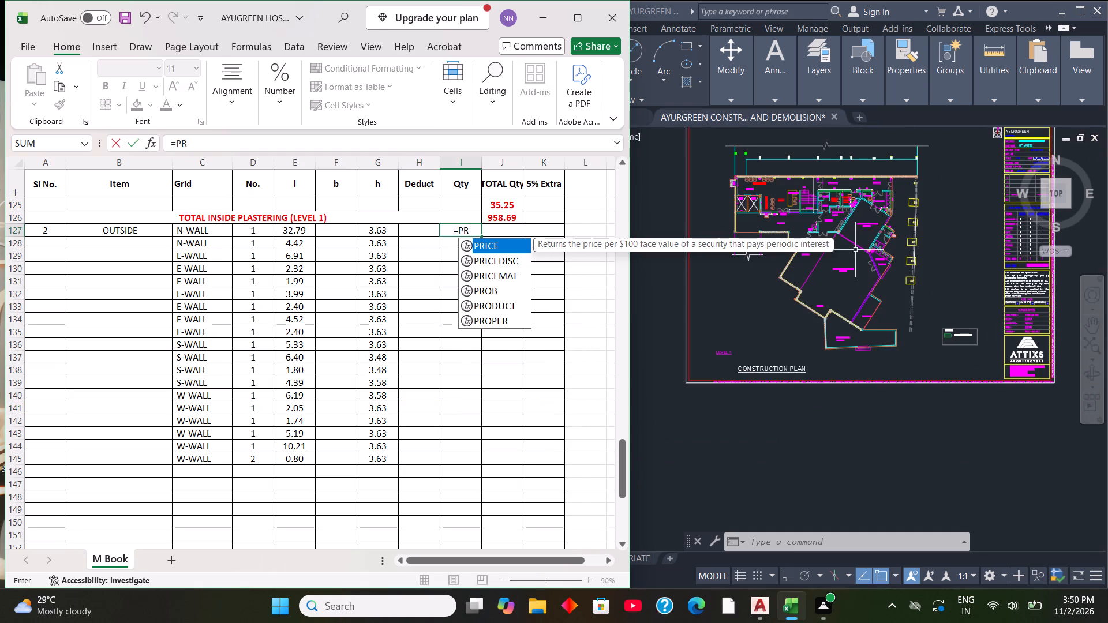
double_click(507, 305)
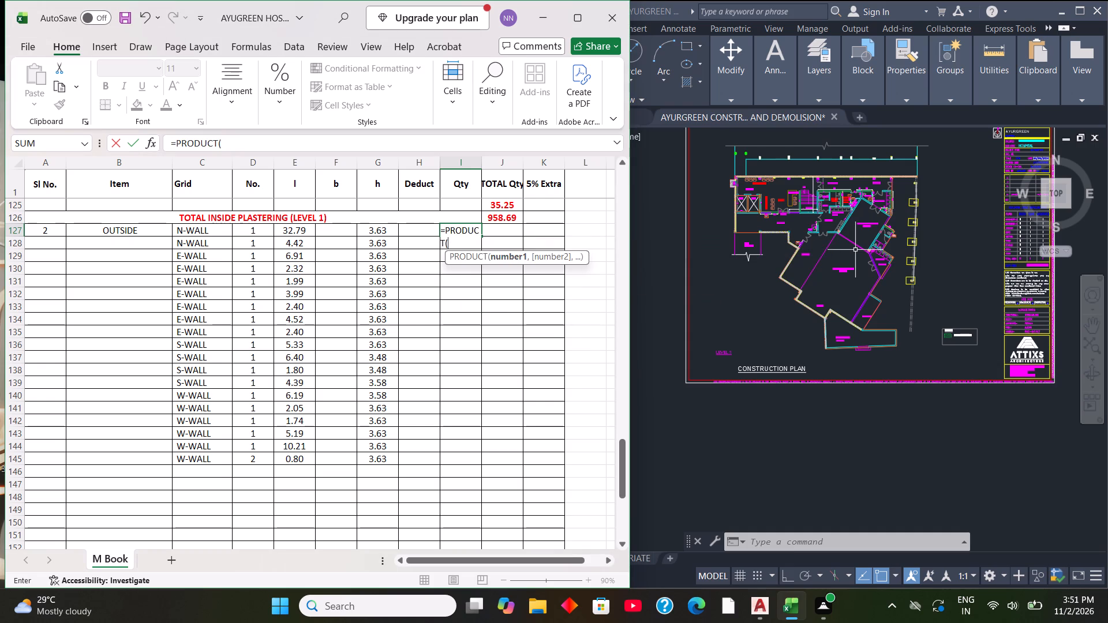
drag(250, 232, 407, 230)
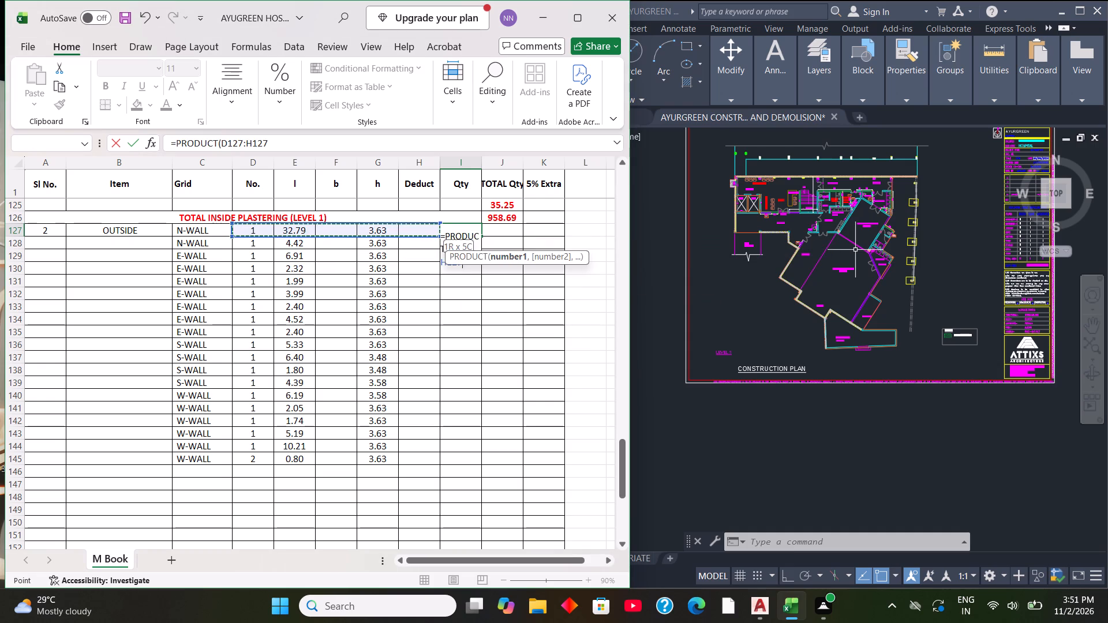
drag(407, 230, 396, 230)
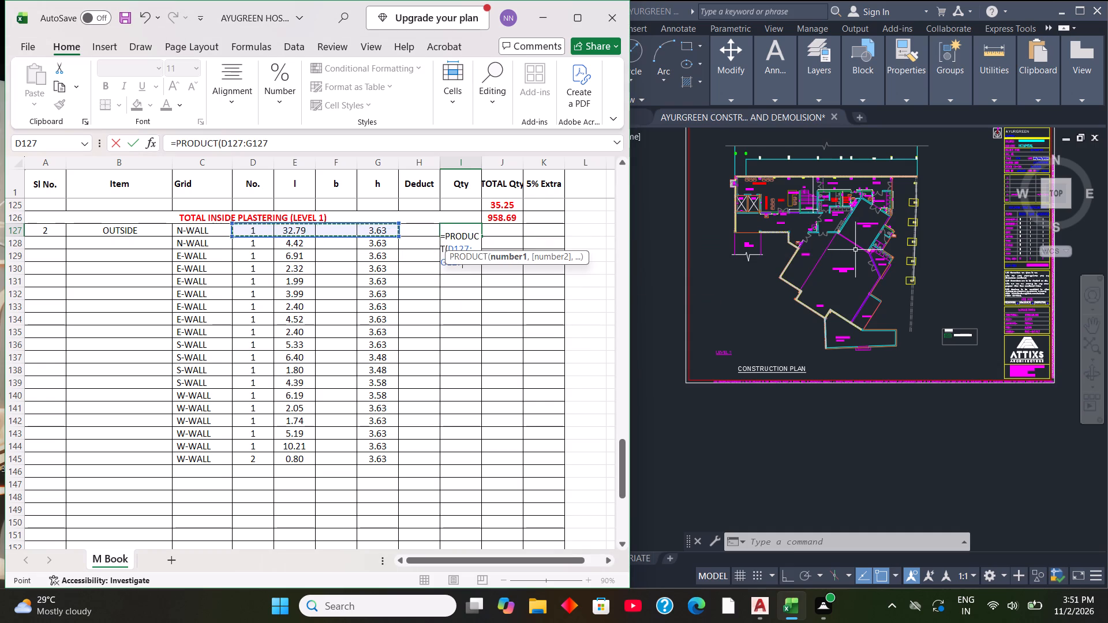
key(shift+parenright)
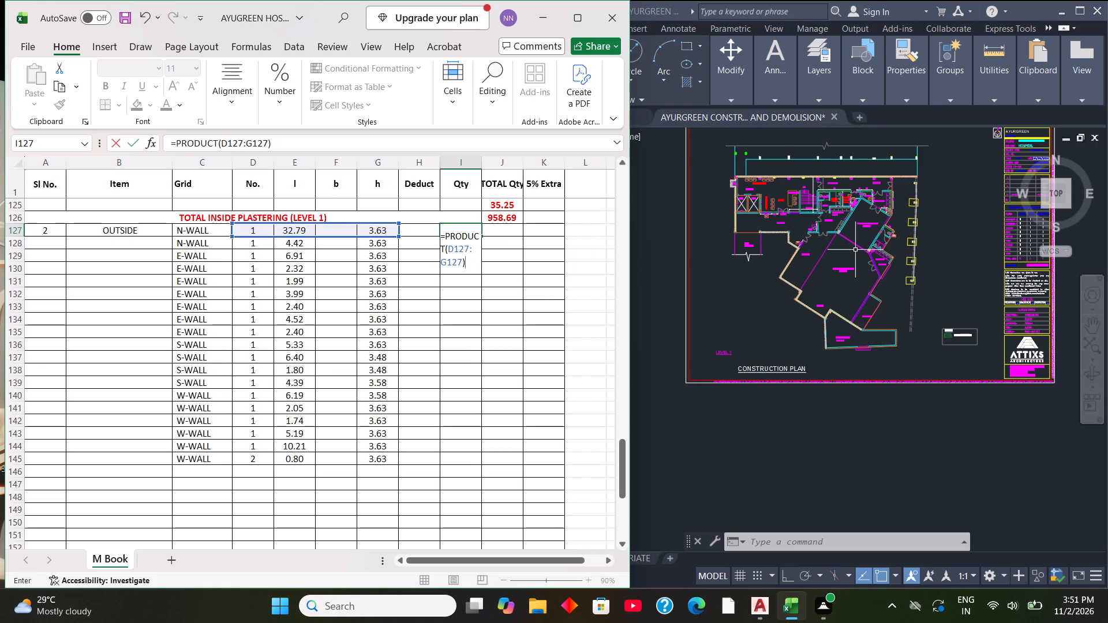
key(Return)
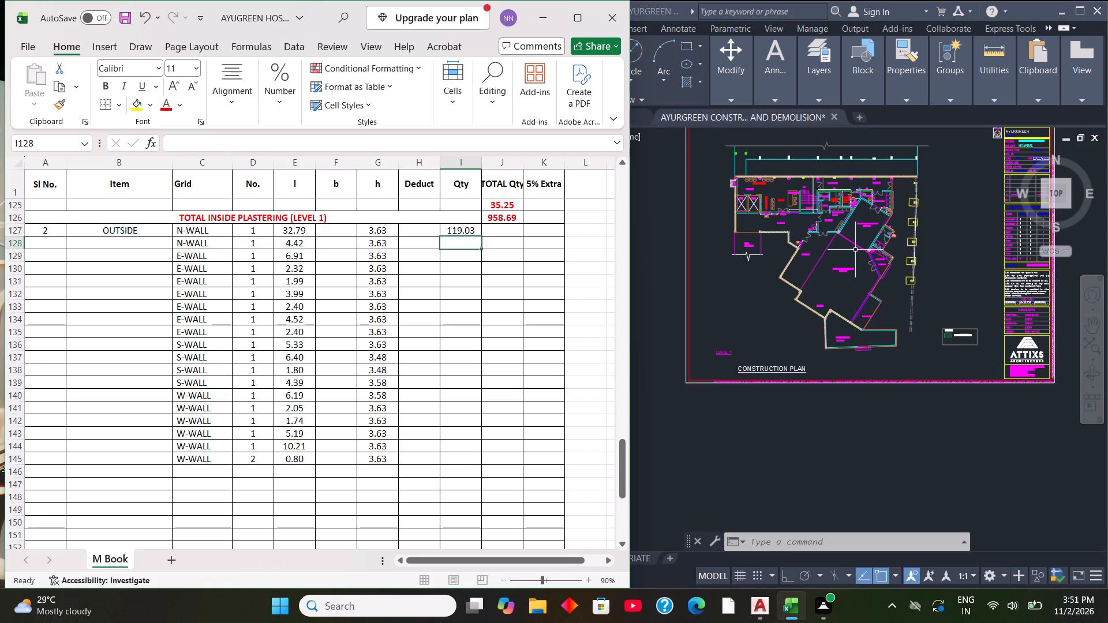
click(469, 227)
drag(481, 236, 469, 456)
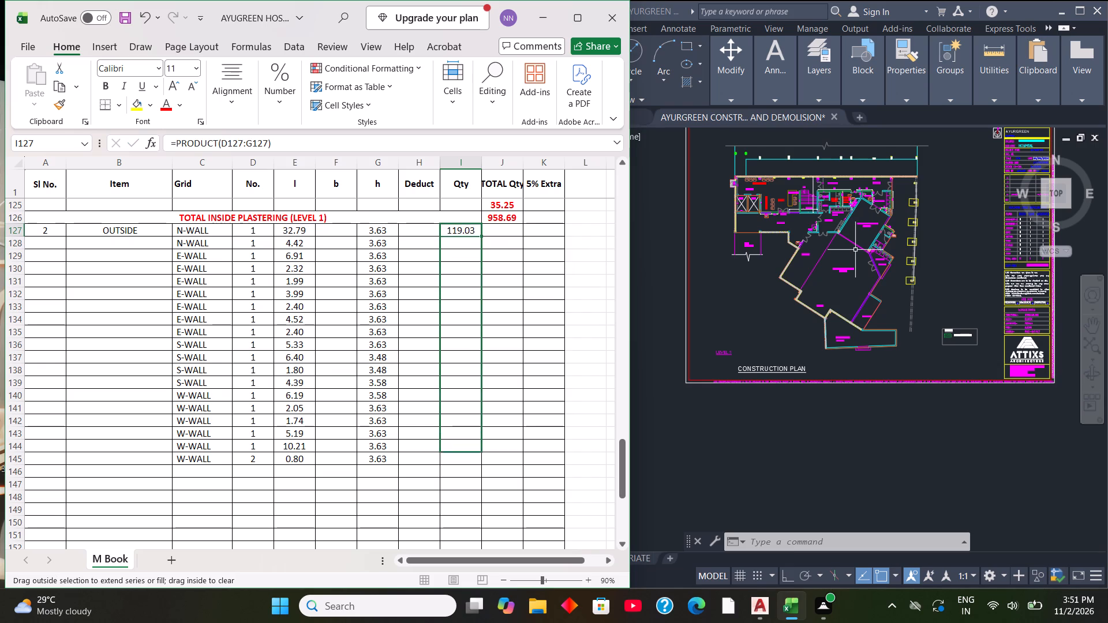
drag(469, 456, 470, 463)
click(511, 476)
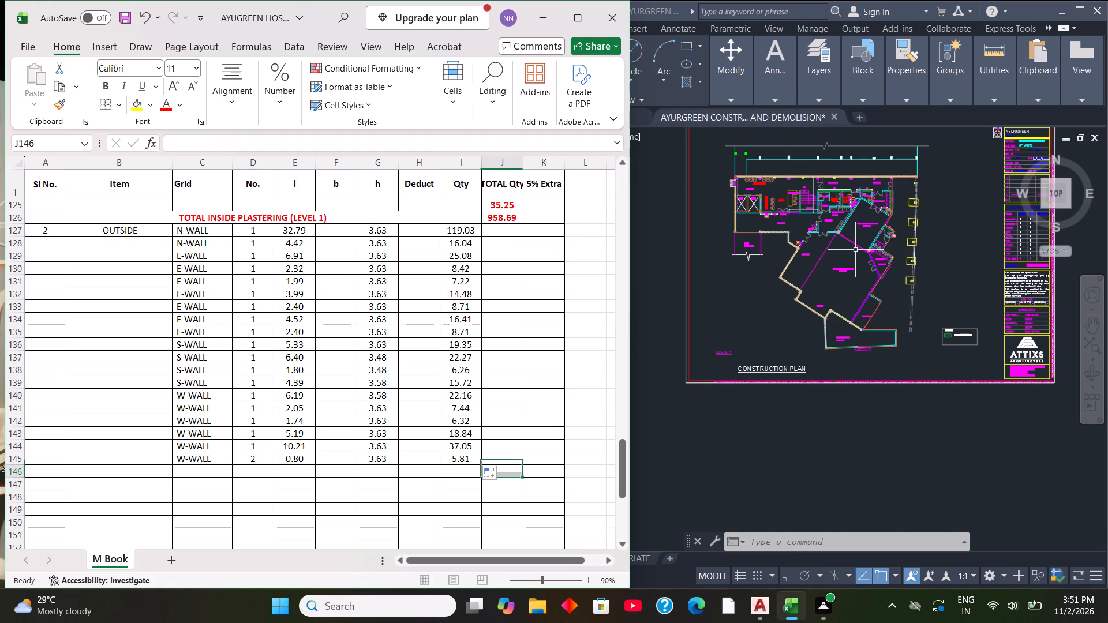
Total the OUTSIDE wall quantities in I146 with =SUM(I127:I145).
click(463, 471)
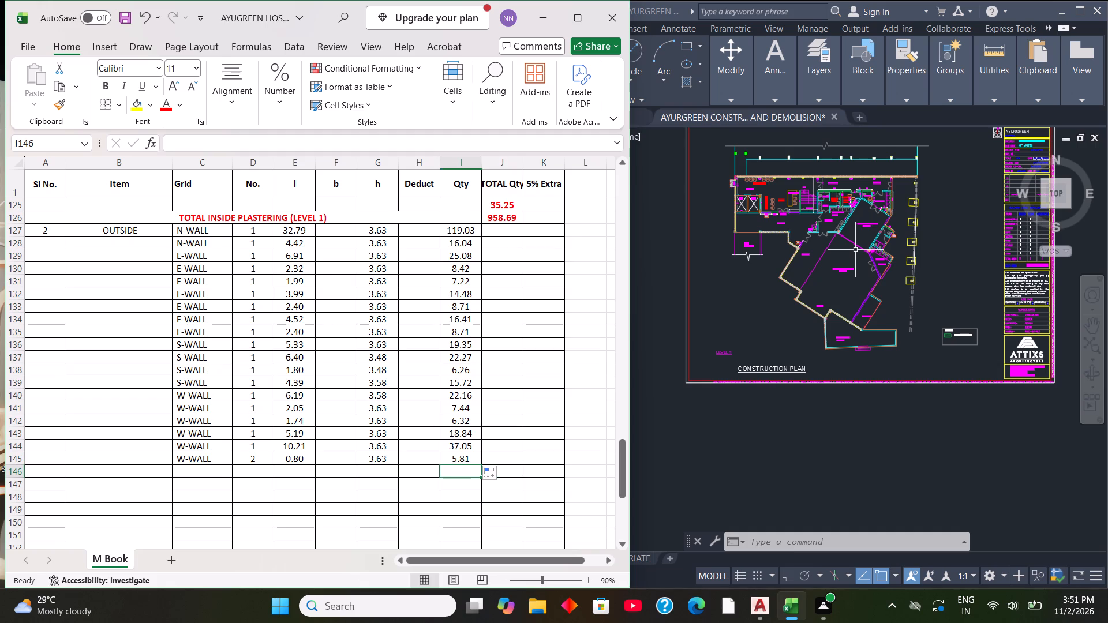
scroll(498, 401, down, 1)
scroll(499, 402, up, 1)
key(equal)
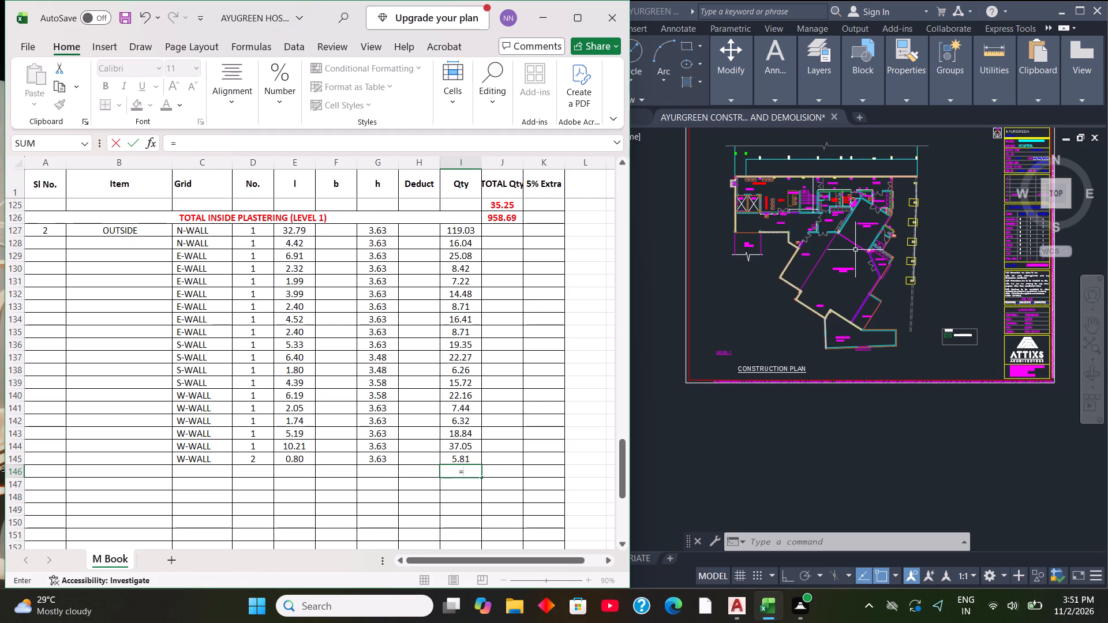
text(SUM)
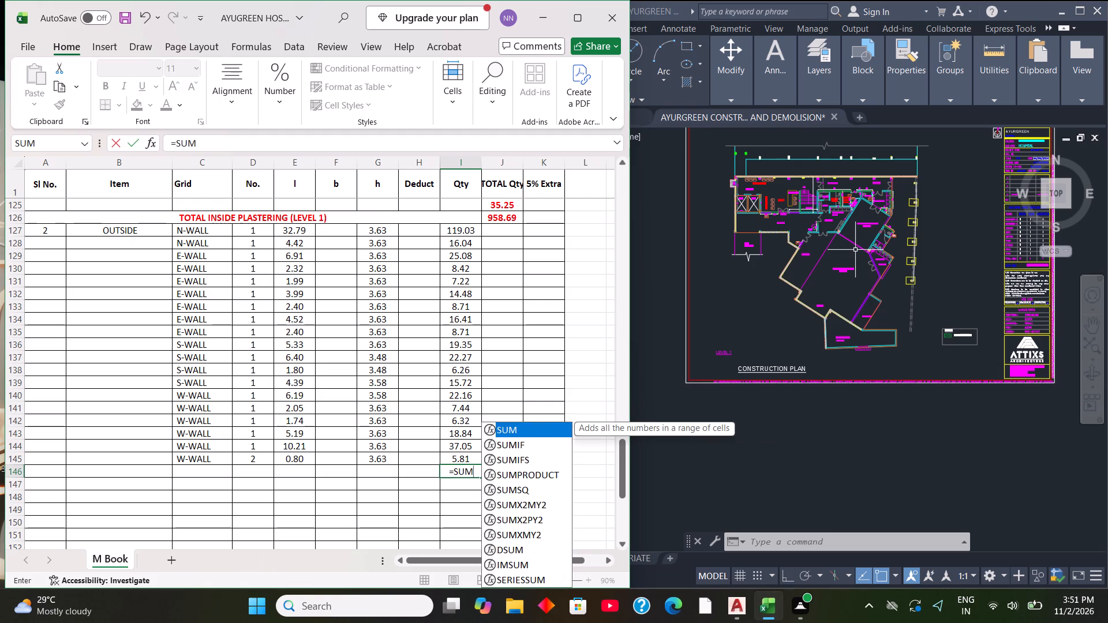
key(shift+parenleft)
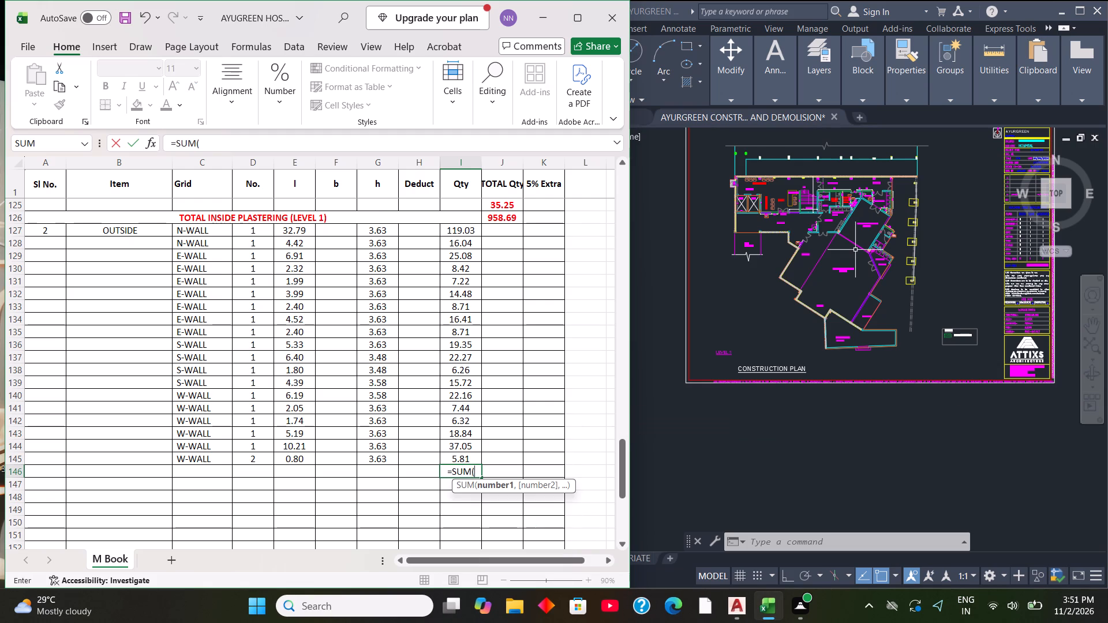
drag(474, 229, 476, 282)
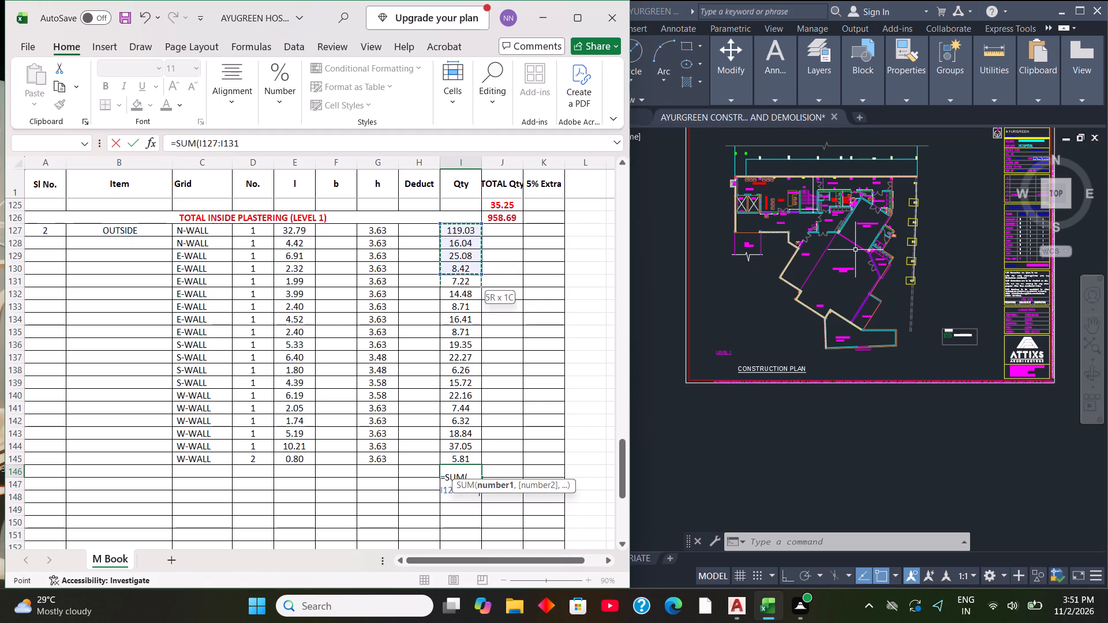
drag(476, 282, 476, 459)
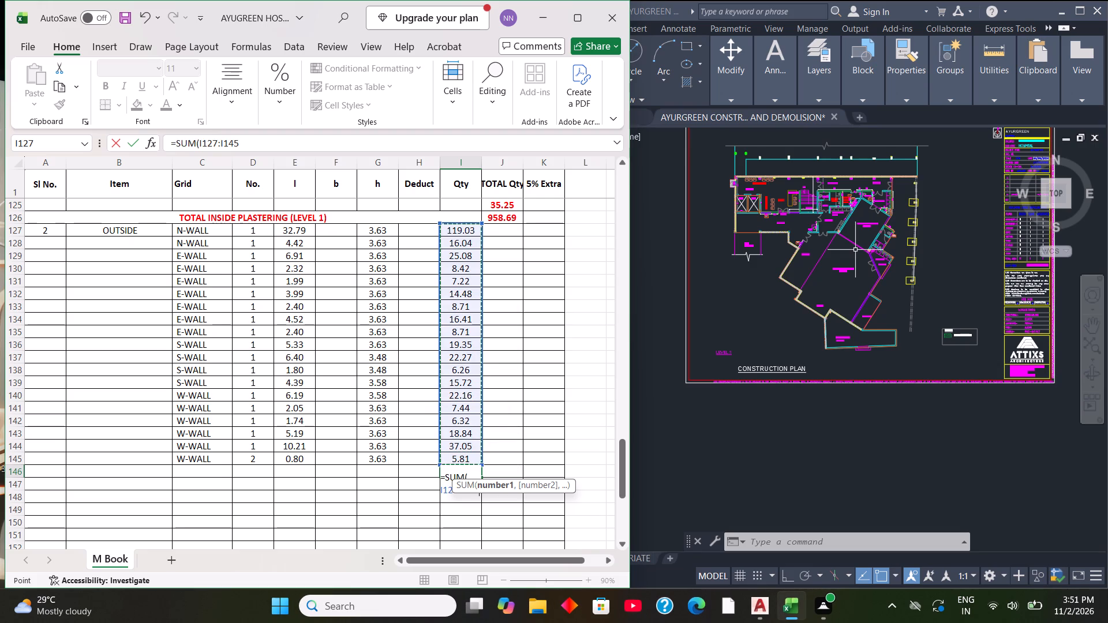
key(shift+parenright)
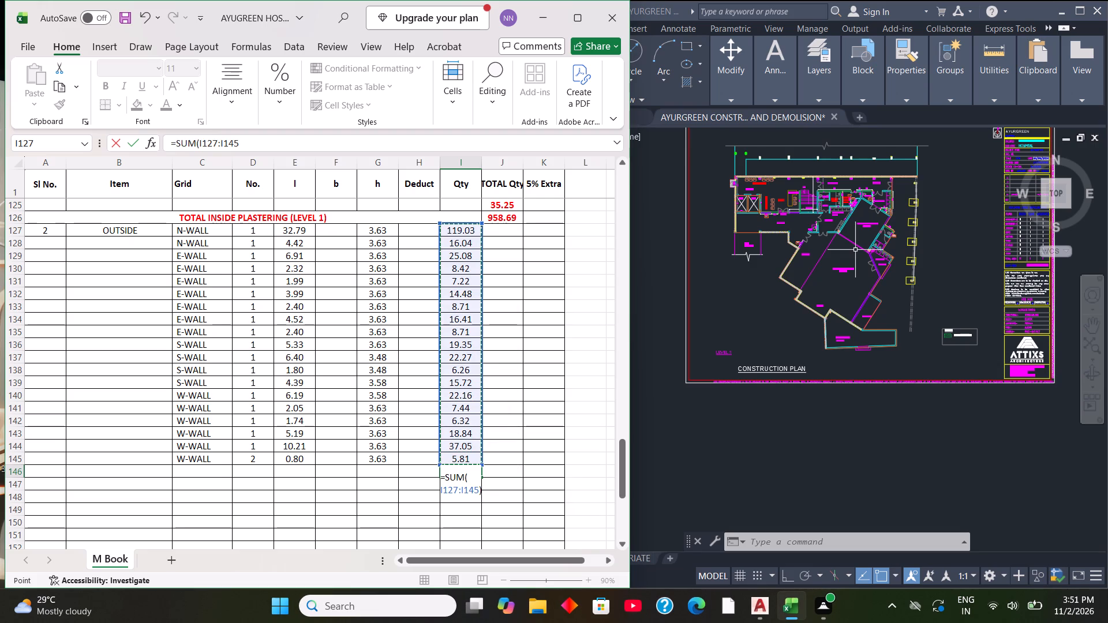
key(Return)
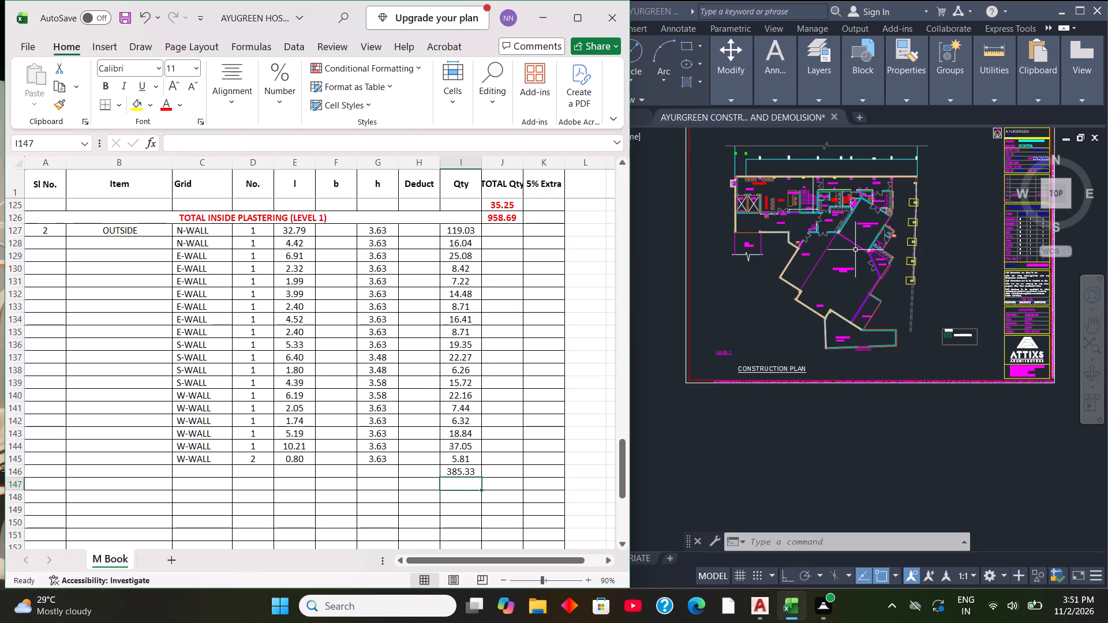
Make the OUTSIDE Qty total in I146 bold.
scroll(545, 247, up, 3)
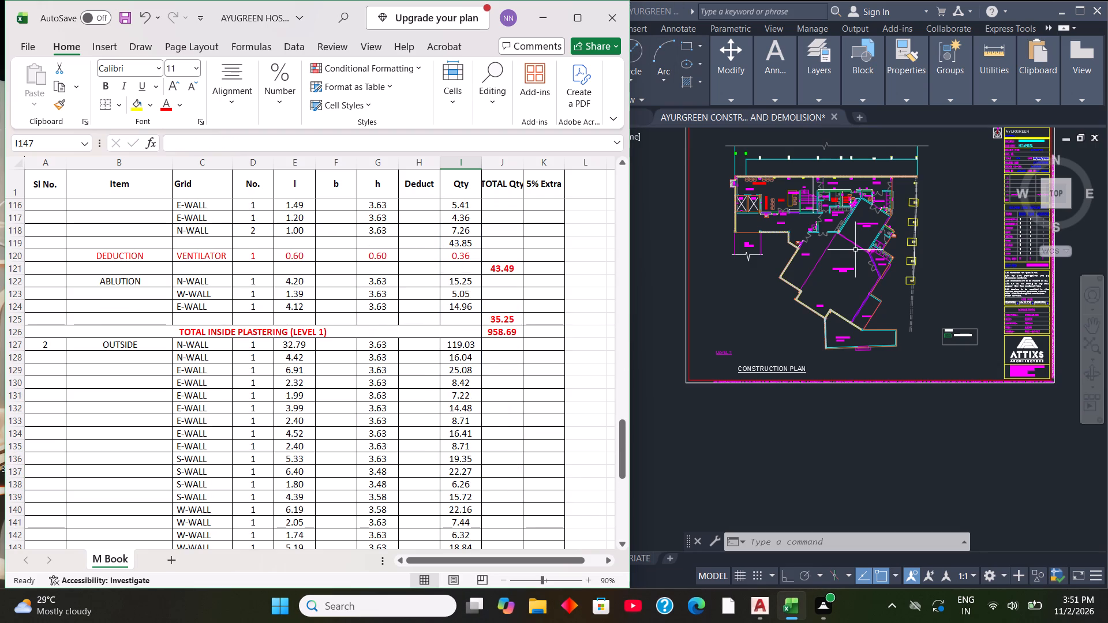
scroll(501, 235, down, 2)
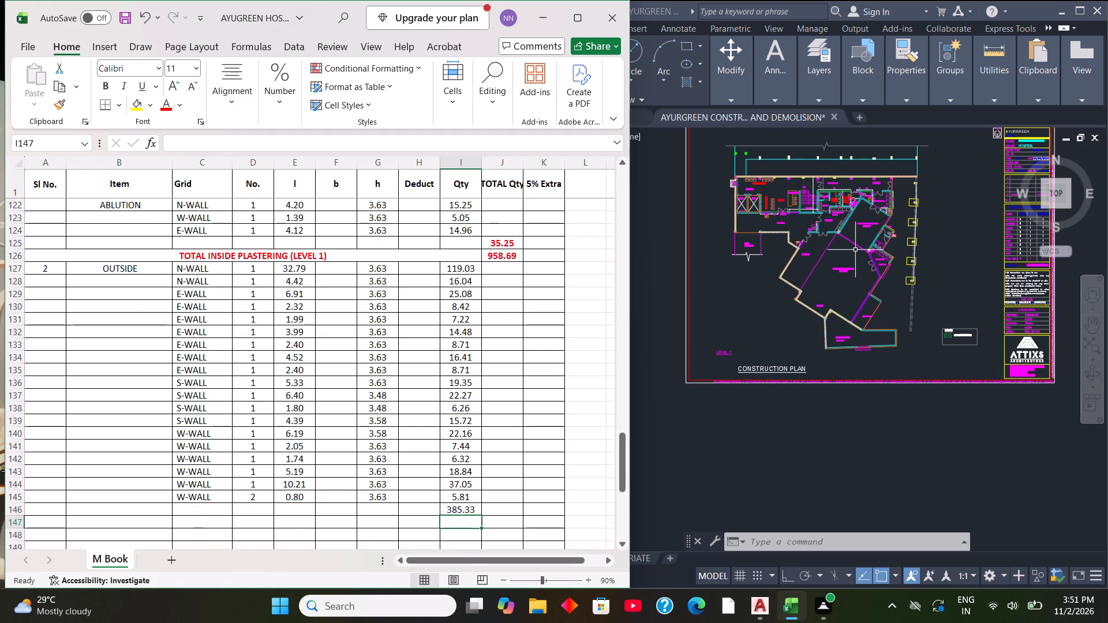
scroll(506, 410, down, 2)
click(474, 436)
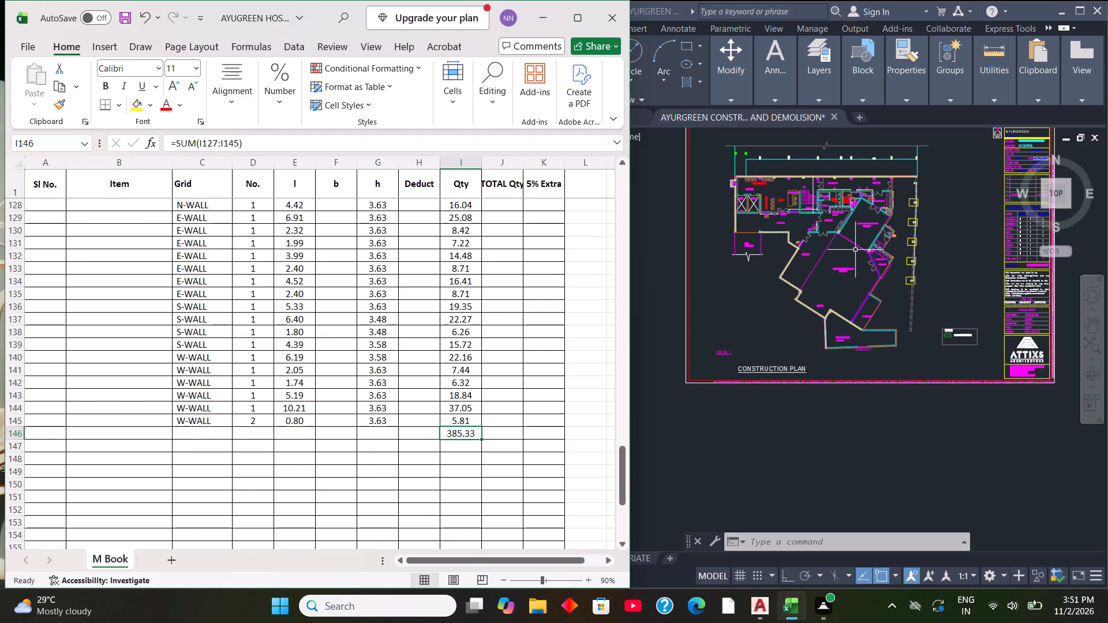
click(102, 88)
click(503, 445)
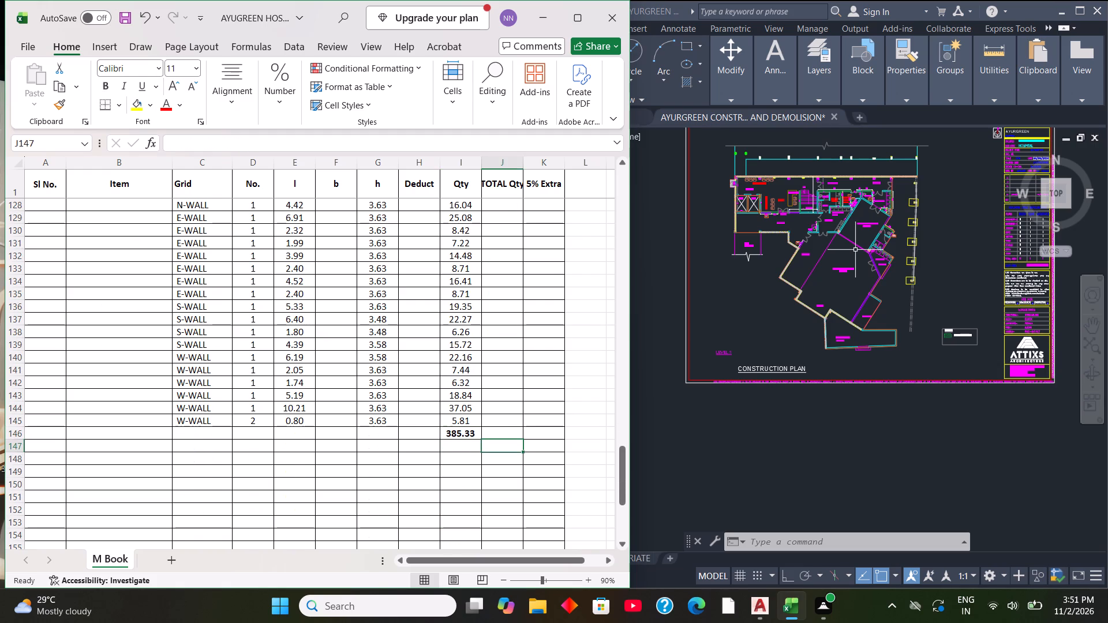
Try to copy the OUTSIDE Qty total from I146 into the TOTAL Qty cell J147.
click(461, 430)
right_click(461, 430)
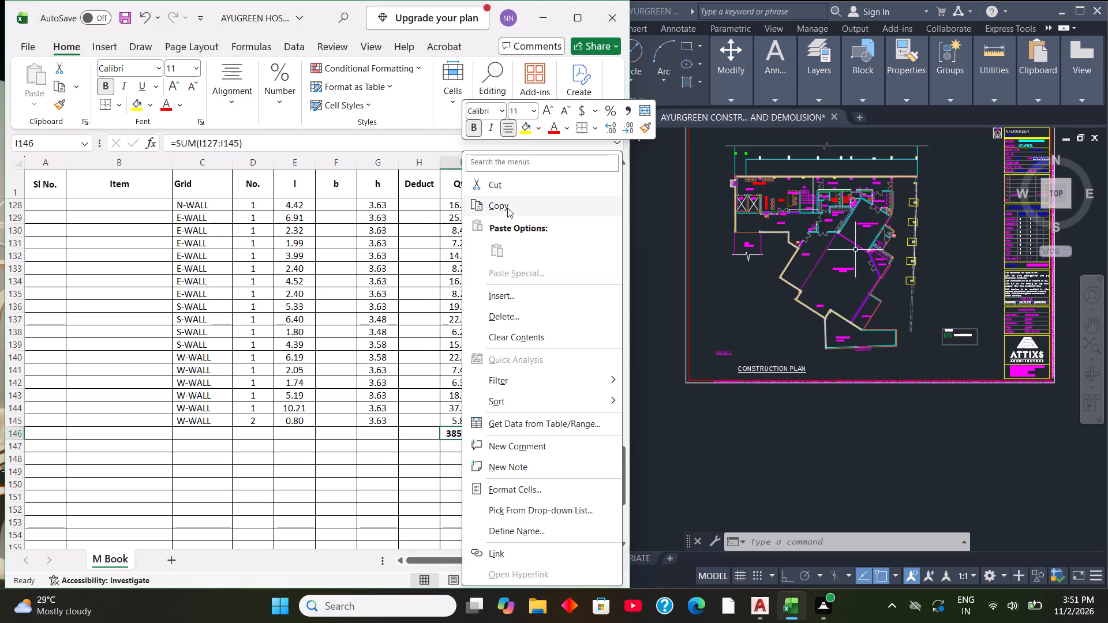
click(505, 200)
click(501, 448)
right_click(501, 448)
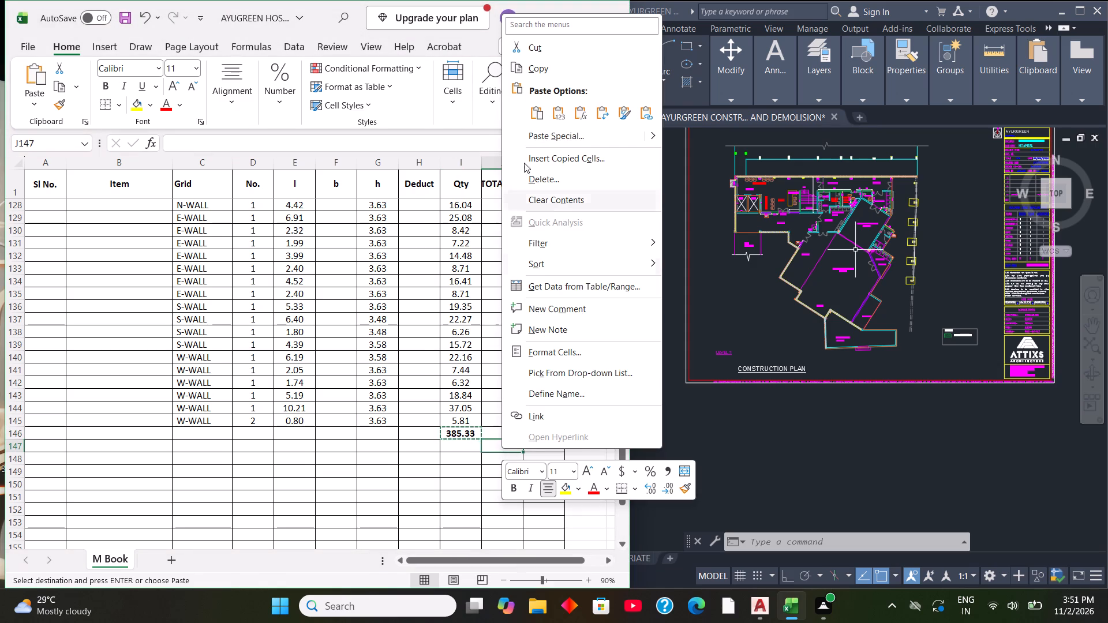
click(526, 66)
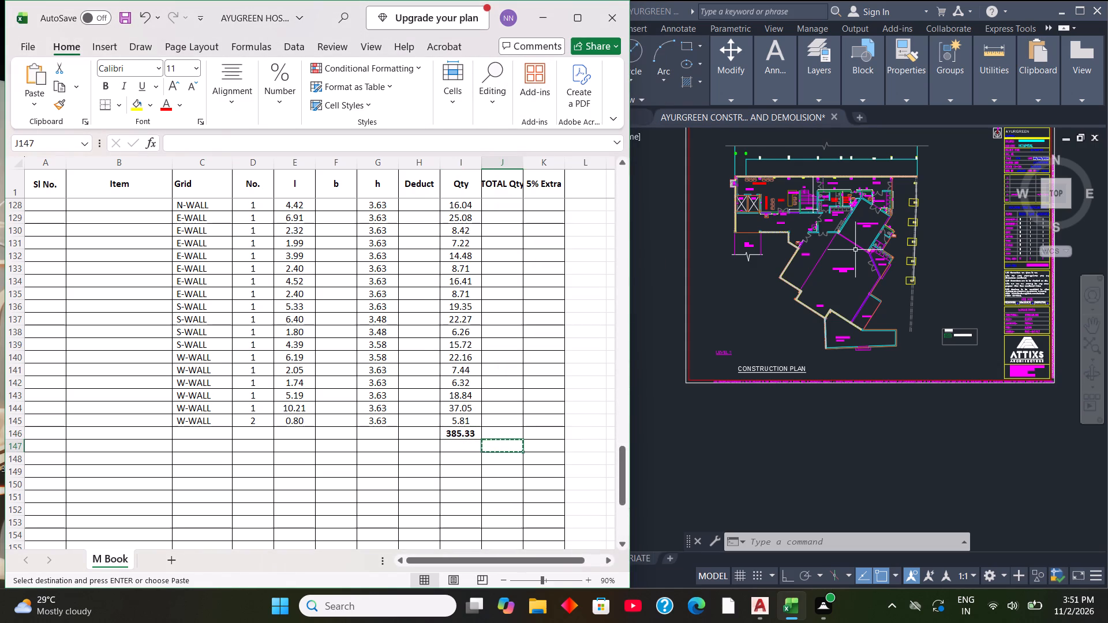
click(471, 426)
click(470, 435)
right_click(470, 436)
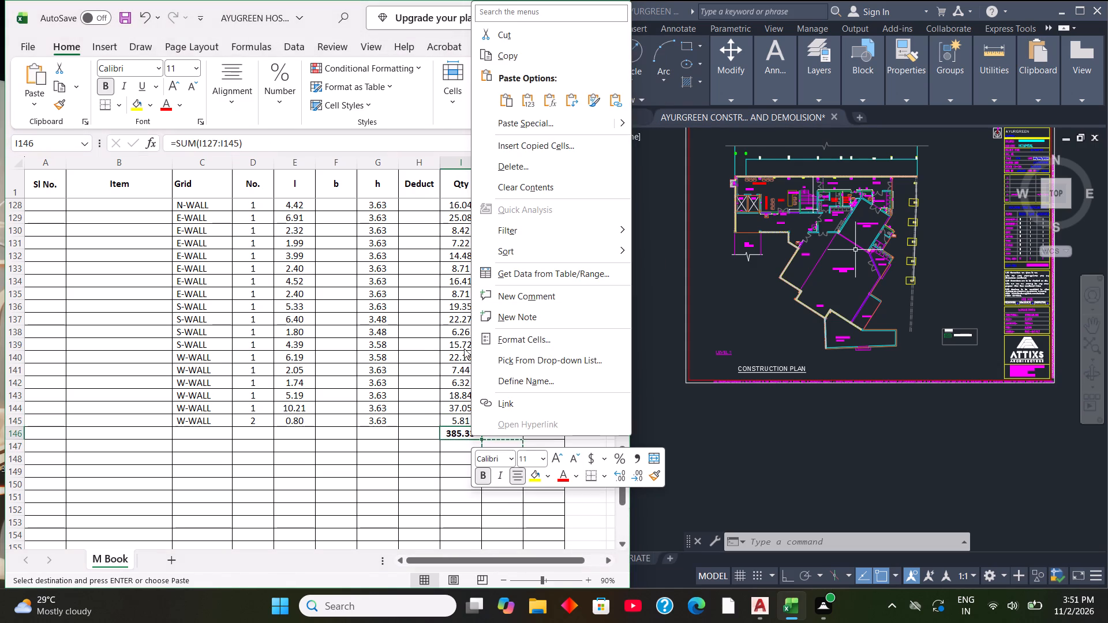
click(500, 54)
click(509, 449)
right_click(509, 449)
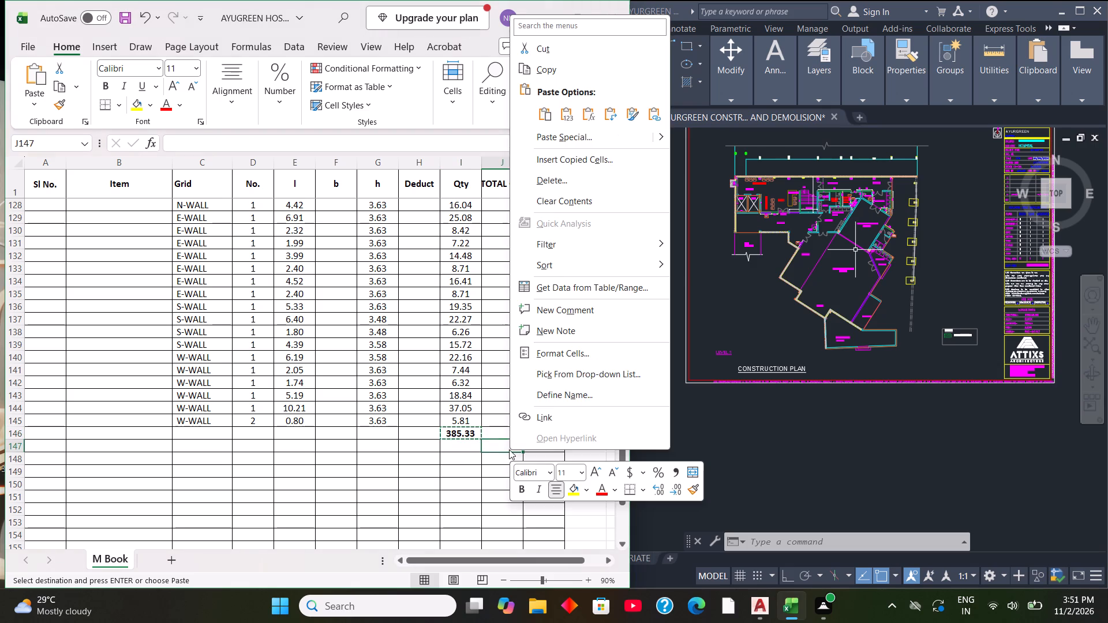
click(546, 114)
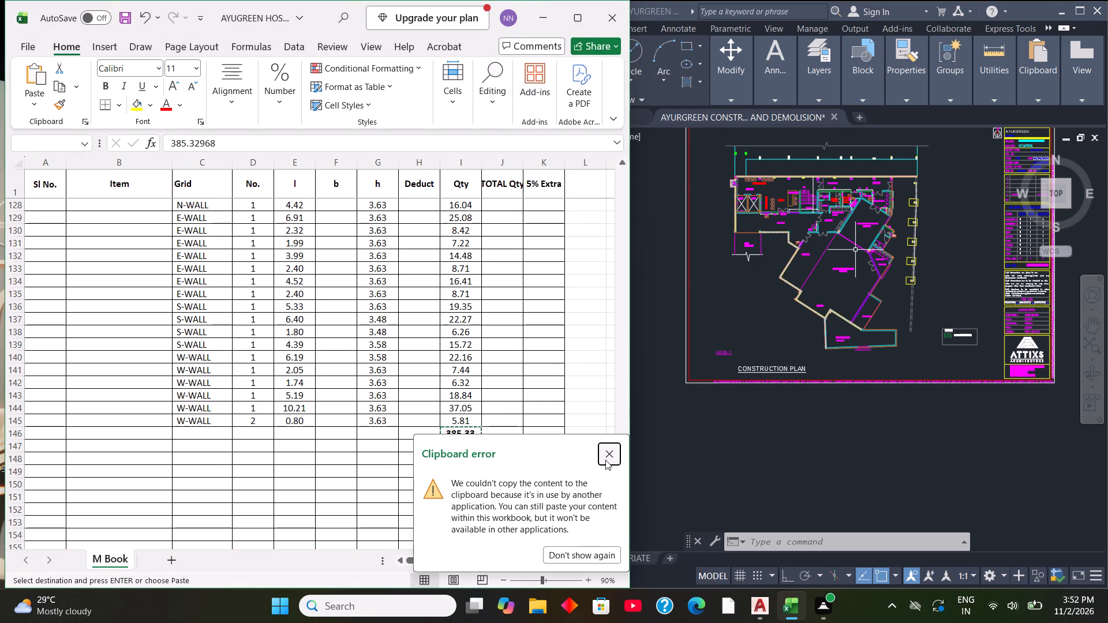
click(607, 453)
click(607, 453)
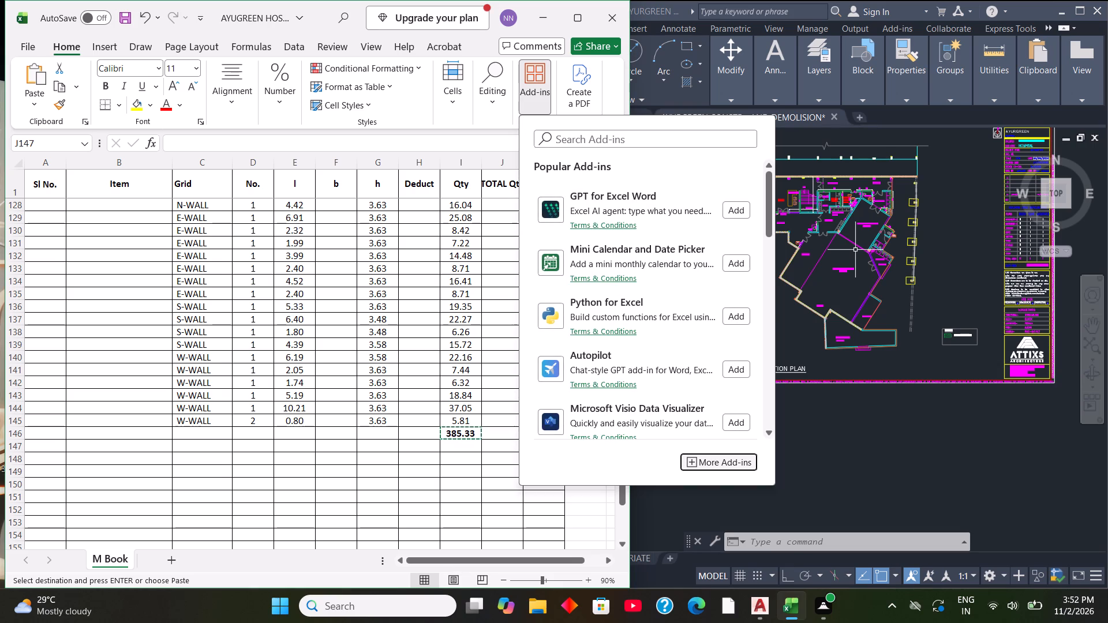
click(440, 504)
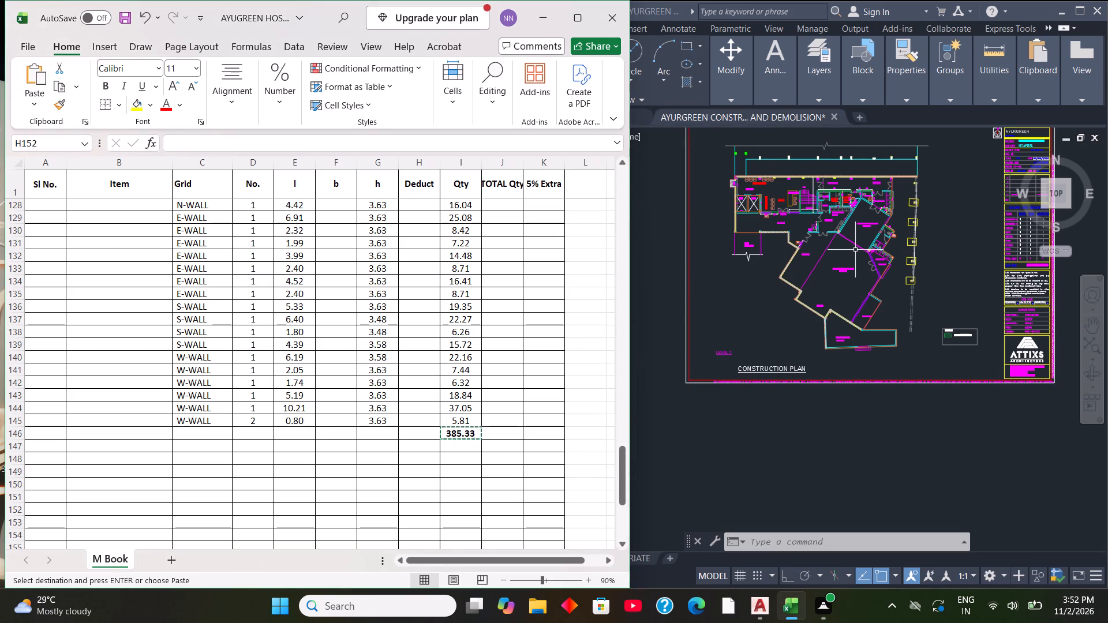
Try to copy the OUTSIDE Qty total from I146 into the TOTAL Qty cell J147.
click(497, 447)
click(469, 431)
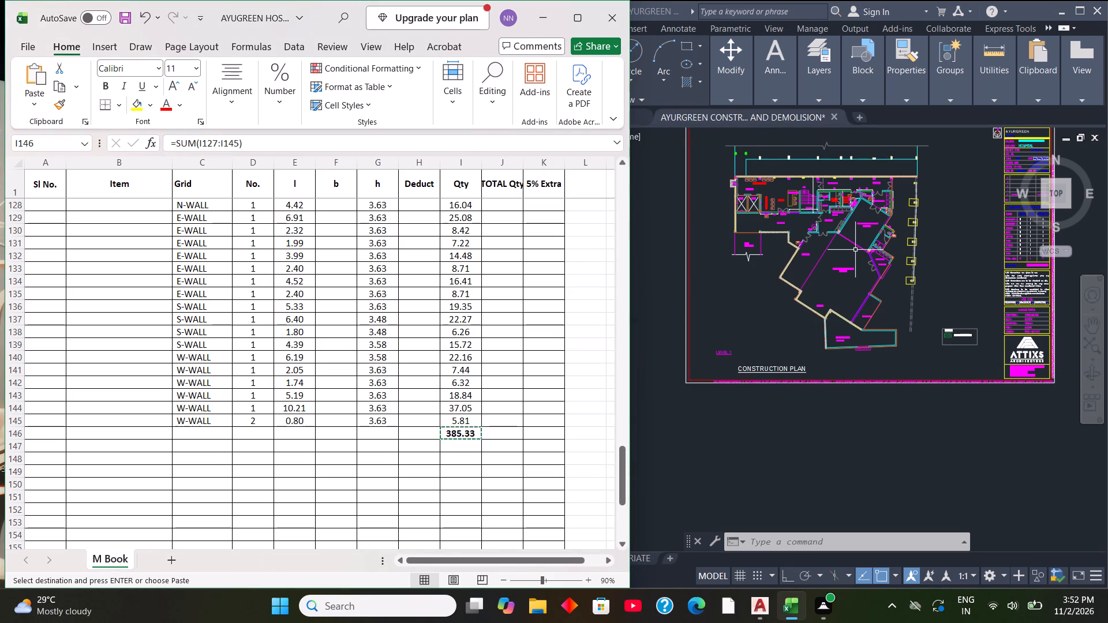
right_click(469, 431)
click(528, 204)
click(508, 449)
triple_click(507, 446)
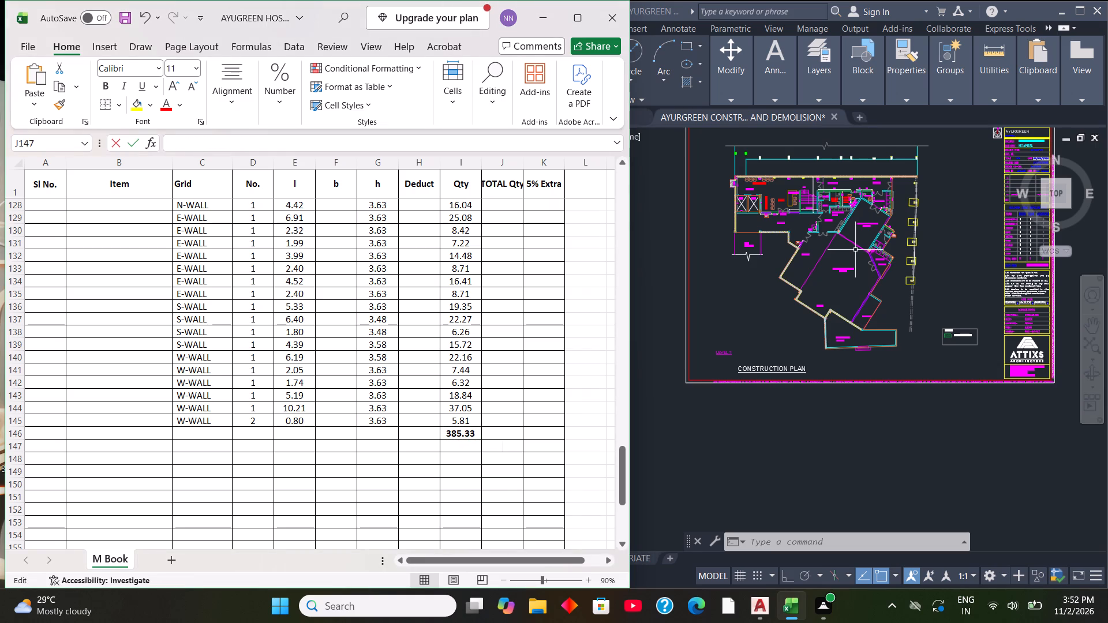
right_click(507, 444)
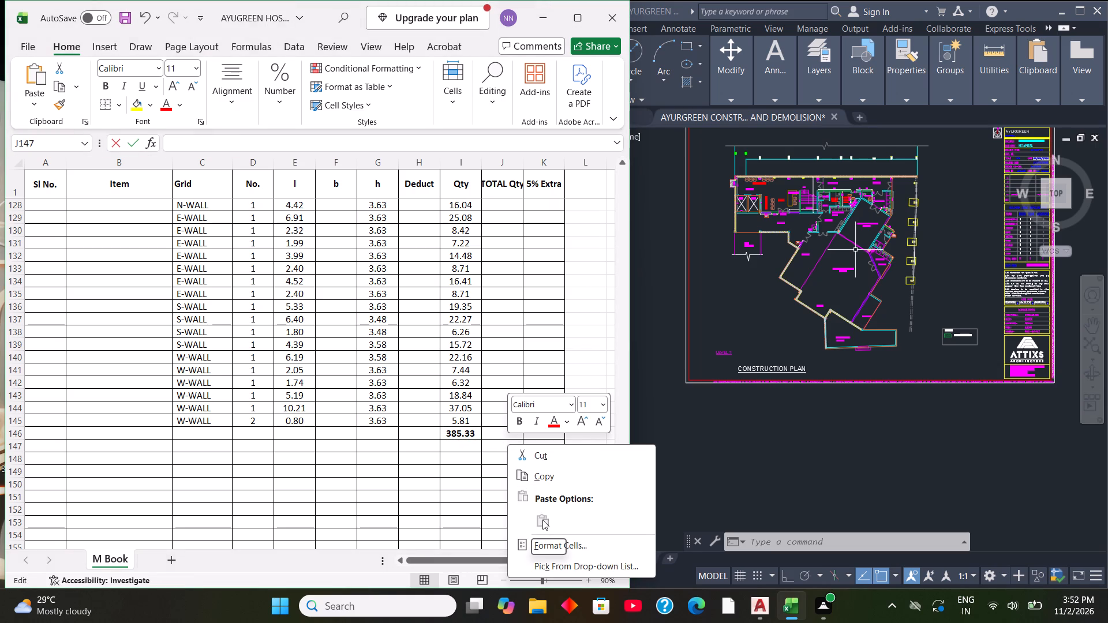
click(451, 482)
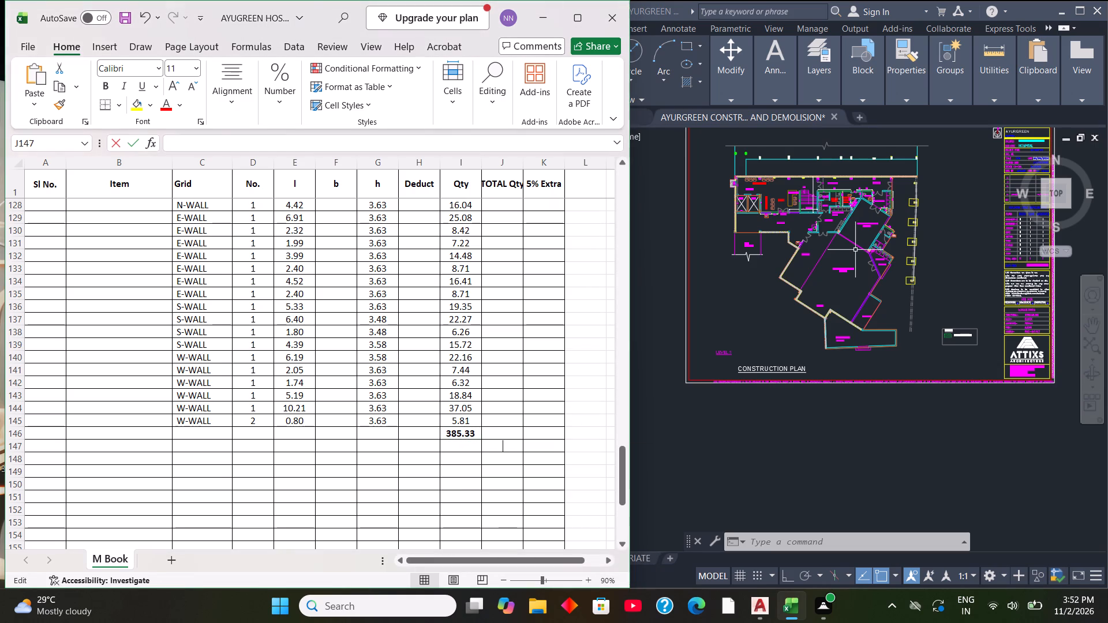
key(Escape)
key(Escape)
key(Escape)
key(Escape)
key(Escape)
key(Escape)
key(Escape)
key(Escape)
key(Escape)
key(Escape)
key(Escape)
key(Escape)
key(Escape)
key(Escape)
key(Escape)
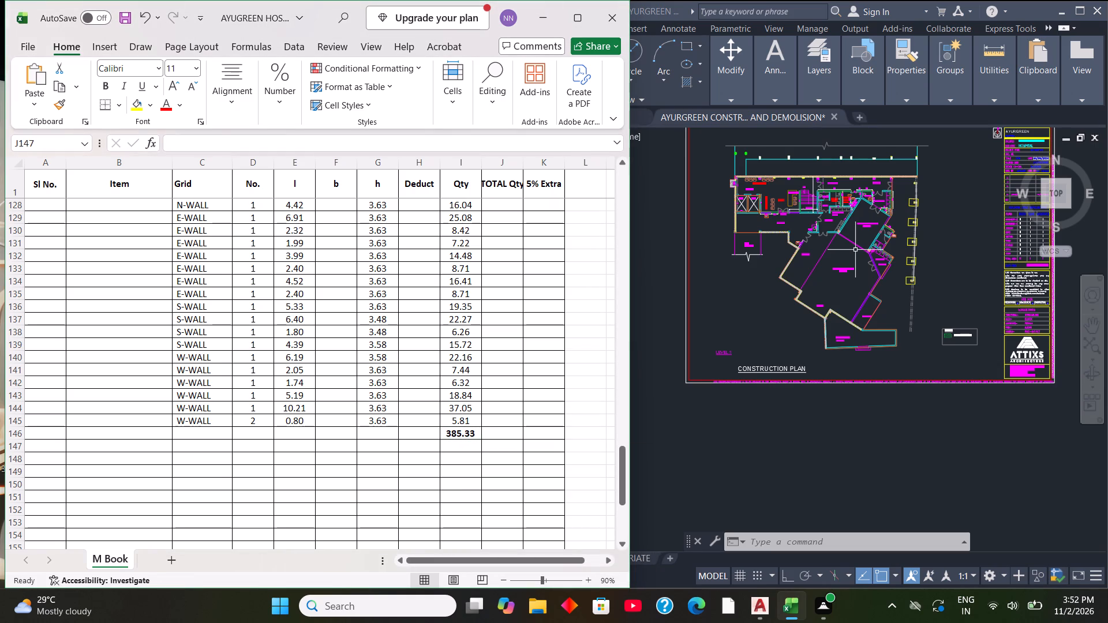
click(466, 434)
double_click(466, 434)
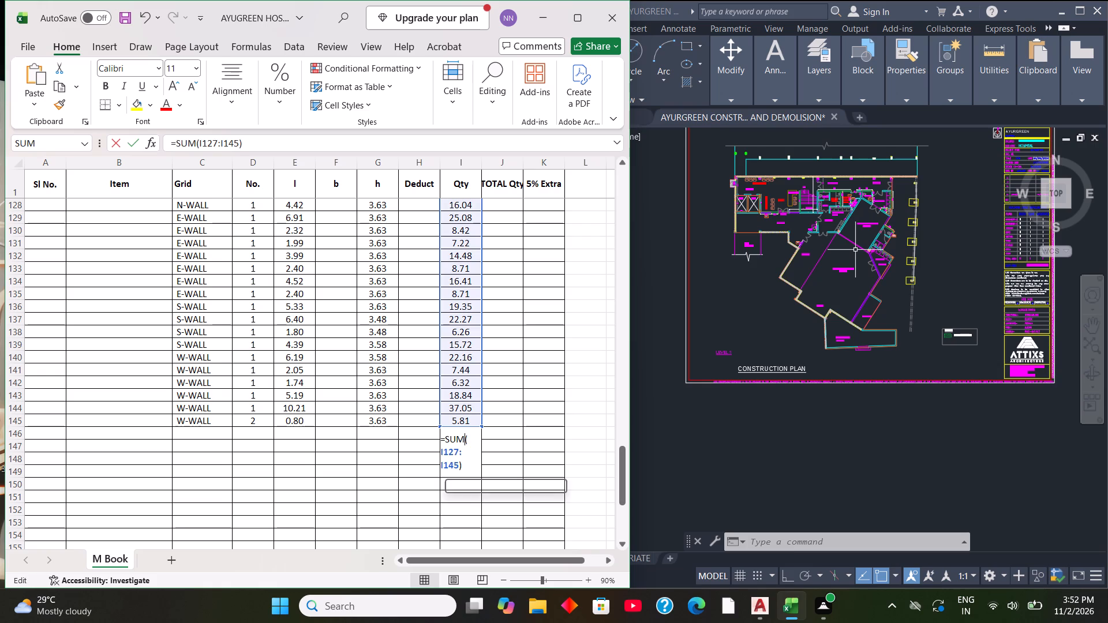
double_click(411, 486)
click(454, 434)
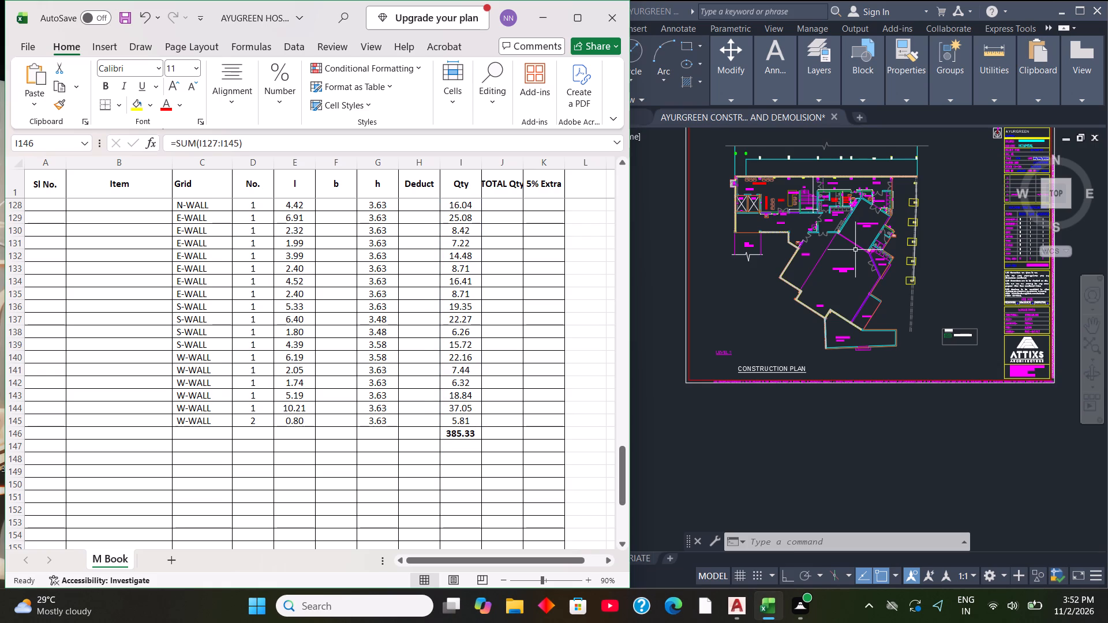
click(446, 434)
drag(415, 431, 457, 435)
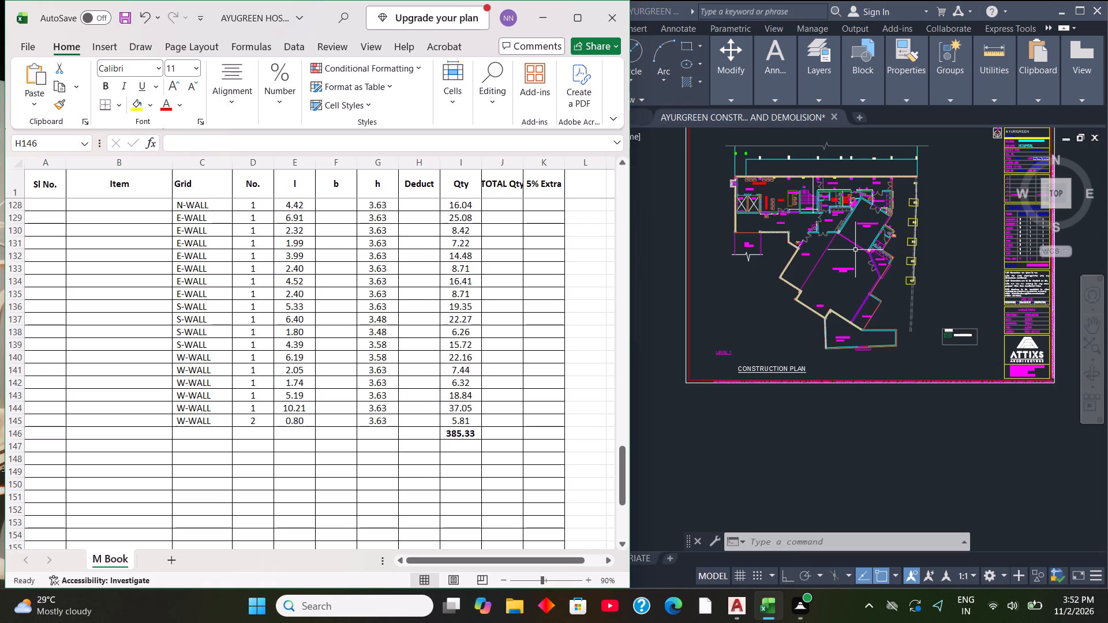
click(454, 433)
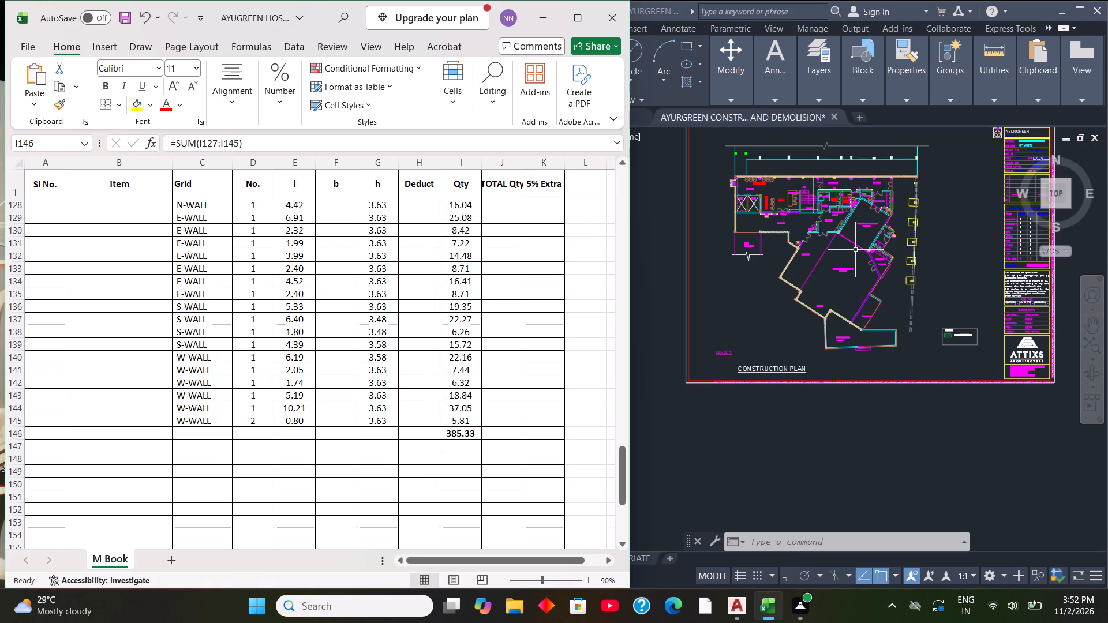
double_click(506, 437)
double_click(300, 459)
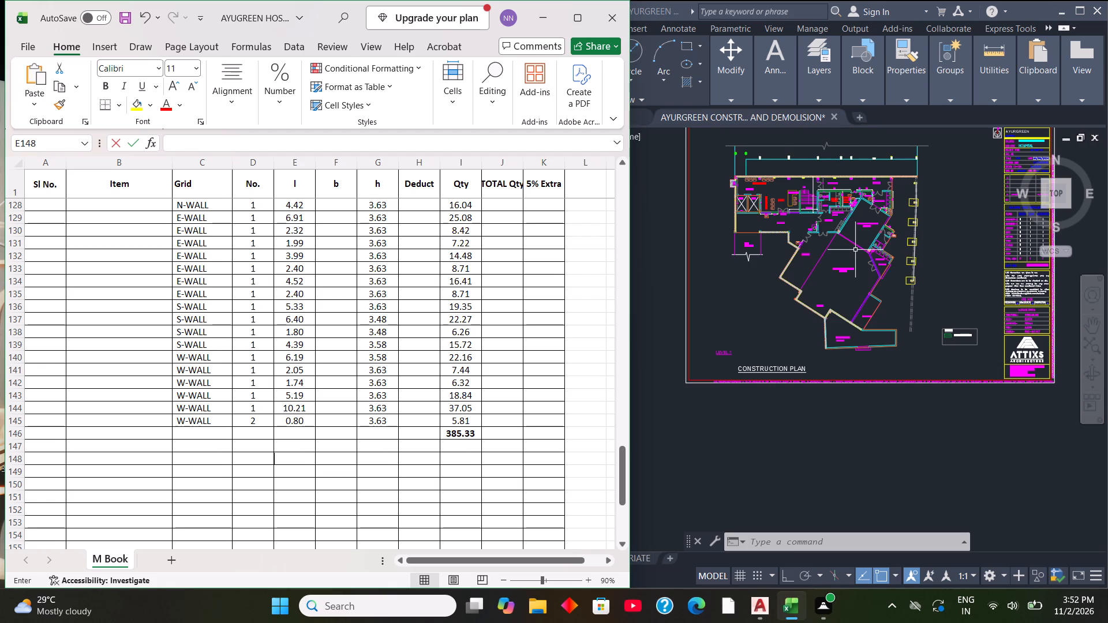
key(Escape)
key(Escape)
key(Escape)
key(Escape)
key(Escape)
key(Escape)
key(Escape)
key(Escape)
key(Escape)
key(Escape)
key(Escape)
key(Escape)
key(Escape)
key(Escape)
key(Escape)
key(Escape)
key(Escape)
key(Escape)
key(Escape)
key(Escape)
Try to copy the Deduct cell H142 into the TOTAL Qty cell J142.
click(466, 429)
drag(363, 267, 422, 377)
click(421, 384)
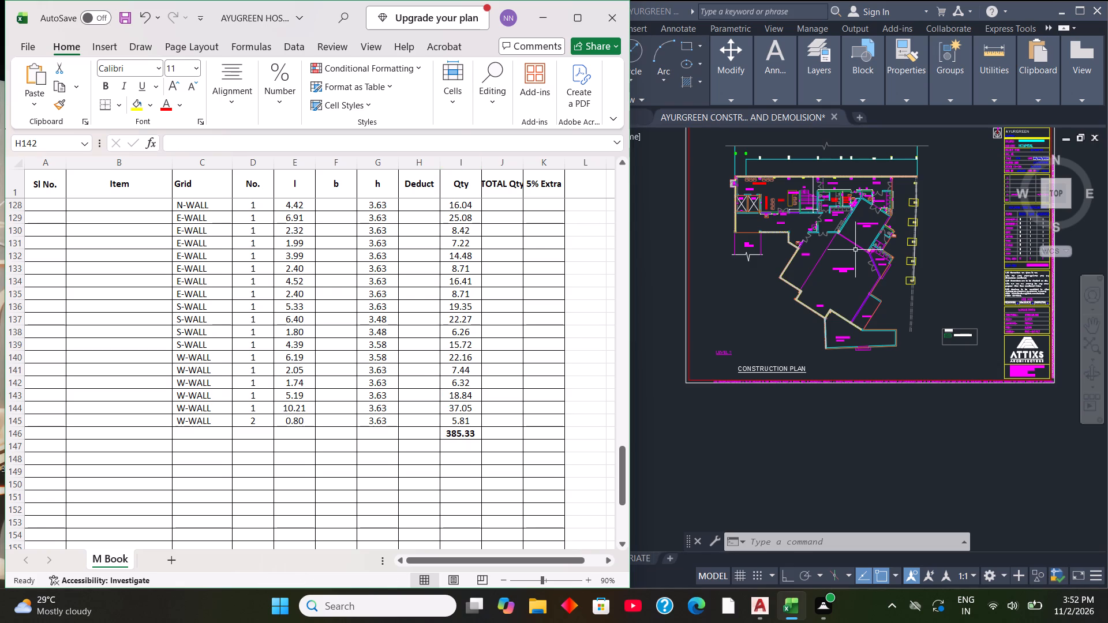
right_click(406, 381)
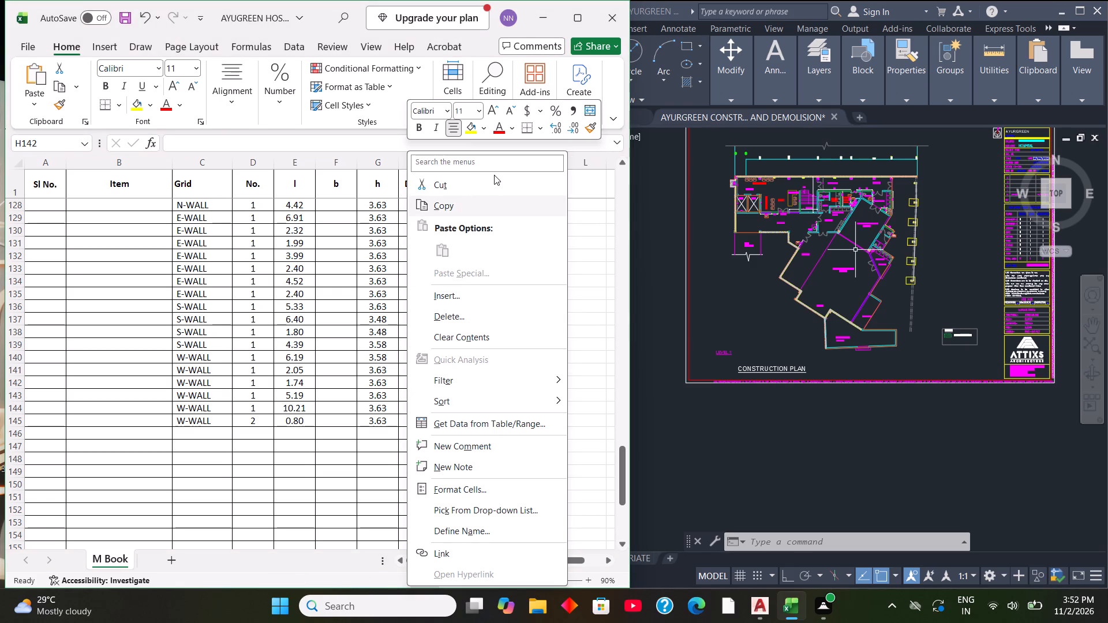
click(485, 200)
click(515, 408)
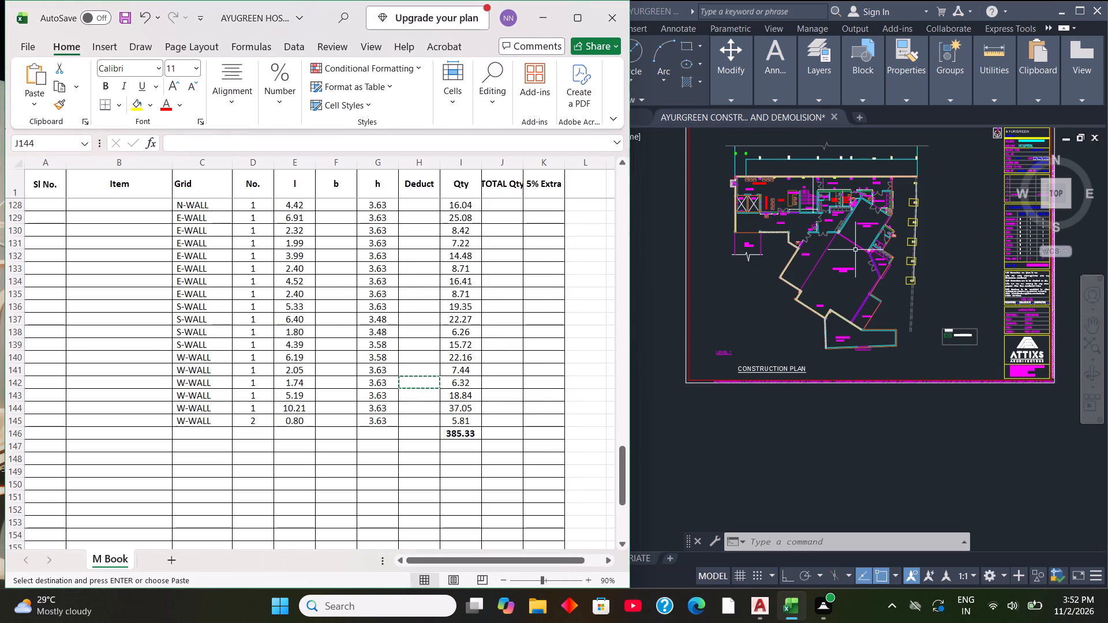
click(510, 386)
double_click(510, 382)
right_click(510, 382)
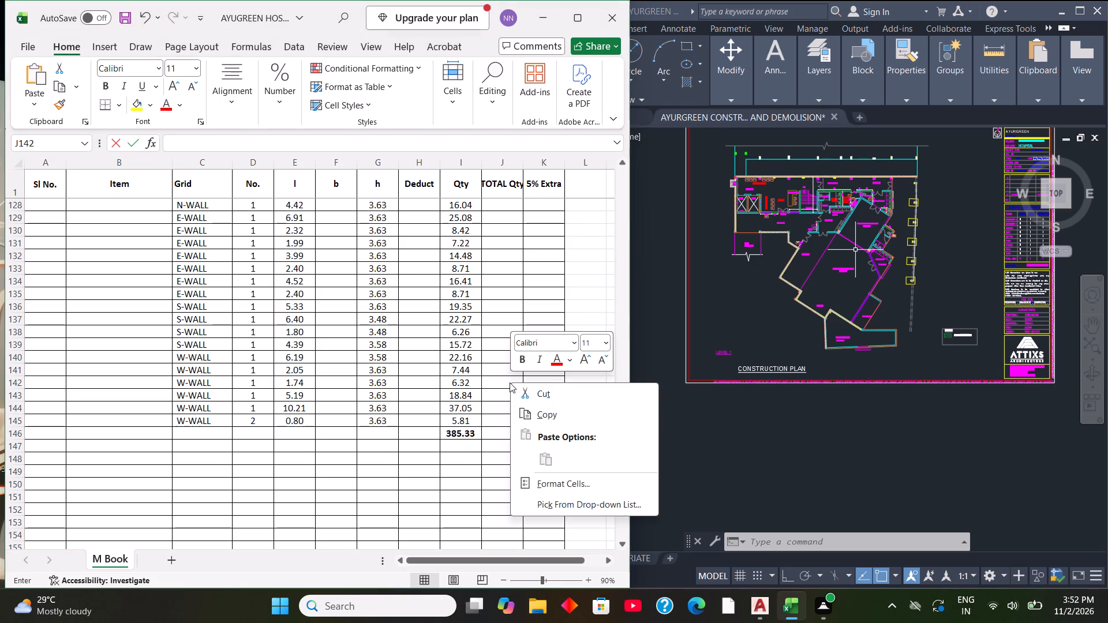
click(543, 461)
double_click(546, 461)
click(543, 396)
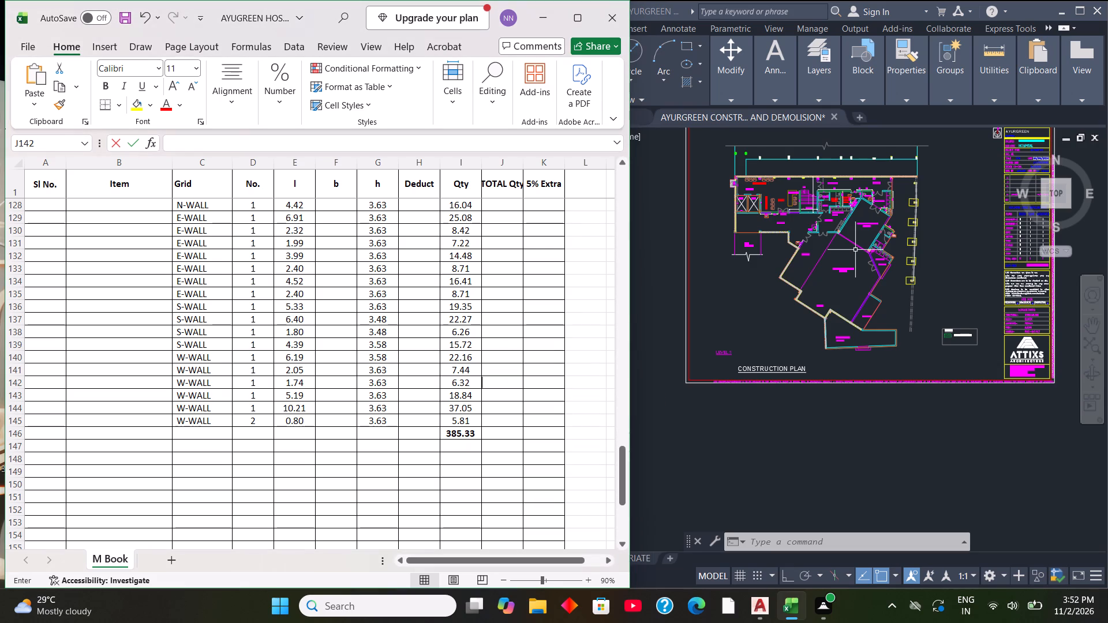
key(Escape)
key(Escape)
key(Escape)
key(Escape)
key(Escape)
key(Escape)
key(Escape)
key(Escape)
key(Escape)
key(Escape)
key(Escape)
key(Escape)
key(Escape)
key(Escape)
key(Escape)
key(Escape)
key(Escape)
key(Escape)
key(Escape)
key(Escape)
Undo the last worksheet change.
key(ctrl+z)
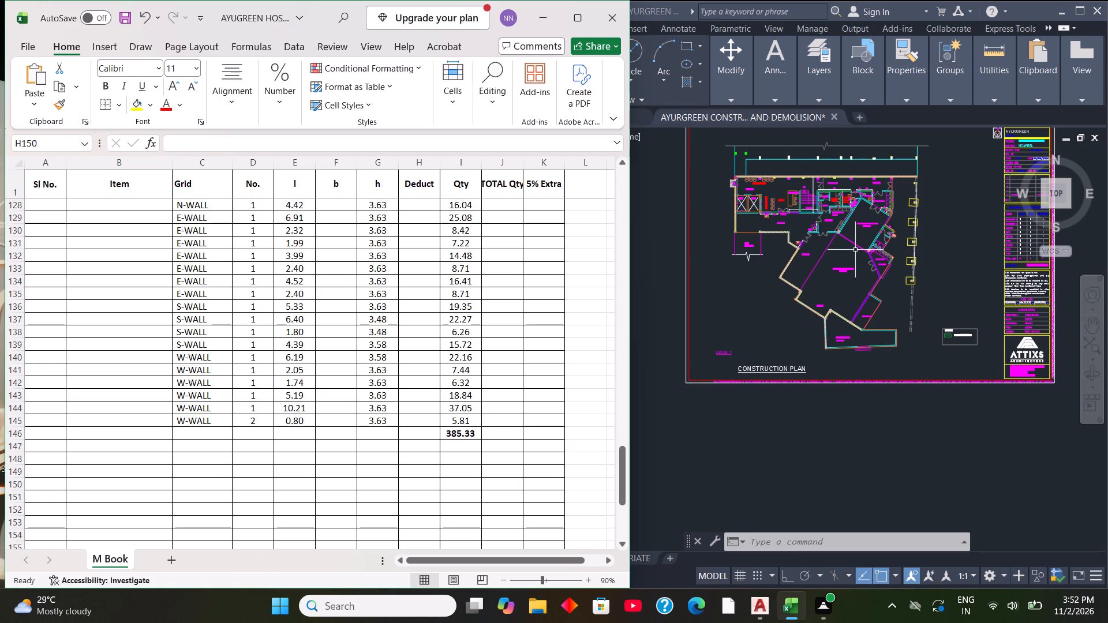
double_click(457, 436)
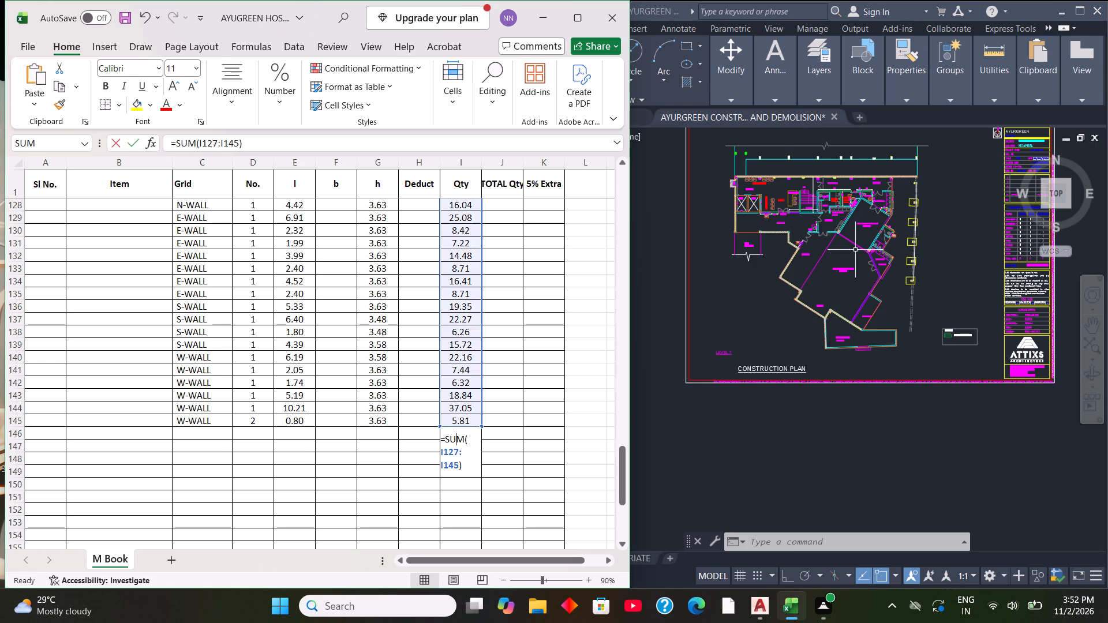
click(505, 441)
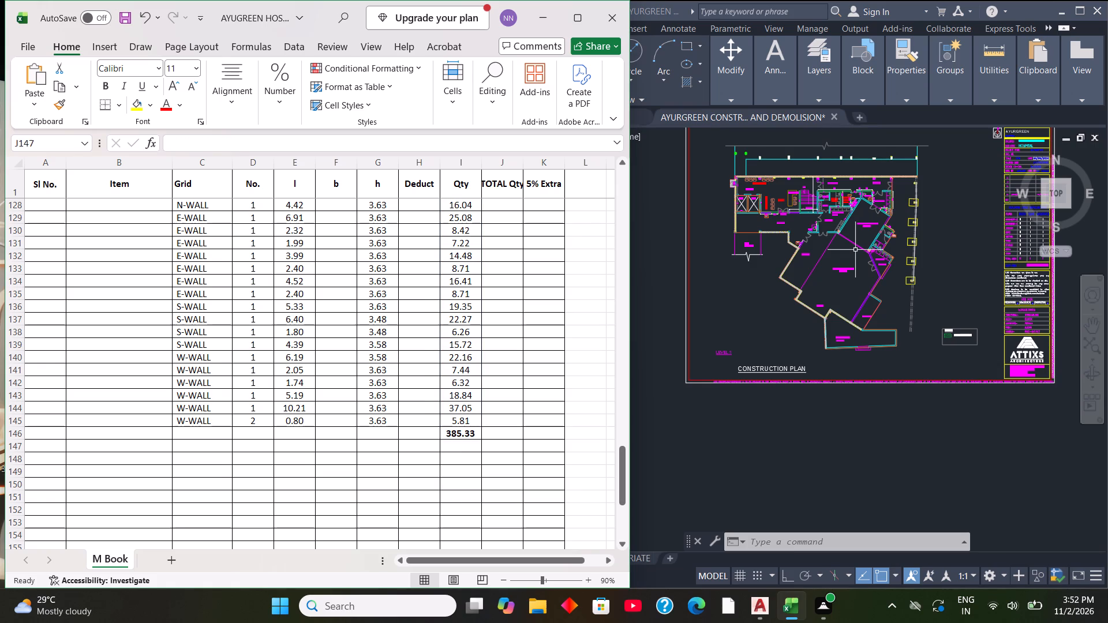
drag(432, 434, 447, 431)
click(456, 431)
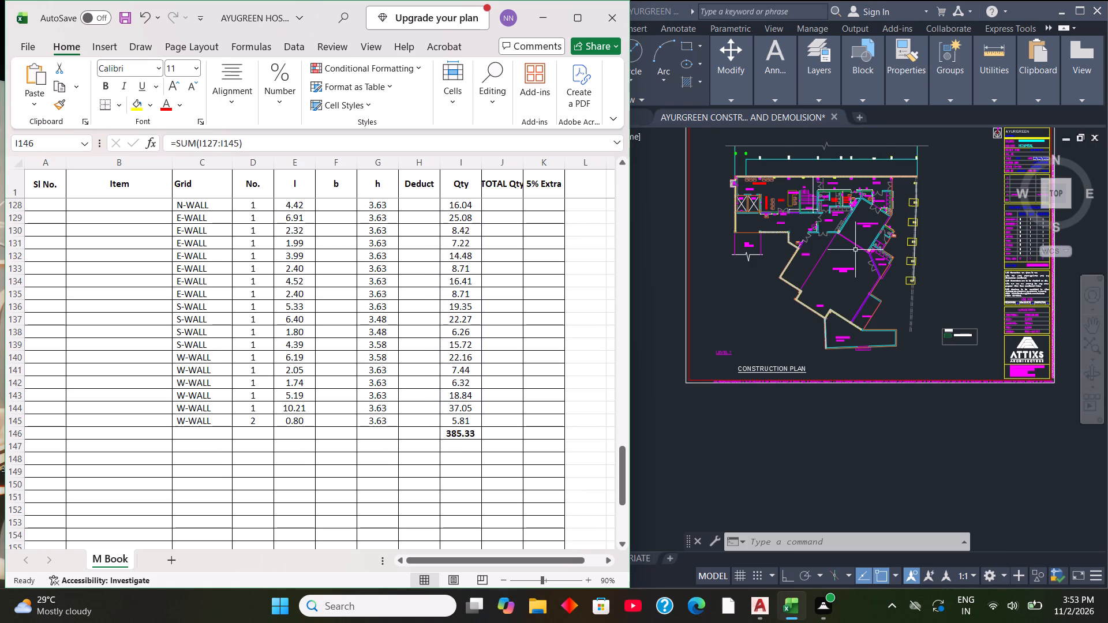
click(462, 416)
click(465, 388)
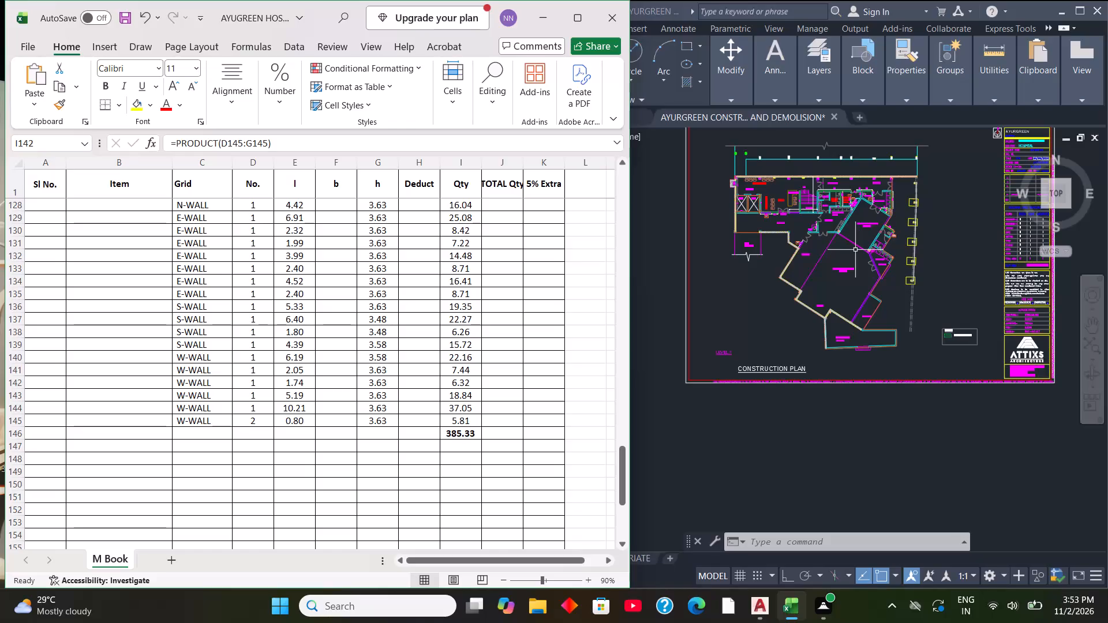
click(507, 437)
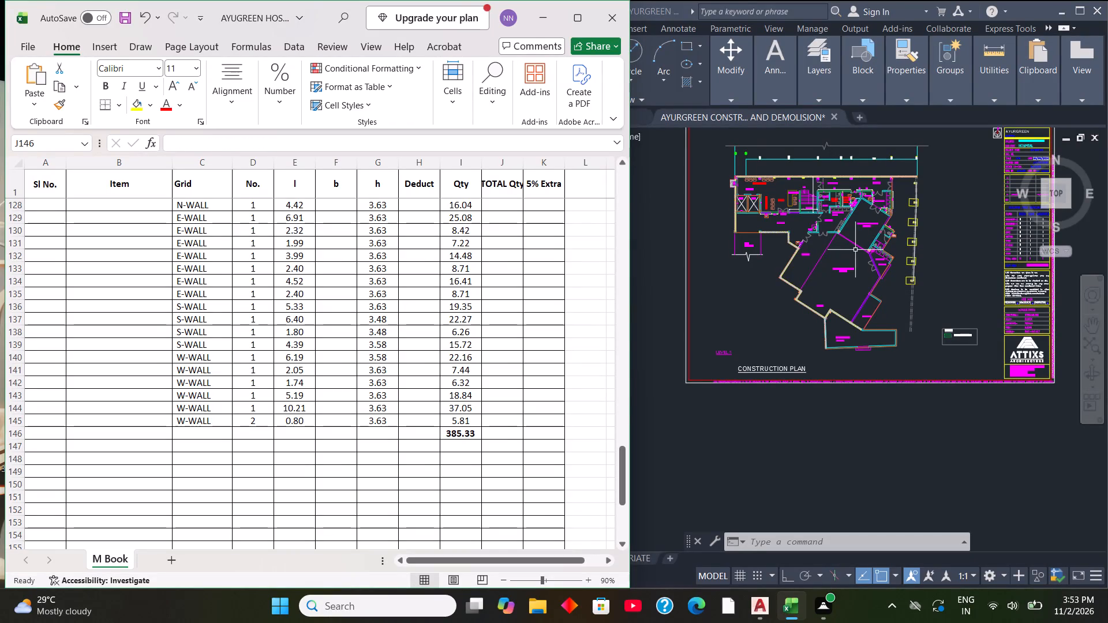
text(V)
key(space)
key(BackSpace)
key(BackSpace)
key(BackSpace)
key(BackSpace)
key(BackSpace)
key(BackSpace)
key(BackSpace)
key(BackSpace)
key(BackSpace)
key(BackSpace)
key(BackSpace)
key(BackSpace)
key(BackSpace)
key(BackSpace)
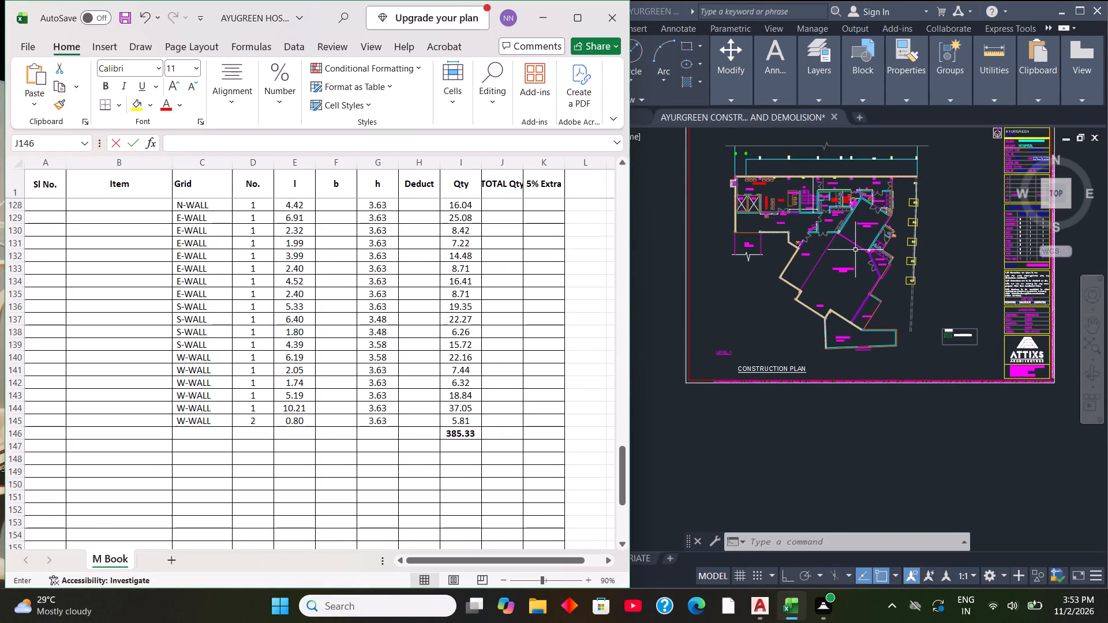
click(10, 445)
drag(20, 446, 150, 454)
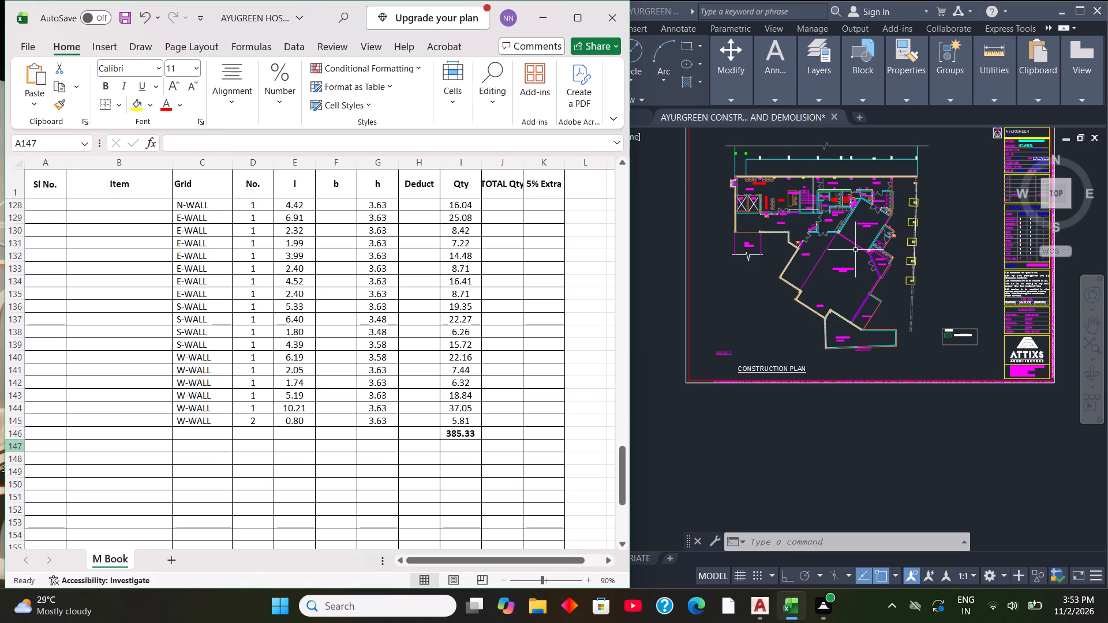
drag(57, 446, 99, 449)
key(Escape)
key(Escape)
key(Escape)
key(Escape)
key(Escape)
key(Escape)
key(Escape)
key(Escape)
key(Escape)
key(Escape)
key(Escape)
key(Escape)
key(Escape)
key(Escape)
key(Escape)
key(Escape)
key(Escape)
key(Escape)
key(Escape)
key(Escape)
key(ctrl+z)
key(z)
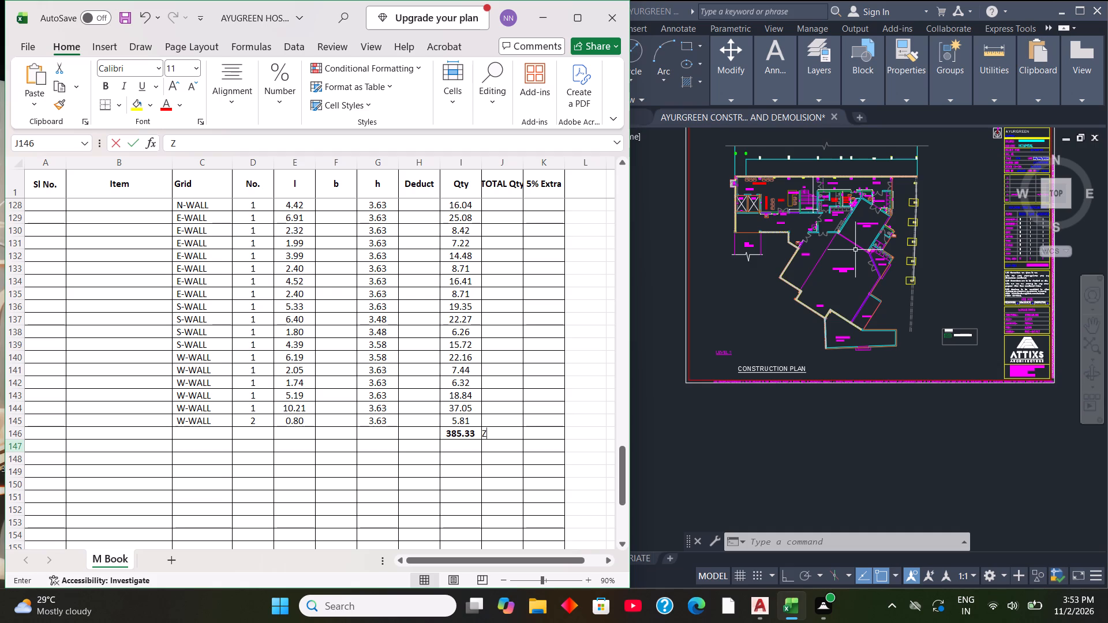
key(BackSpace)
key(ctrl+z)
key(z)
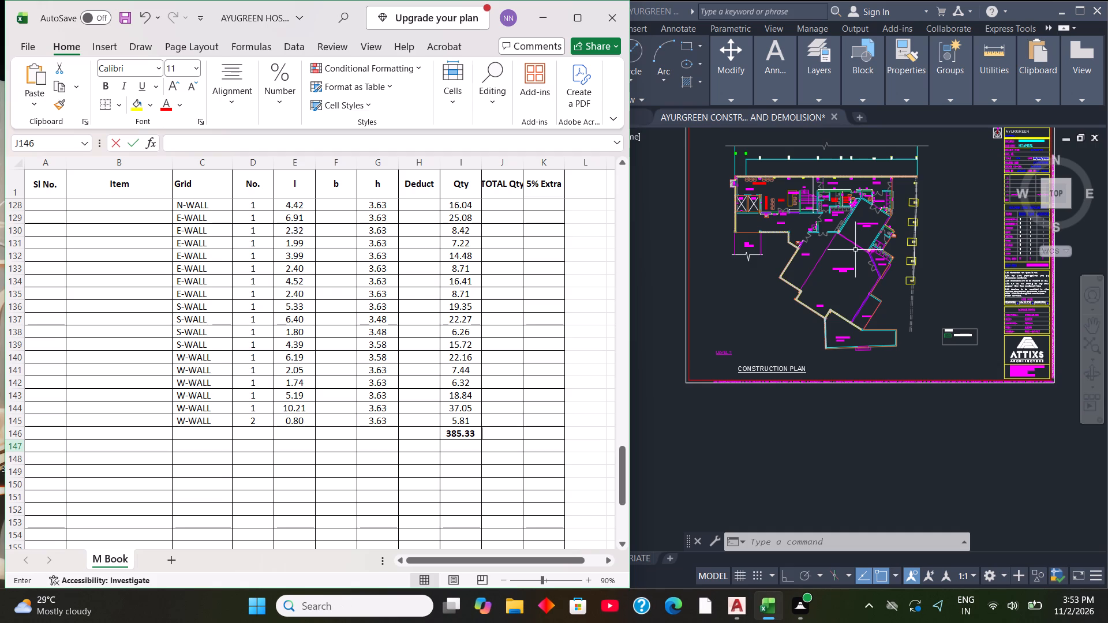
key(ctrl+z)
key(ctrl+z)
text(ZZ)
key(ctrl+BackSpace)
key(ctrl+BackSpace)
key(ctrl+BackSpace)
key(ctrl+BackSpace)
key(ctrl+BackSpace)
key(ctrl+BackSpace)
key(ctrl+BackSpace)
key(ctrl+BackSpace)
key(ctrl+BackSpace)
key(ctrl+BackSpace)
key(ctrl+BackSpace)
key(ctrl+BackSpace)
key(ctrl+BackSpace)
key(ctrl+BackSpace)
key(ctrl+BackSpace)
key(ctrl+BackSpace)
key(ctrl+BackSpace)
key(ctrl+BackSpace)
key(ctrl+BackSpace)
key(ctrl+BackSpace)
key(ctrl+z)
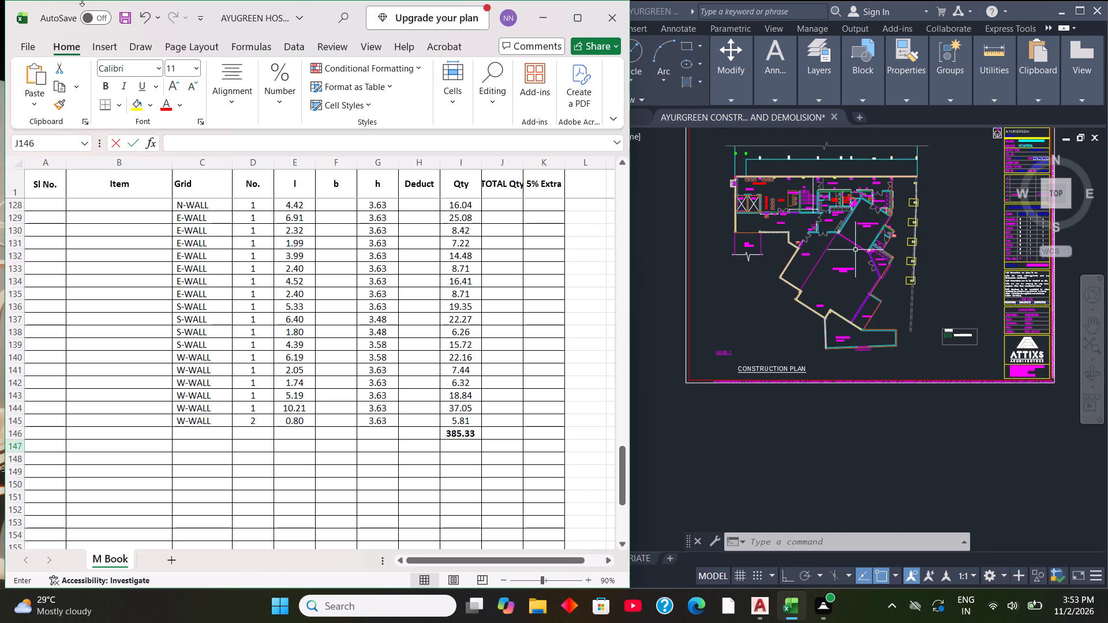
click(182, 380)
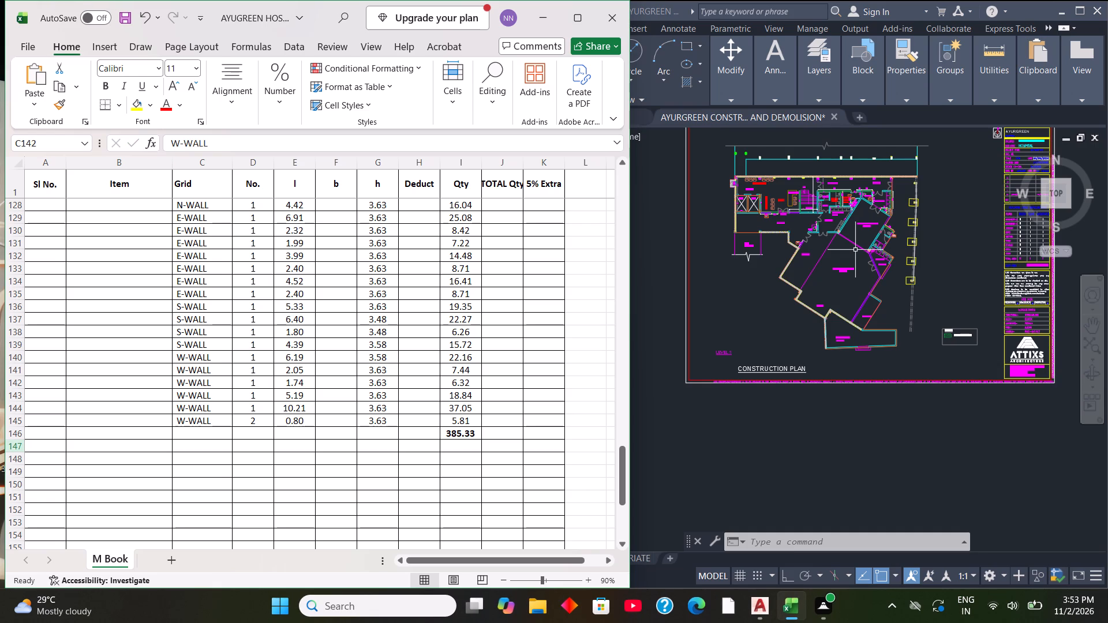
Undo the OUTSIDE Qty total in I146 and the Qty formulas filled into I128:I145.
key(ctrl+z)
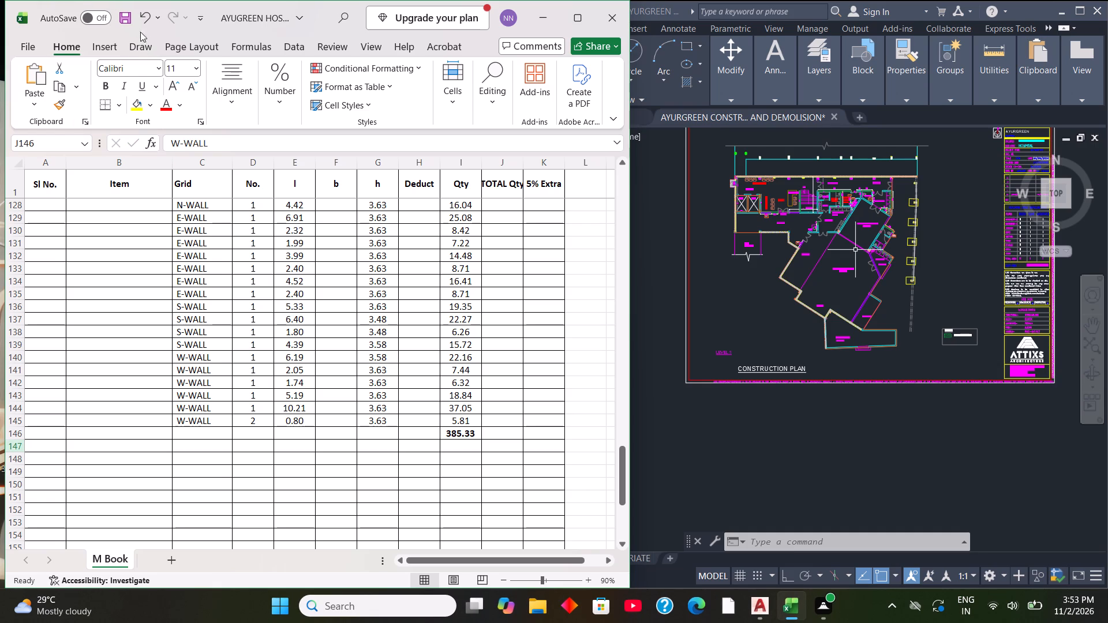
click(144, 23)
triple_click(144, 23)
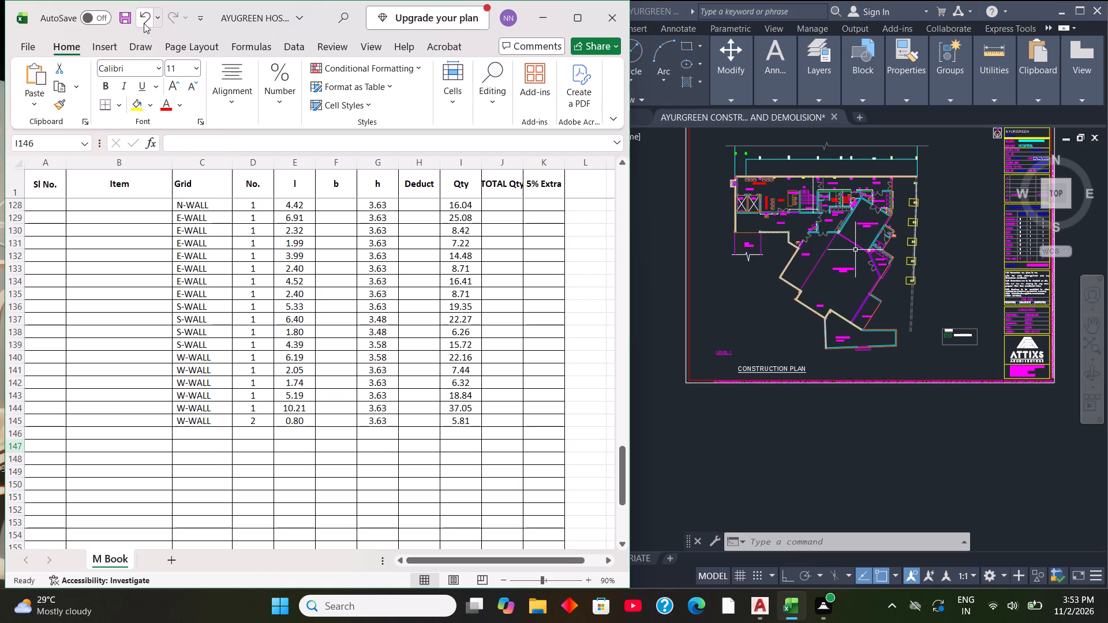
click(144, 23)
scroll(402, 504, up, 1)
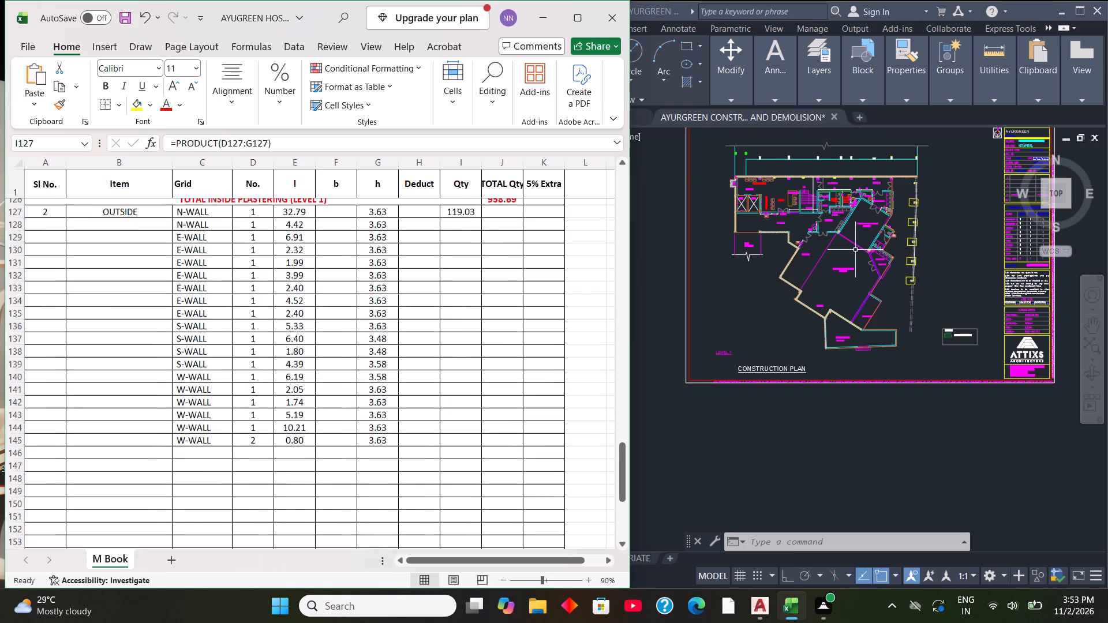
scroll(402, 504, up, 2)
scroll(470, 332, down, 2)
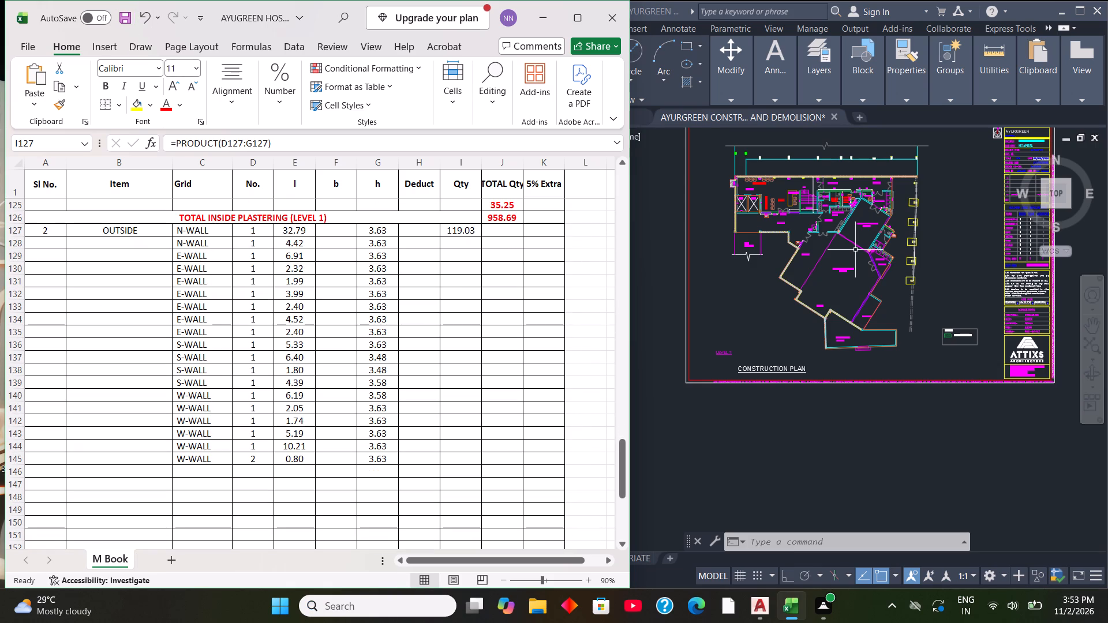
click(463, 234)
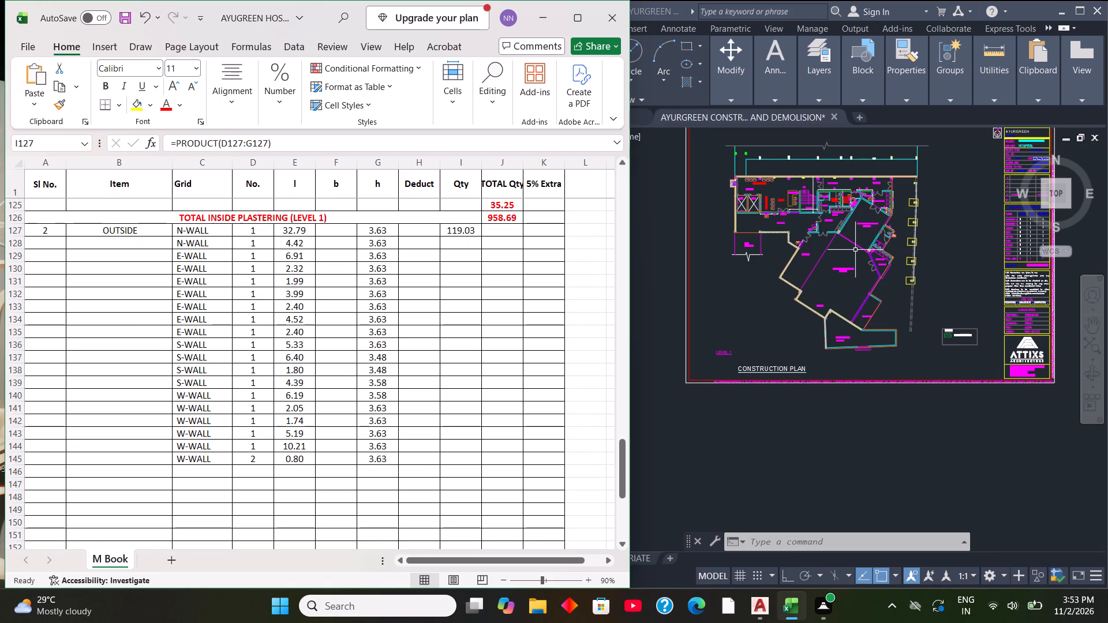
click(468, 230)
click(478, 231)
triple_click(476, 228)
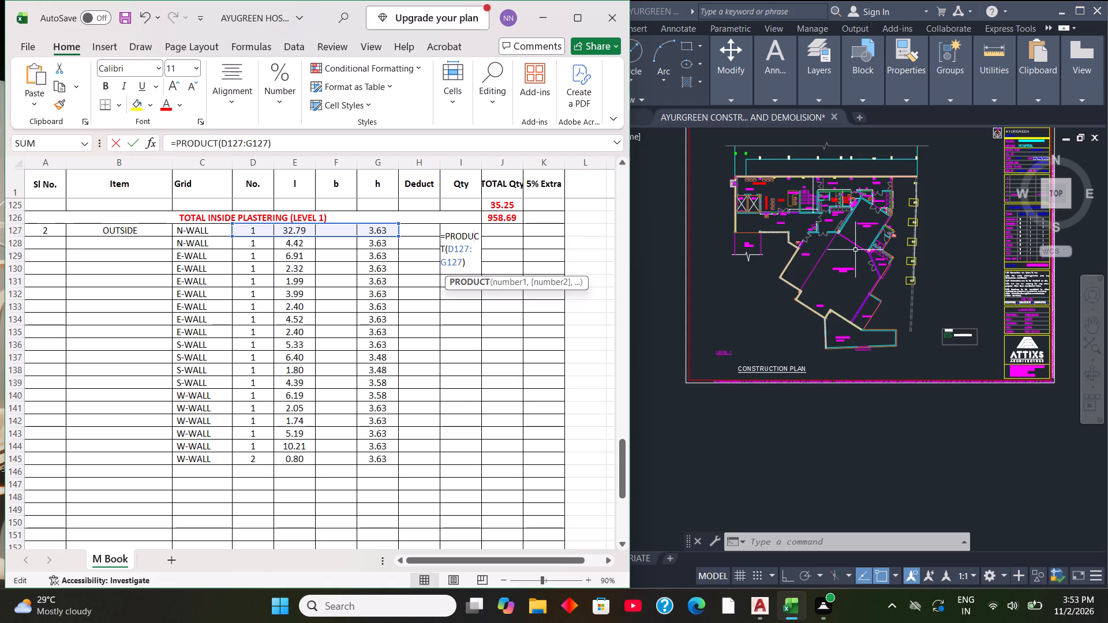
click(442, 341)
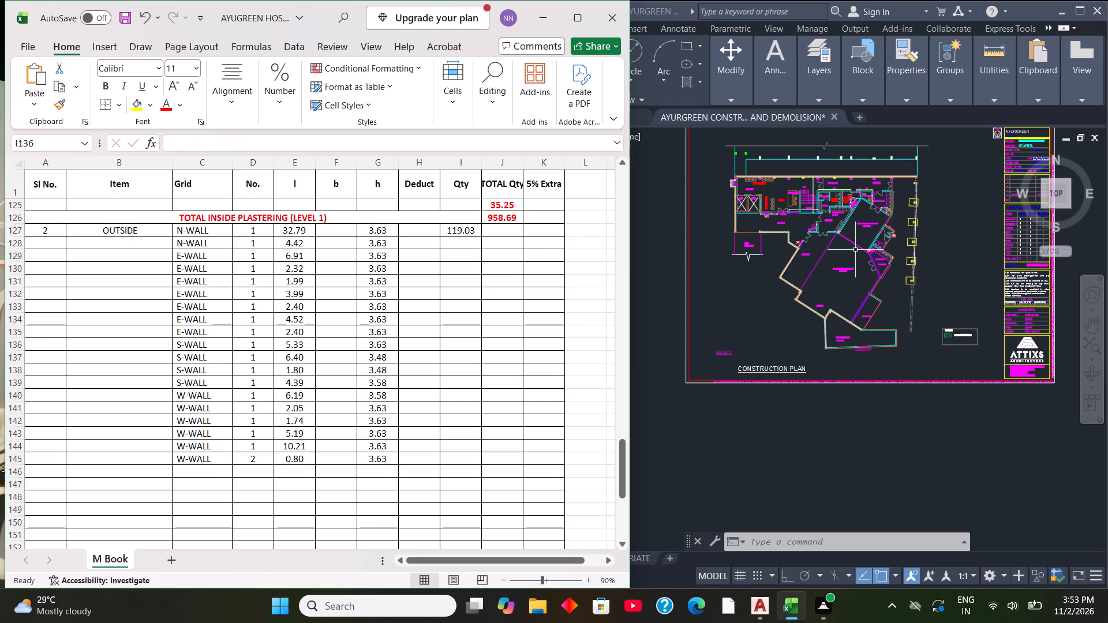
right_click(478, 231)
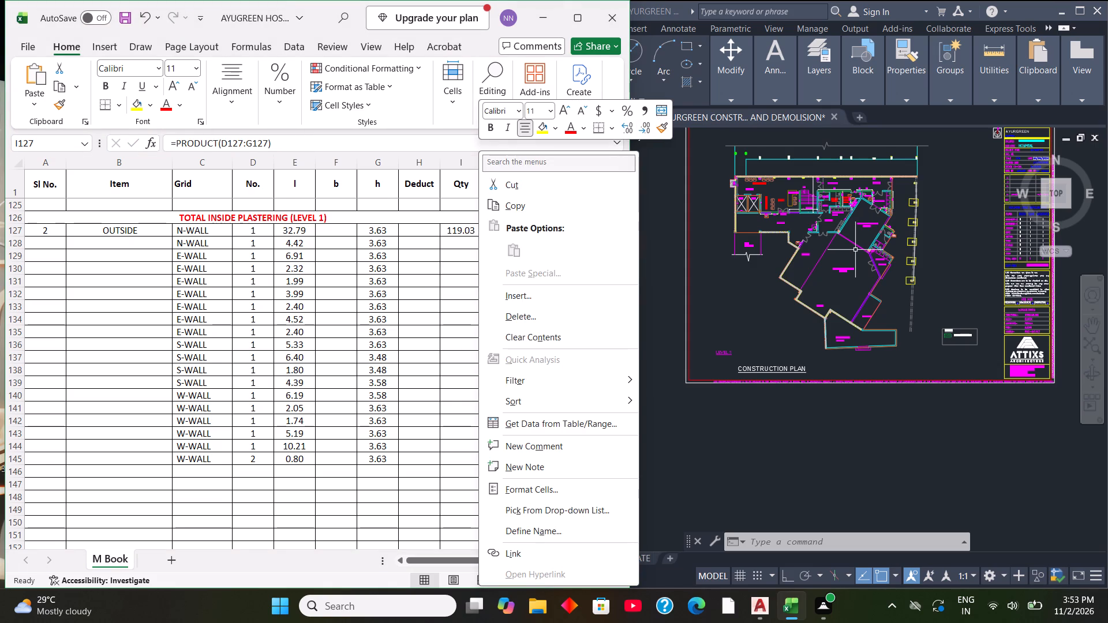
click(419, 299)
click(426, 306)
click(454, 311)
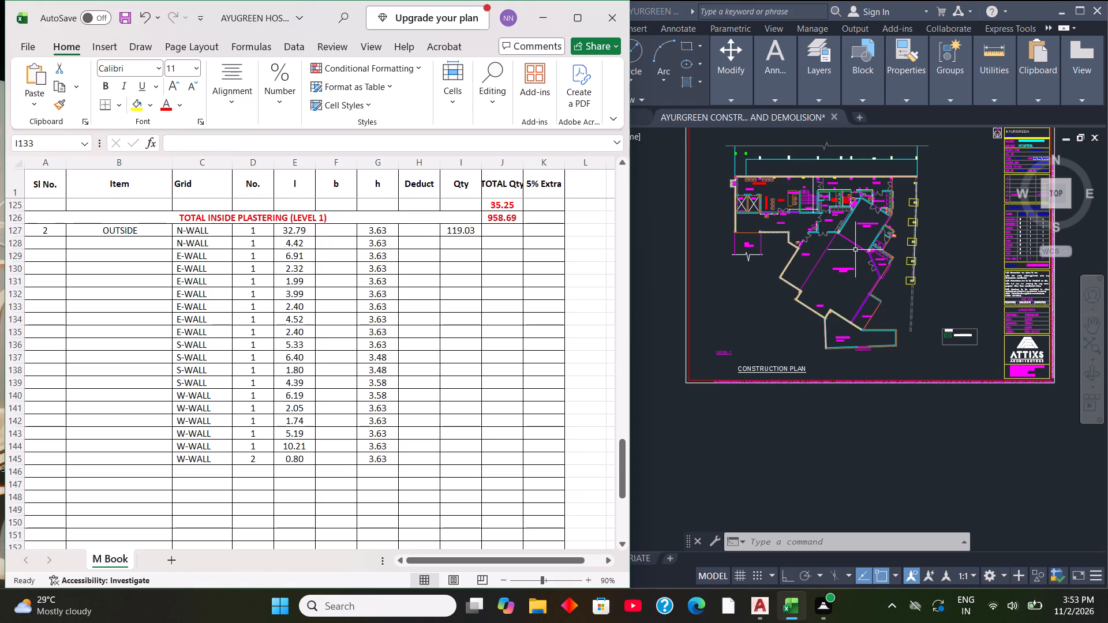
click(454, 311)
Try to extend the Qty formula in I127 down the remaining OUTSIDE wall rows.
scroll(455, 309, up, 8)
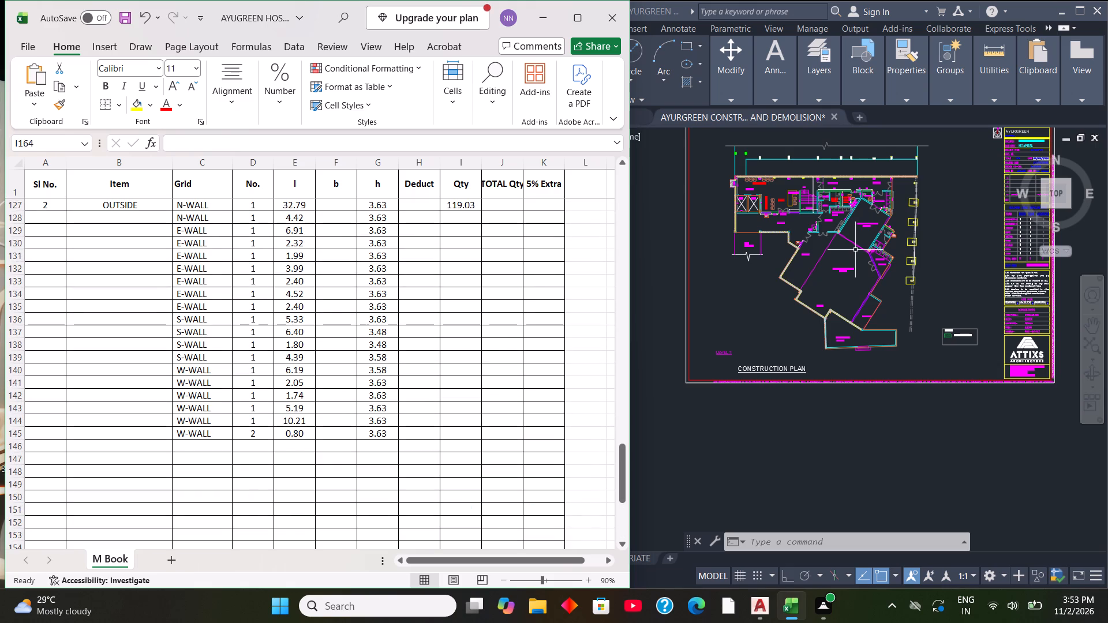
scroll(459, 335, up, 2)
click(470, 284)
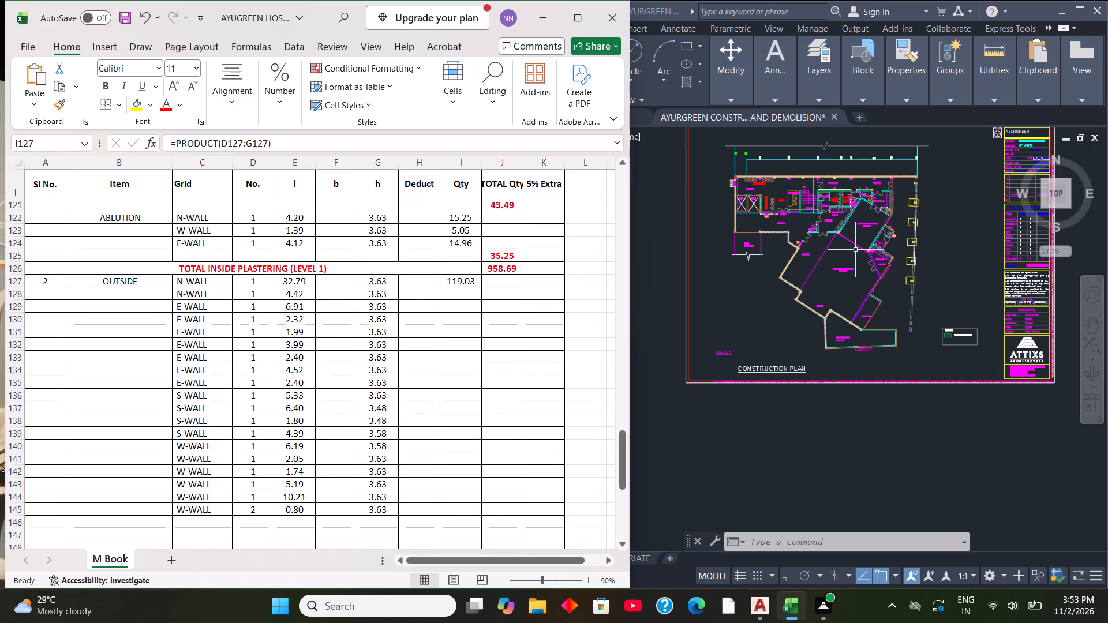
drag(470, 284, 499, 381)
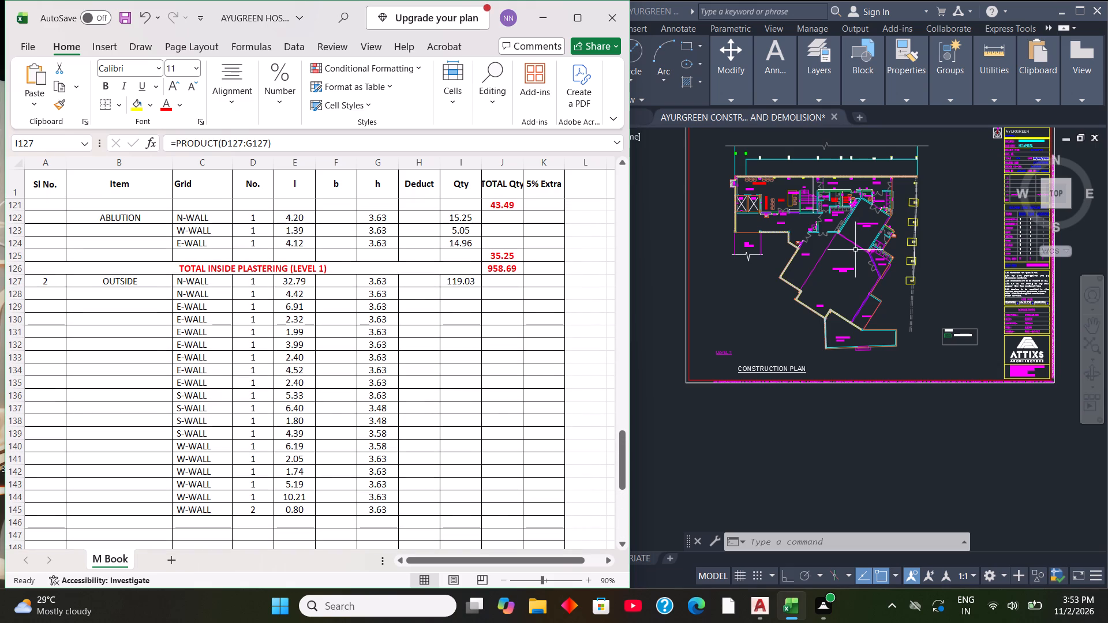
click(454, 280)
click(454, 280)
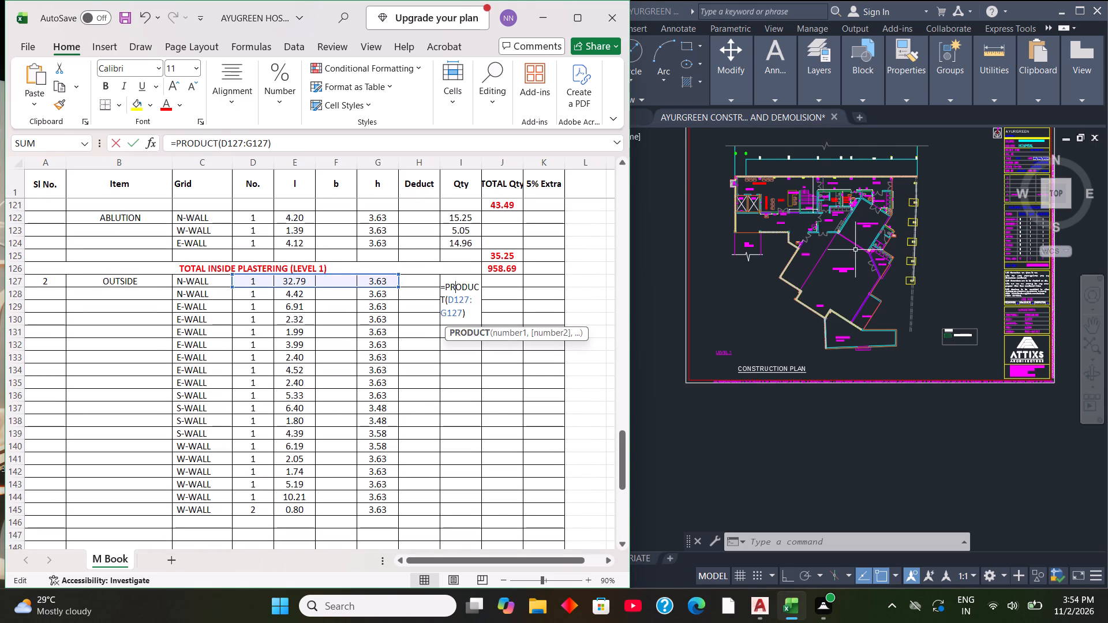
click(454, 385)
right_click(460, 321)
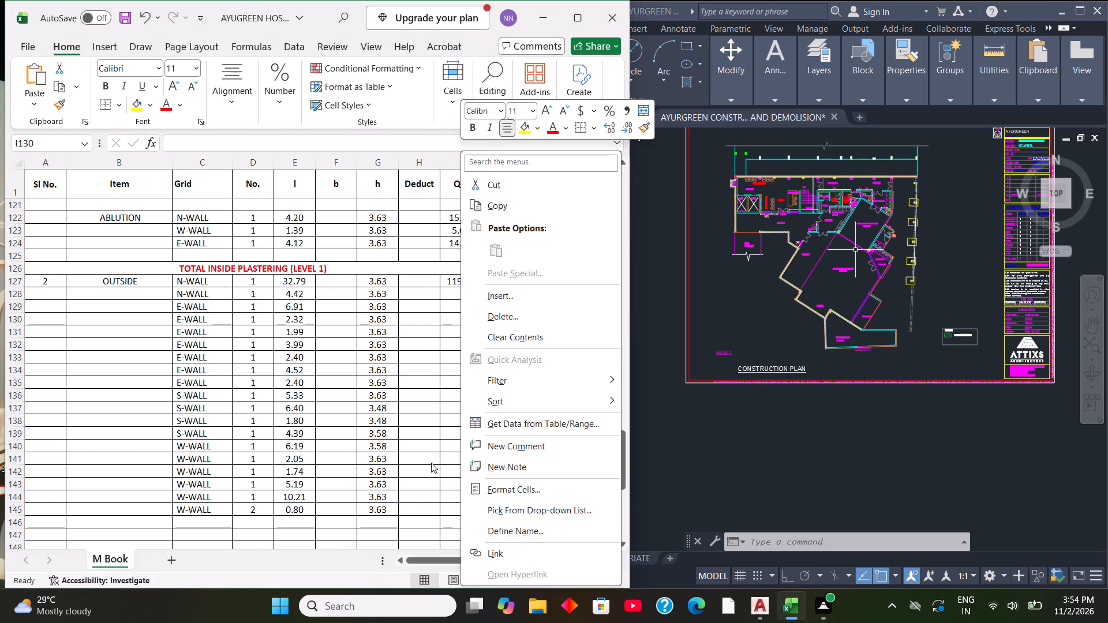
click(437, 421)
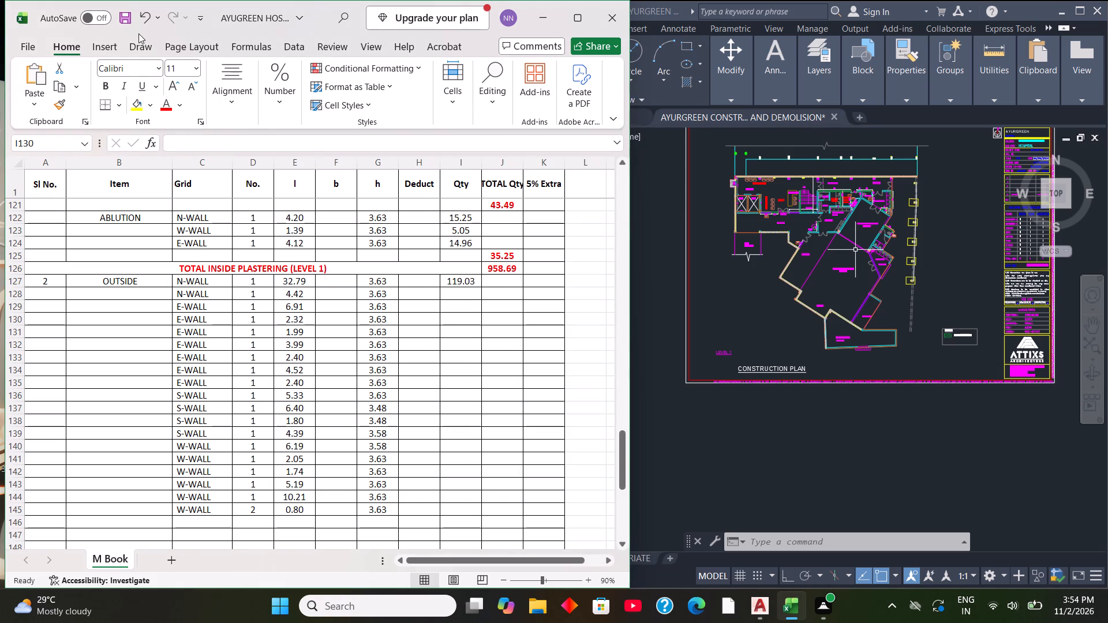
Undo the Qty formula in I127 and the h values filled into G142:G145.
click(146, 12)
click(146, 12)
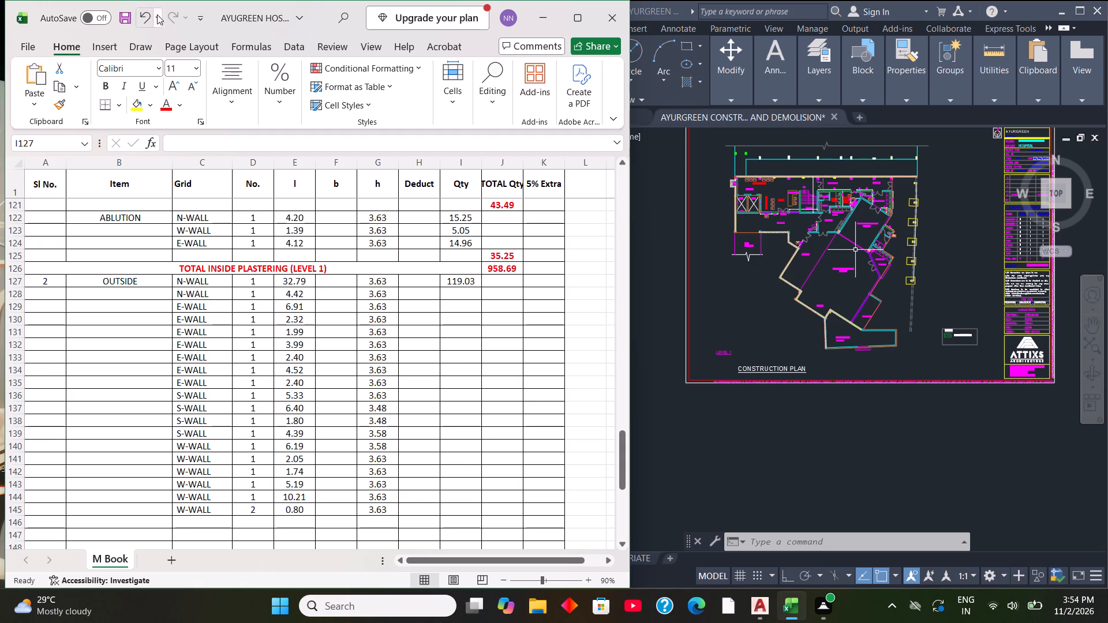
click(172, 17)
click(174, 18)
click(148, 17)
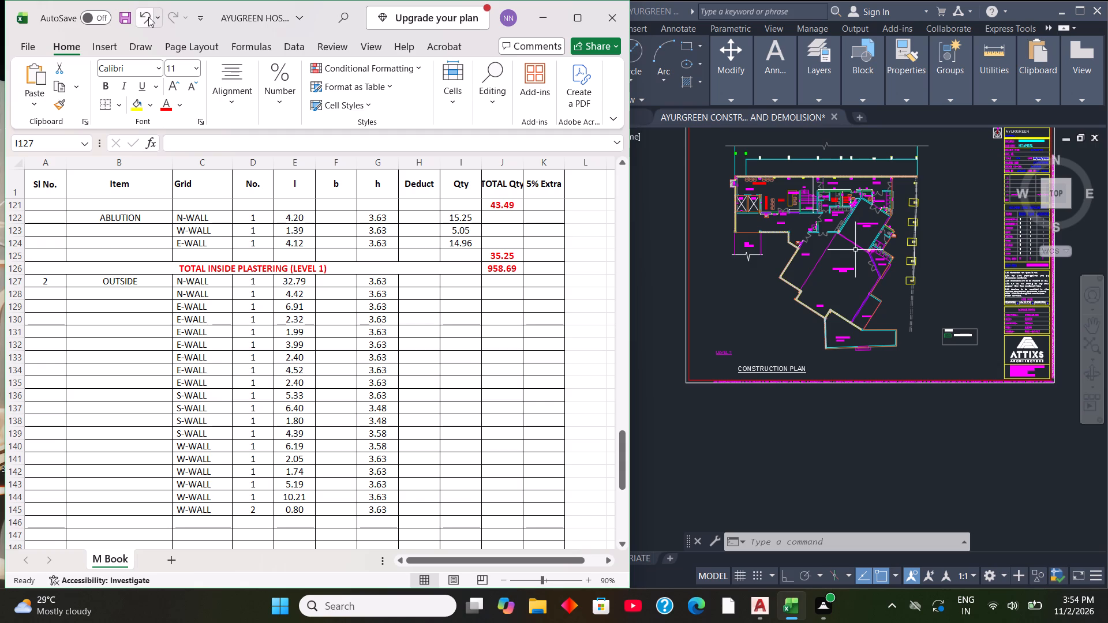
click(148, 17)
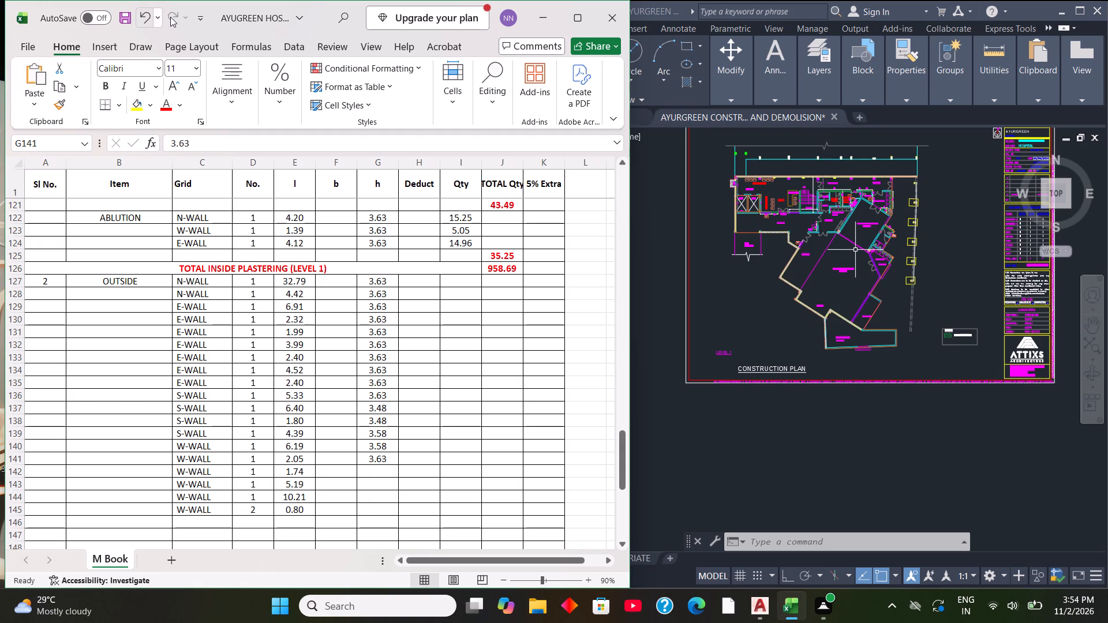
click(171, 17)
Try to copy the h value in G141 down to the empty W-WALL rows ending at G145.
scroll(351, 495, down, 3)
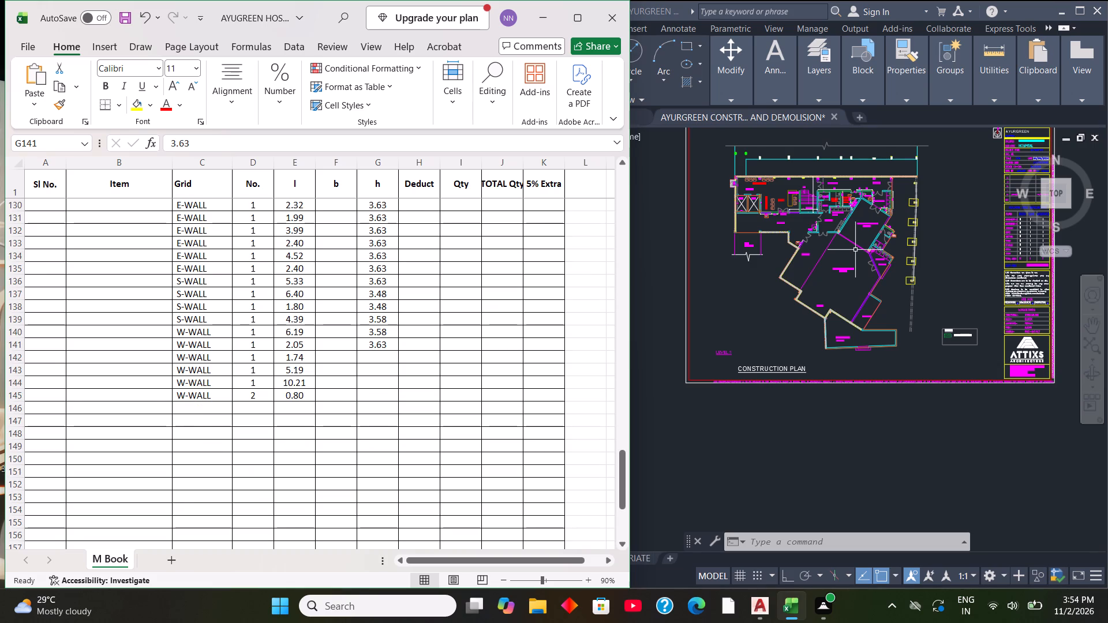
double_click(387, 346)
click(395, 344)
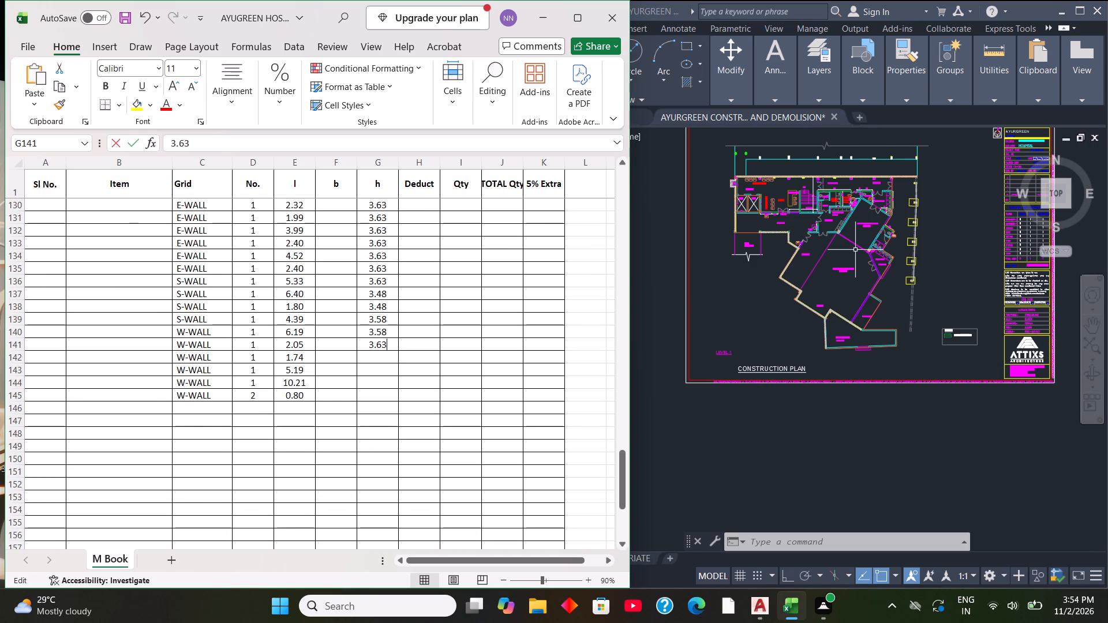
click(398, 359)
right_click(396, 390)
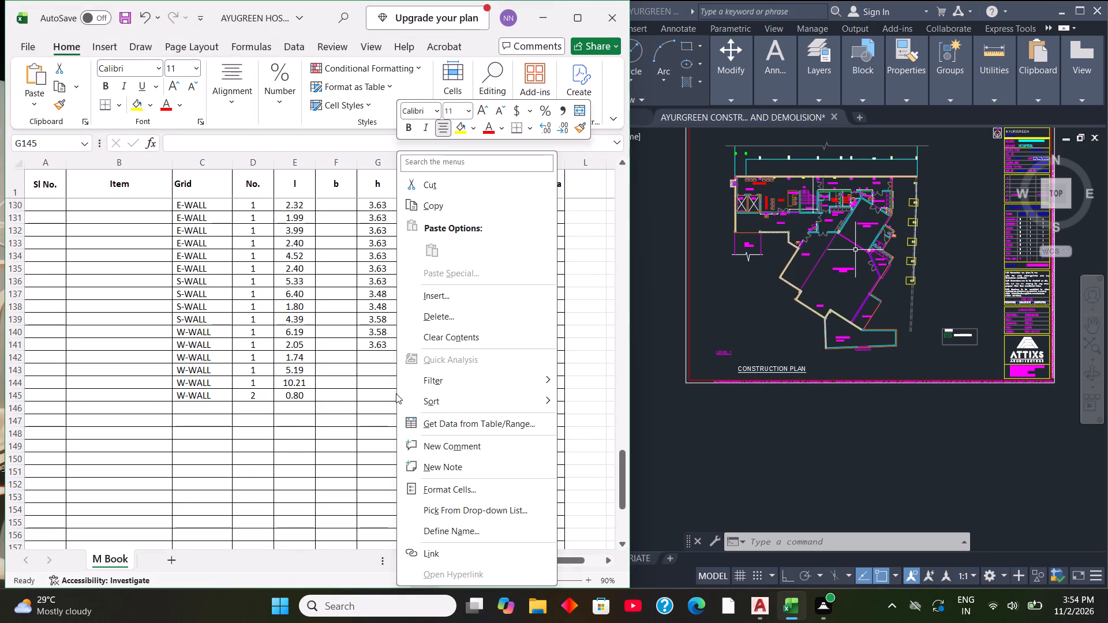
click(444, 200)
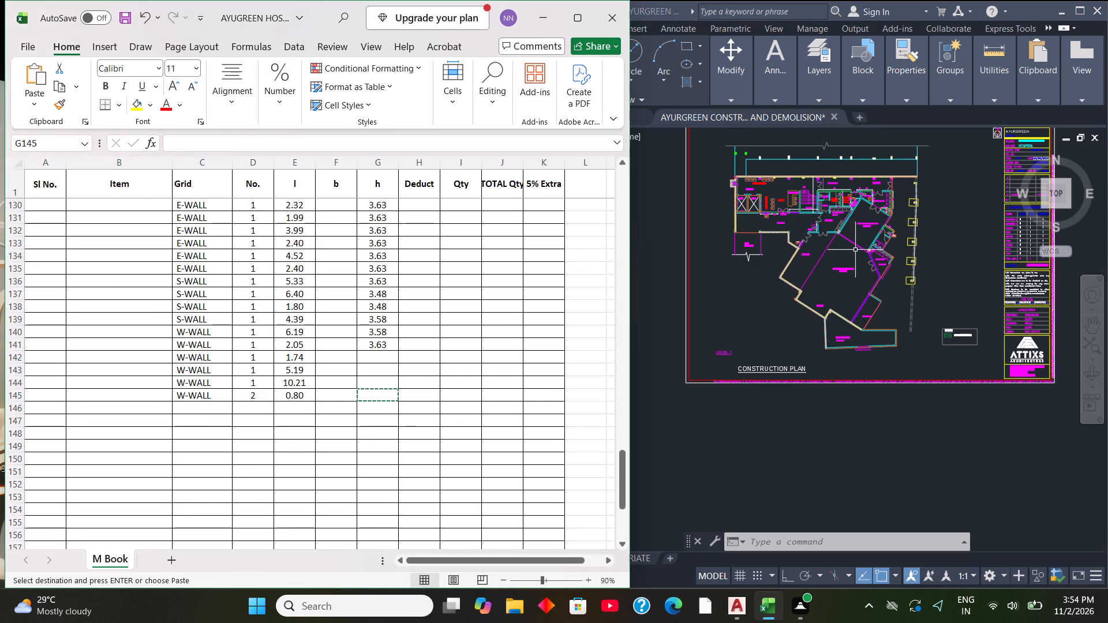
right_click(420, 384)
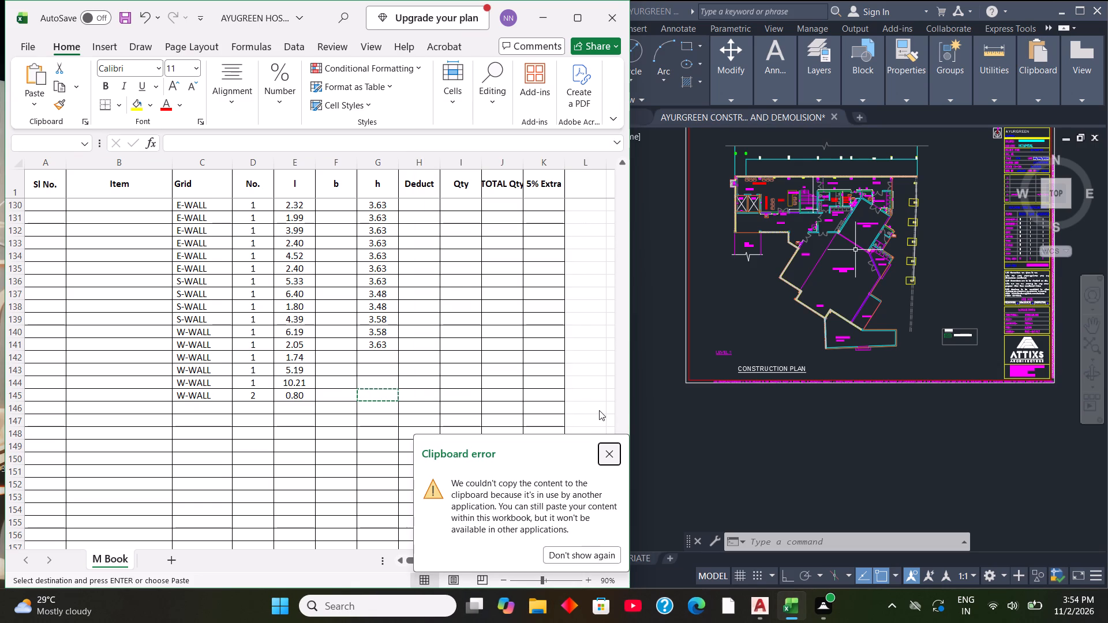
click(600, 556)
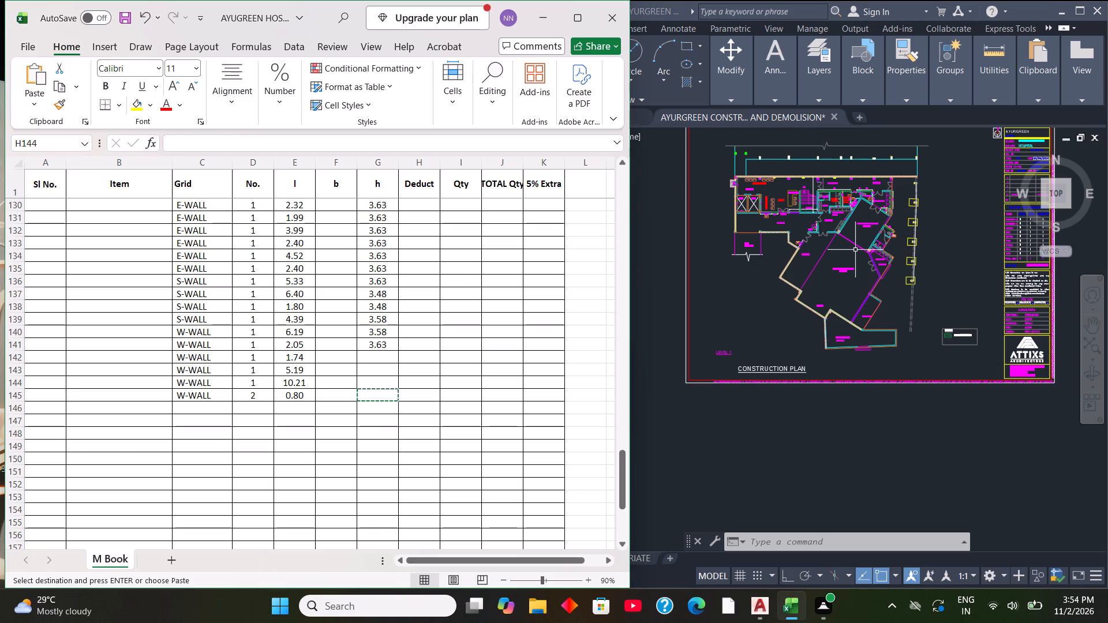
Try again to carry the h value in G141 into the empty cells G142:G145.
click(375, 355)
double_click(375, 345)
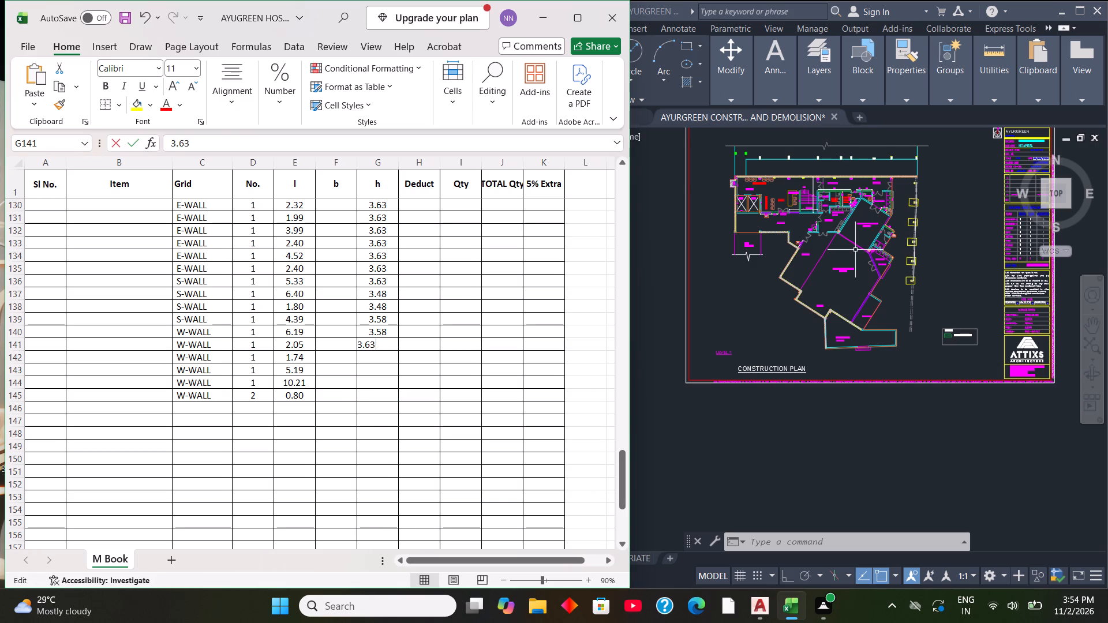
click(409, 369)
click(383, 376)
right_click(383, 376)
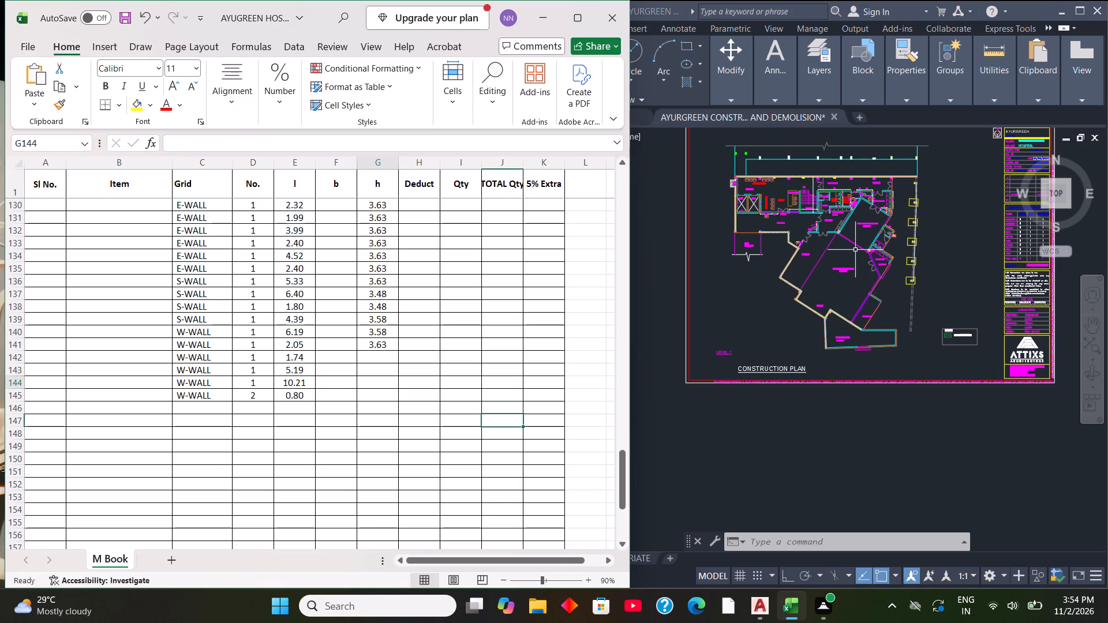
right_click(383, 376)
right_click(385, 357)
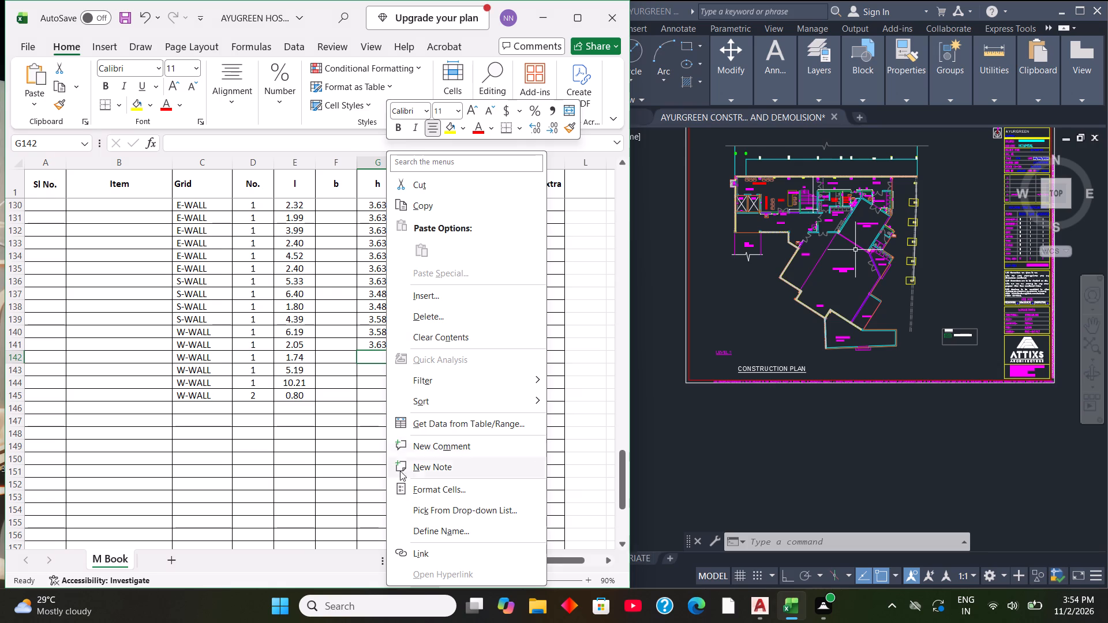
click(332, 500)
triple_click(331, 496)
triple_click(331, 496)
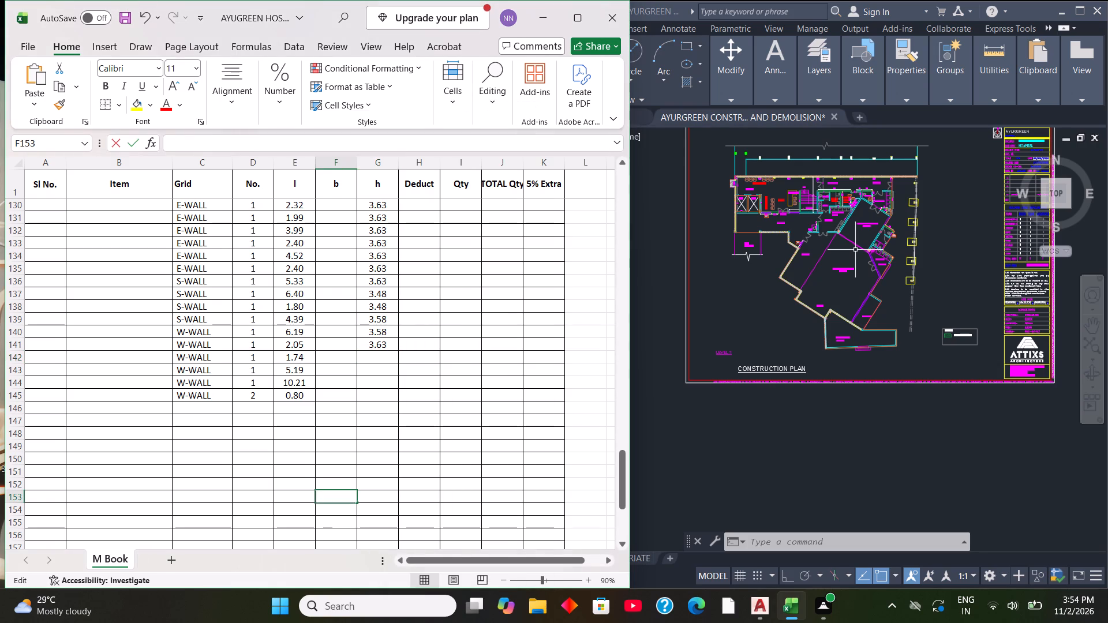
Save the AYUGREEN HOSPITAL workbook under its existing name.
click(13, 51)
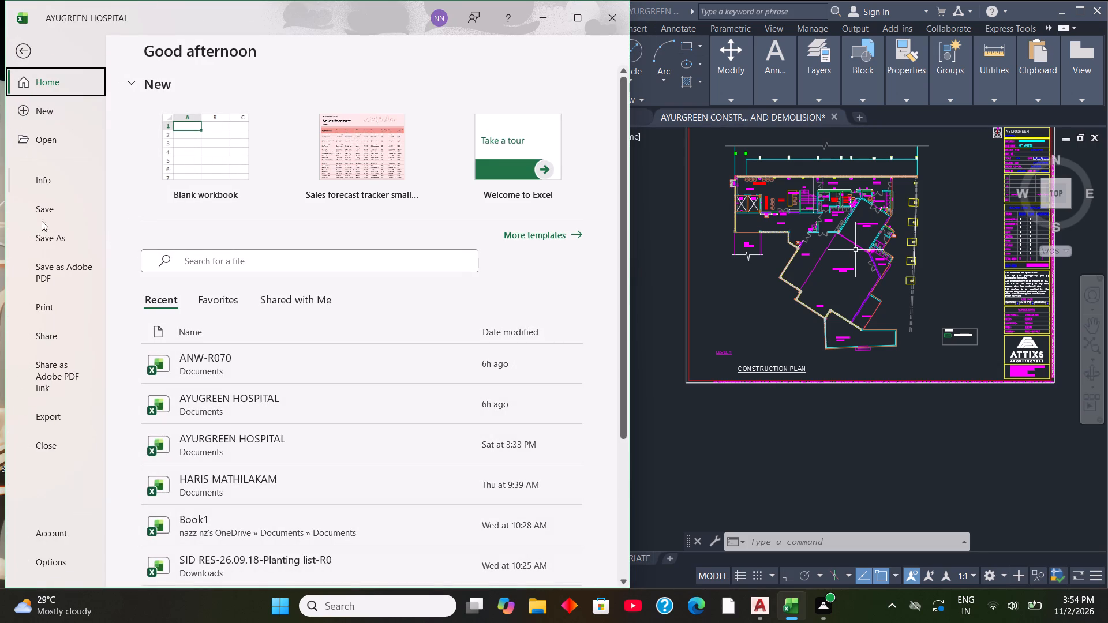
drag(42, 196, 43, 204)
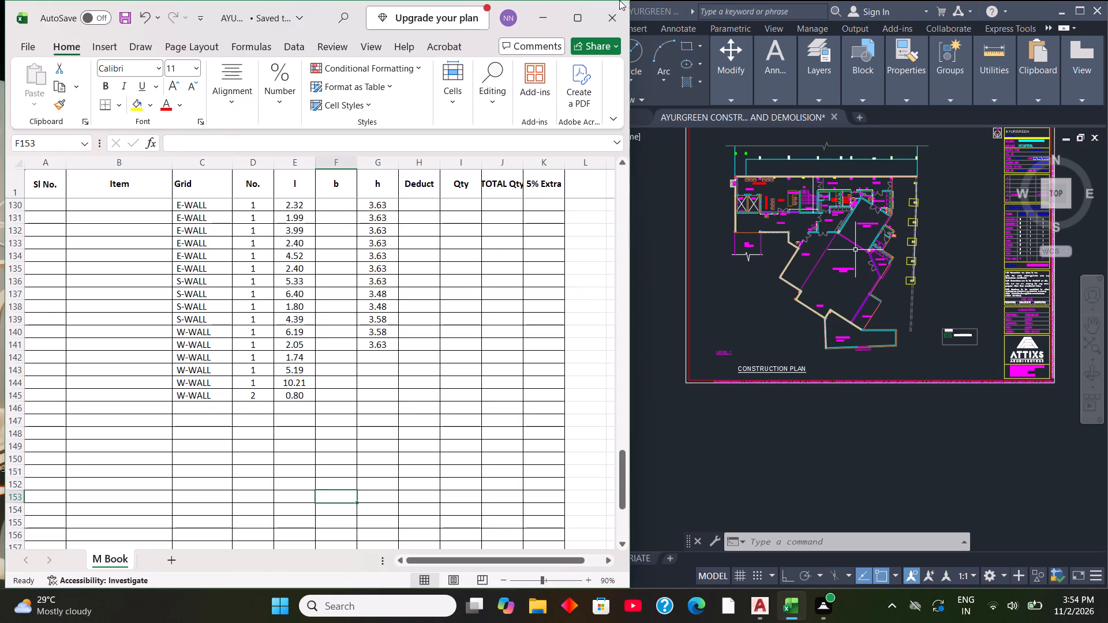
Minimize the M Book workbook window and the construction plan drawing window.
click(548, 15)
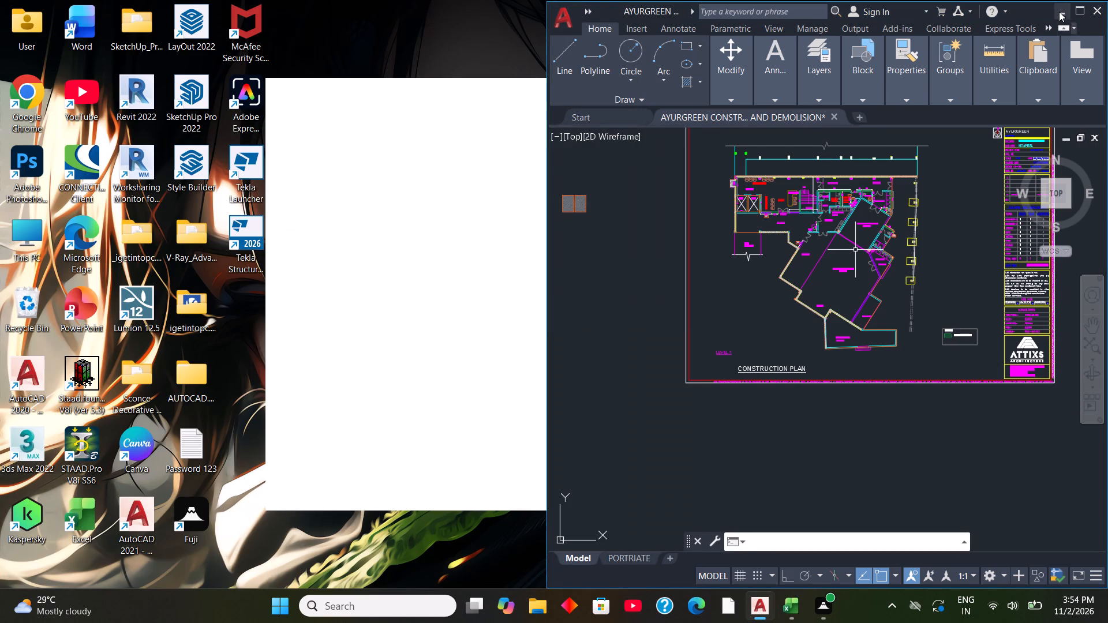
click(1059, 11)
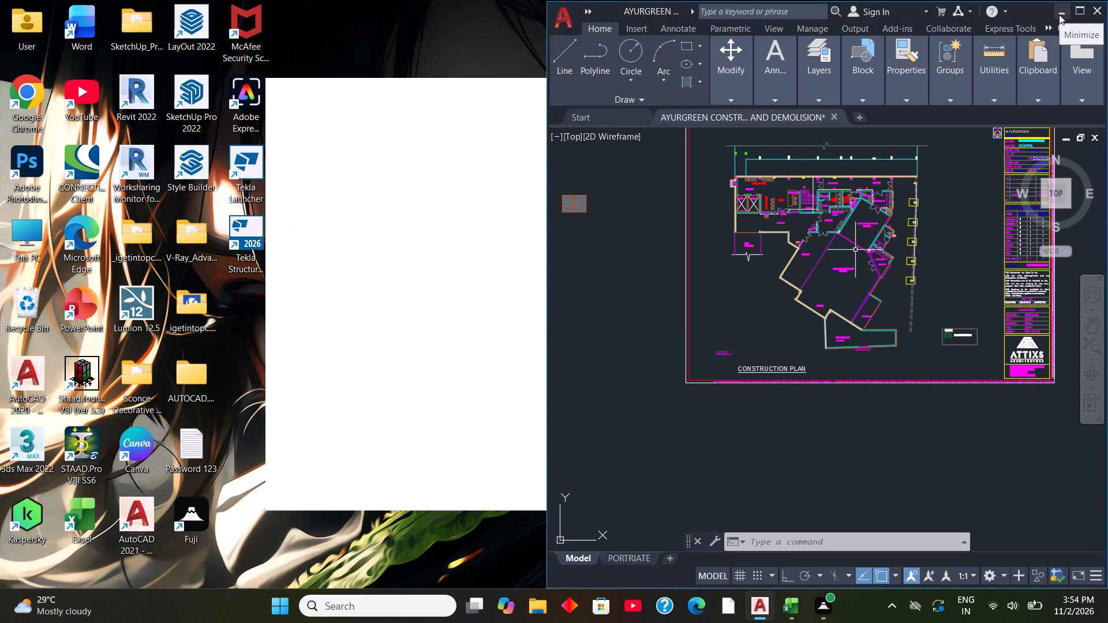